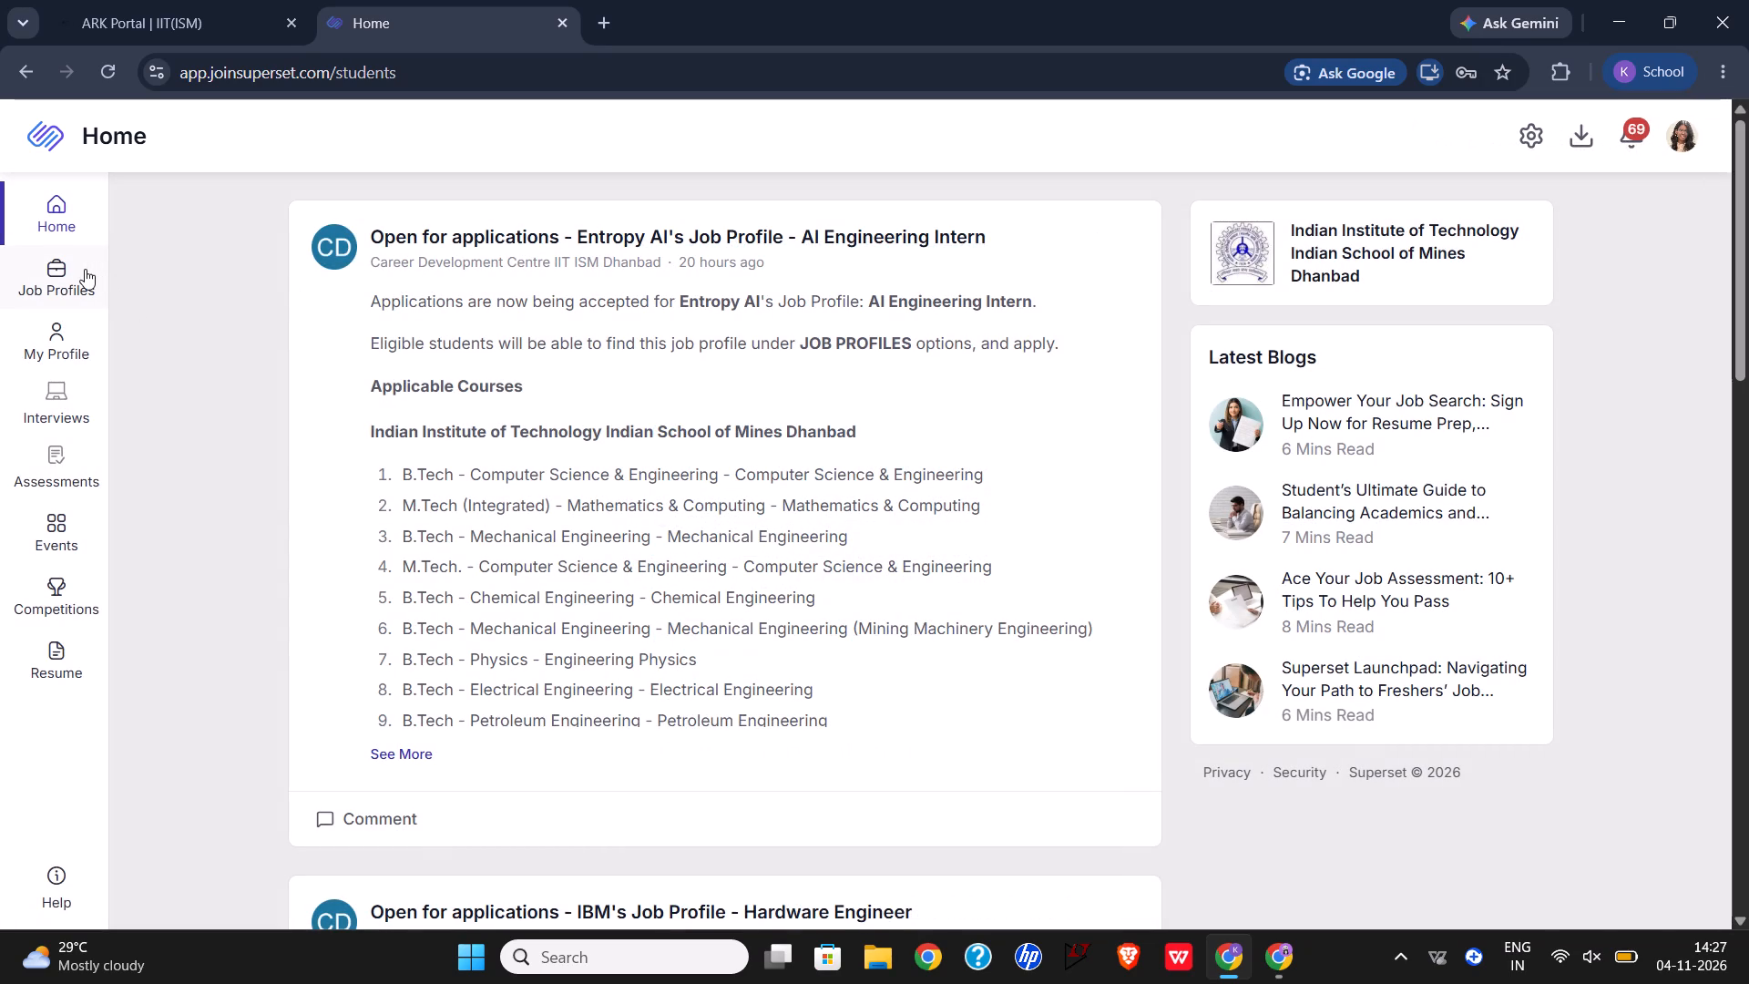
Open the job profiles, view IBM's Hardware Engineer profile and browse the other job listings.
click(85, 269)
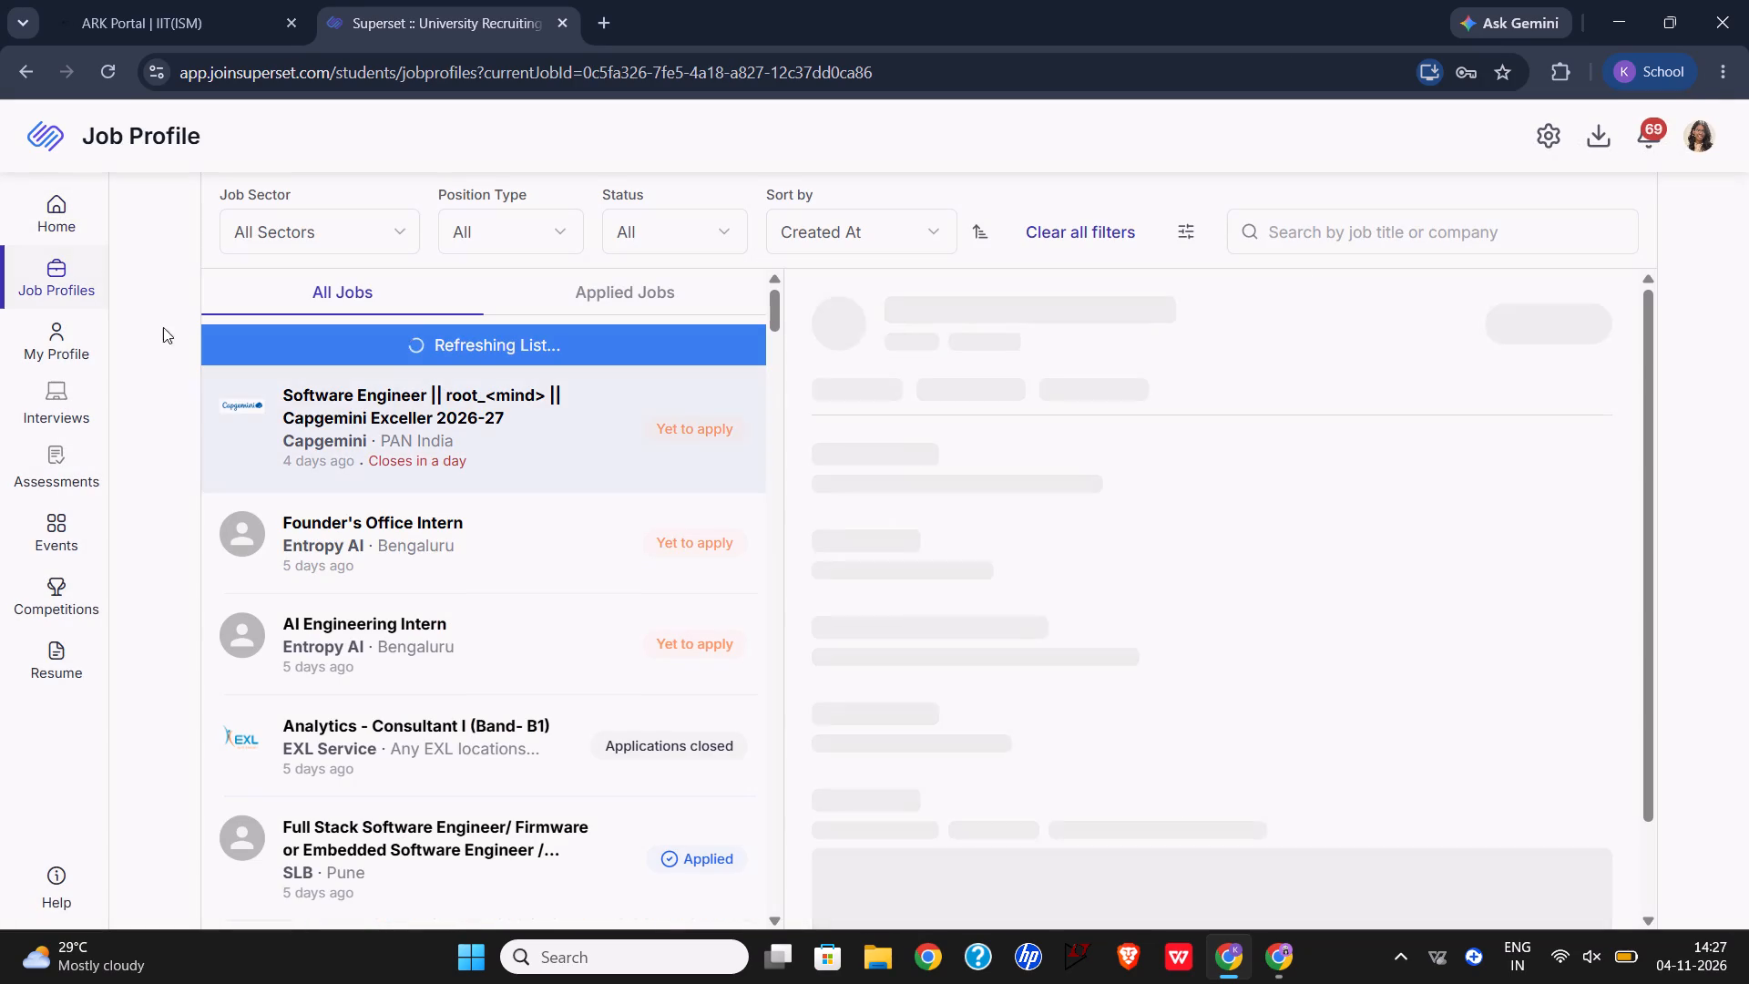
scroll(287, 552, down, 1)
scroll(287, 552, up, 2)
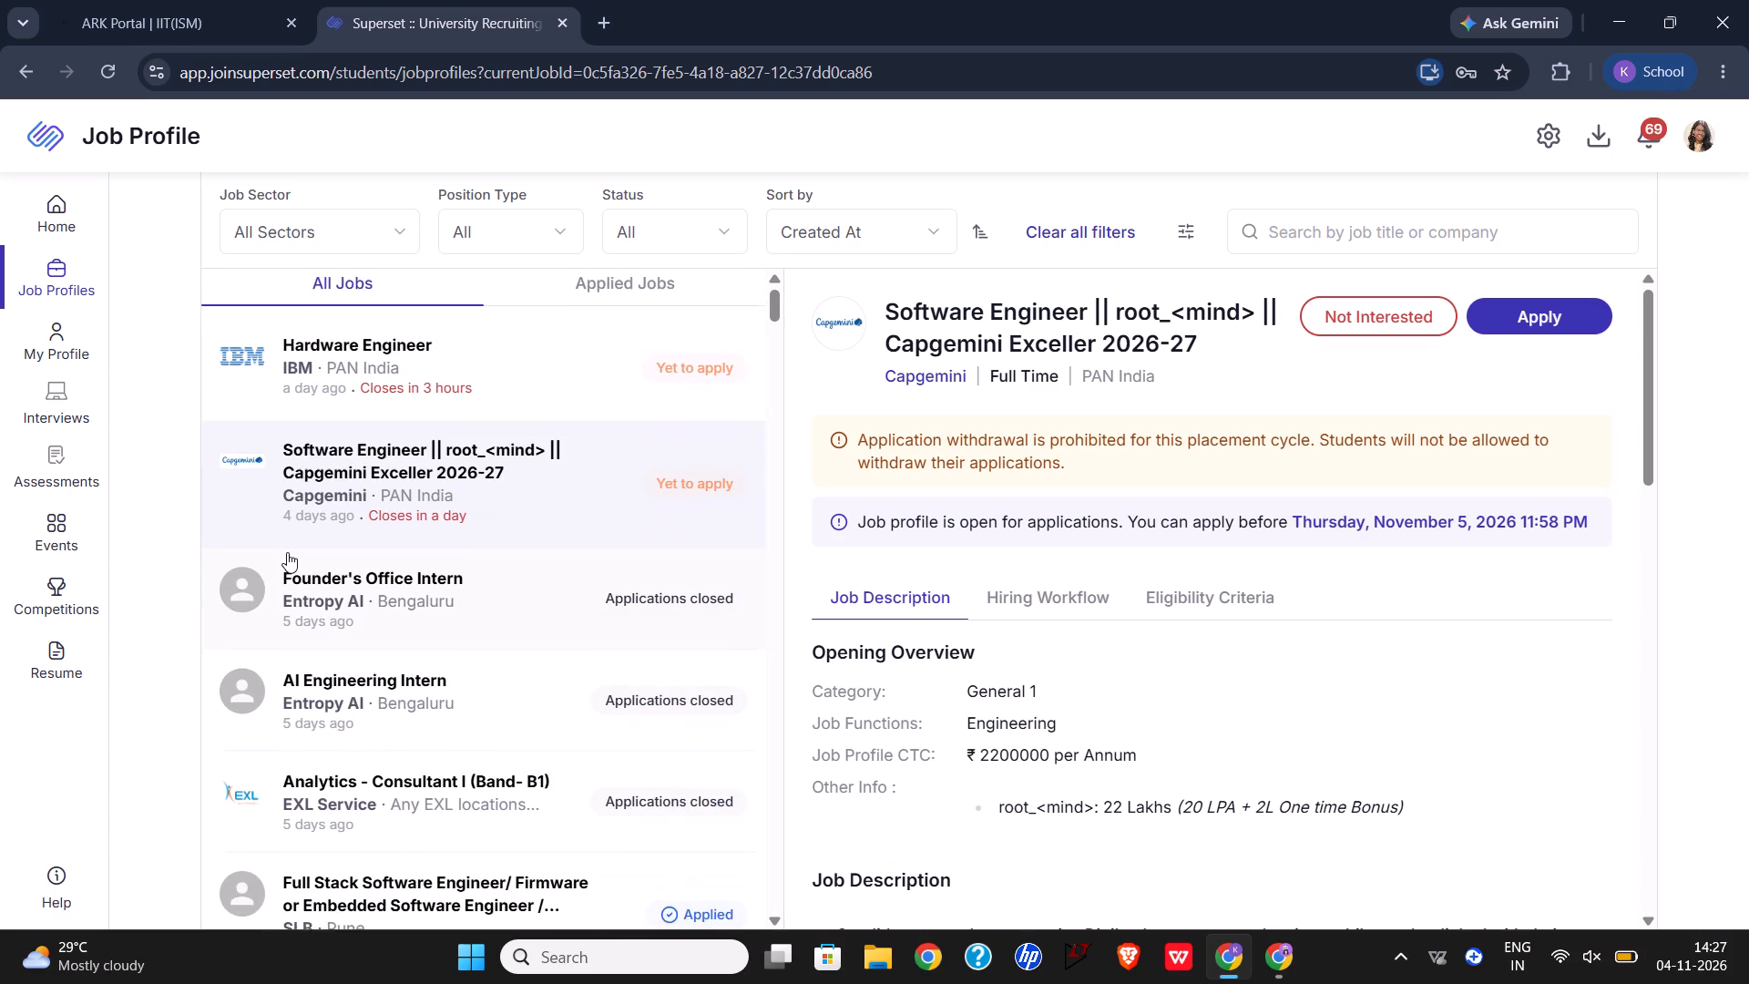
scroll(287, 552, up, 1)
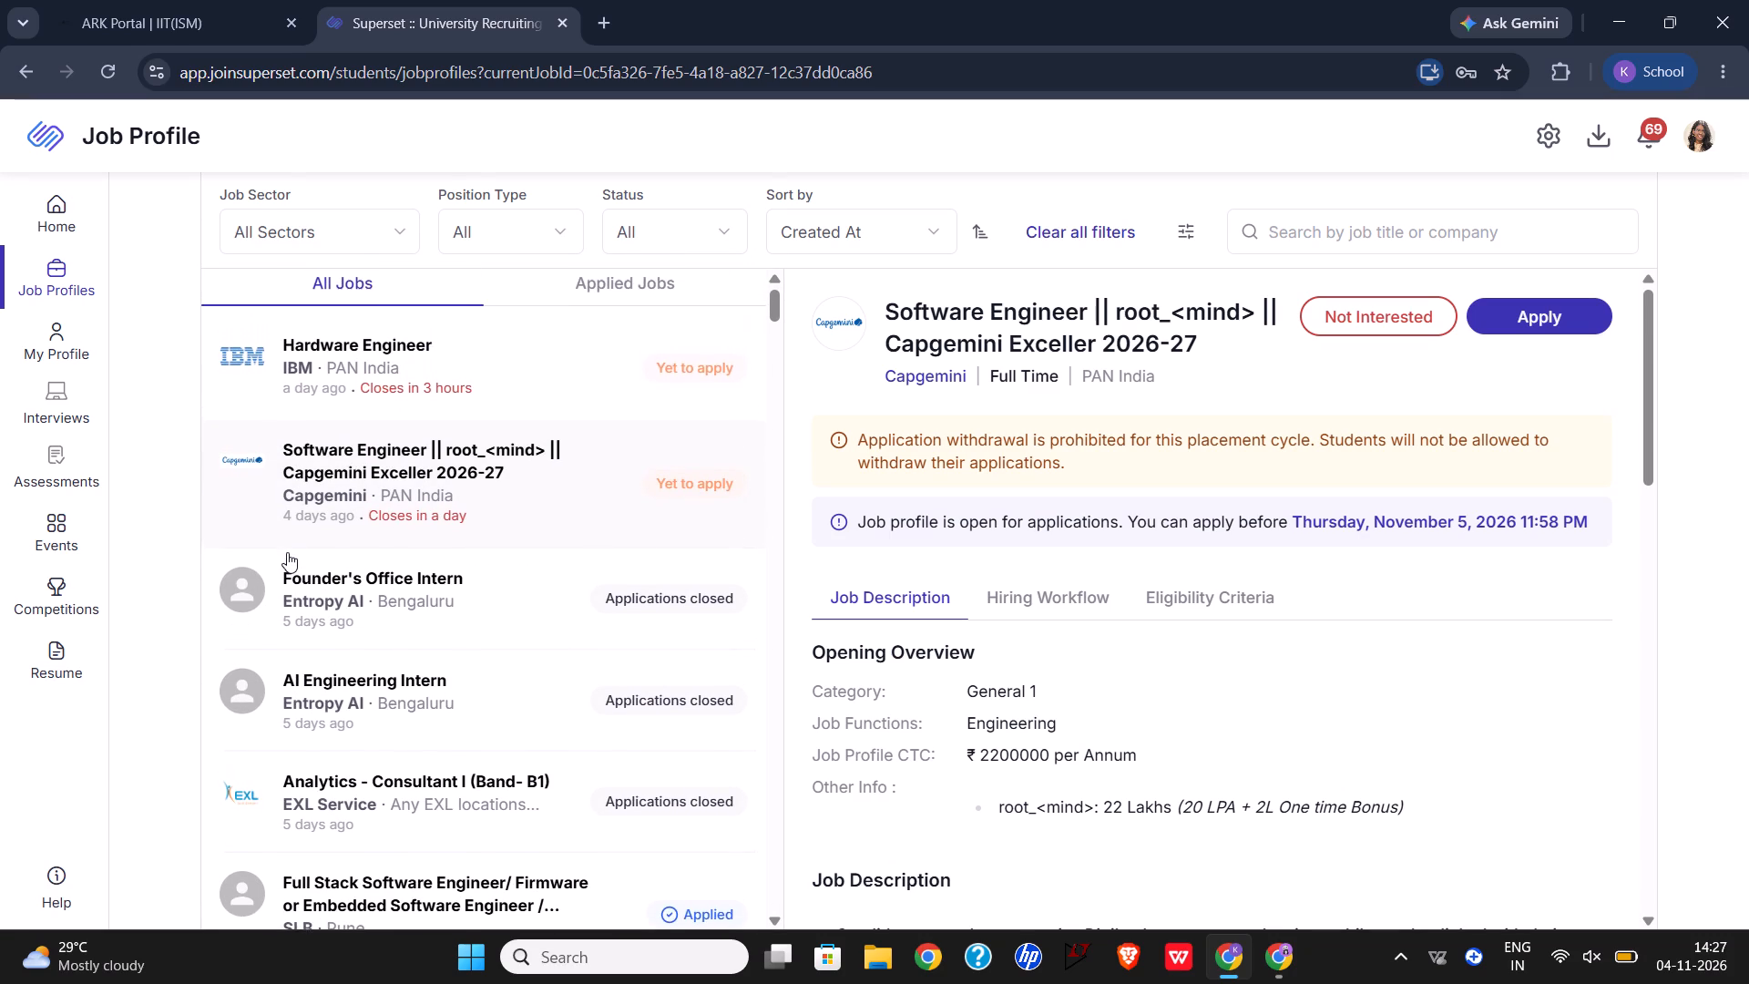
click(429, 365)
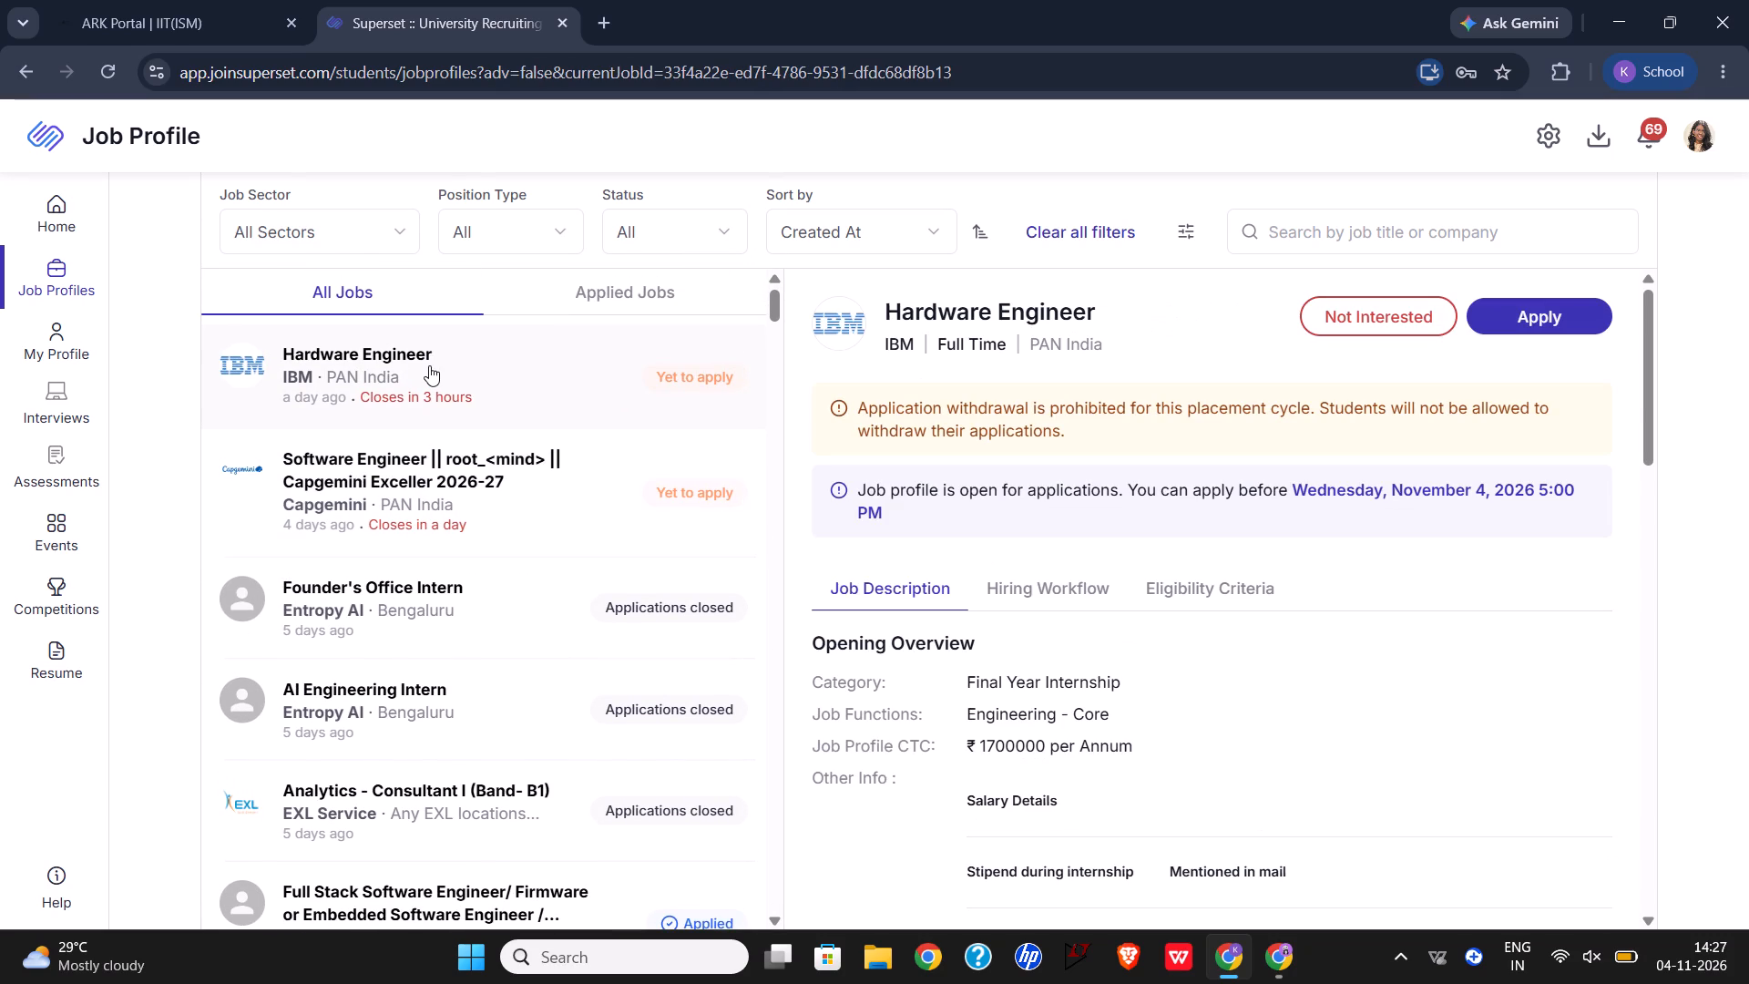
scroll(537, 697, down, 1)
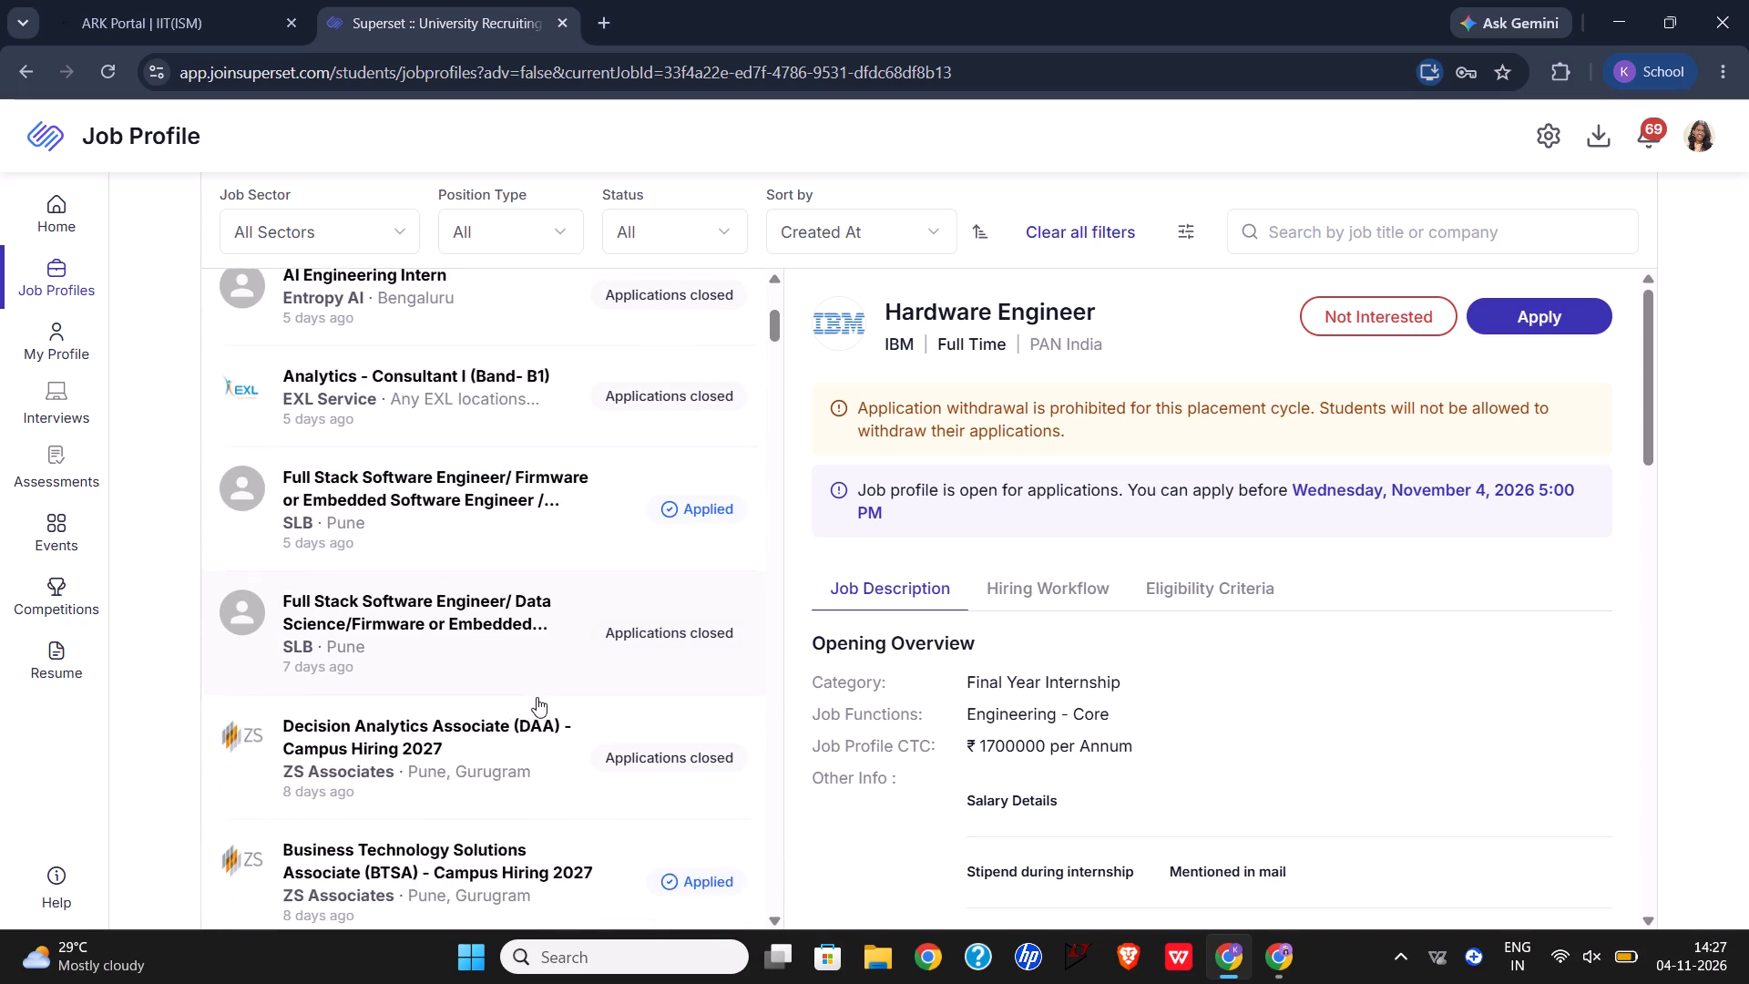
scroll(537, 697, down, 1)
scroll(537, 697, right, 1)
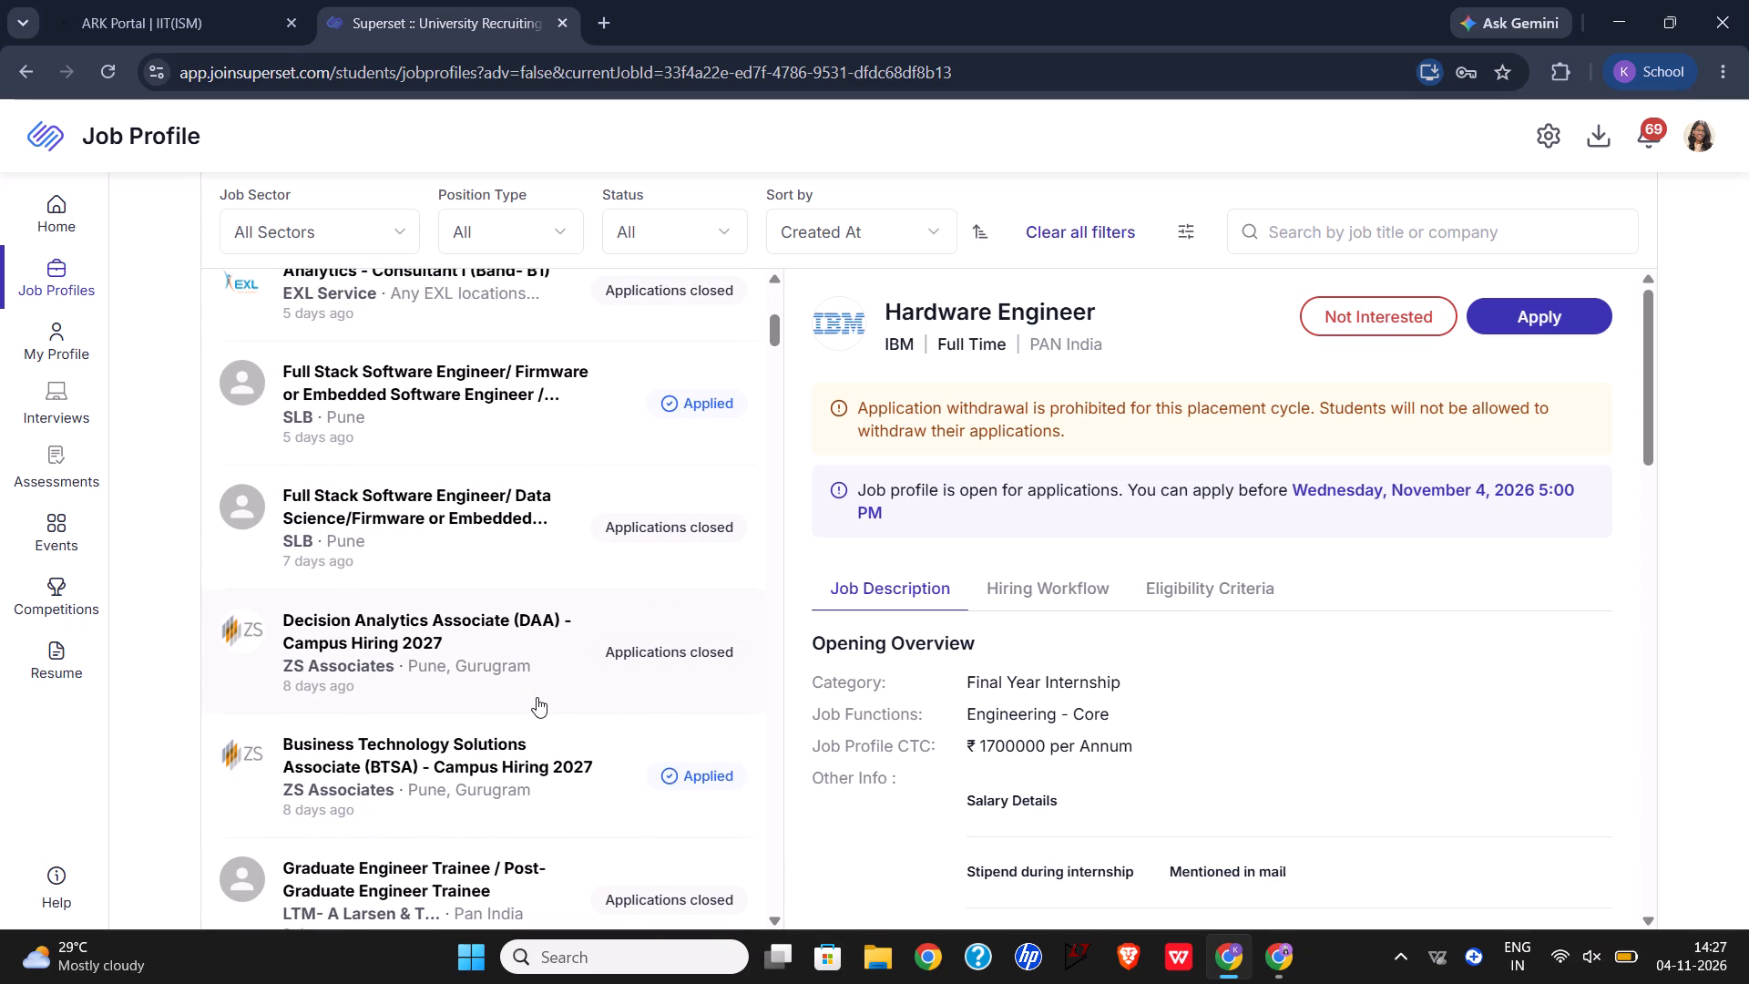
scroll(537, 697, right, 1)
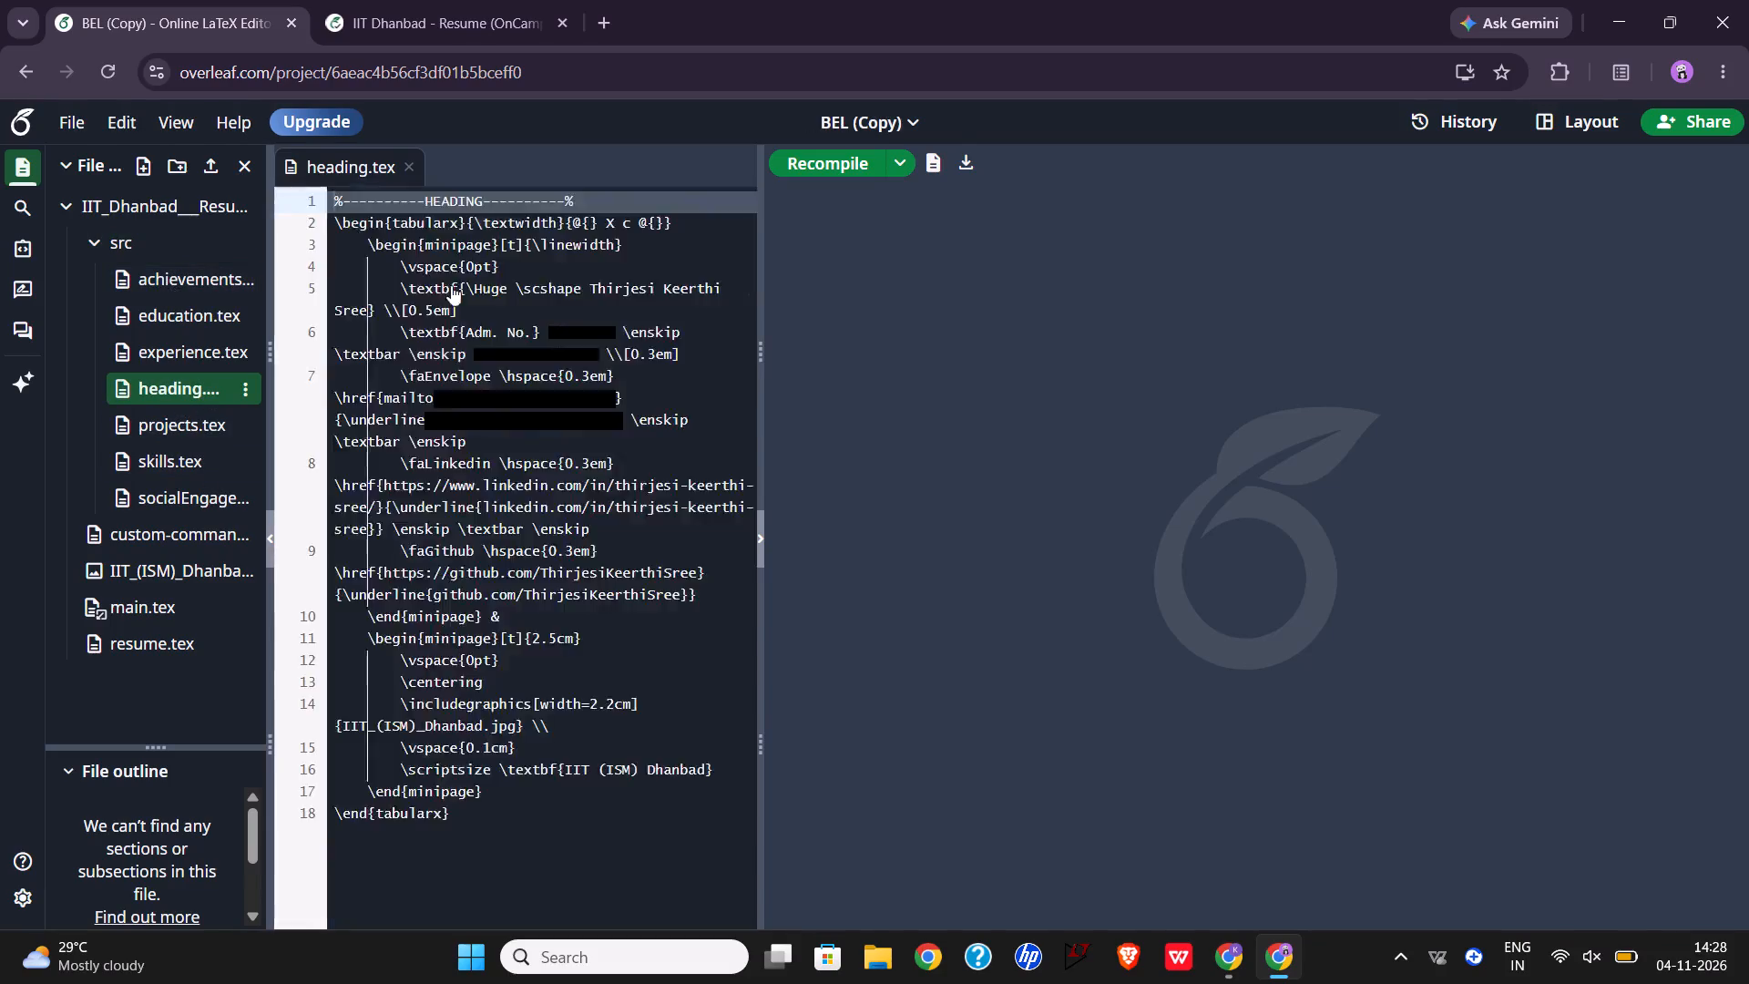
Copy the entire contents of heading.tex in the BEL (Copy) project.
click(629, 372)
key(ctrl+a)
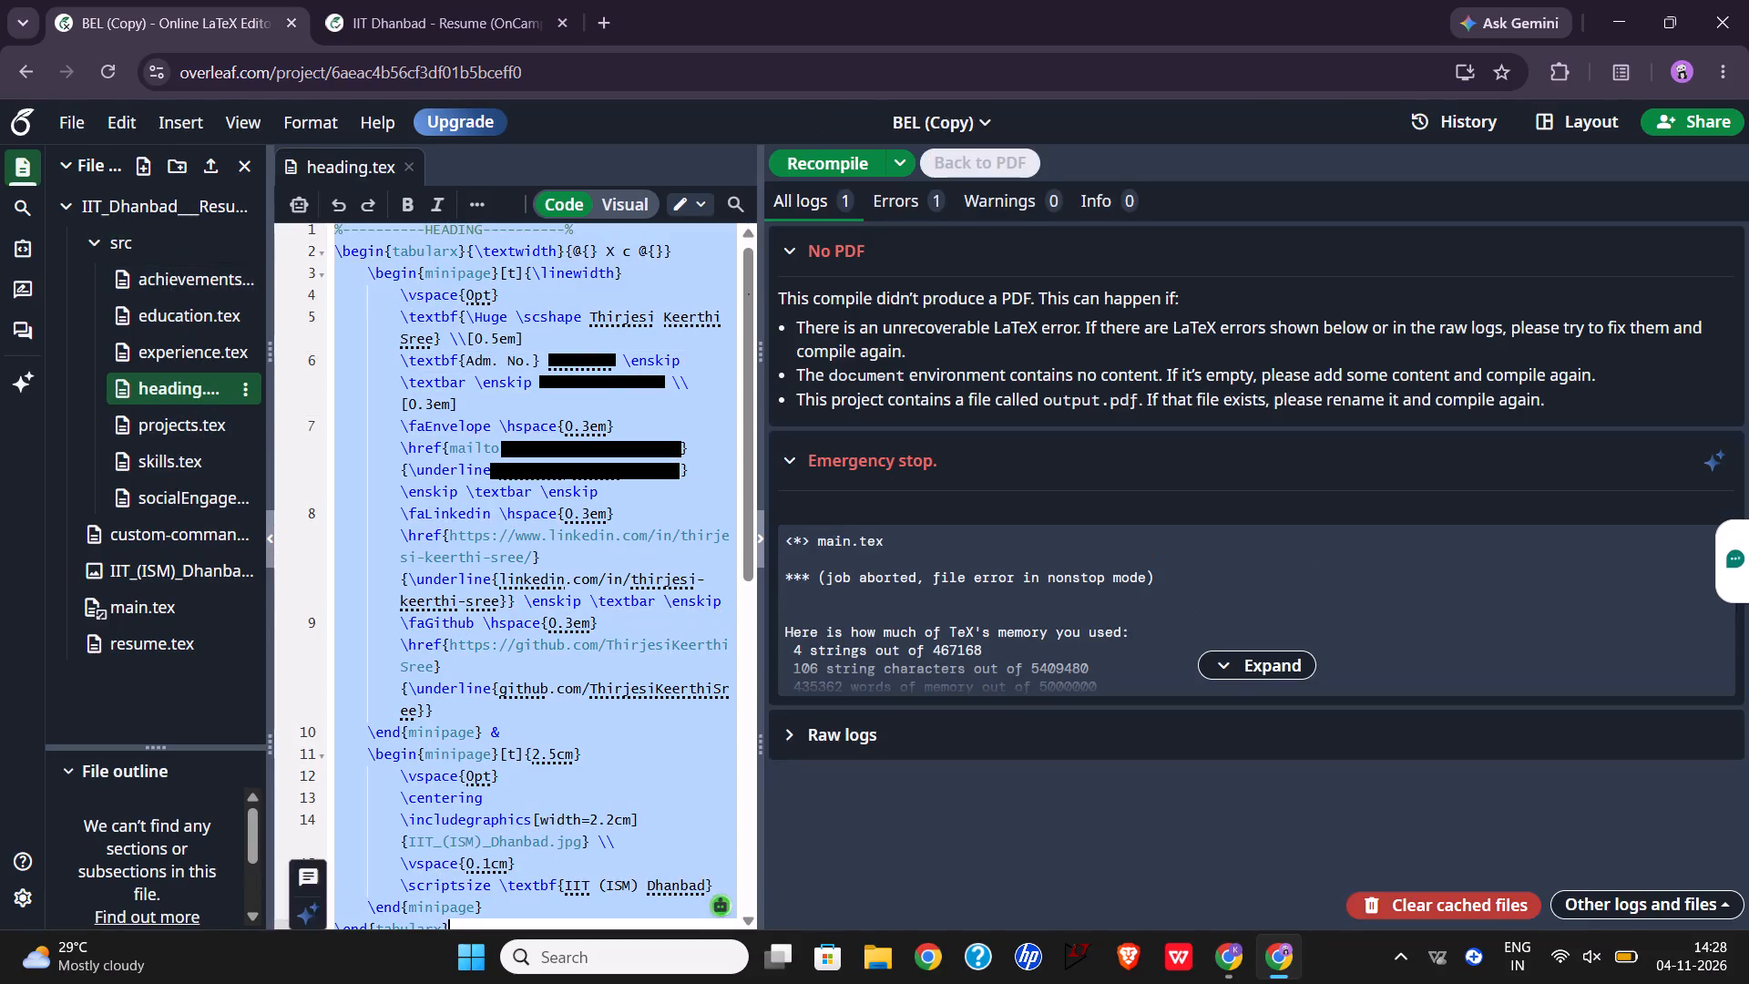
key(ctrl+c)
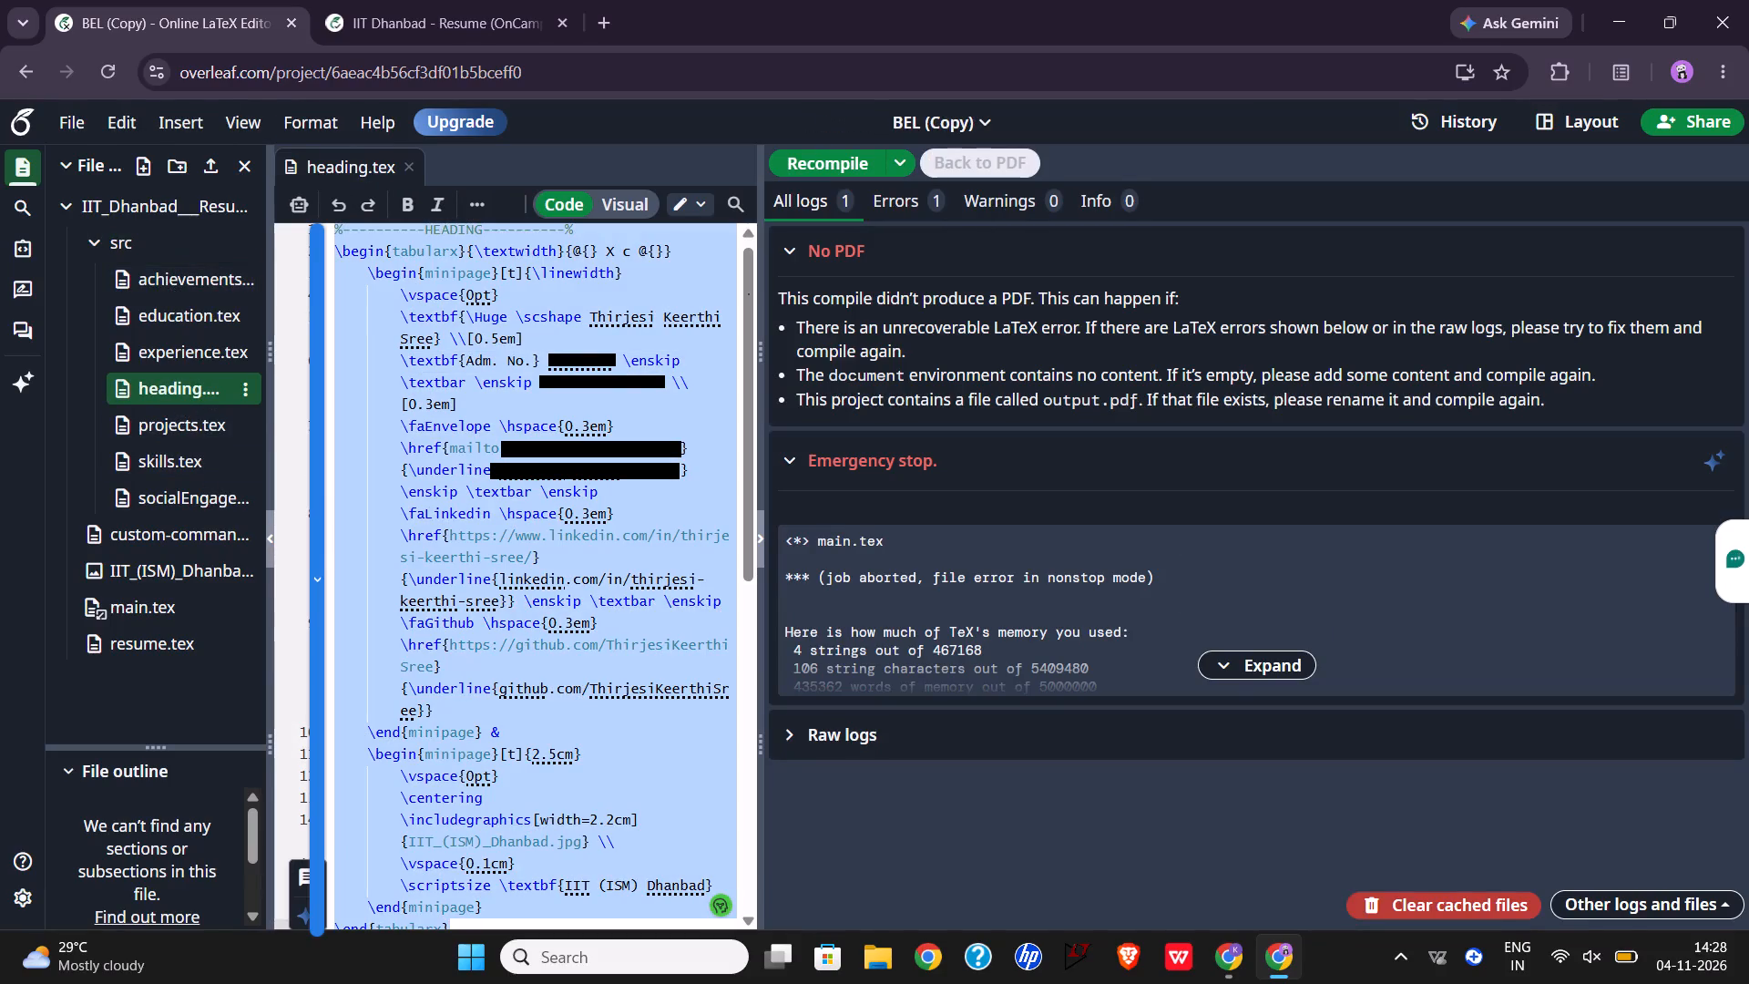
Recompile the BEL (Copy) project and examine the expanded compile log for main.tex.
click(837, 163)
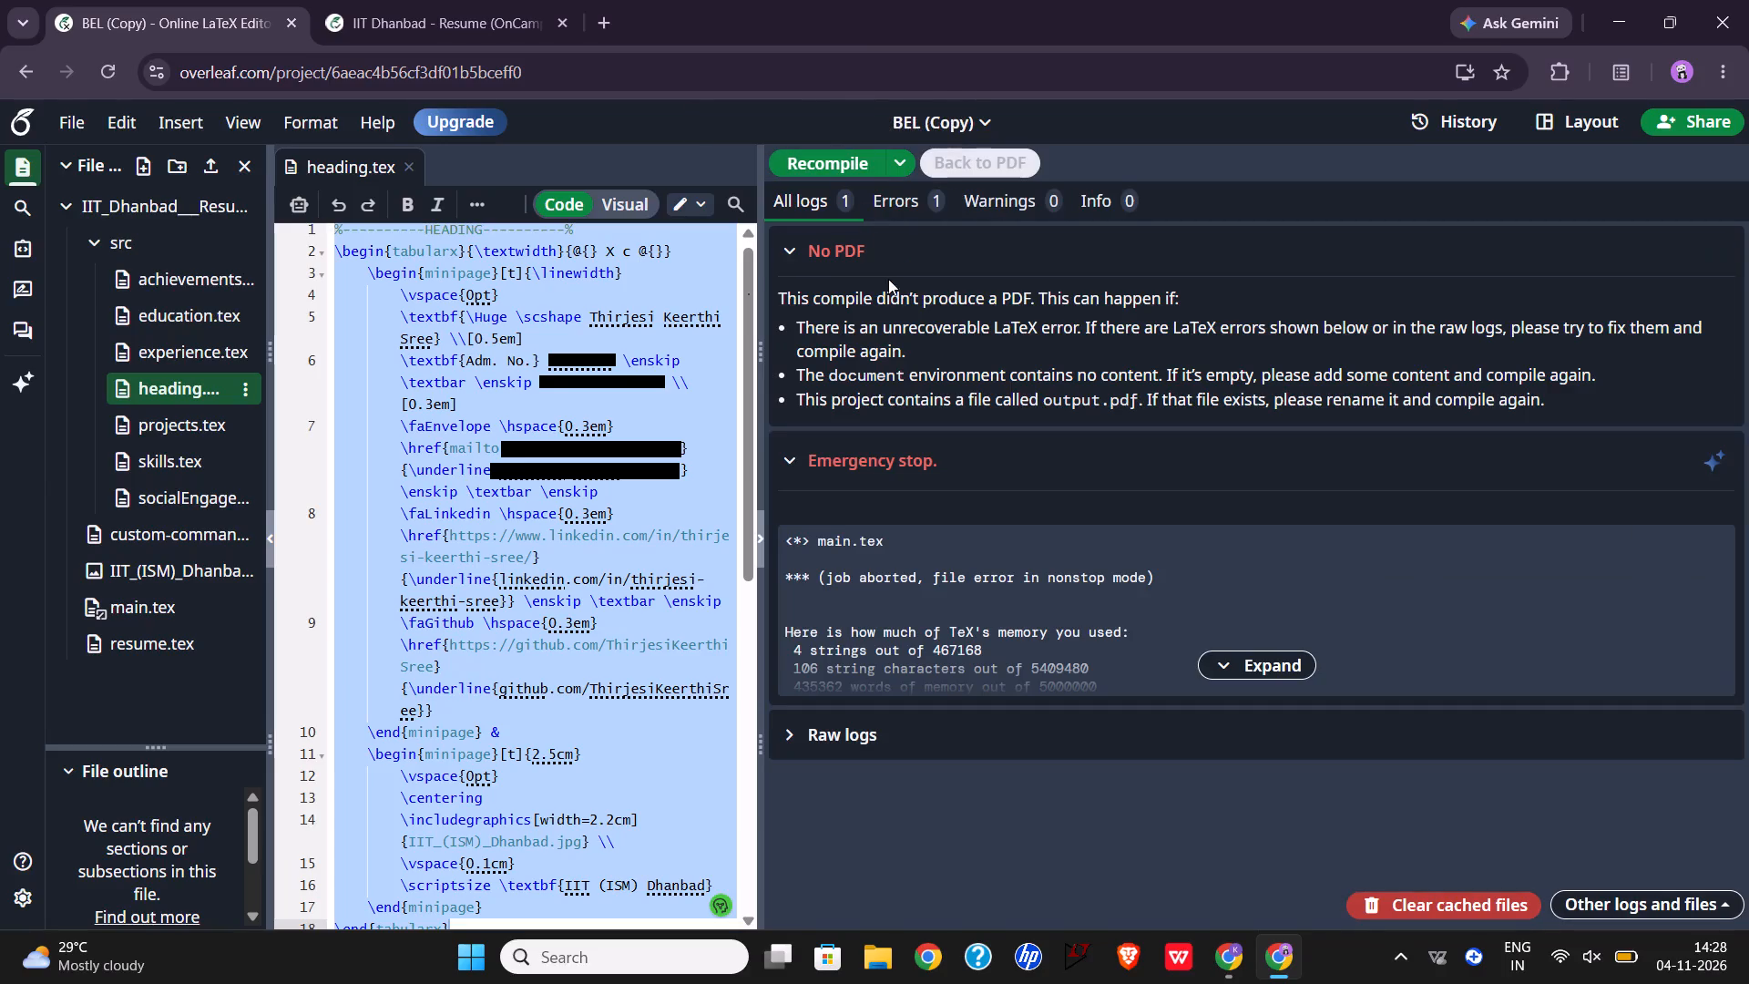
scroll(955, 569, down, 2)
click(1232, 664)
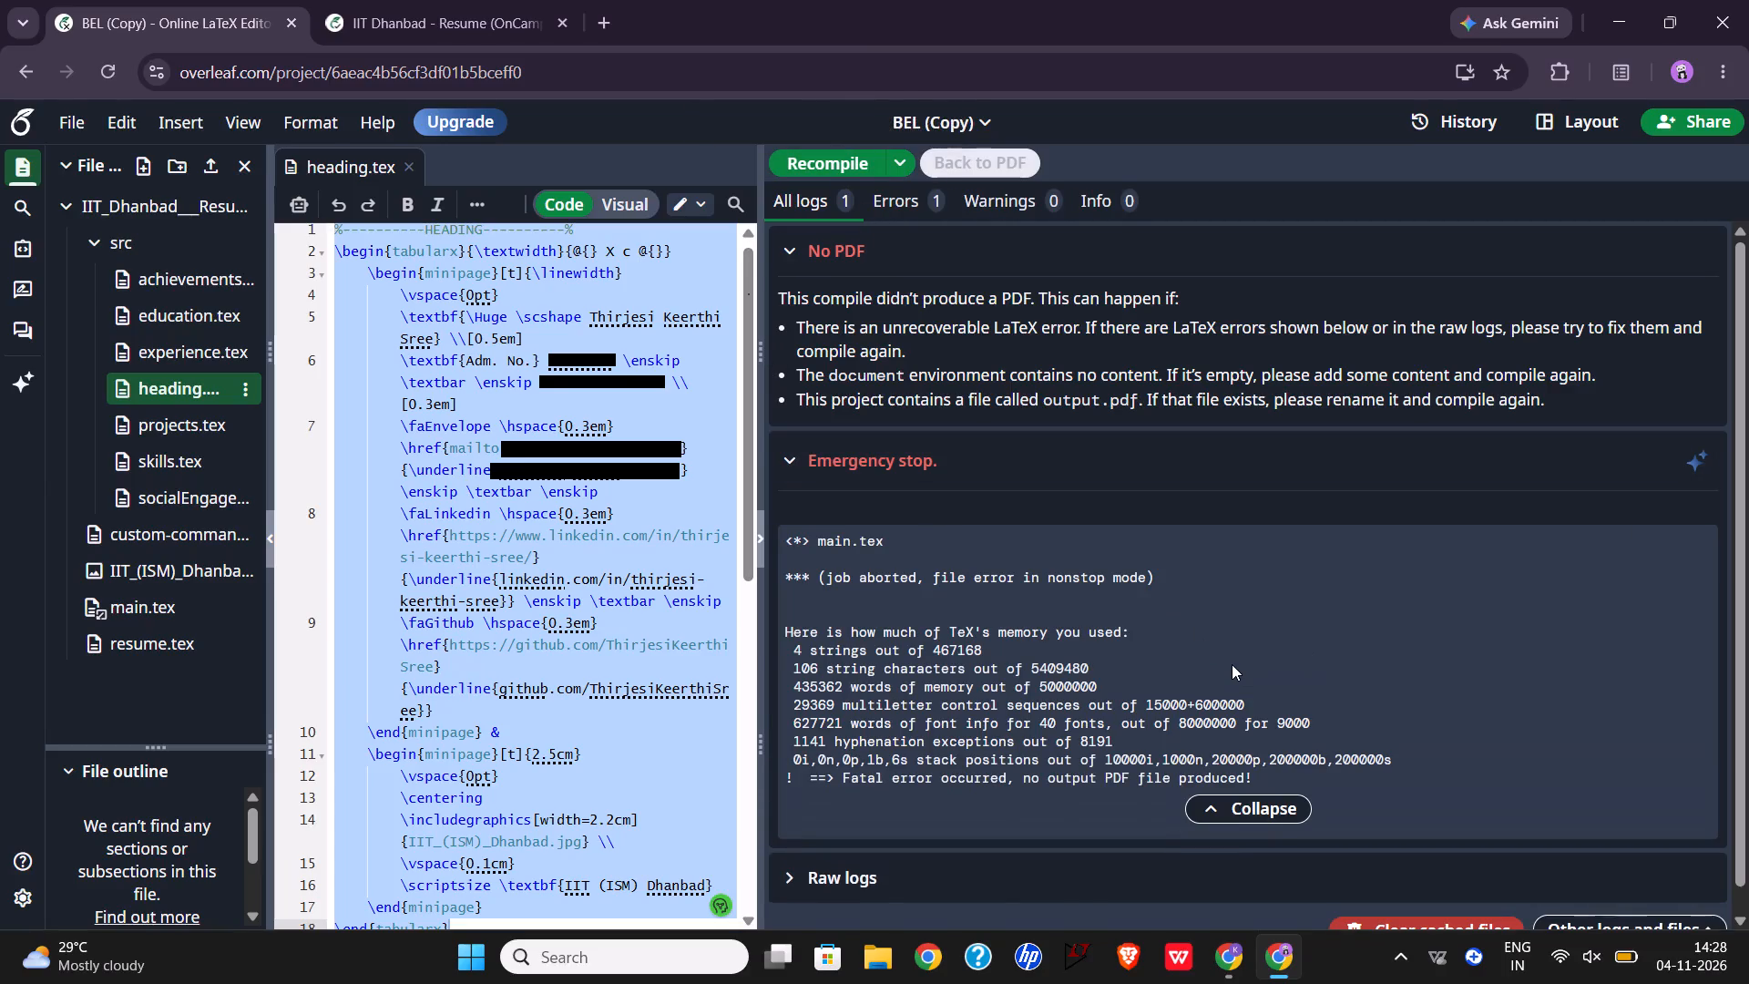
scroll(607, 592, down, 4)
scroll(607, 592, up, 1)
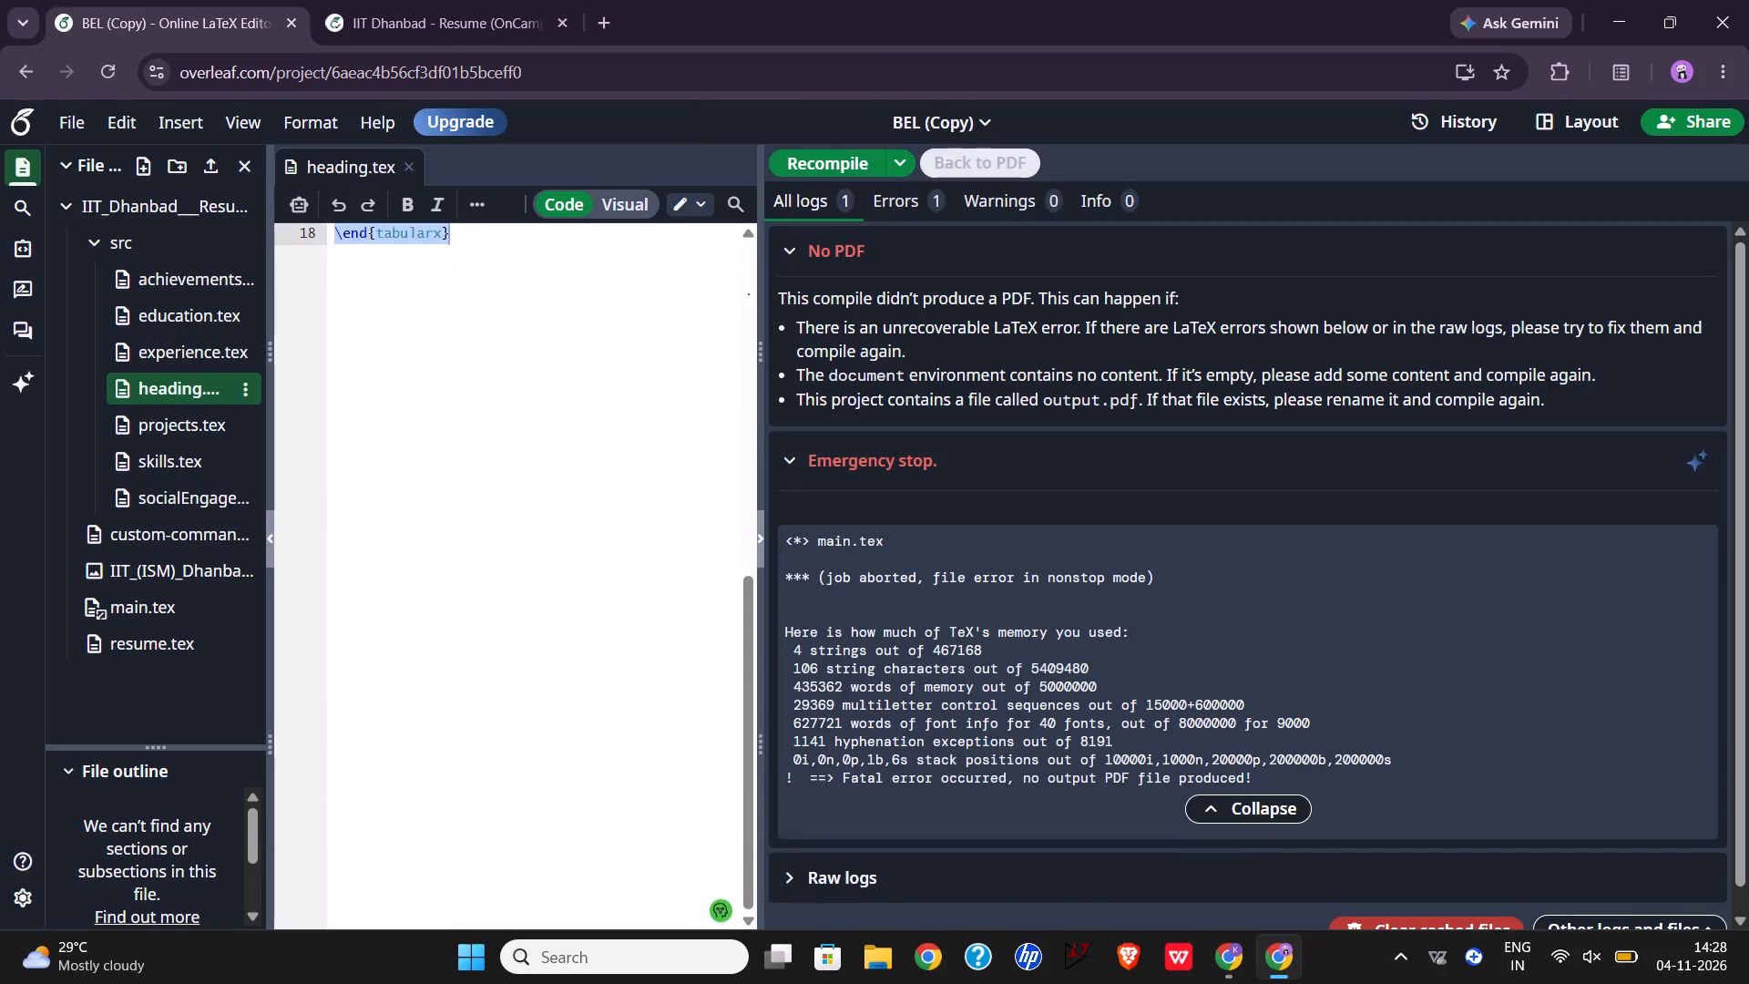
scroll(607, 592, up, 3)
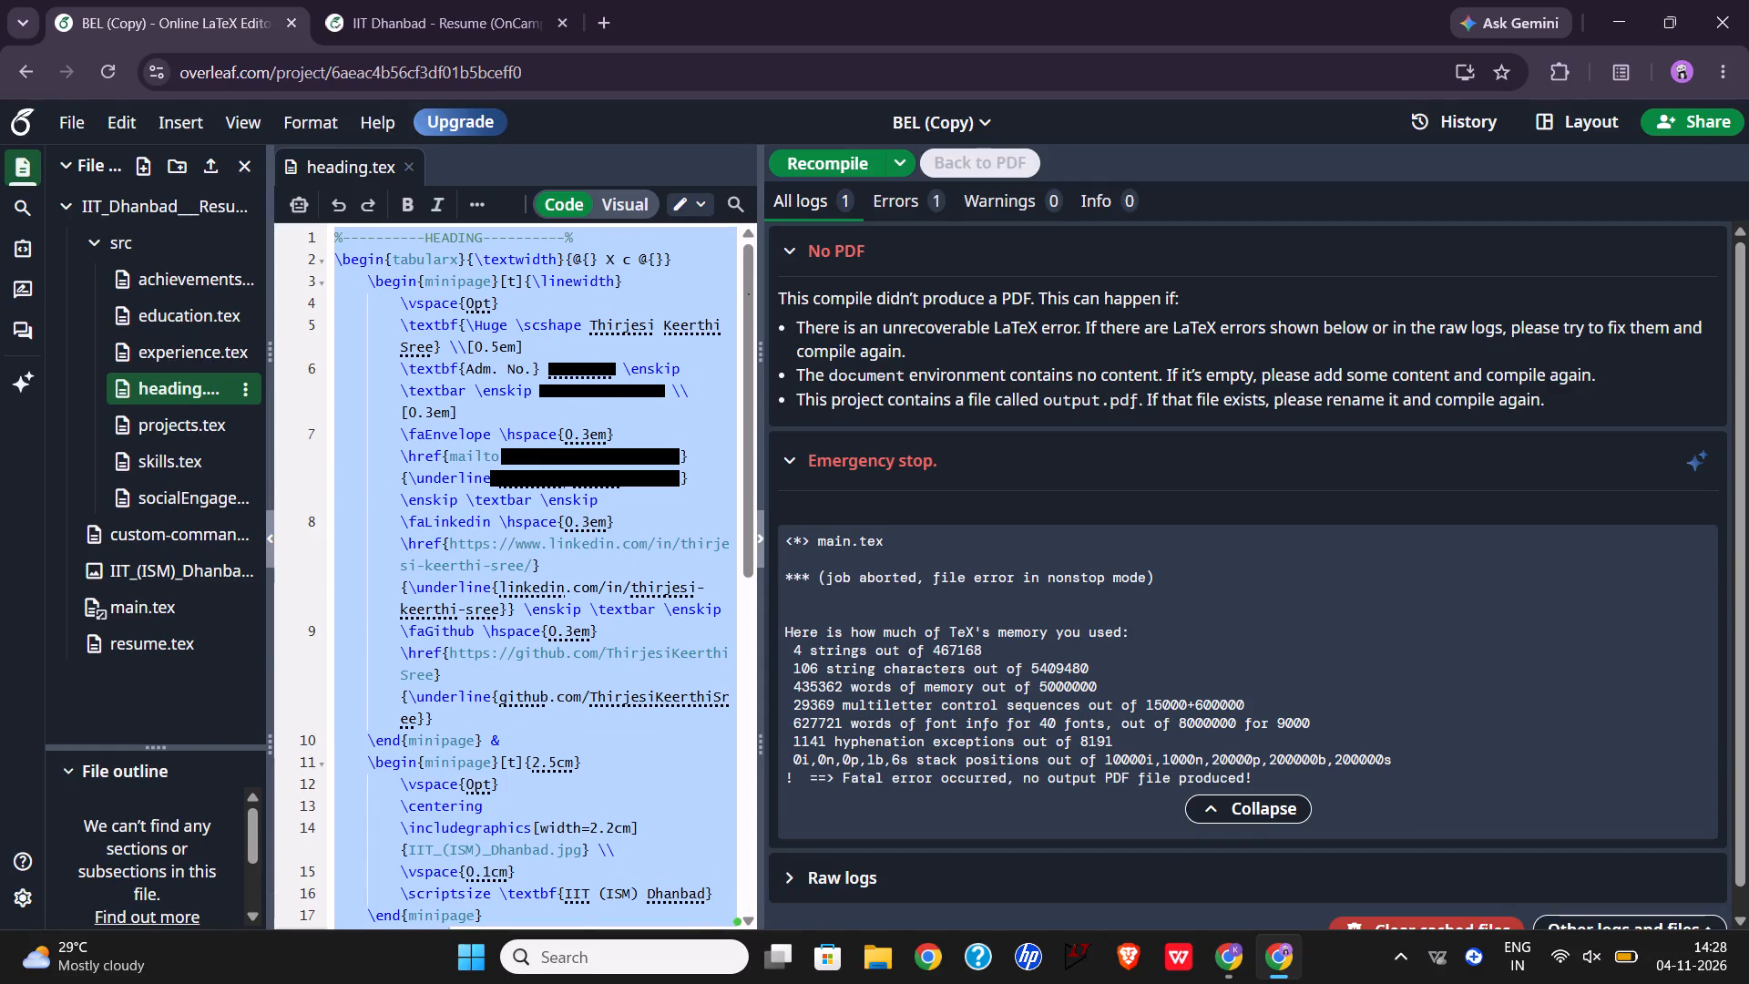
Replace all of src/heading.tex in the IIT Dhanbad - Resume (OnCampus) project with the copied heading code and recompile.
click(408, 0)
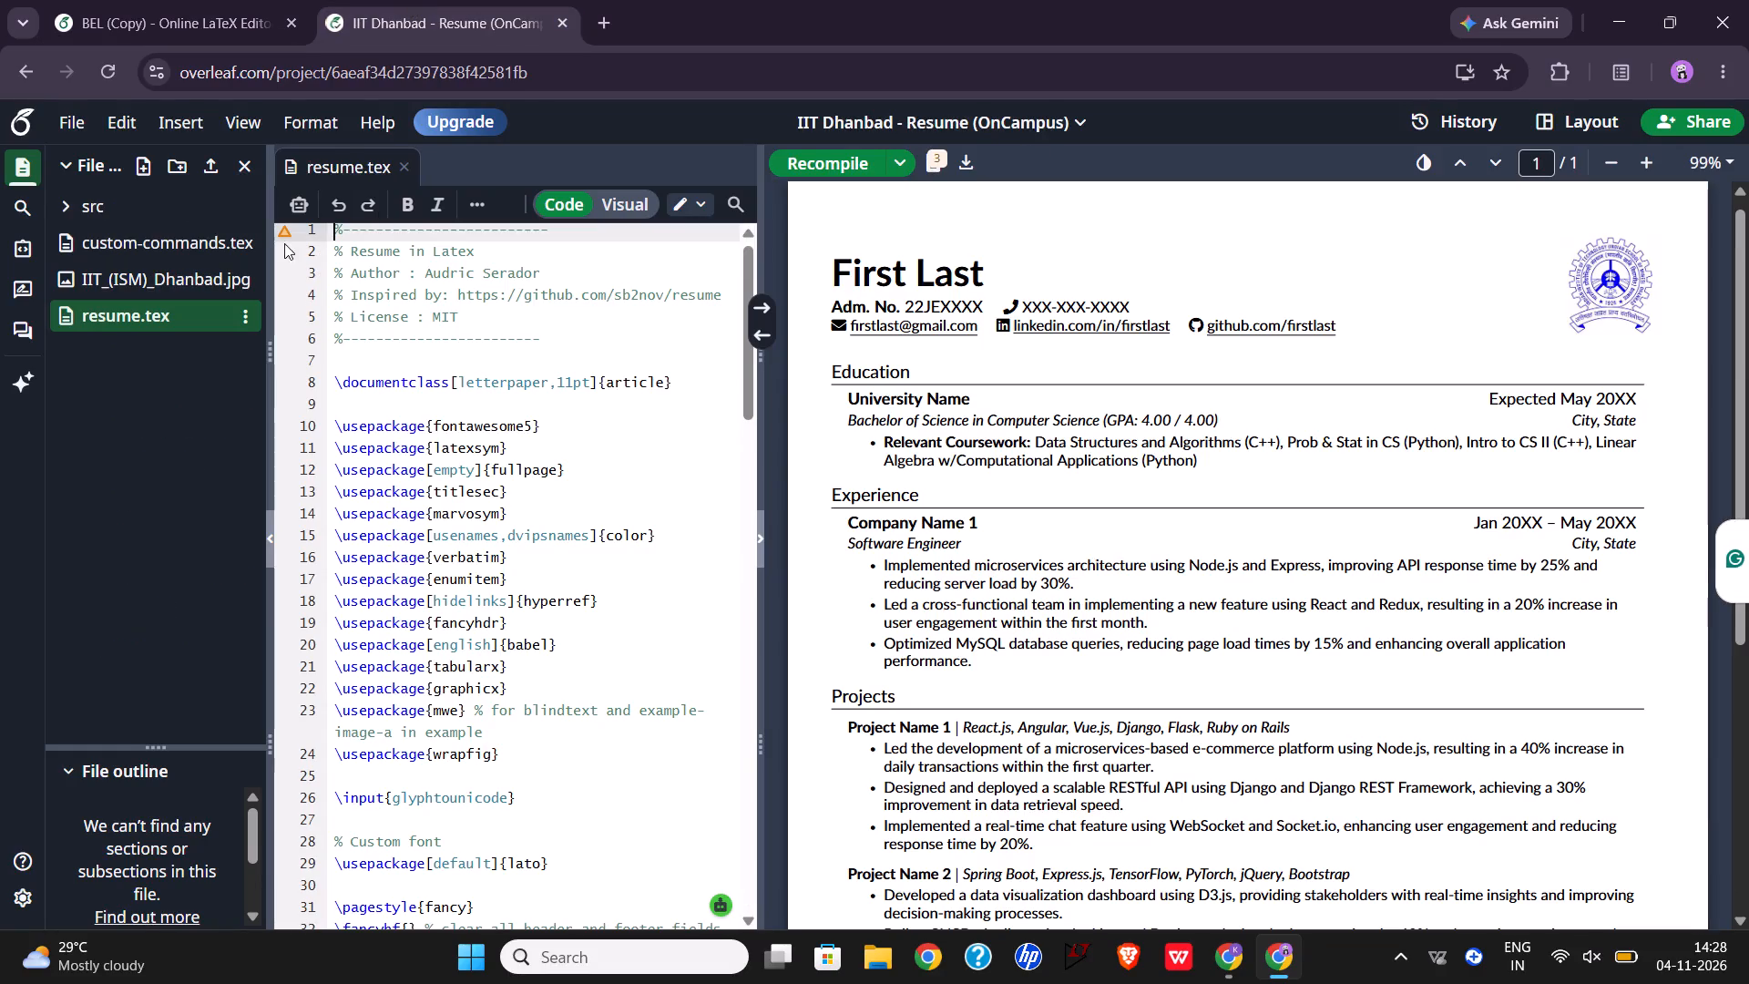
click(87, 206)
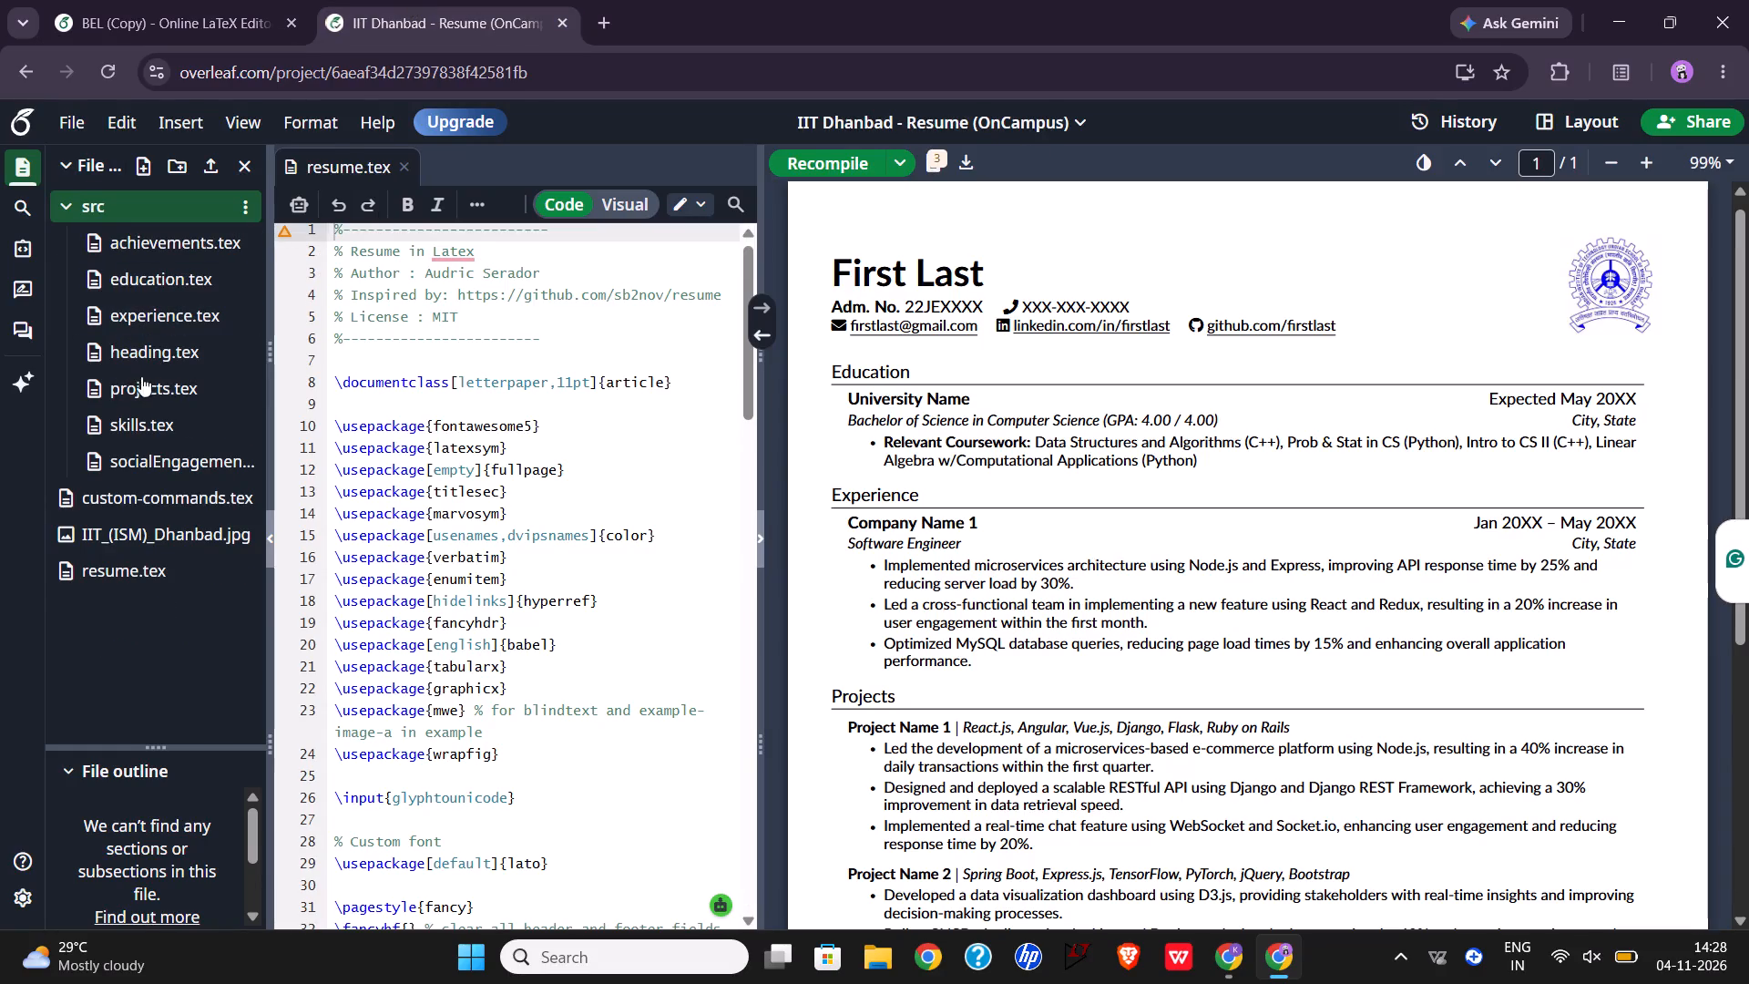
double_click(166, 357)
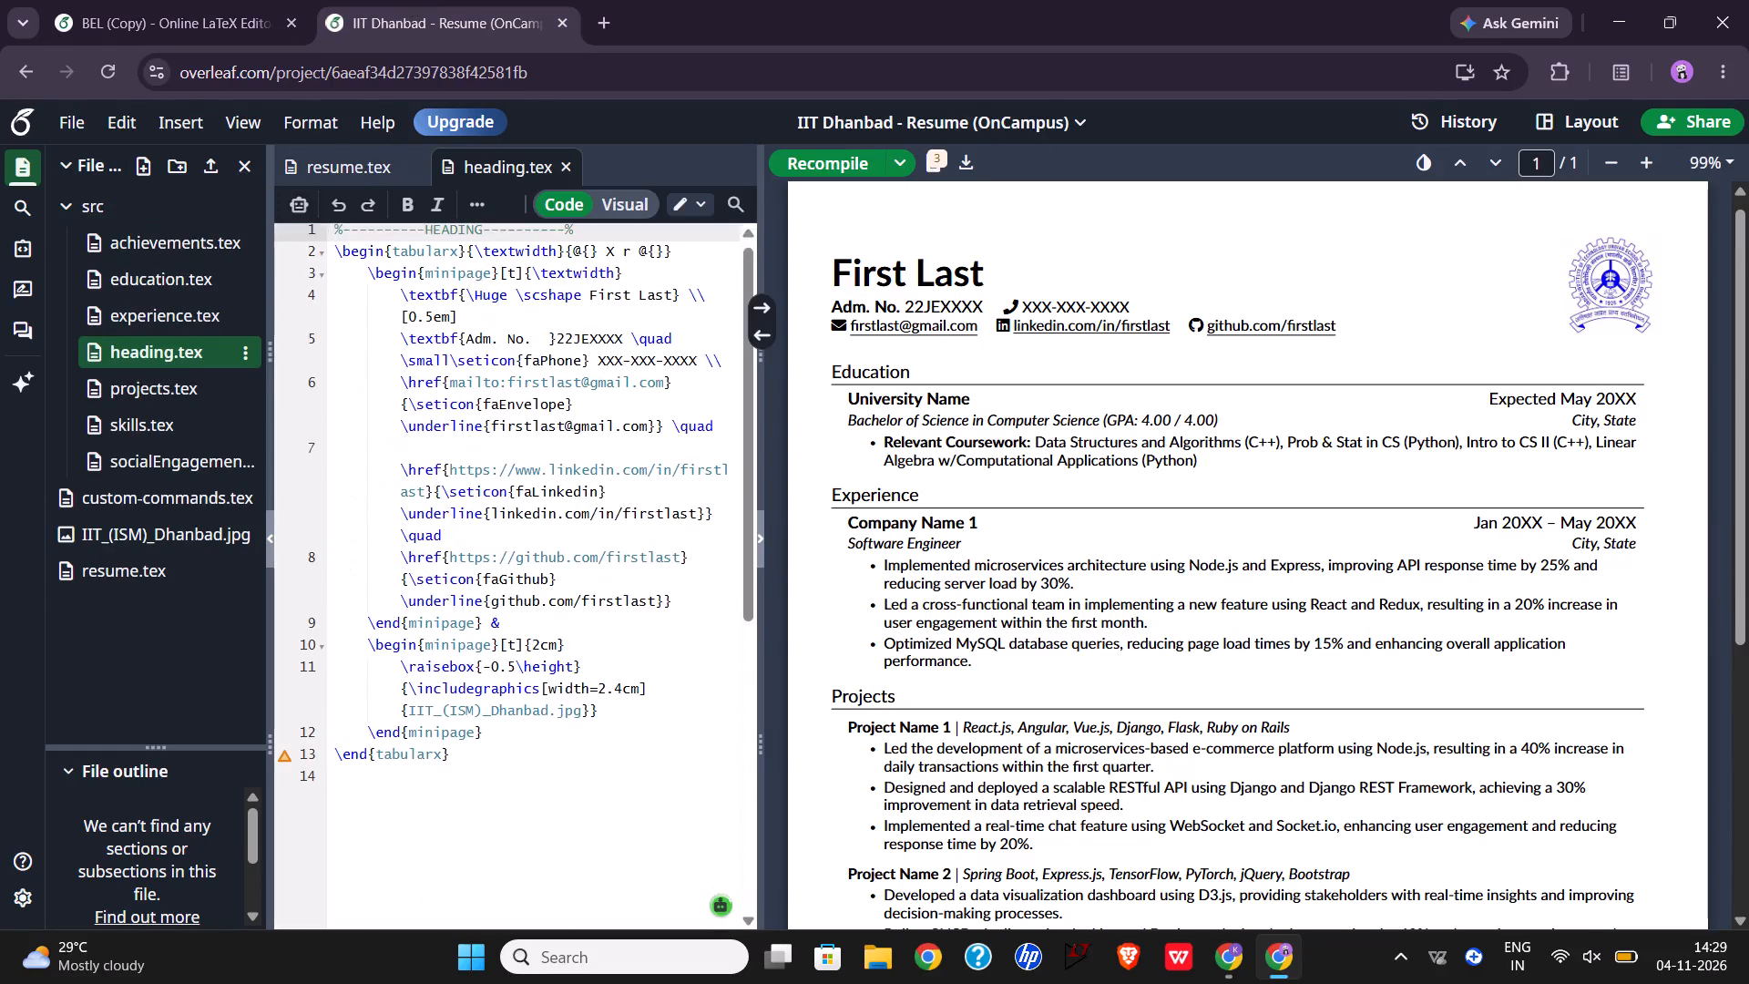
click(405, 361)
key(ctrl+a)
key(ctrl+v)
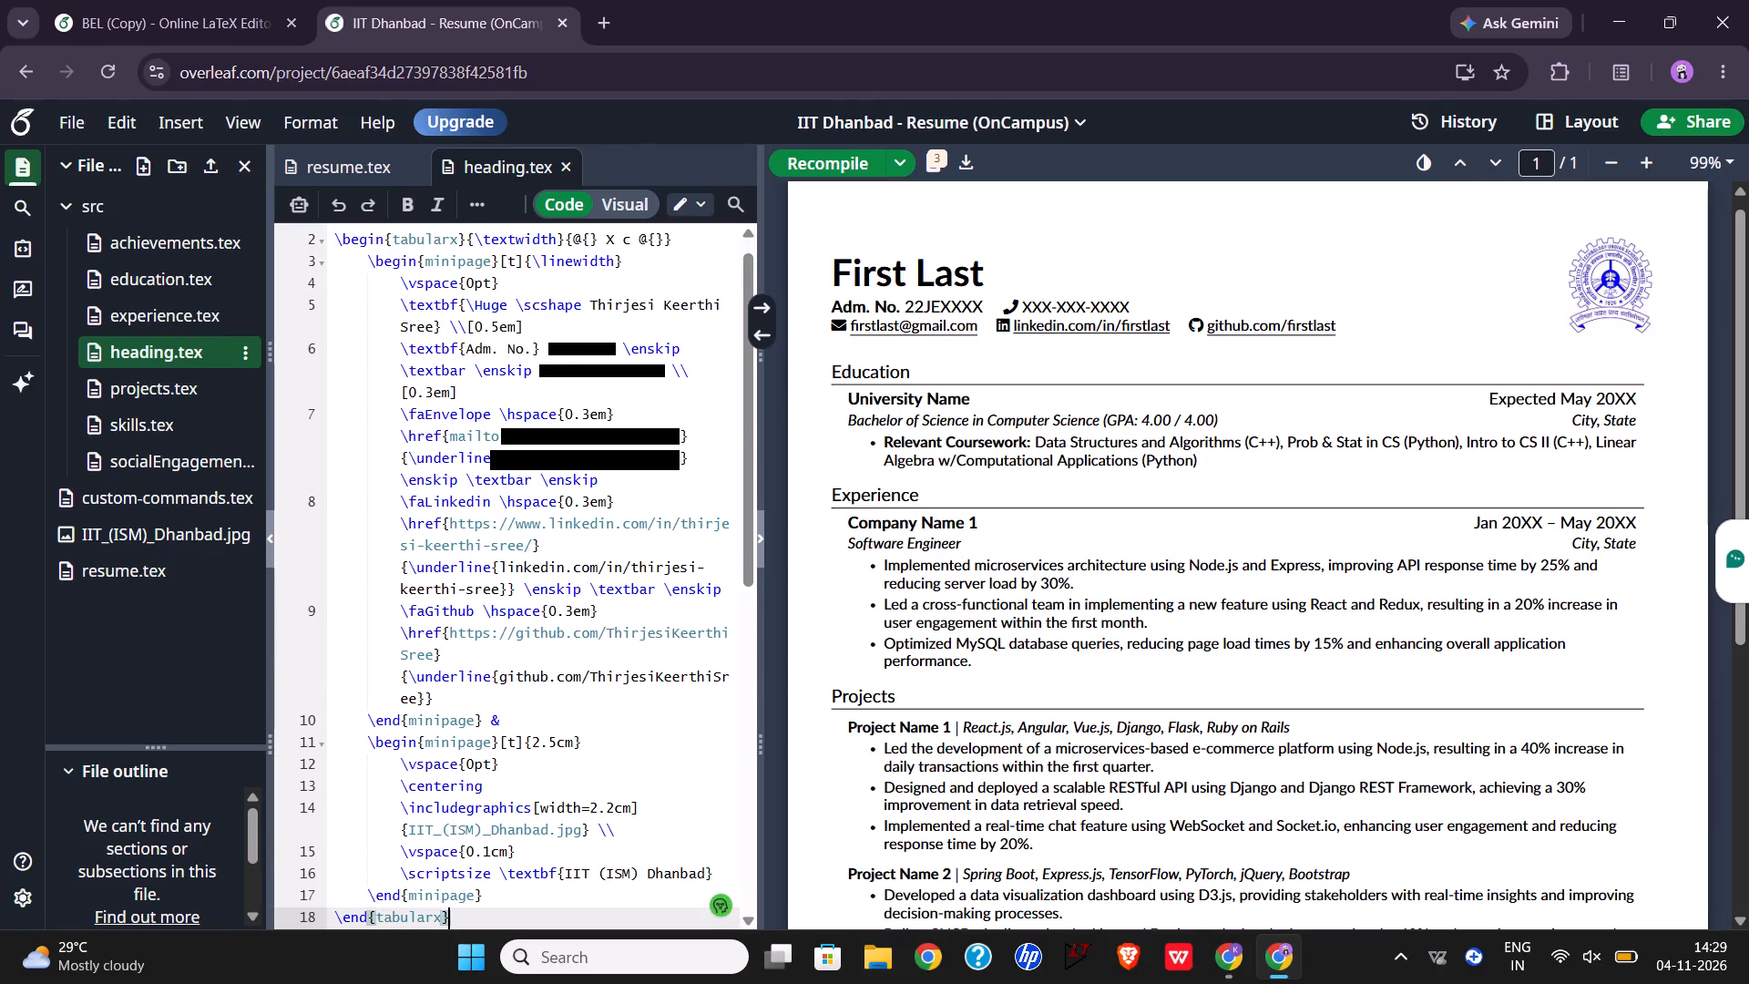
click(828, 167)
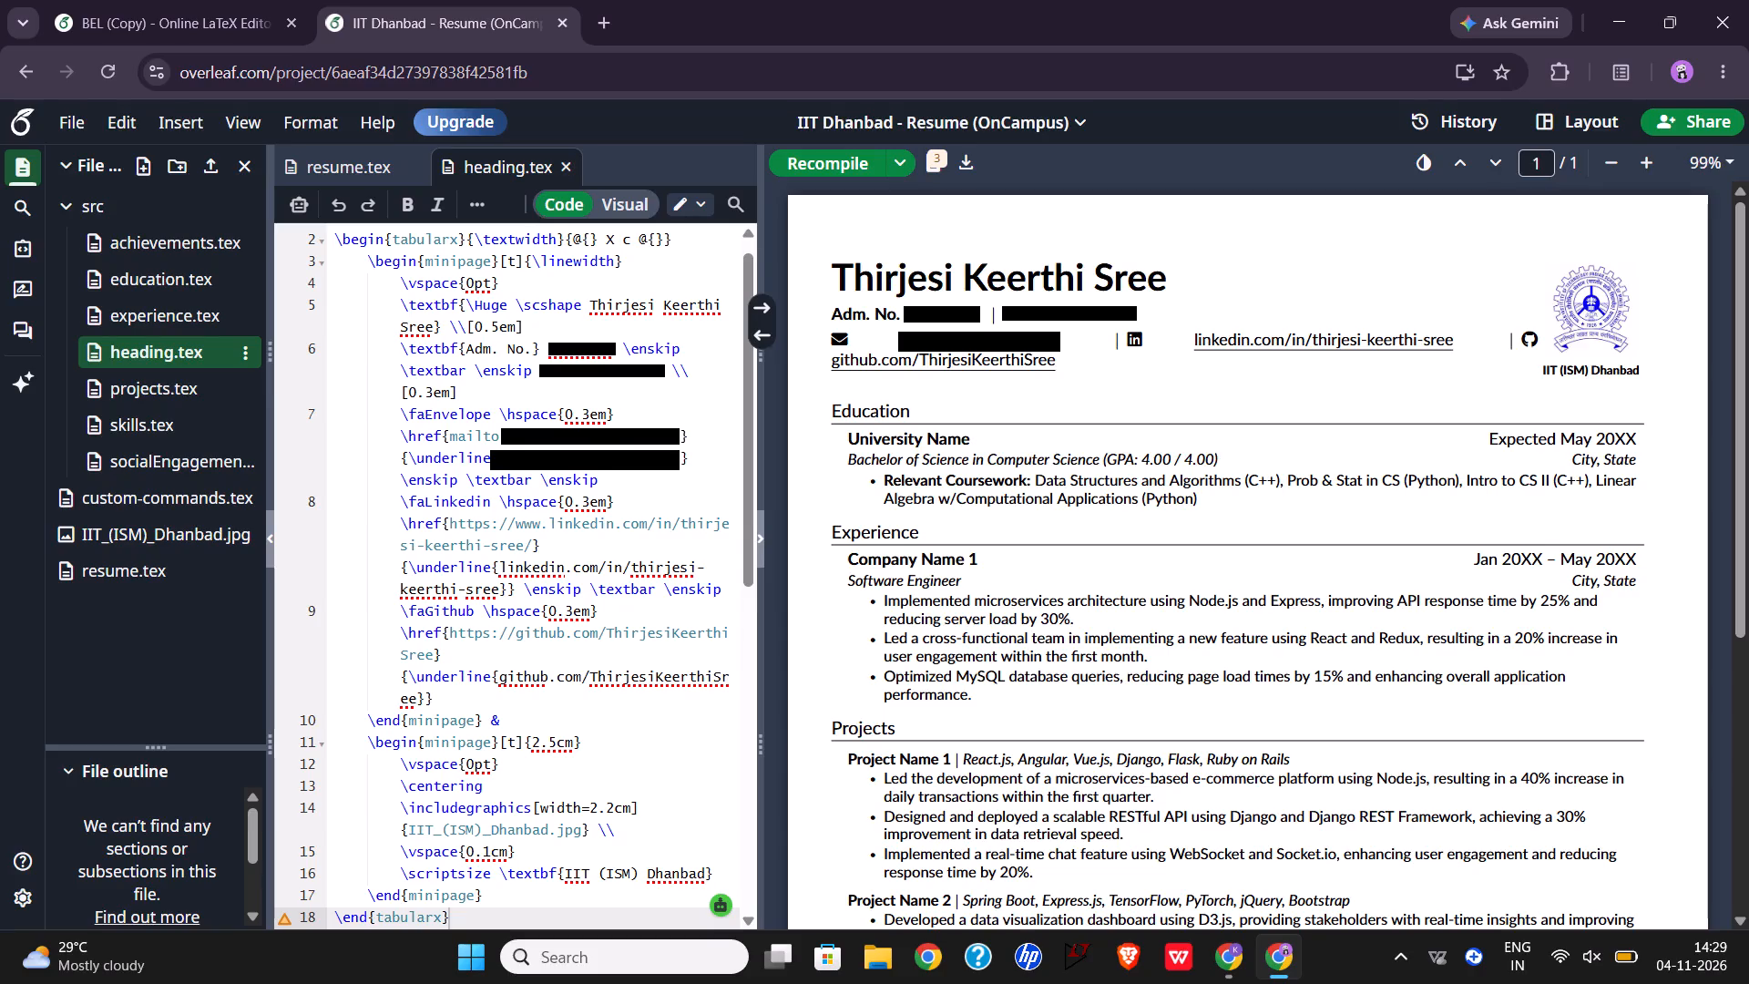
Return to the BEL (Copy) project and look through its heading code and compile log.
click(236, 0)
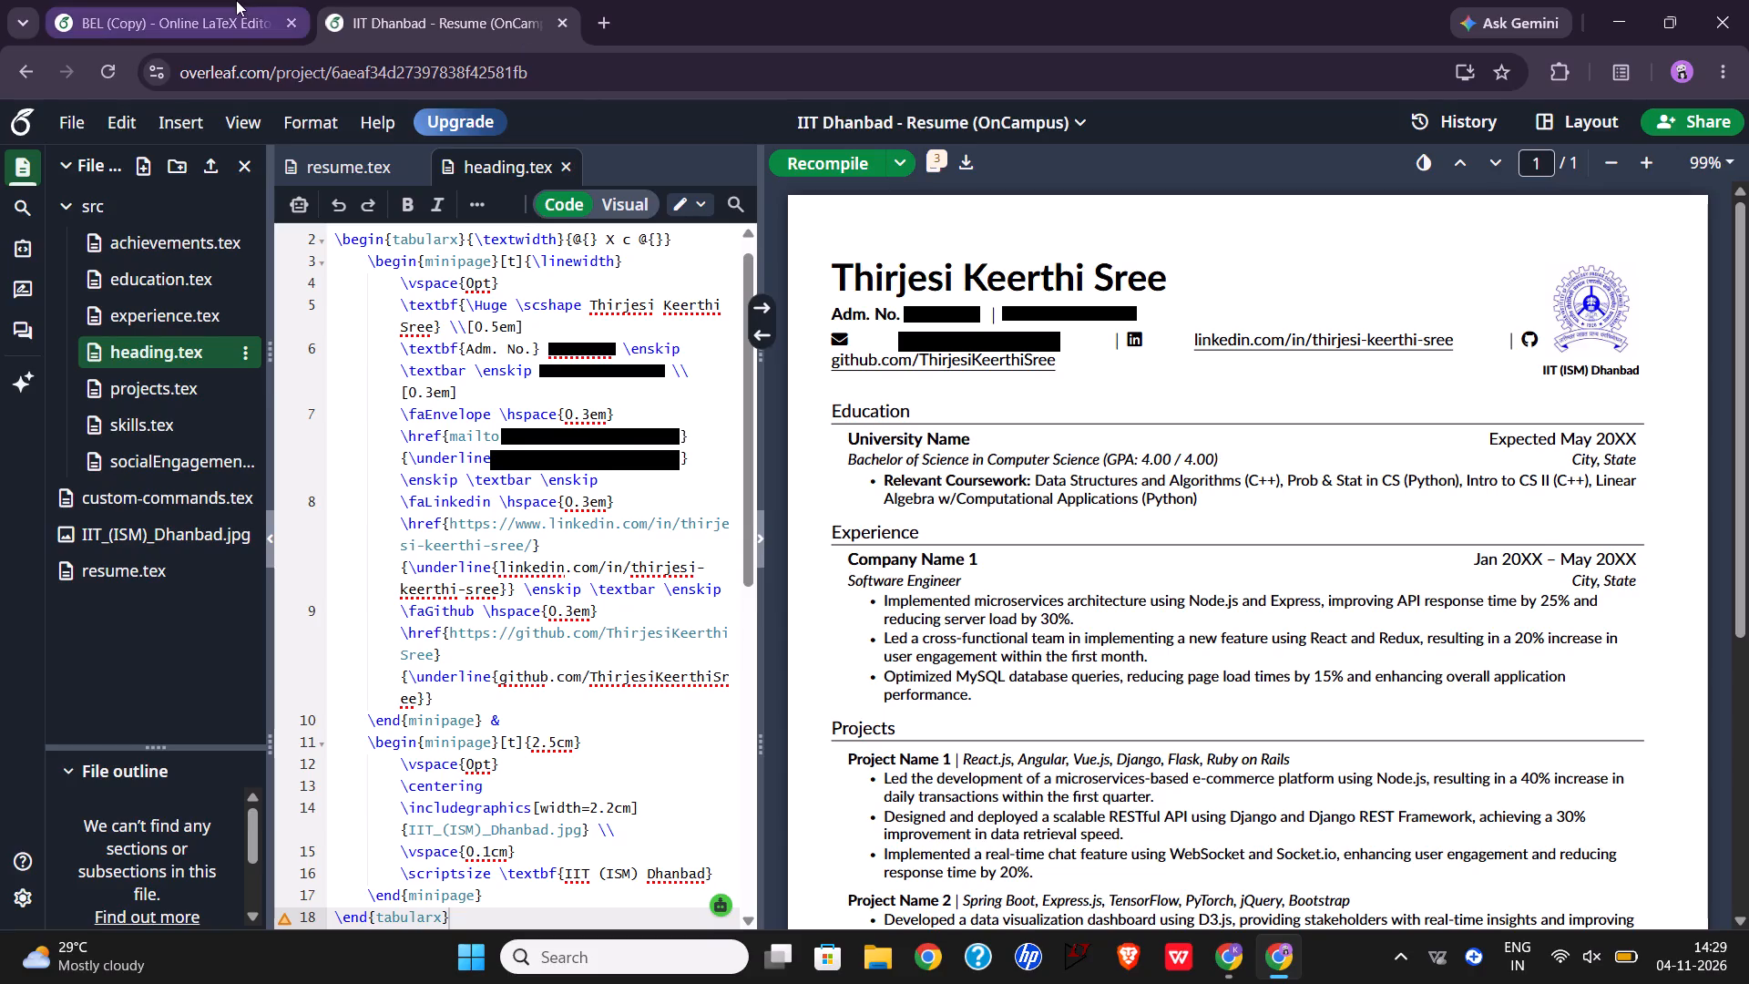
scroll(437, 299, up, 1)
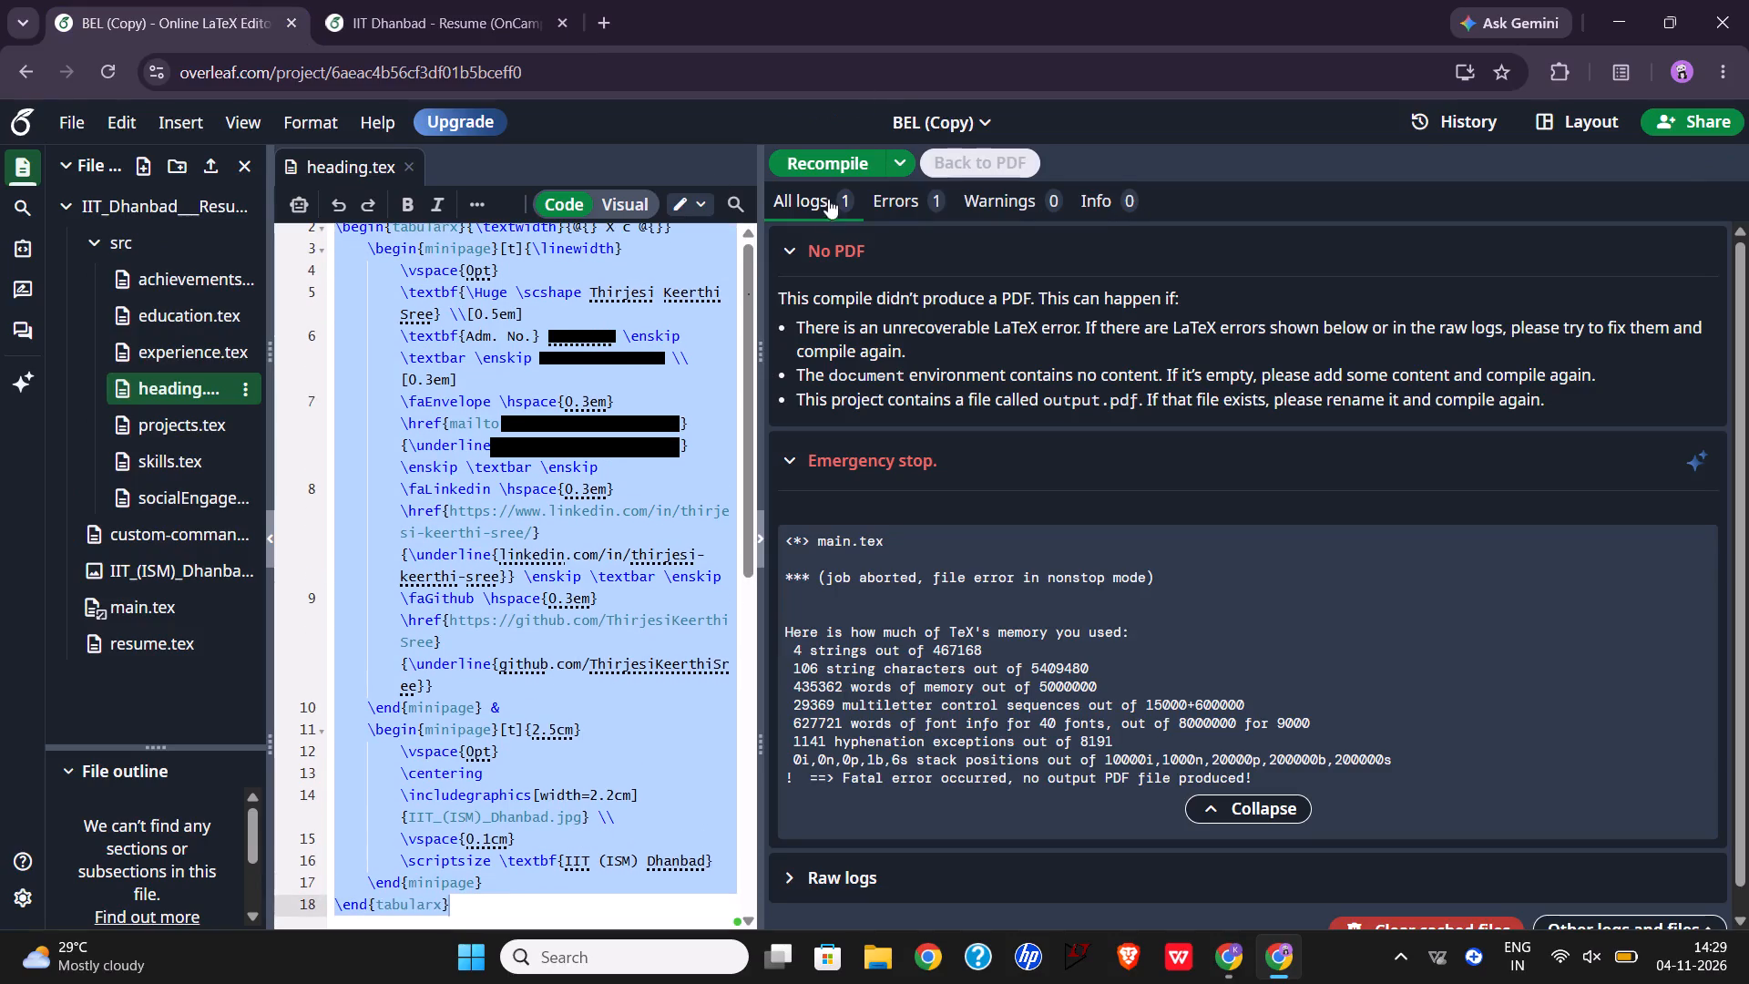
scroll(885, 313, down, 1)
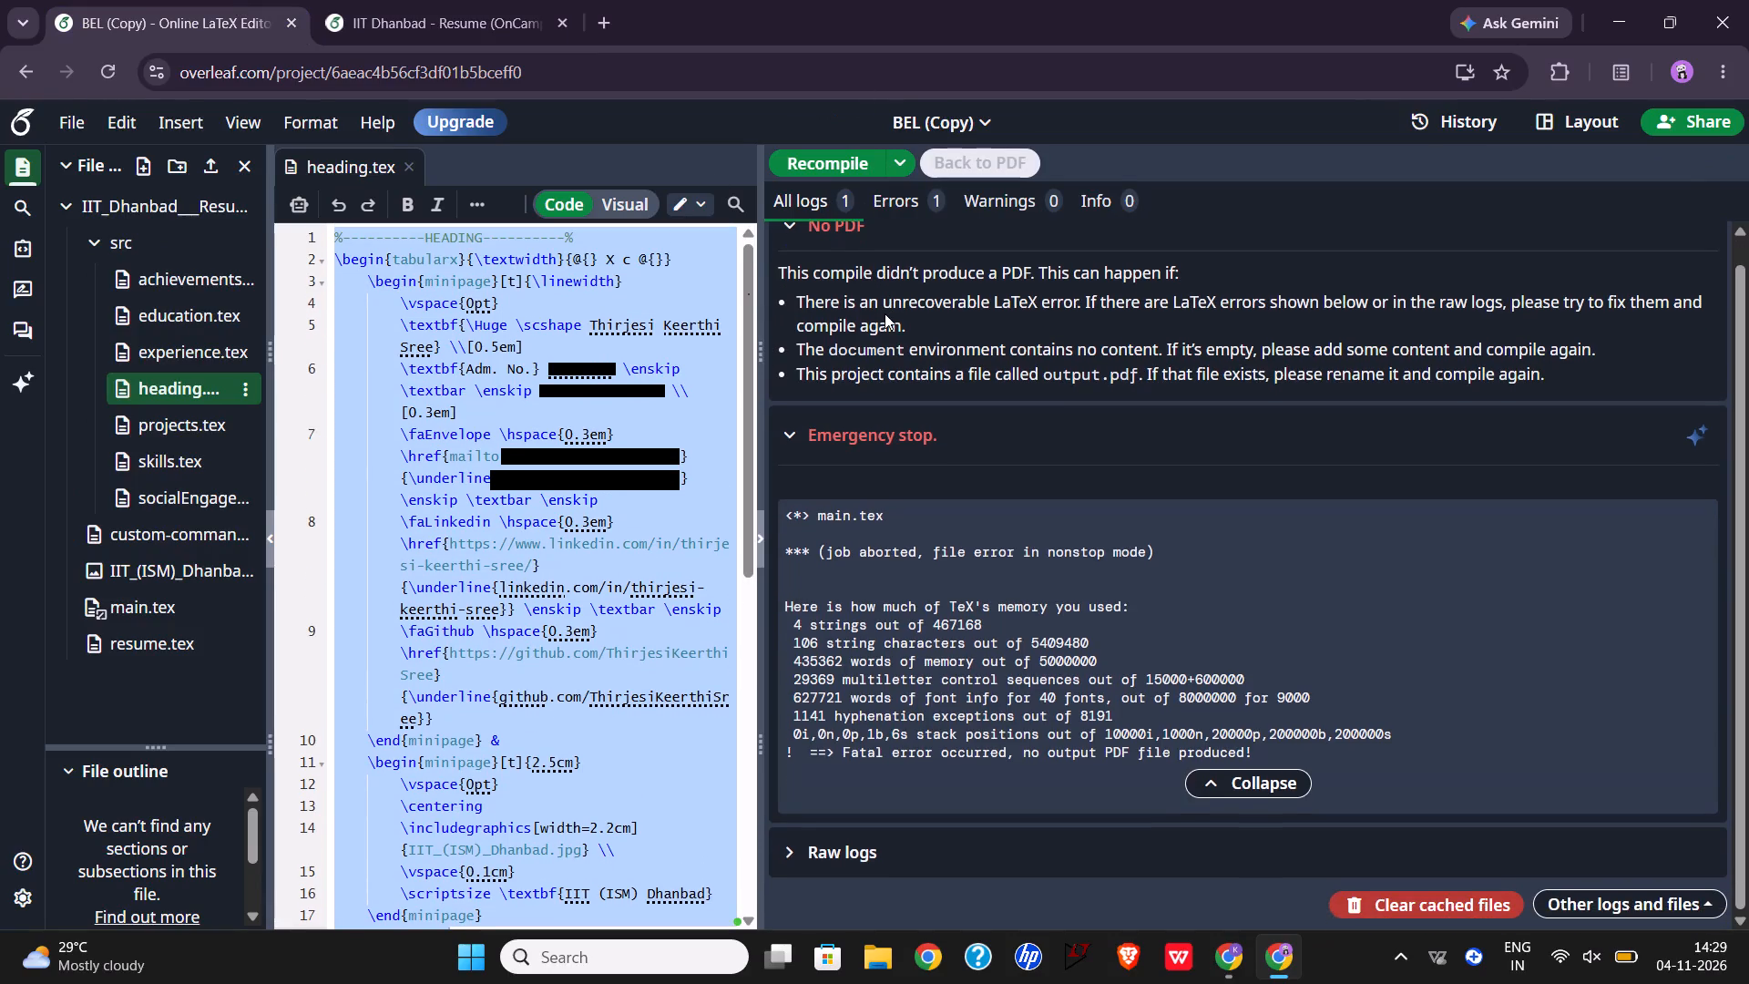
scroll(885, 313, down, 4)
Go back to the project list, open the original BEL project and view its compiled resume.
click(28, 68)
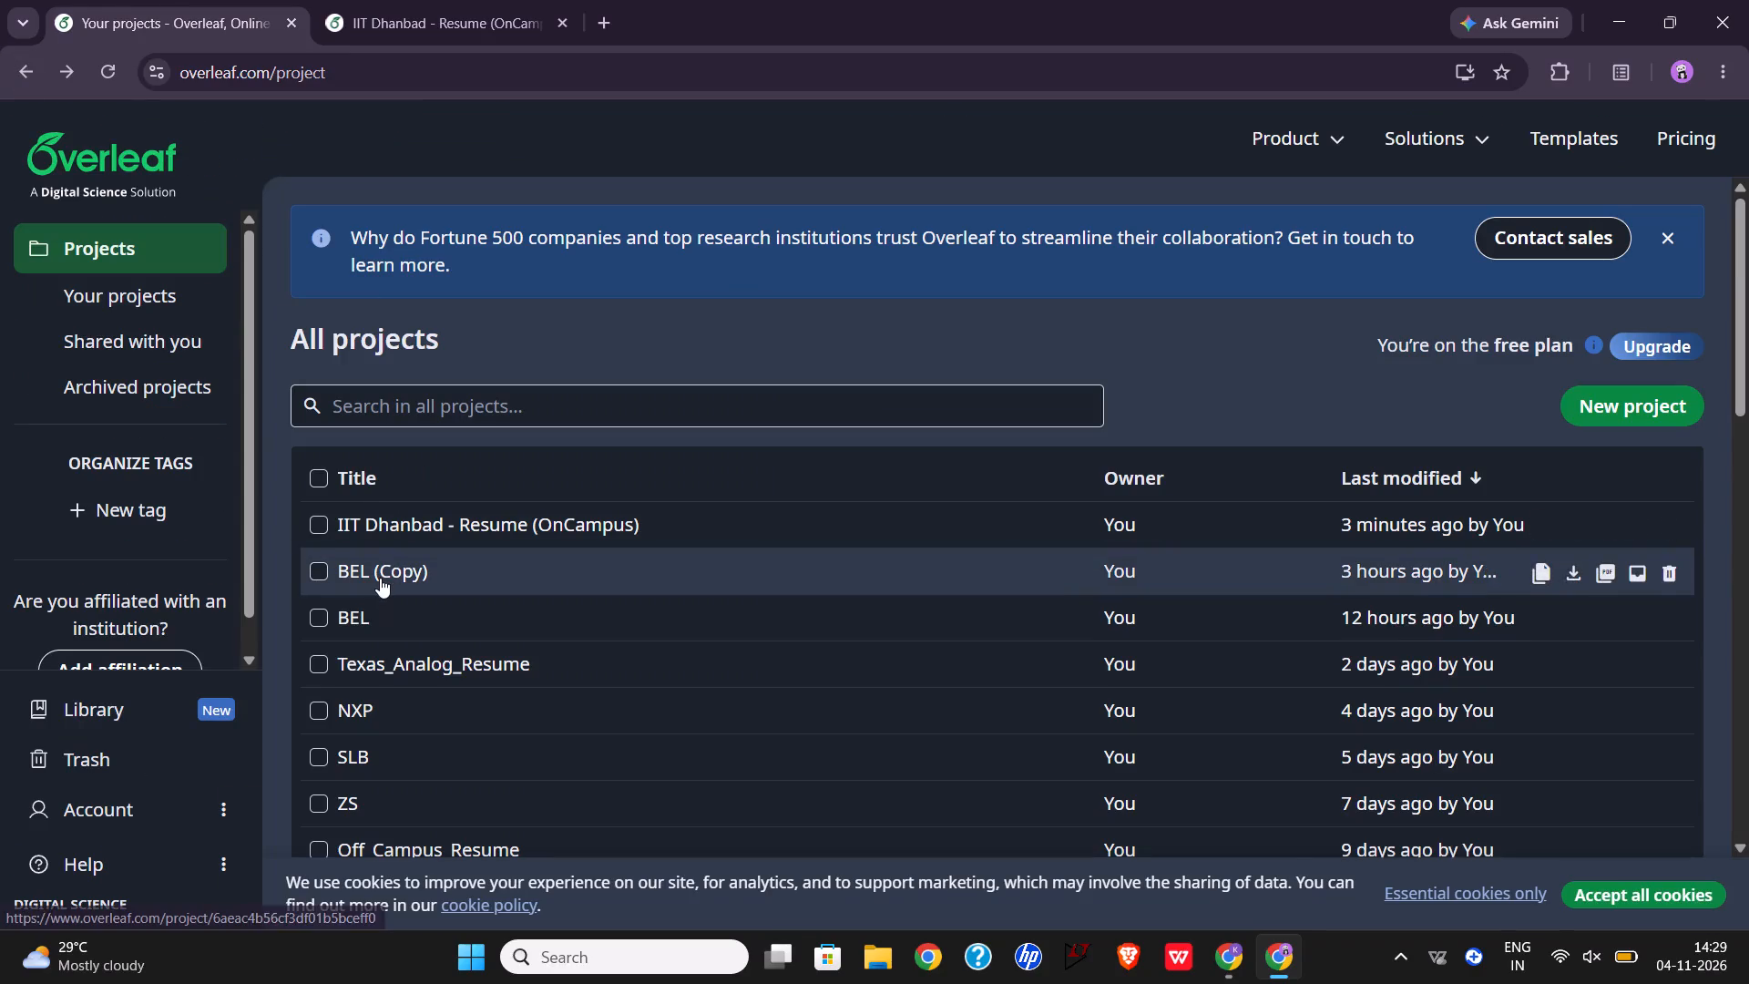
click(353, 616)
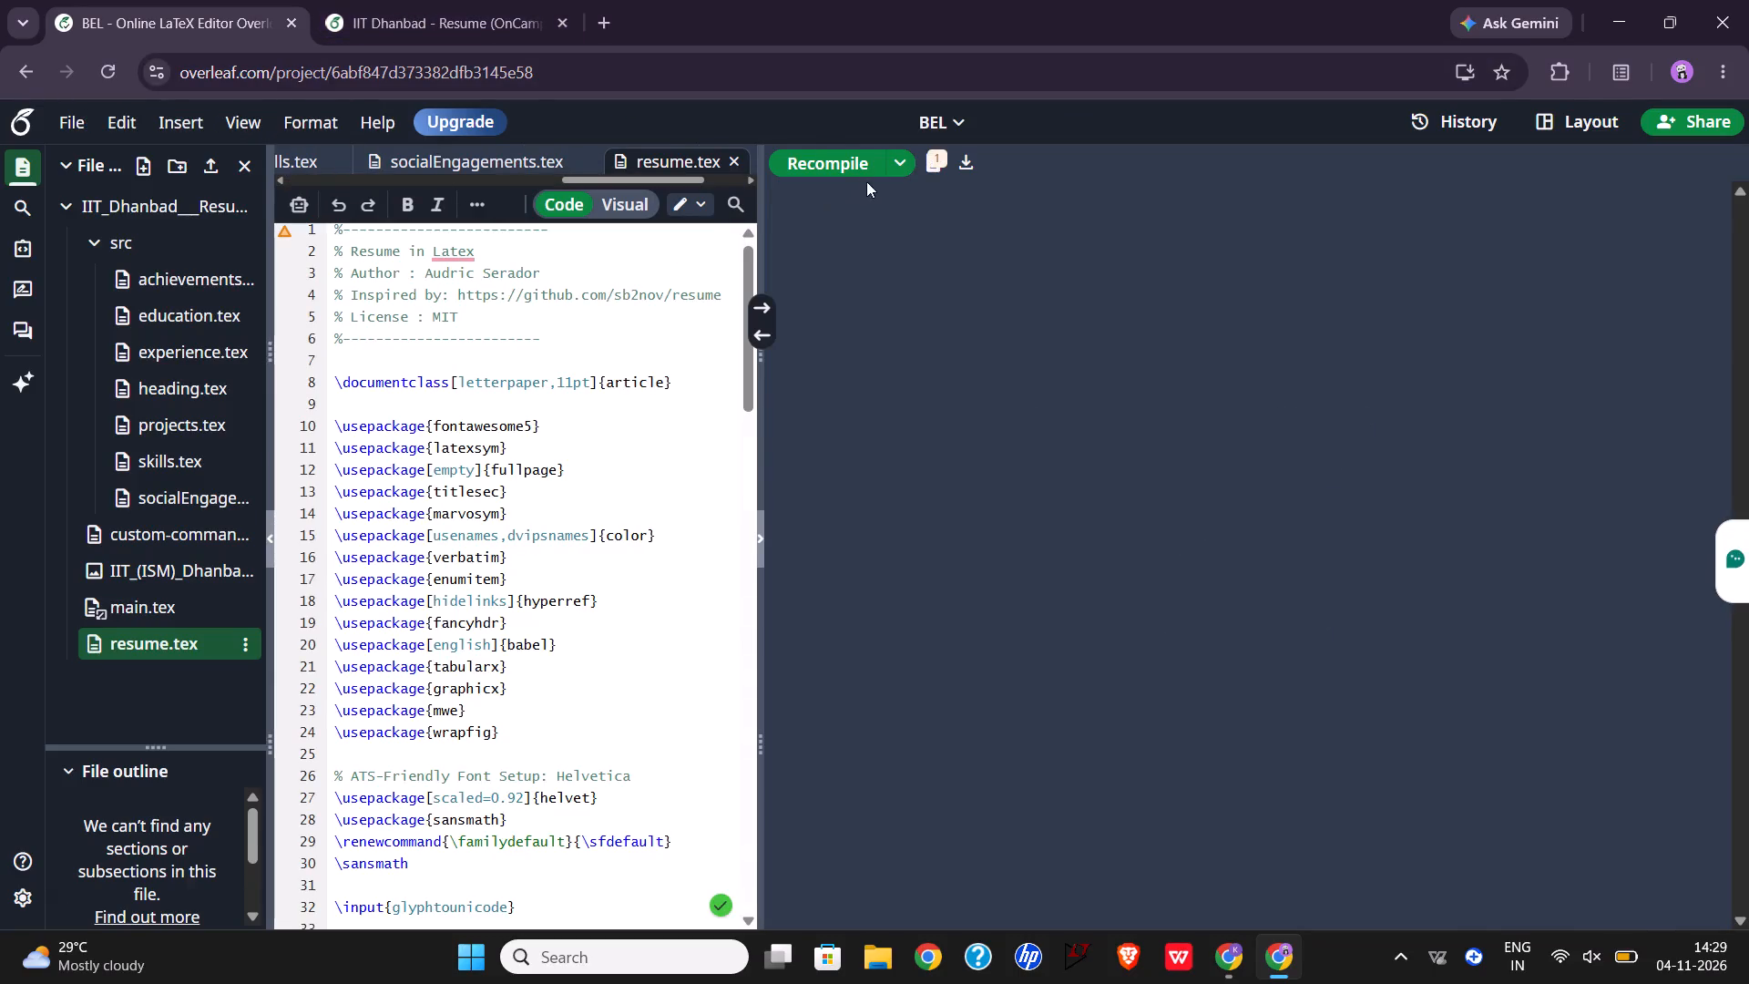
scroll(924, 344, up, 1)
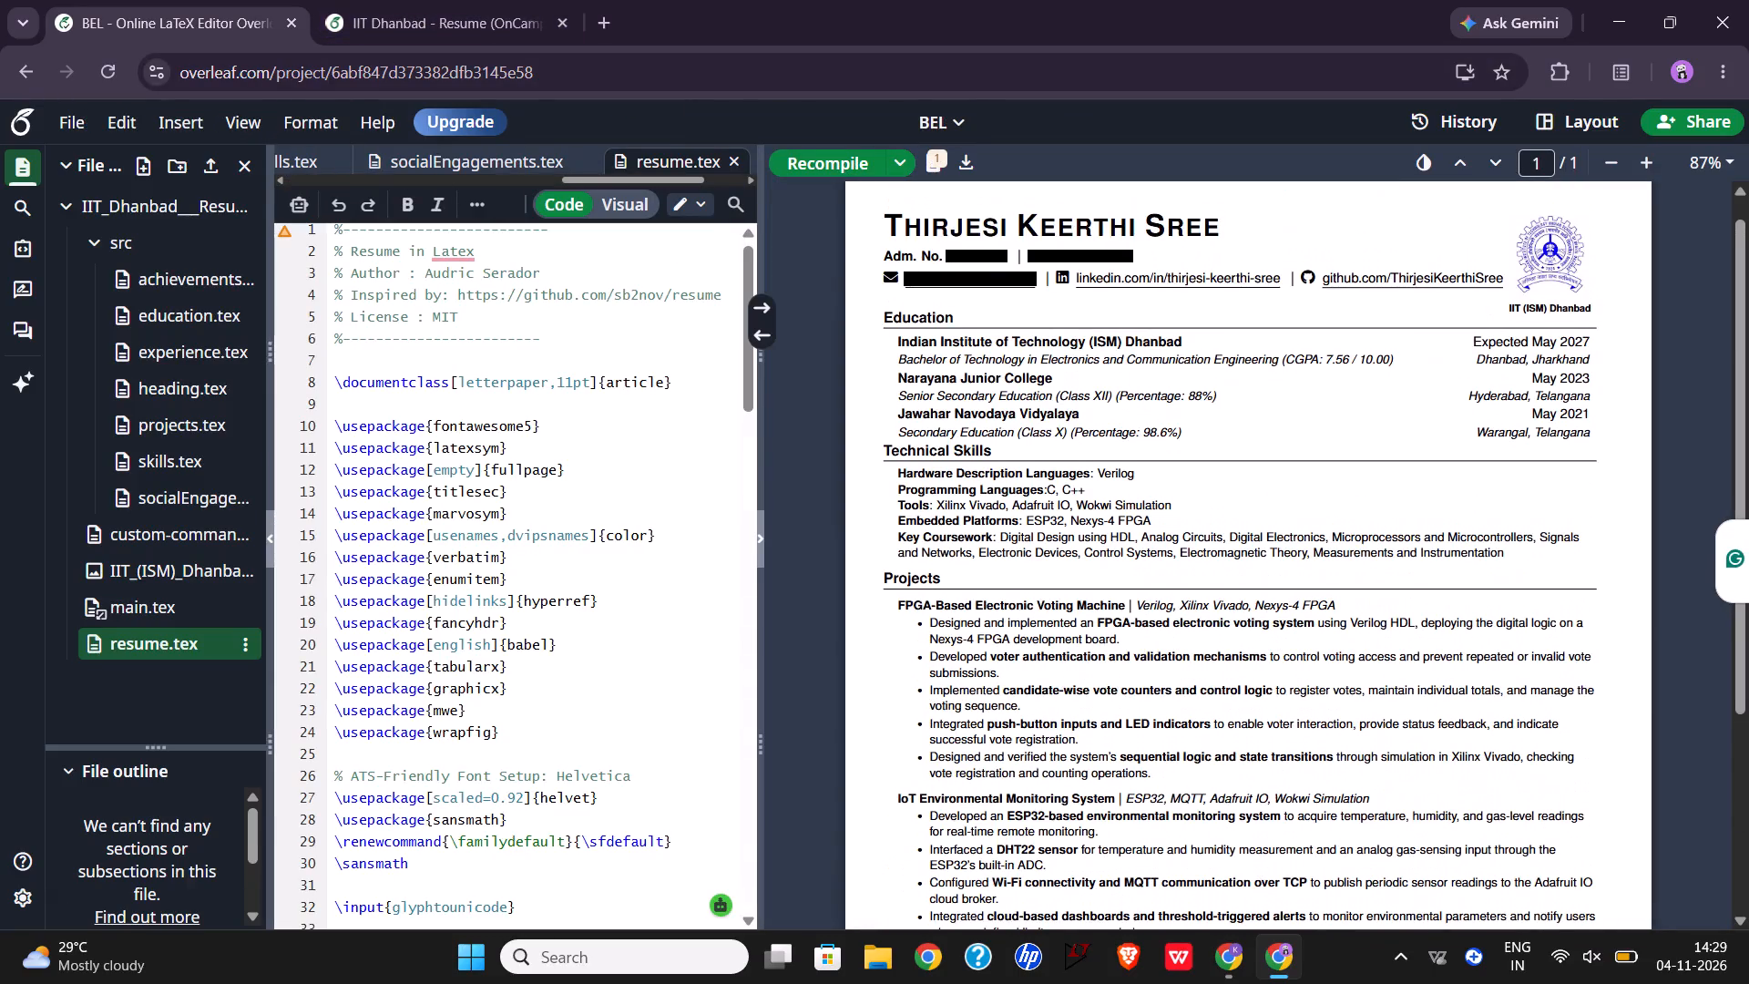
scroll(924, 344, up, 1)
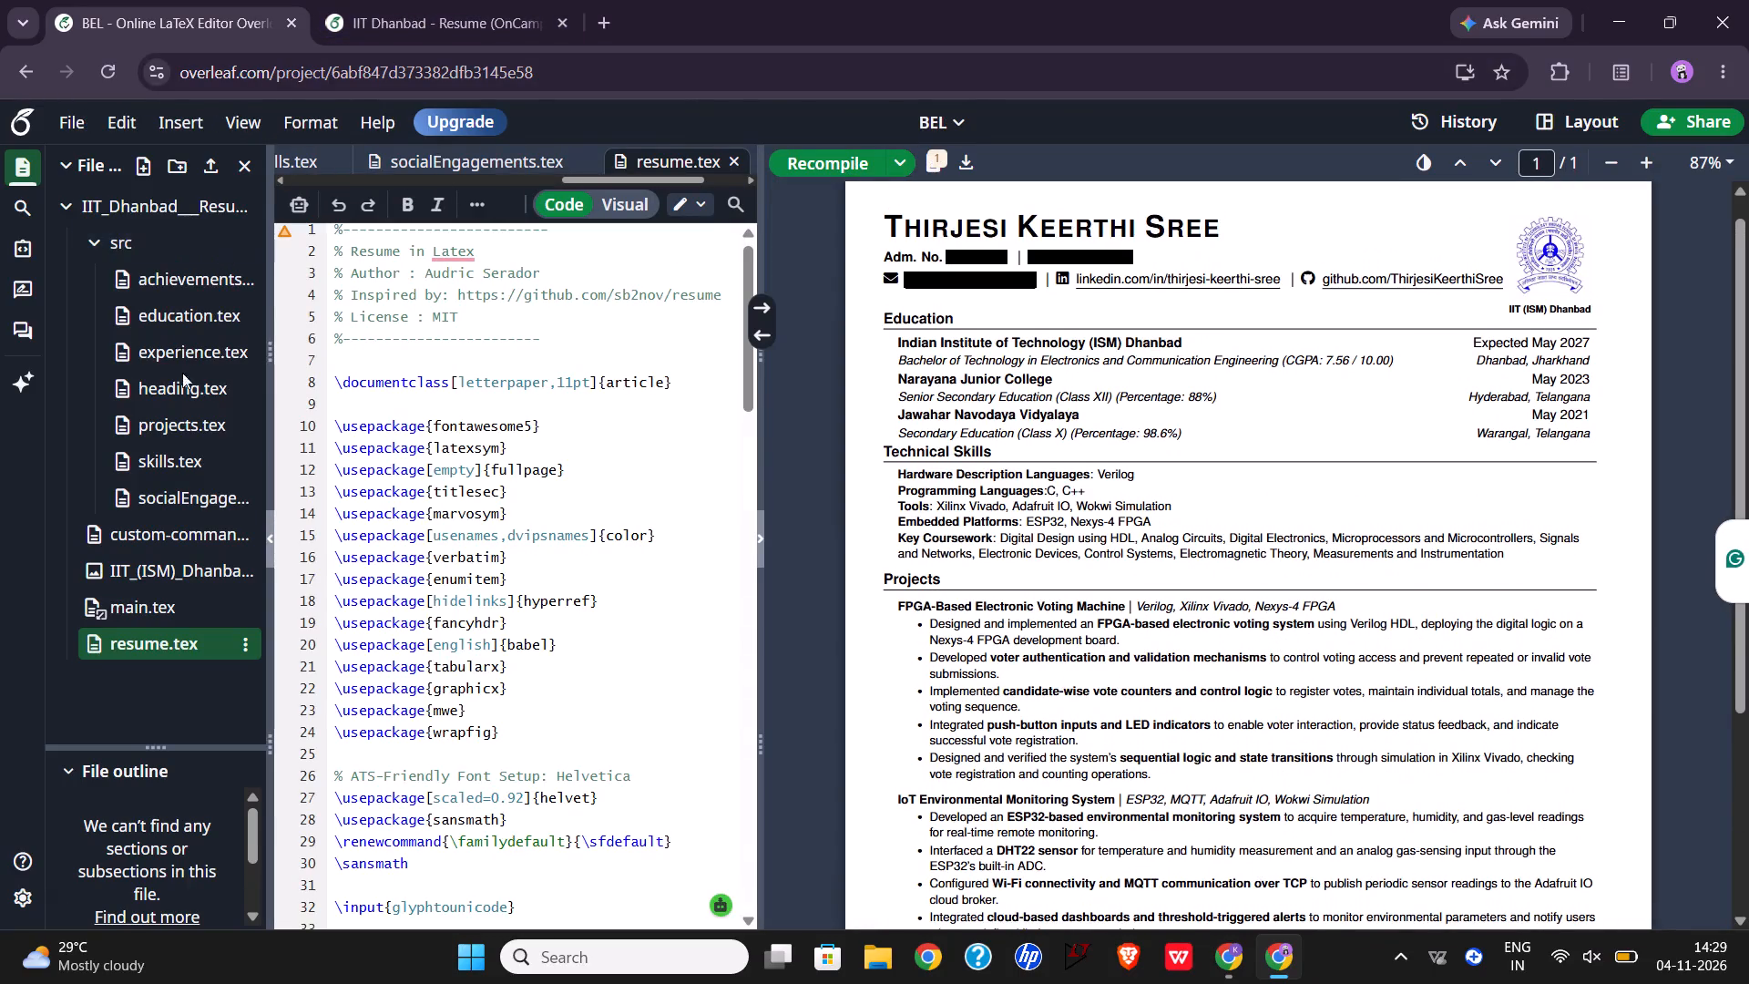
Copy all of BEL's heading.tex over the heading.tex contents in the IIT Dhanbad - Resume (OnCampus) project and recompile.
click(184, 381)
click(442, 371)
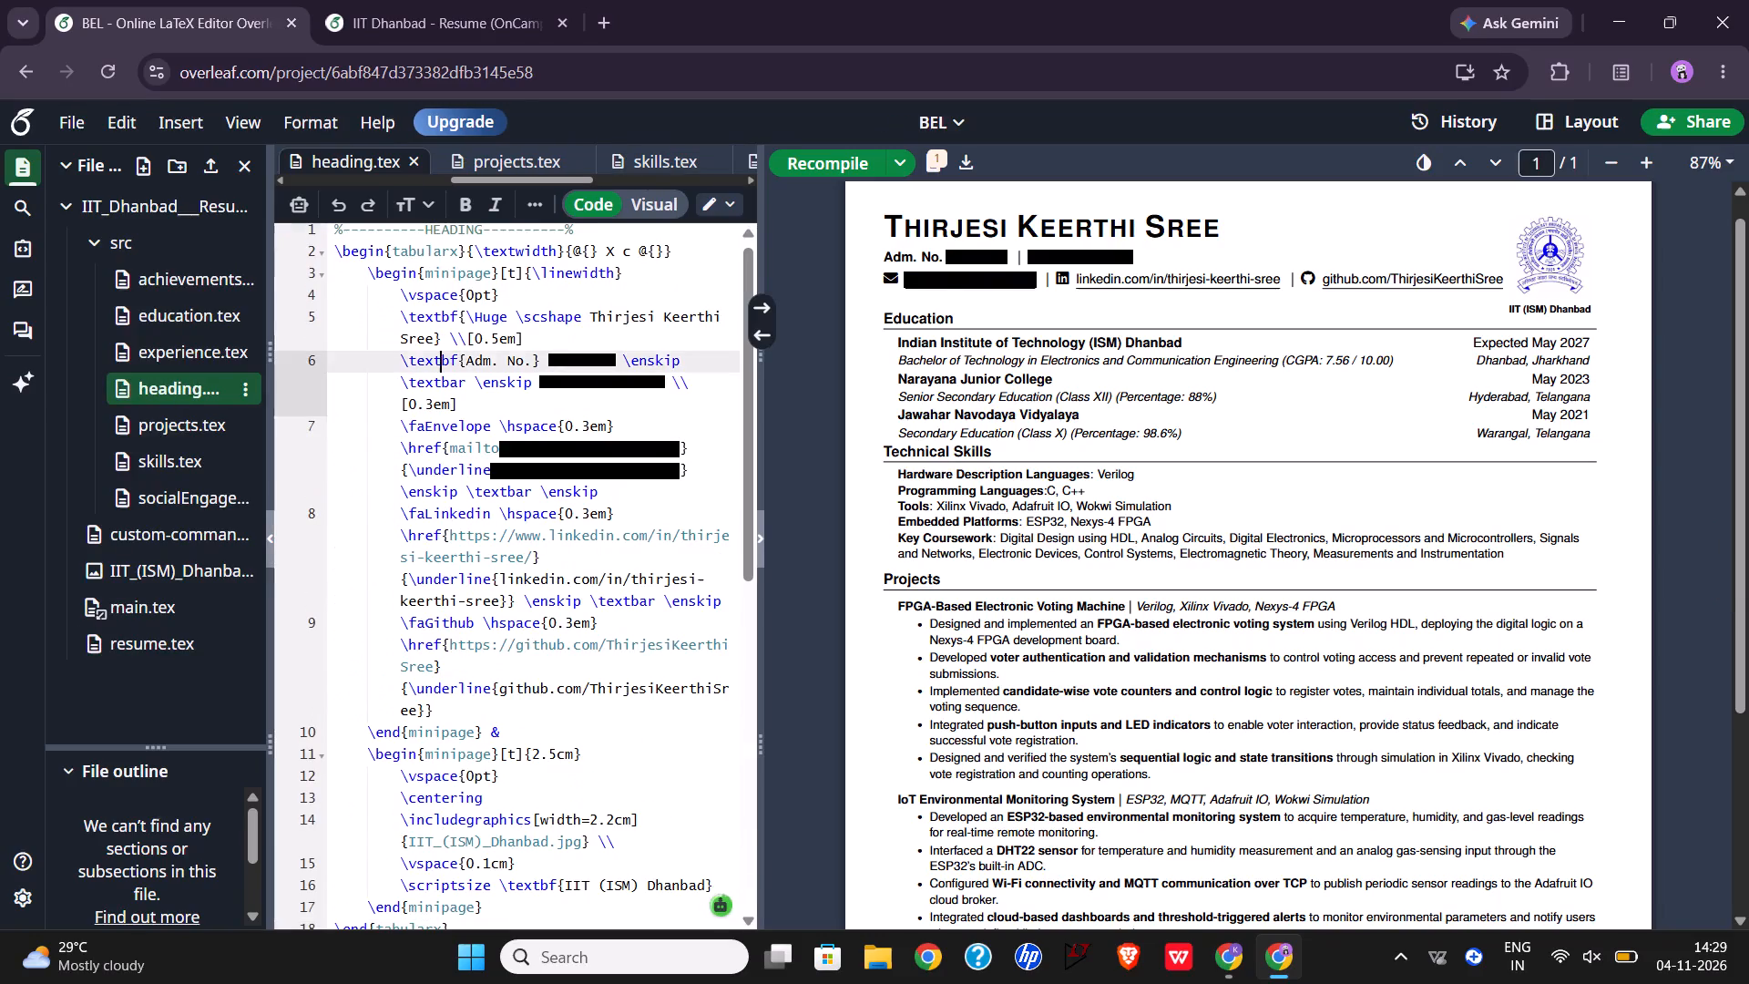
key(ctrl+a)
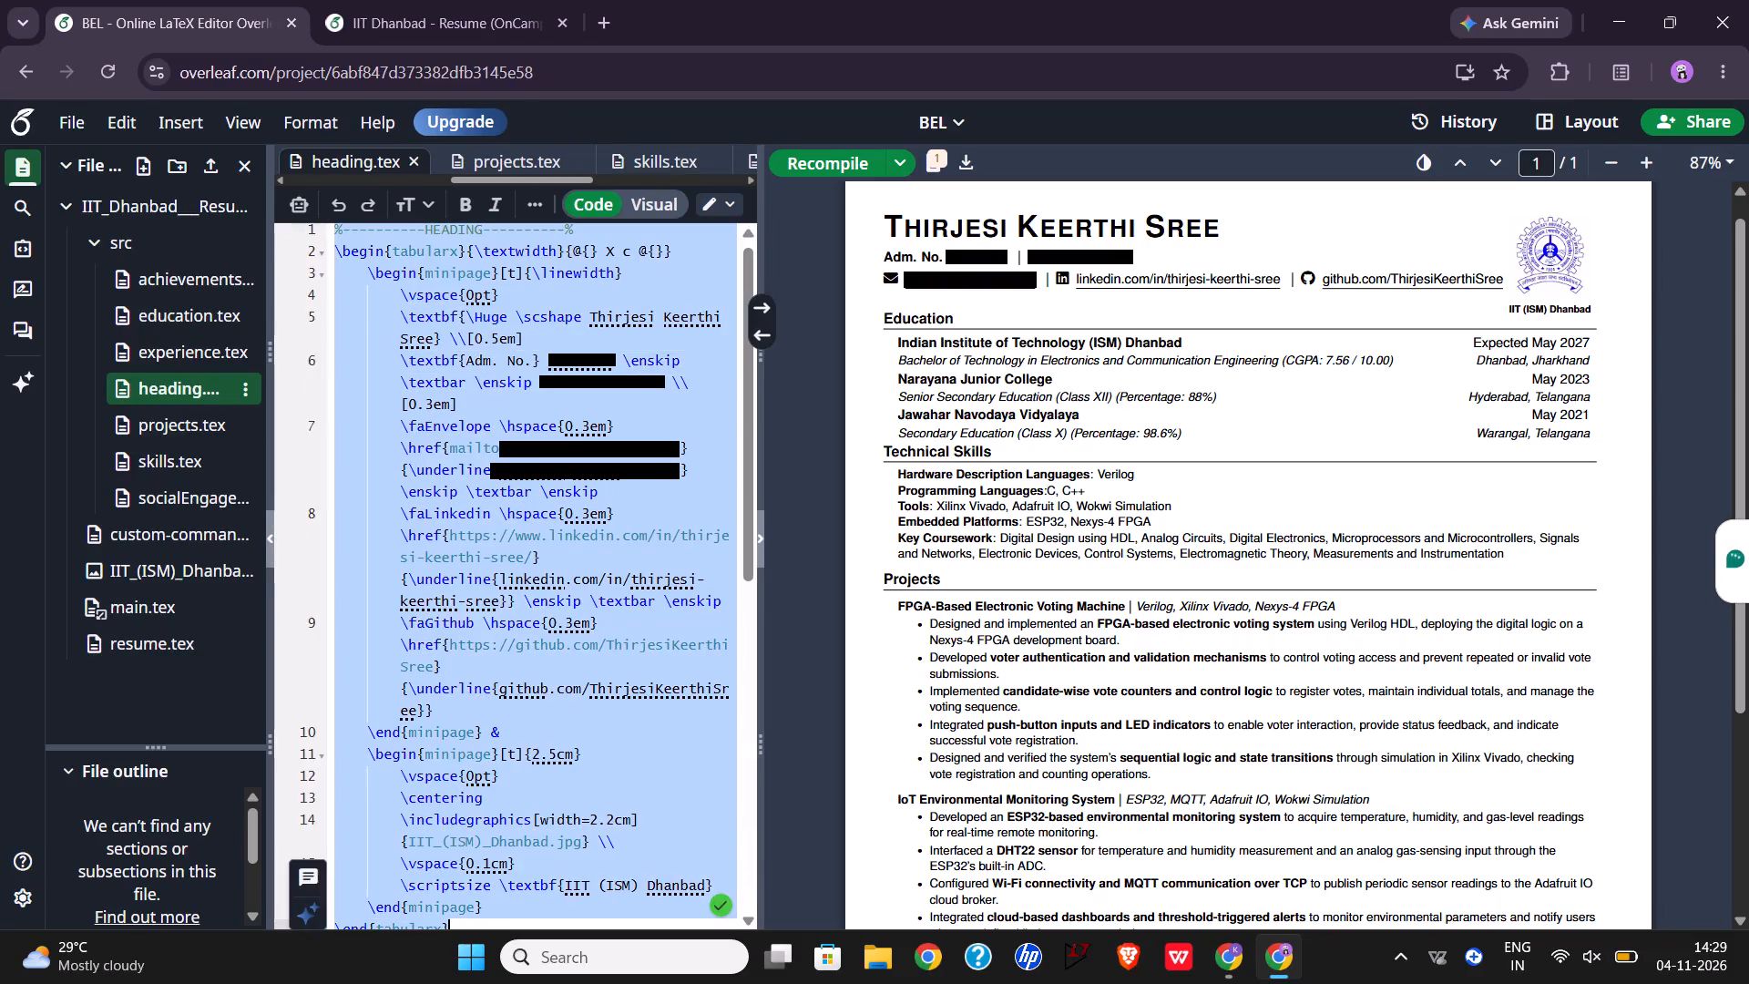
key(ctrl+c)
click(396, 1)
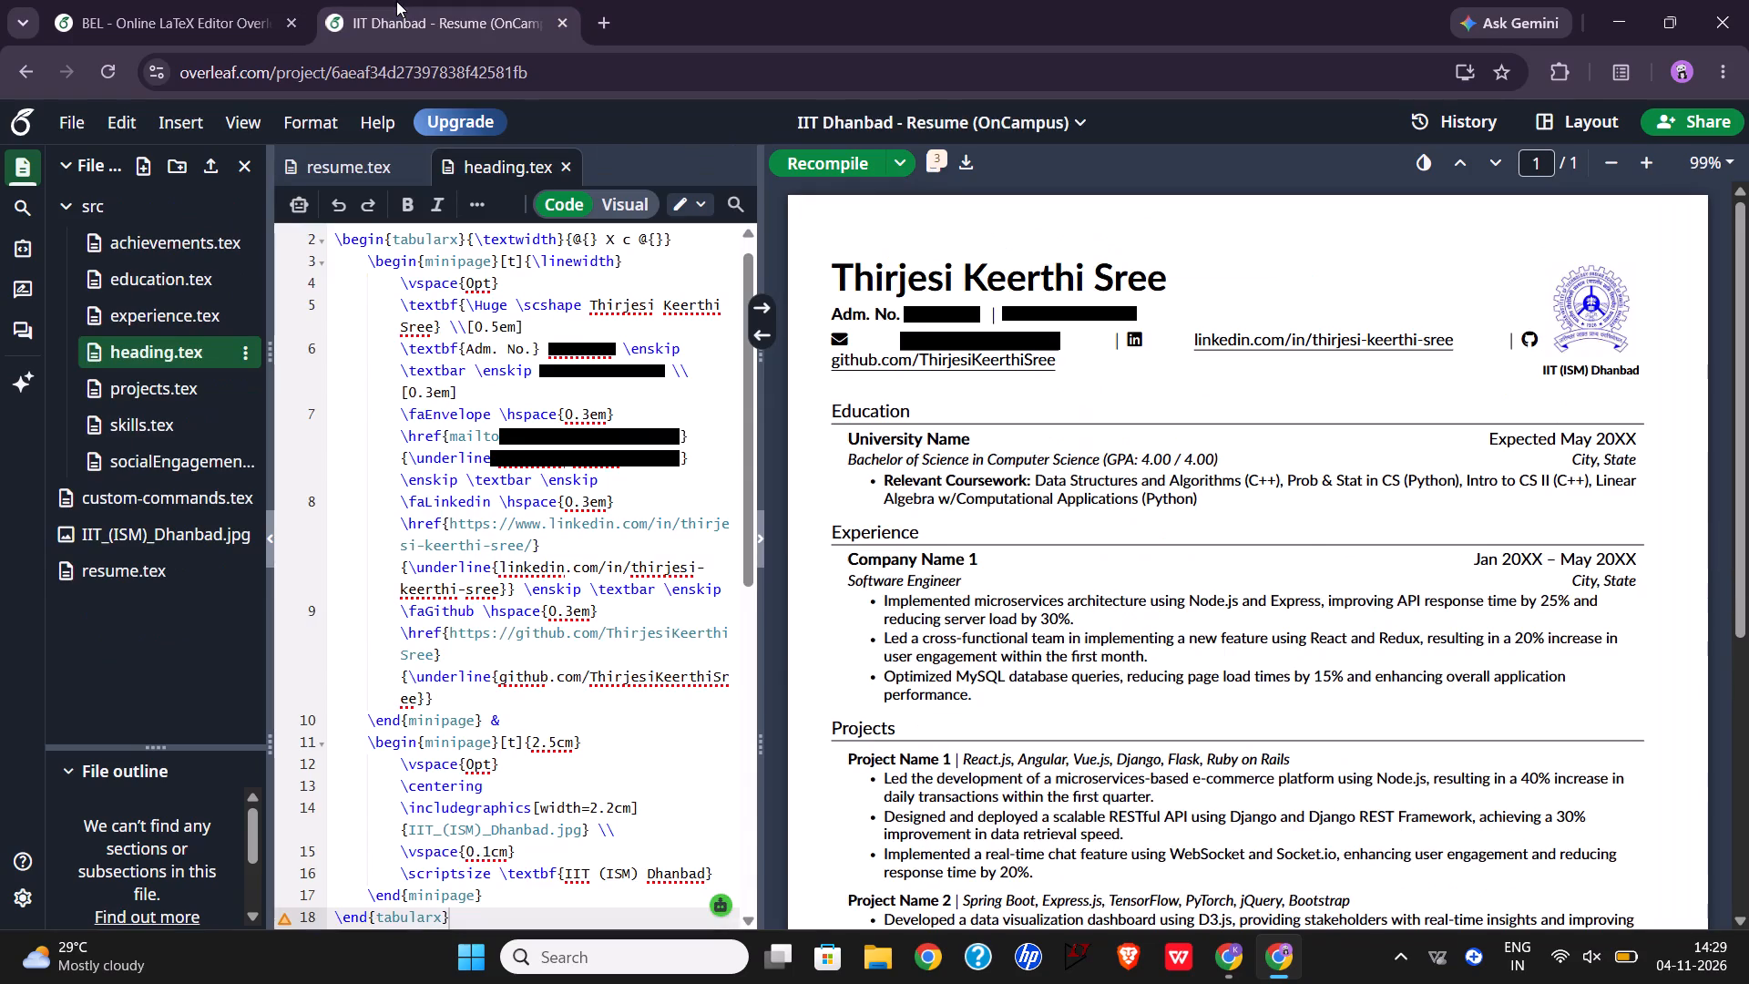
click(438, 334)
key(ctrl+a)
key(ctrl+v)
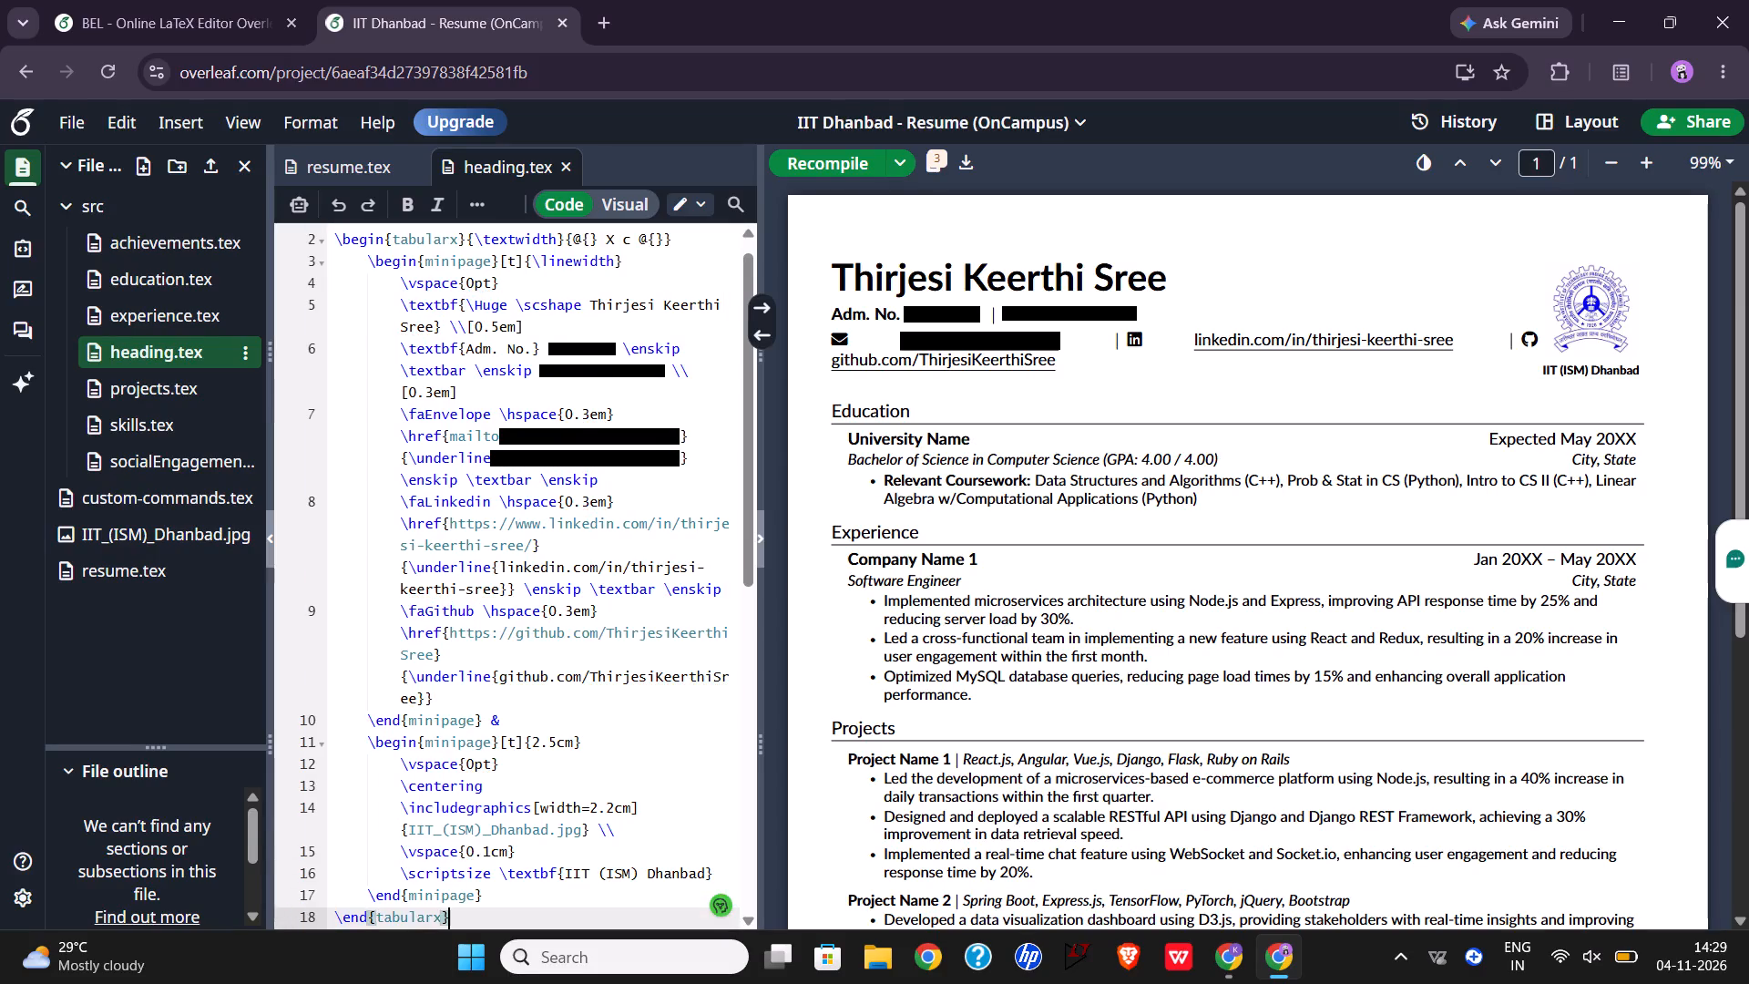
click(828, 160)
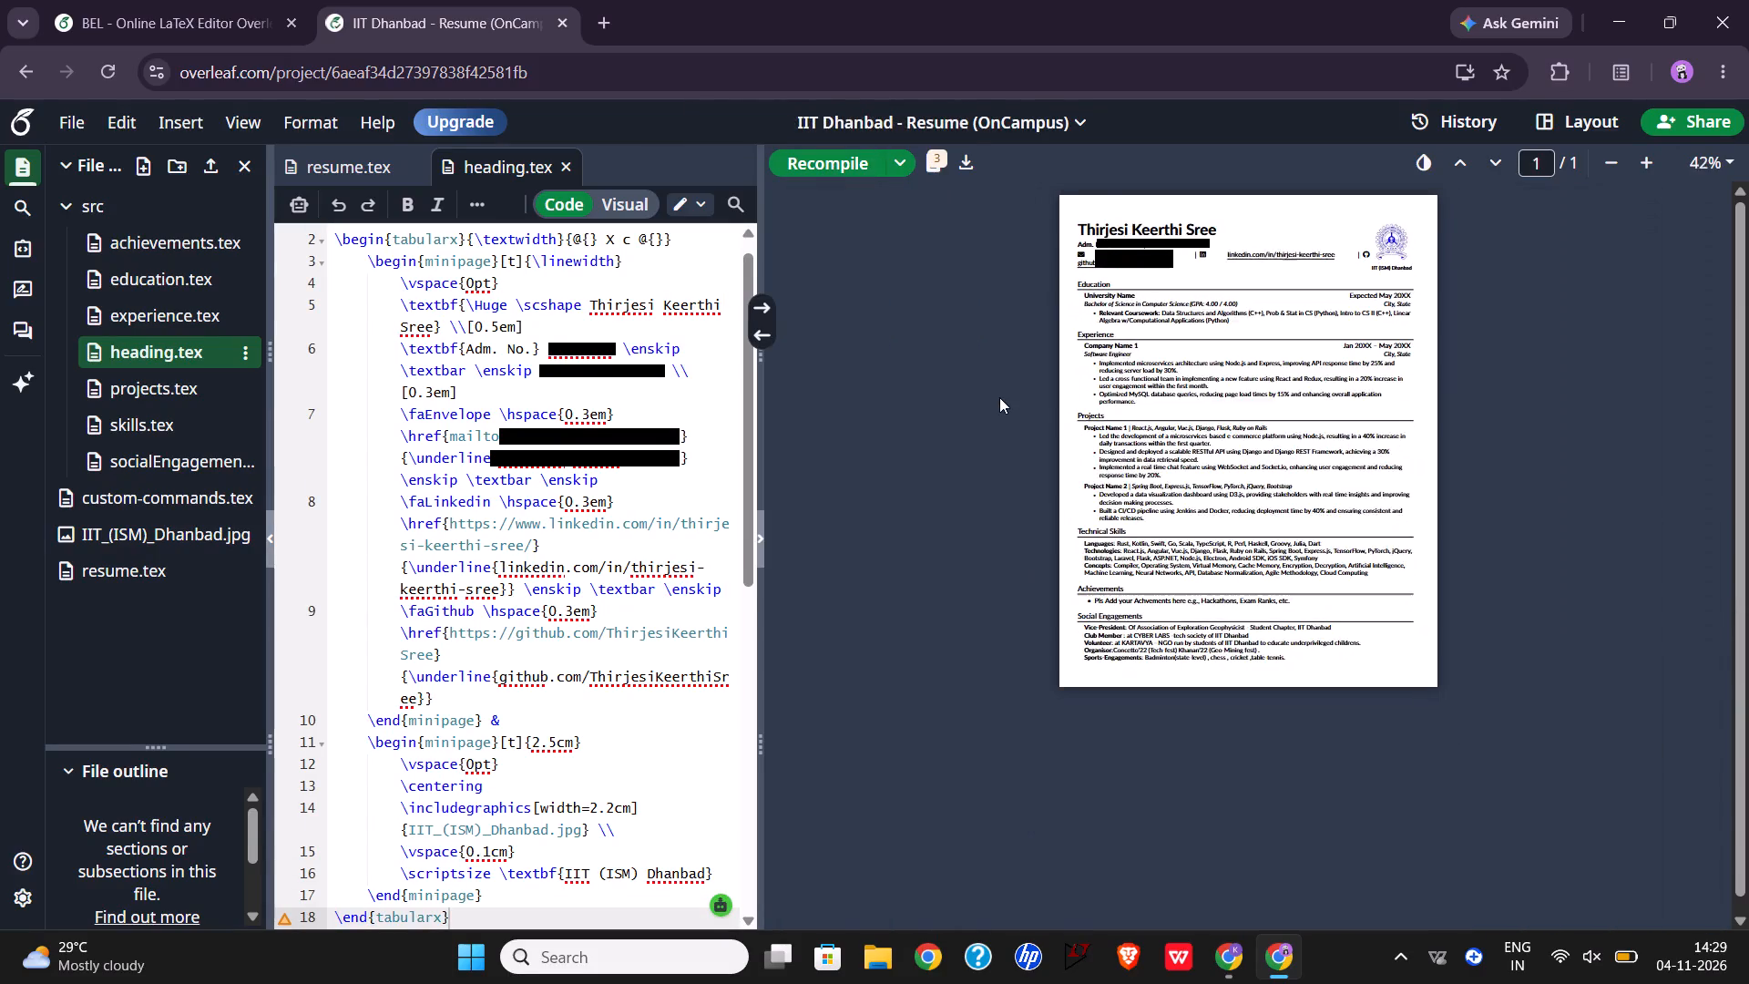
click(819, 163)
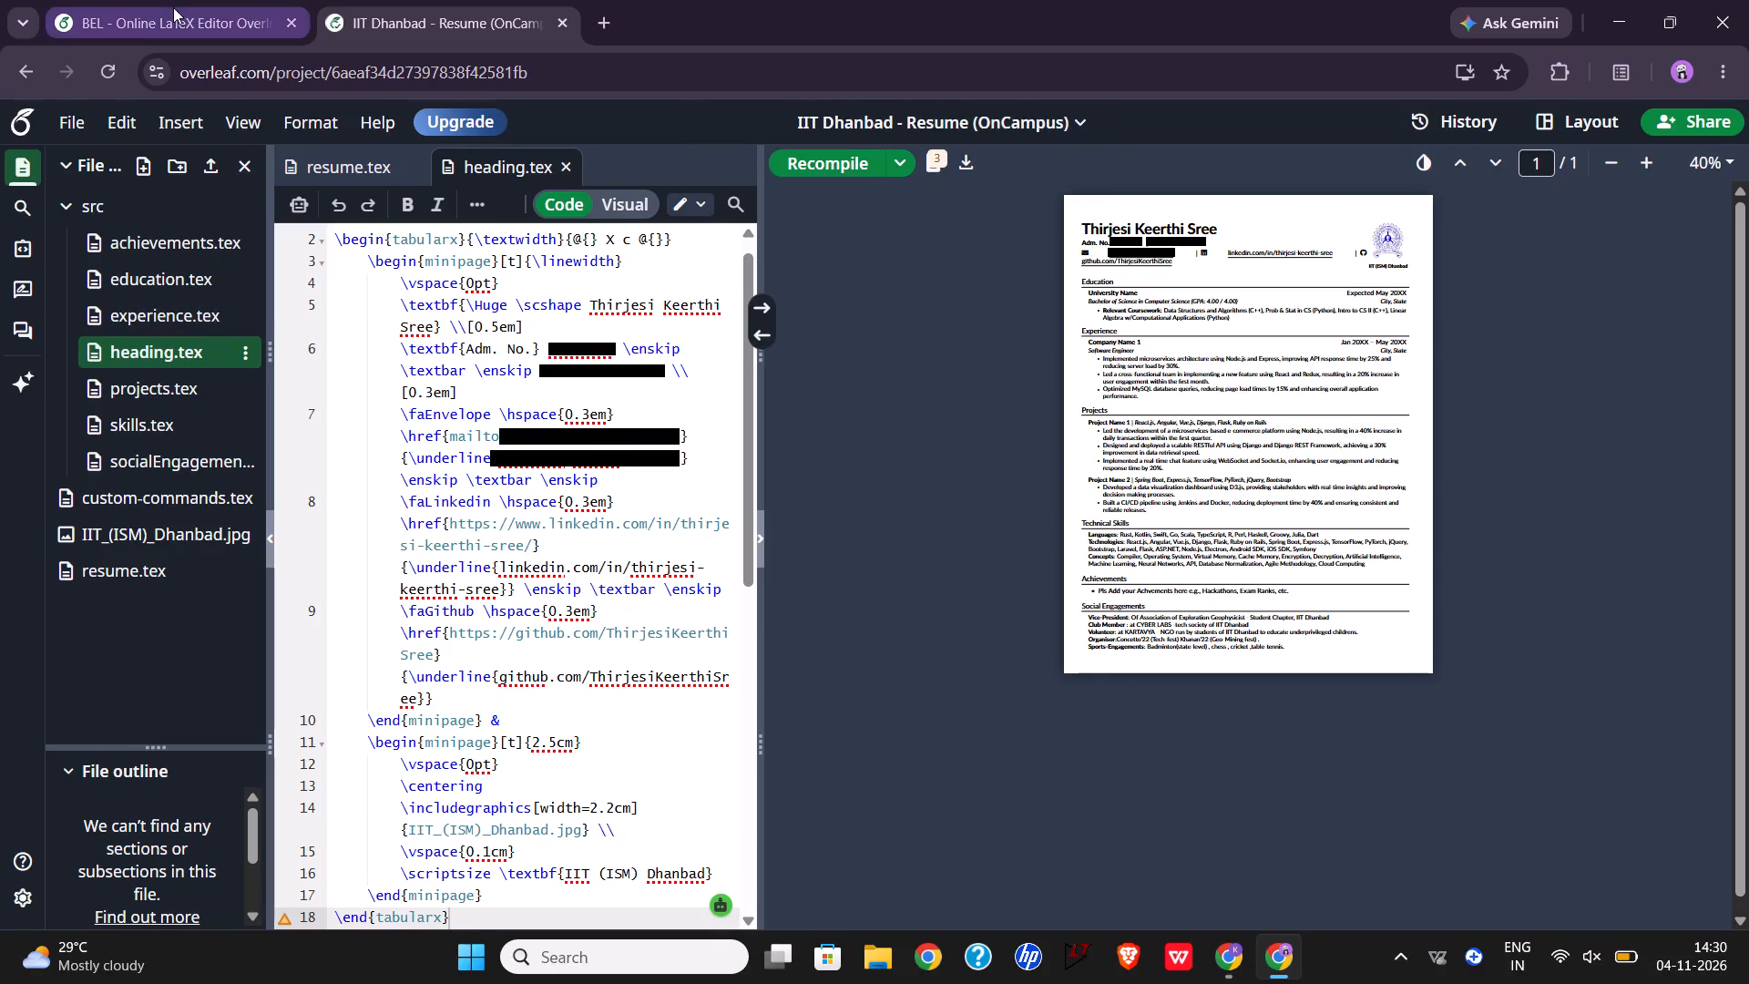
Copy all of BEL's custom-commands.tex over the custom-commands.tex contents in the IIT Dhanbad - Resume (OnCampus) project and recompile.
double_click(189, 497)
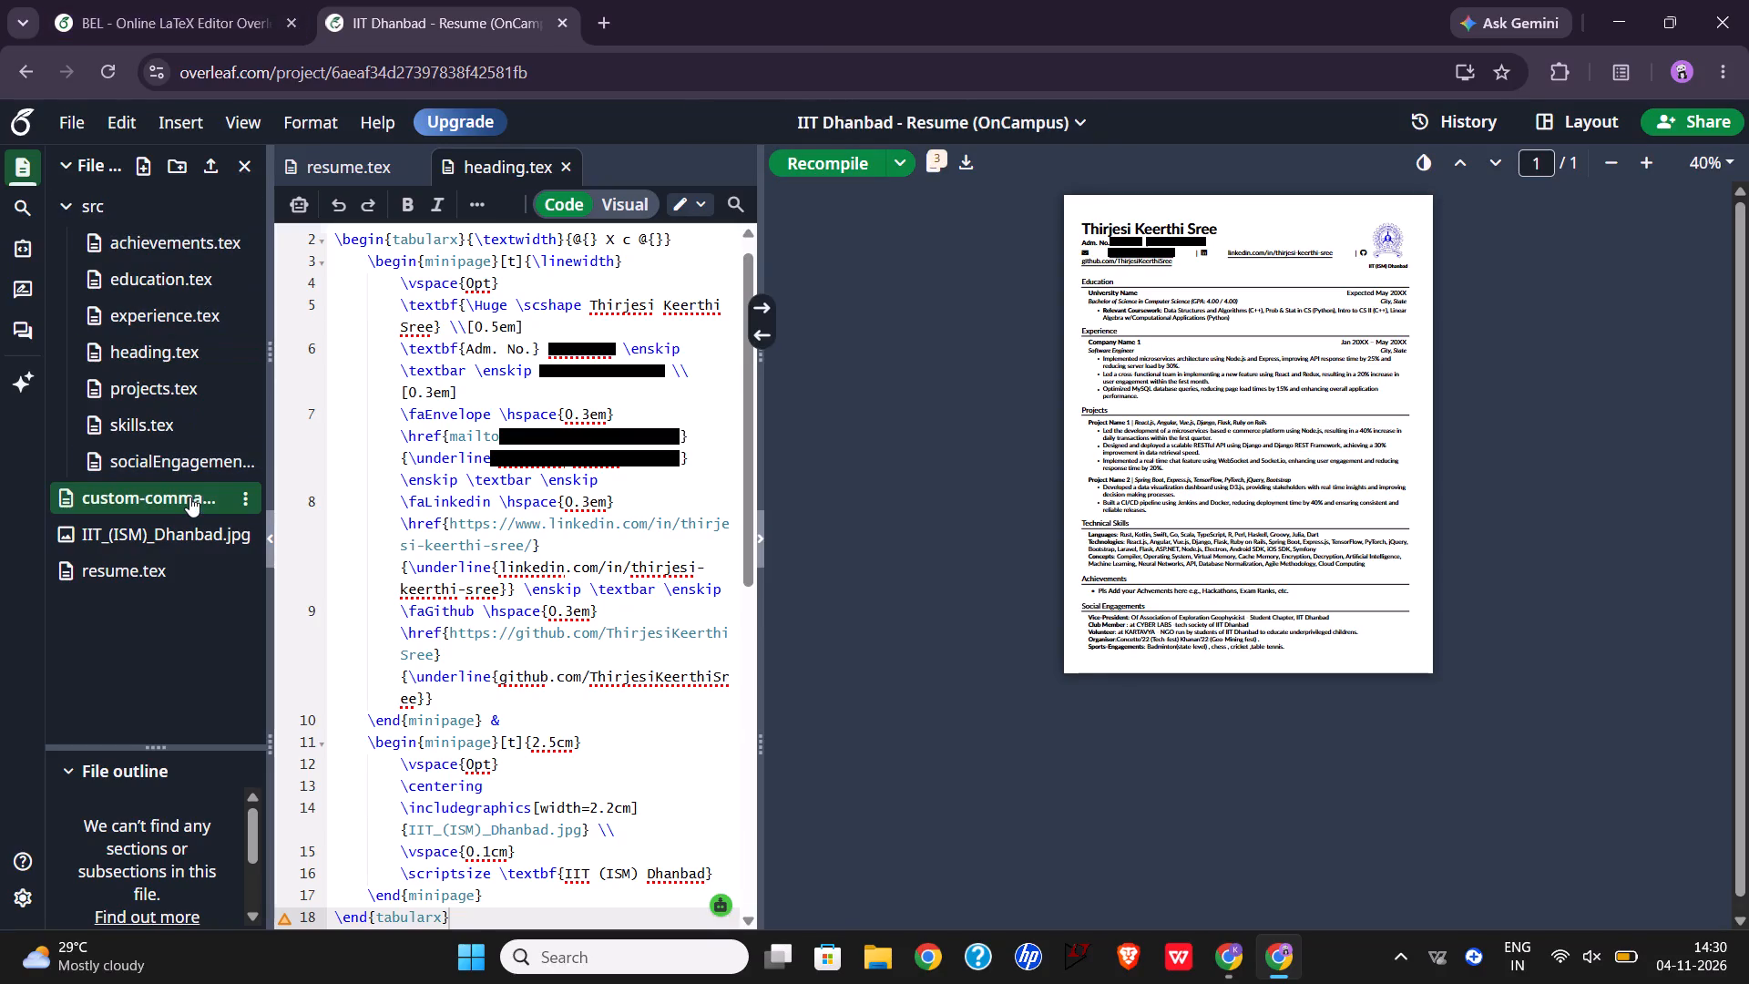
click(199, 0)
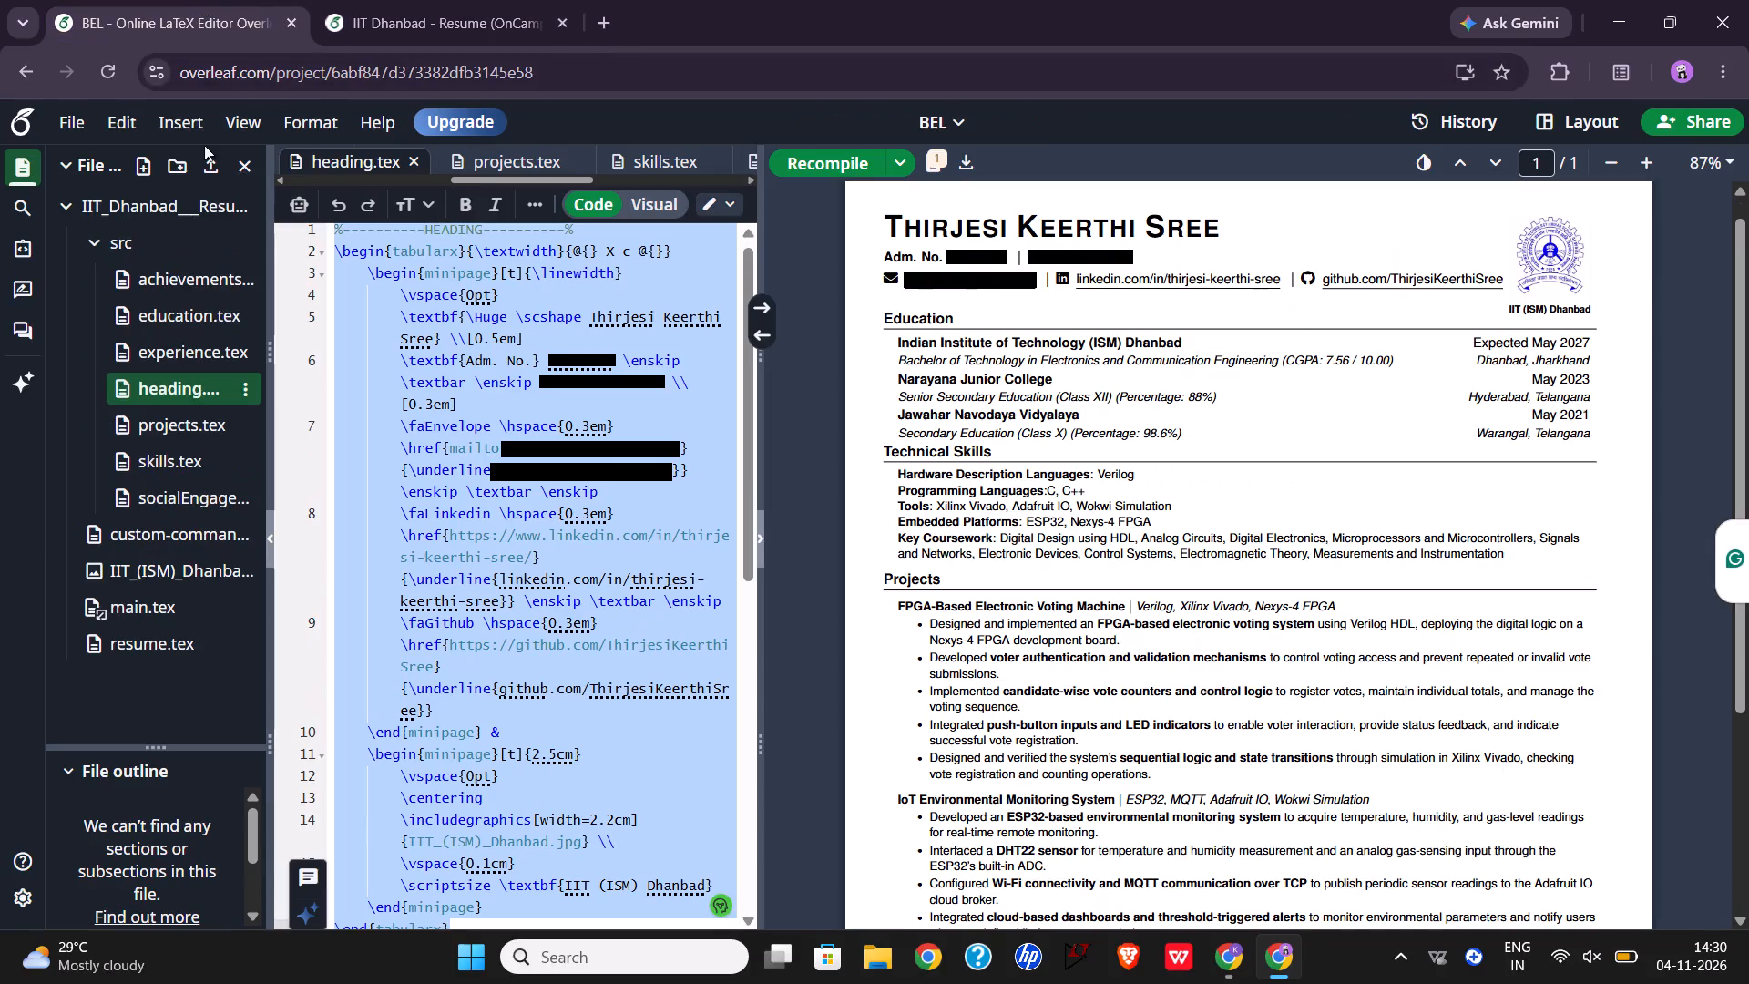
double_click(178, 535)
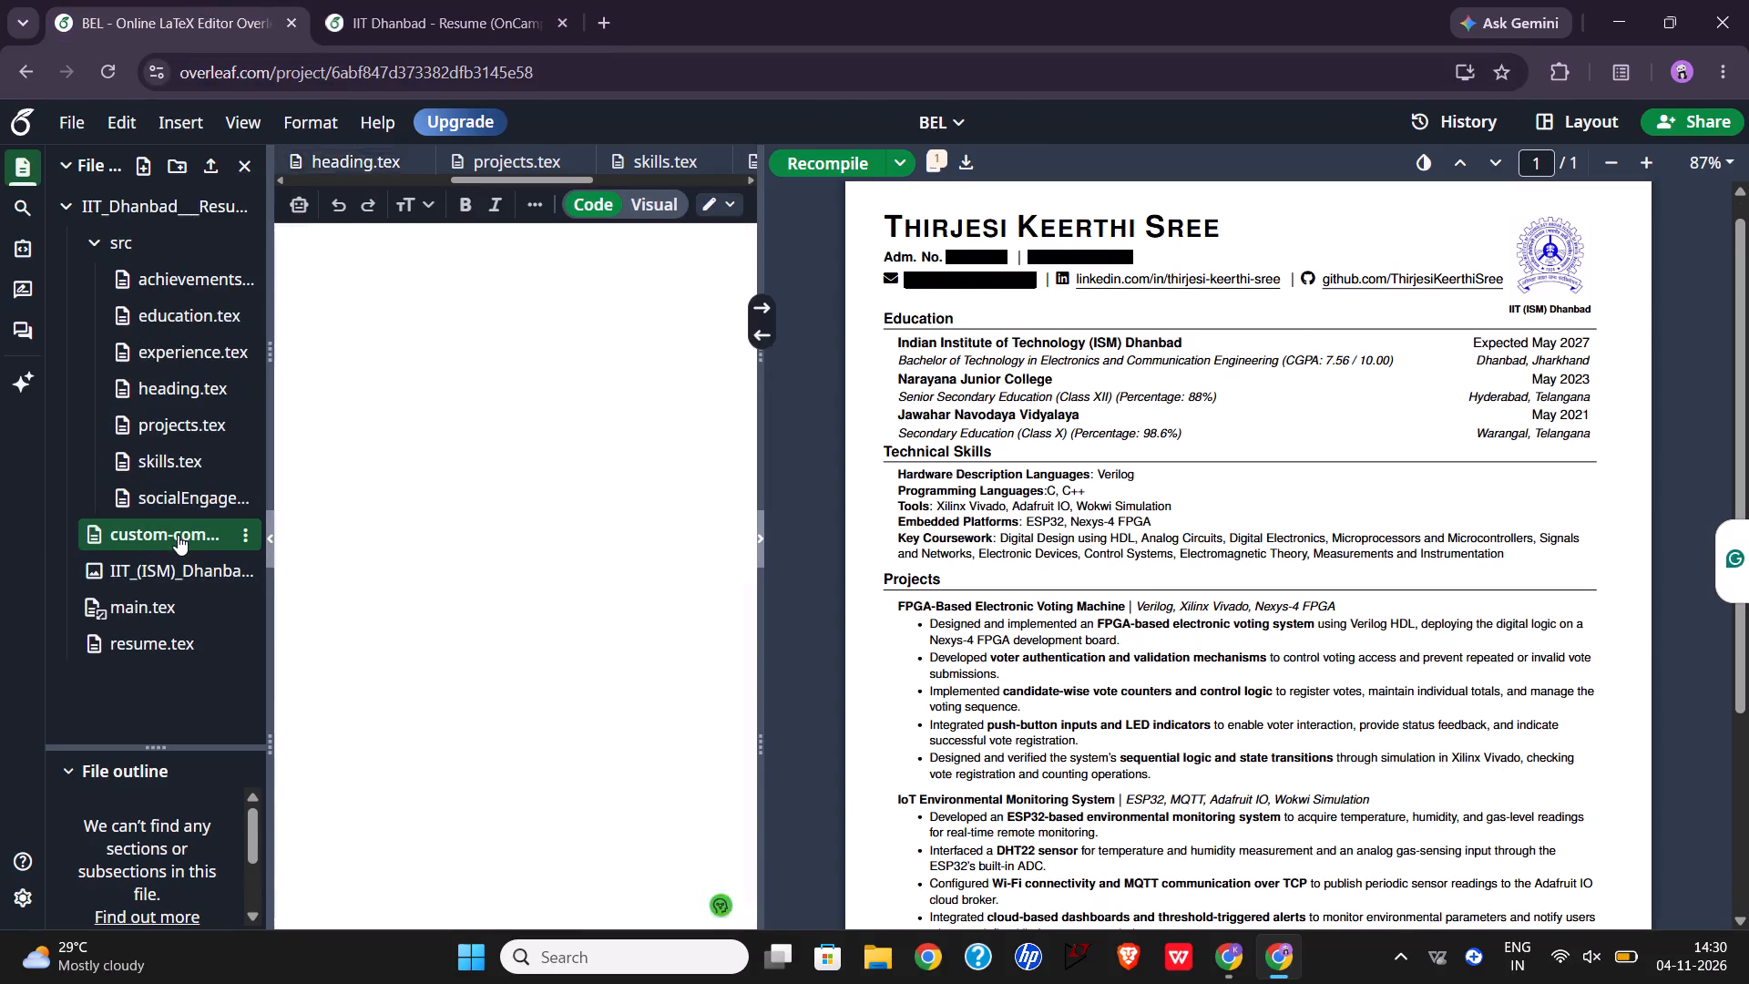
click(429, 459)
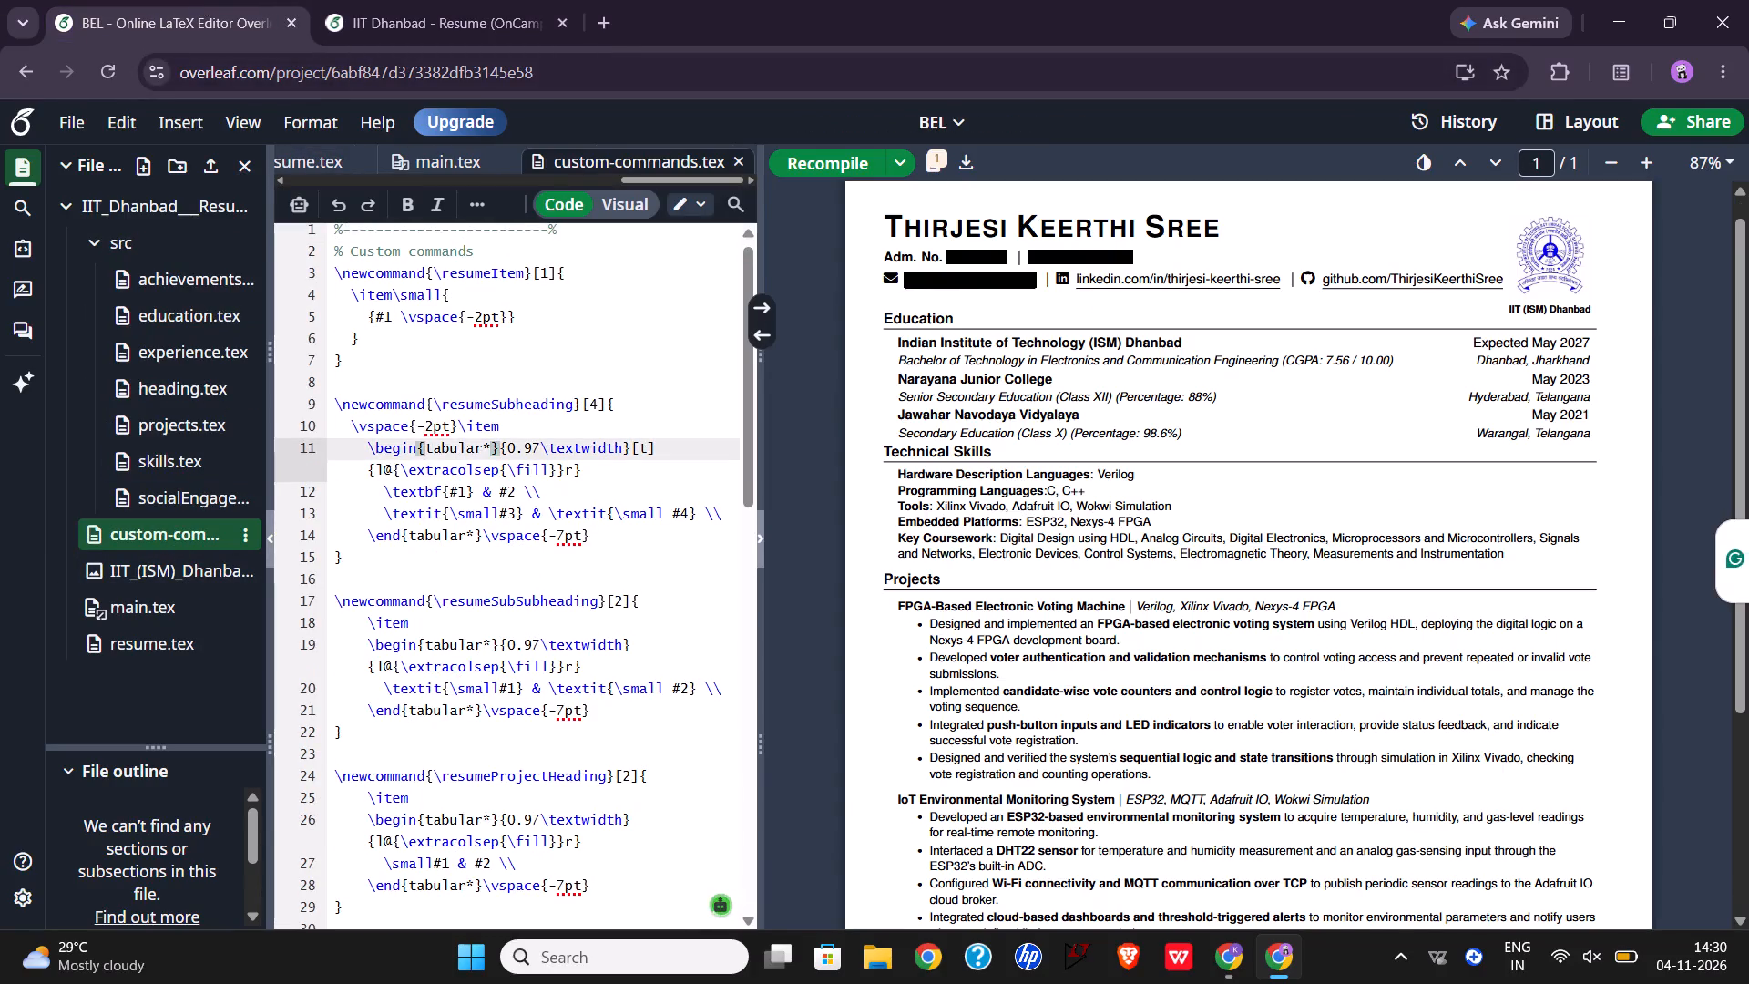
key(ctrl+a)
key(ctrl+c)
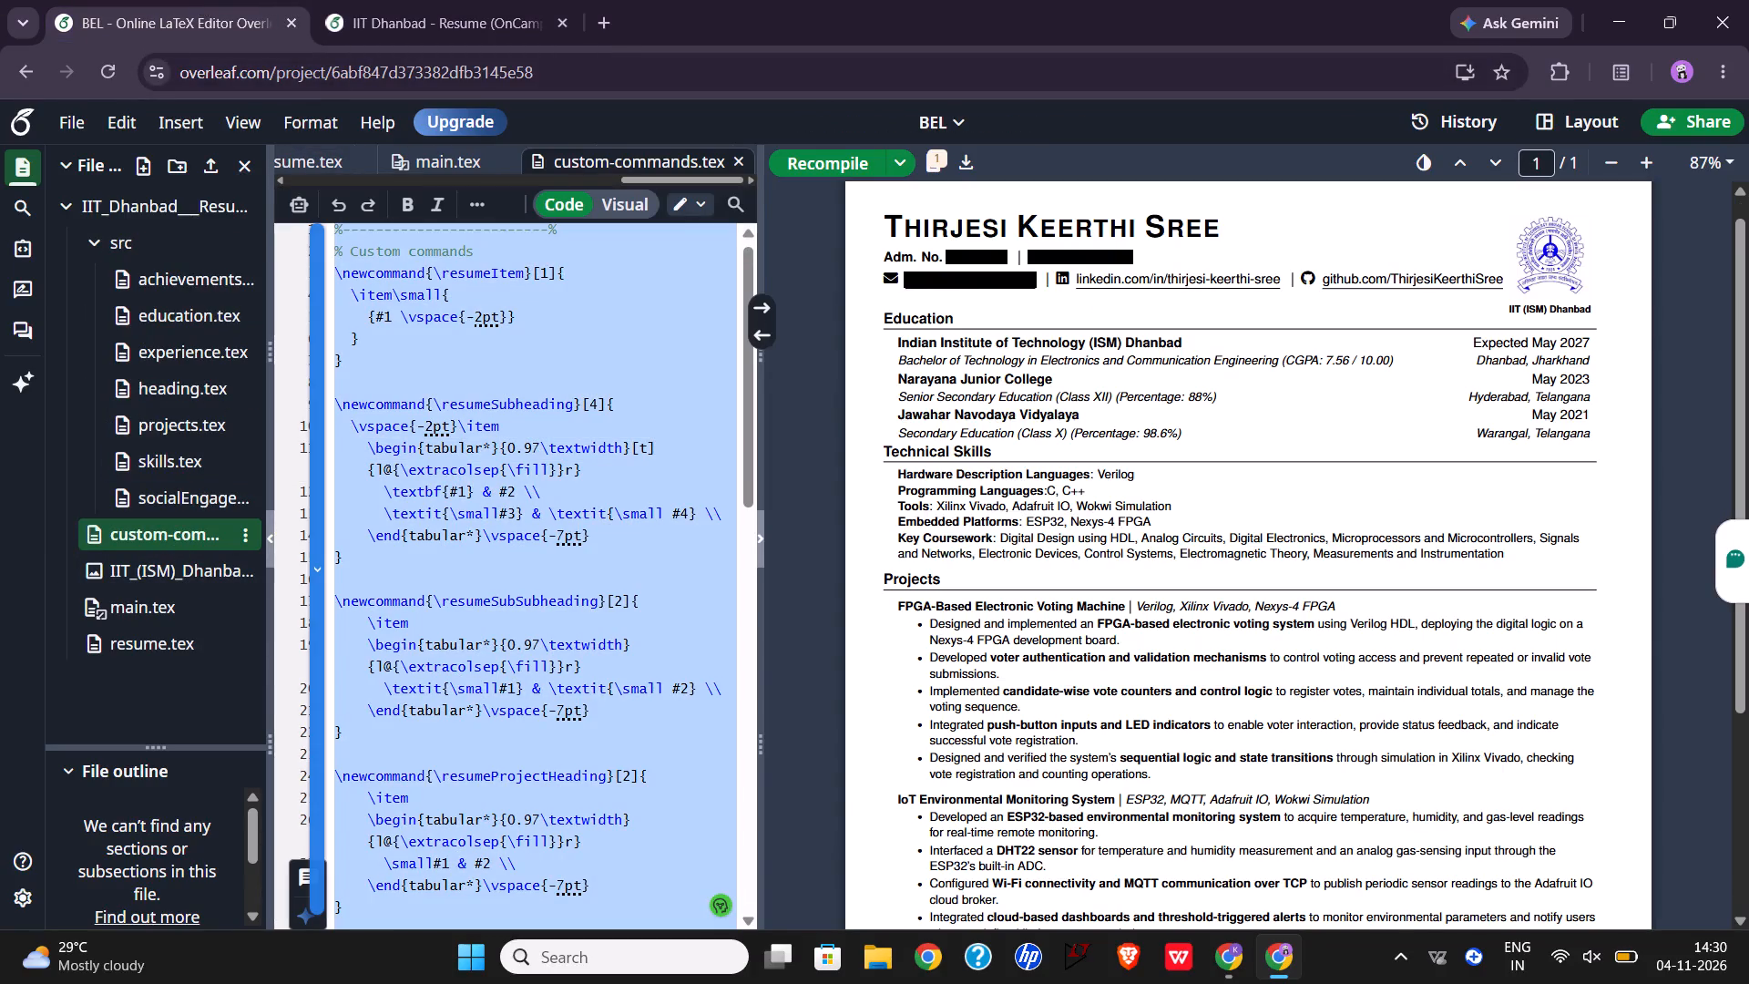
click(471, 0)
click(506, 331)
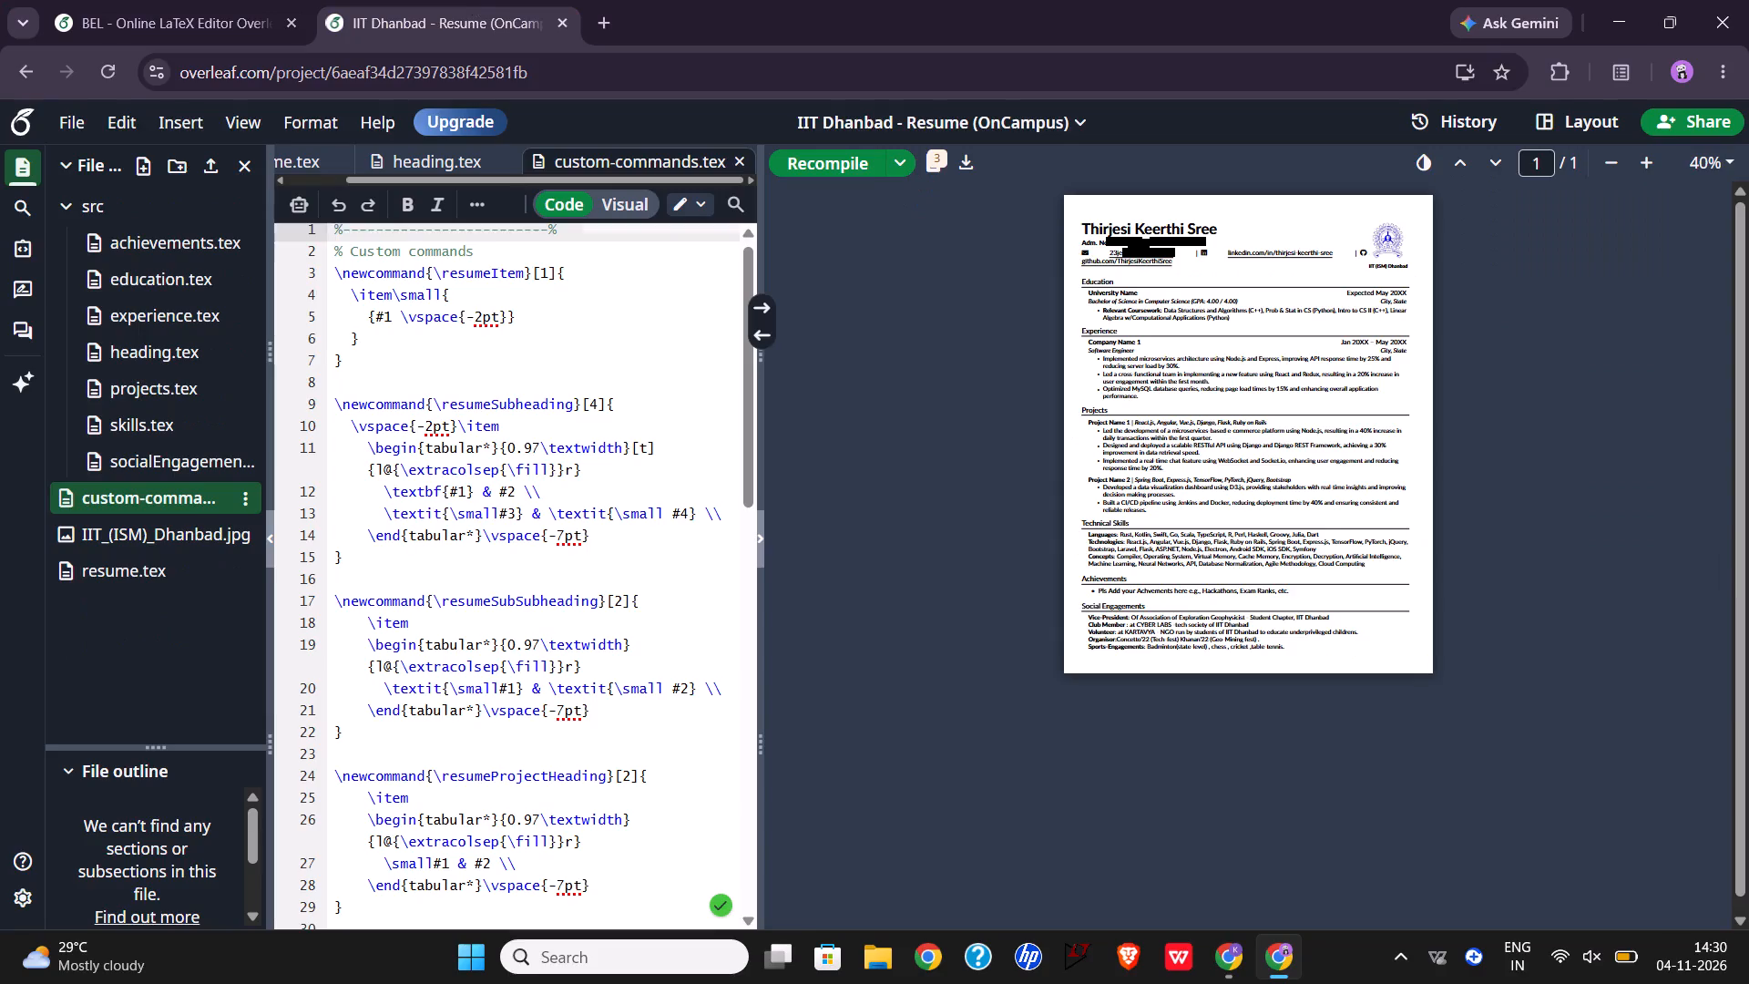
key(ctrl+a)
key(ctrl+v)
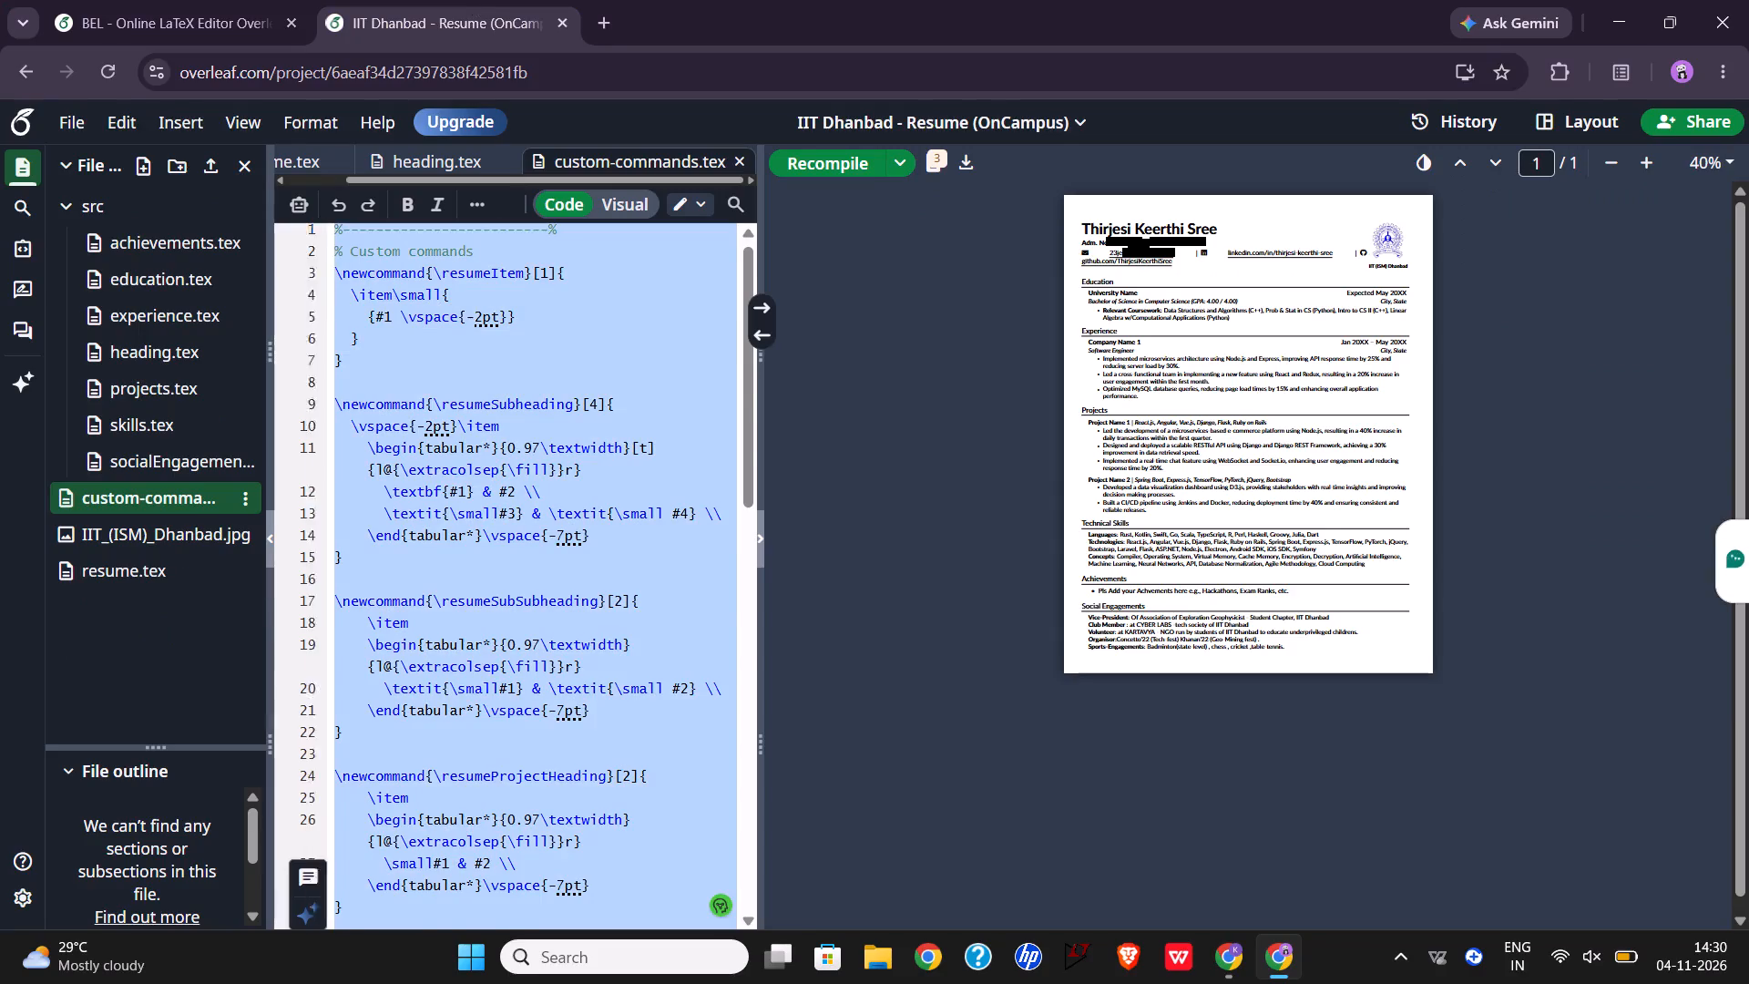
click(821, 164)
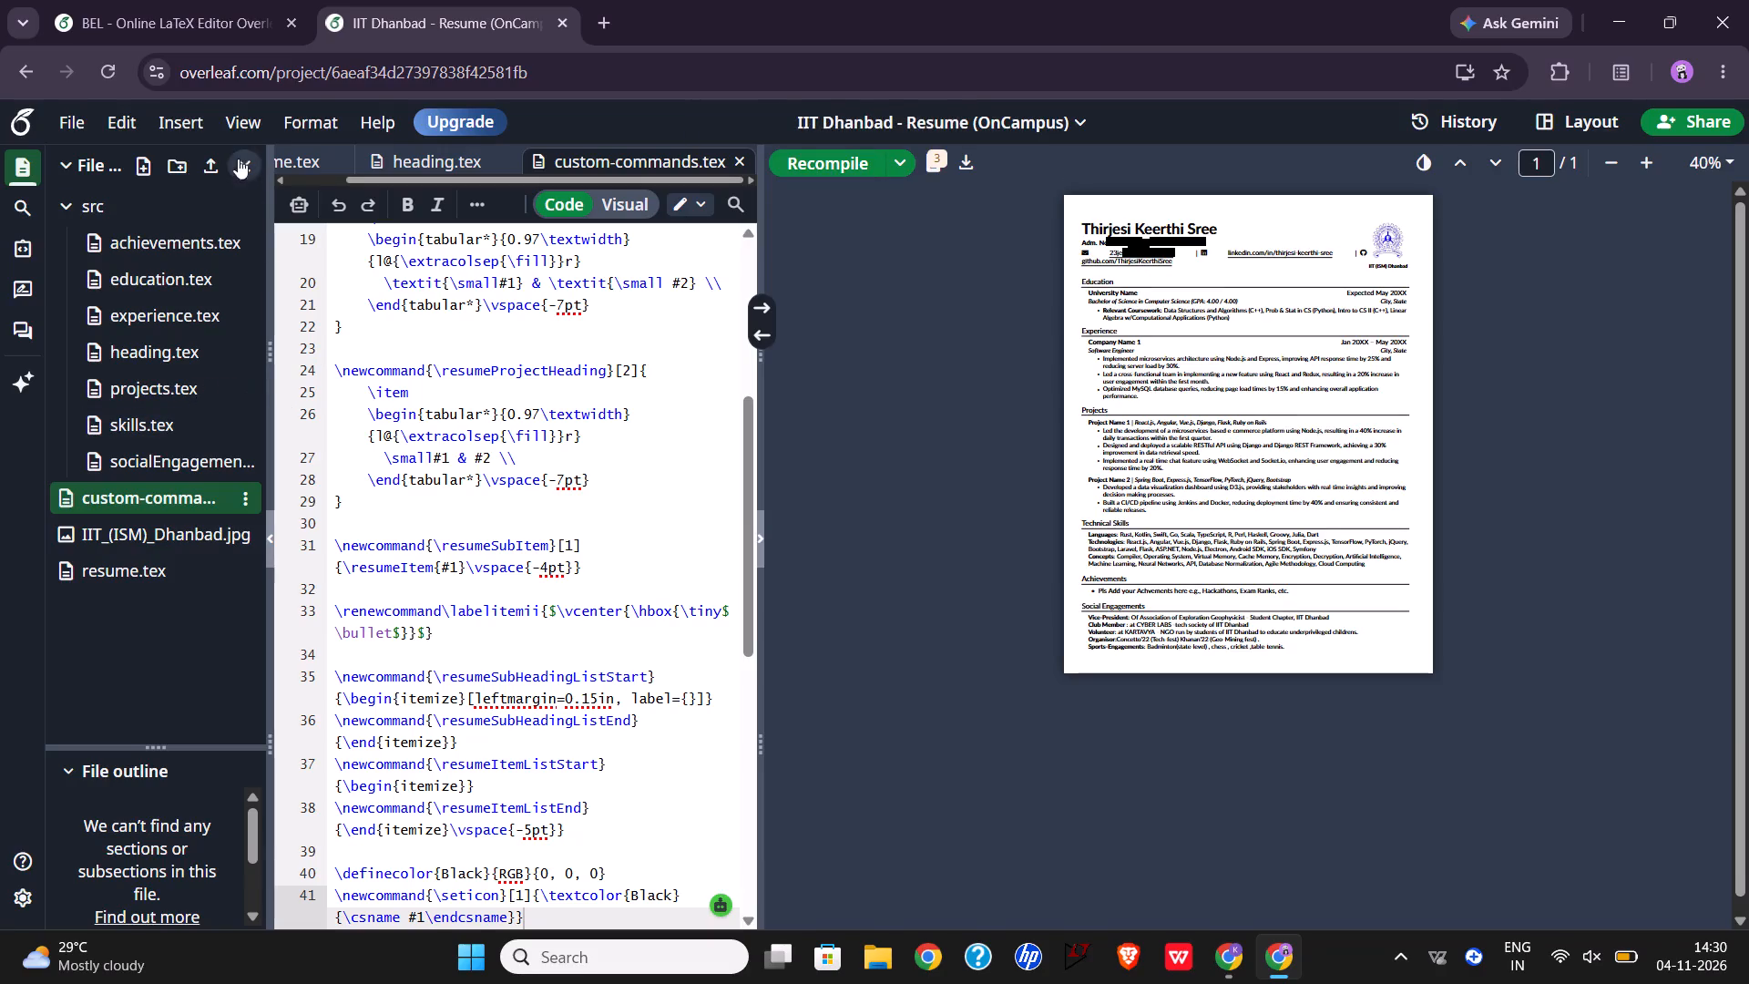
In src/heading.tex, set the \hspace after \faEnvelope to 2pt and recompile the resume.
scroll(444, 351, up, 3)
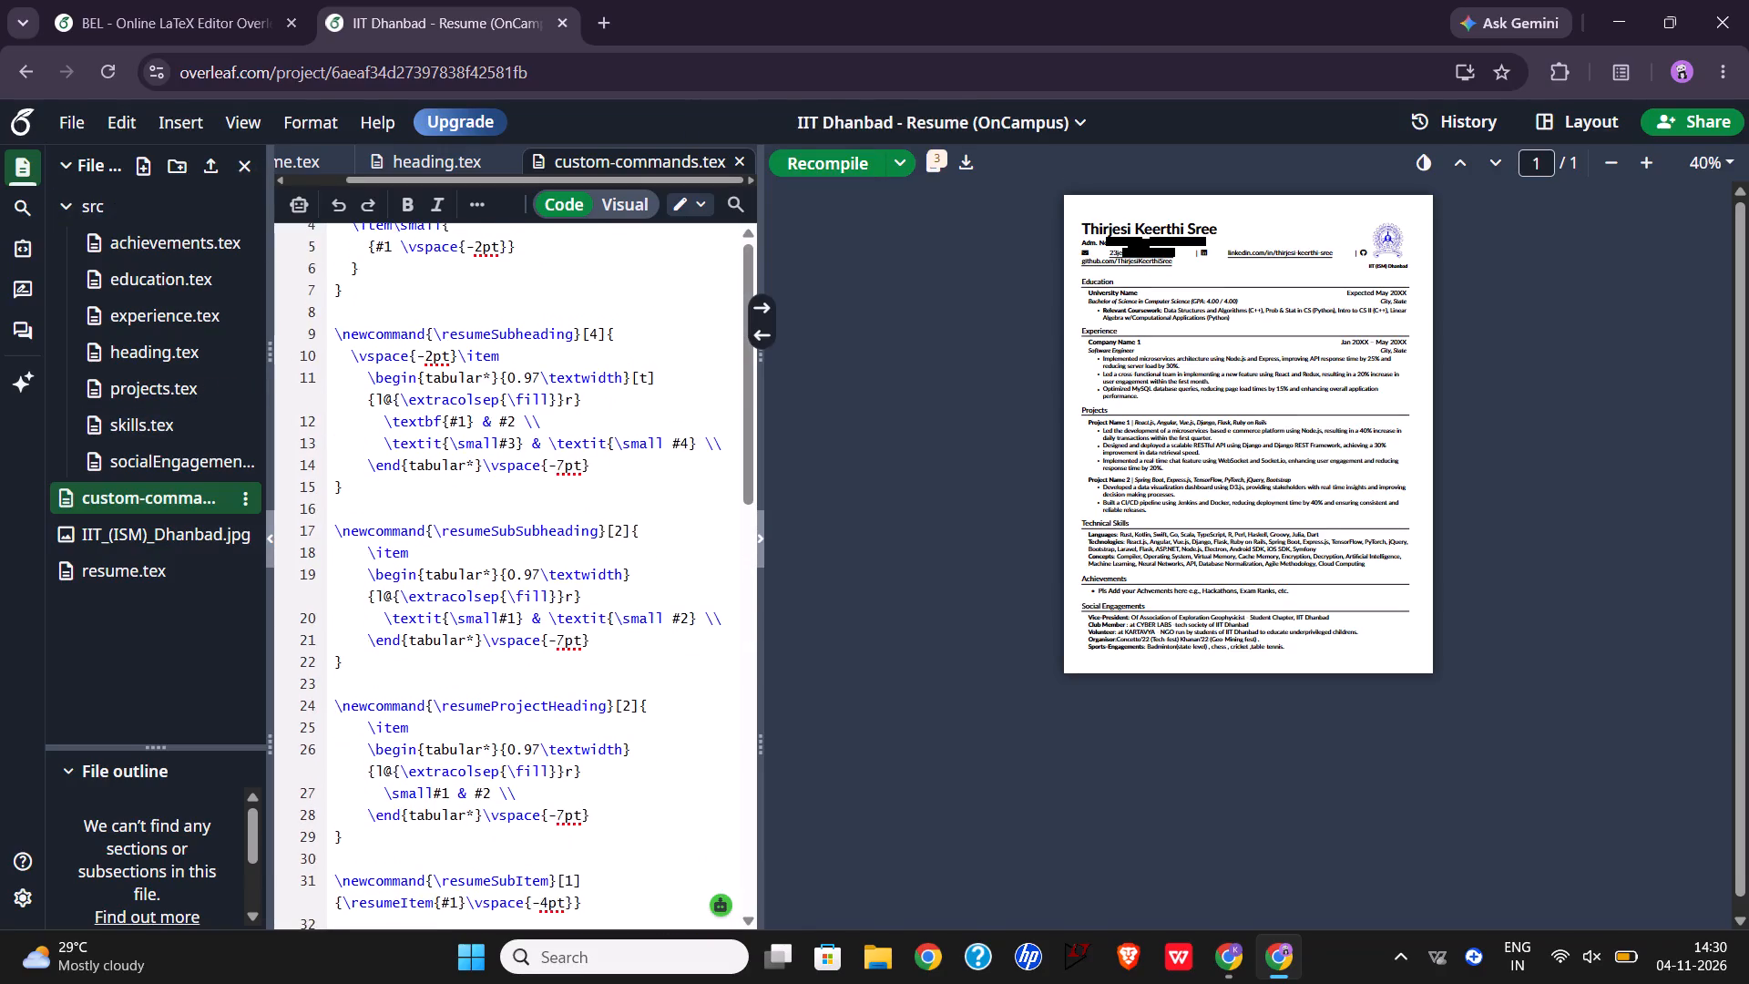
click(191, 363)
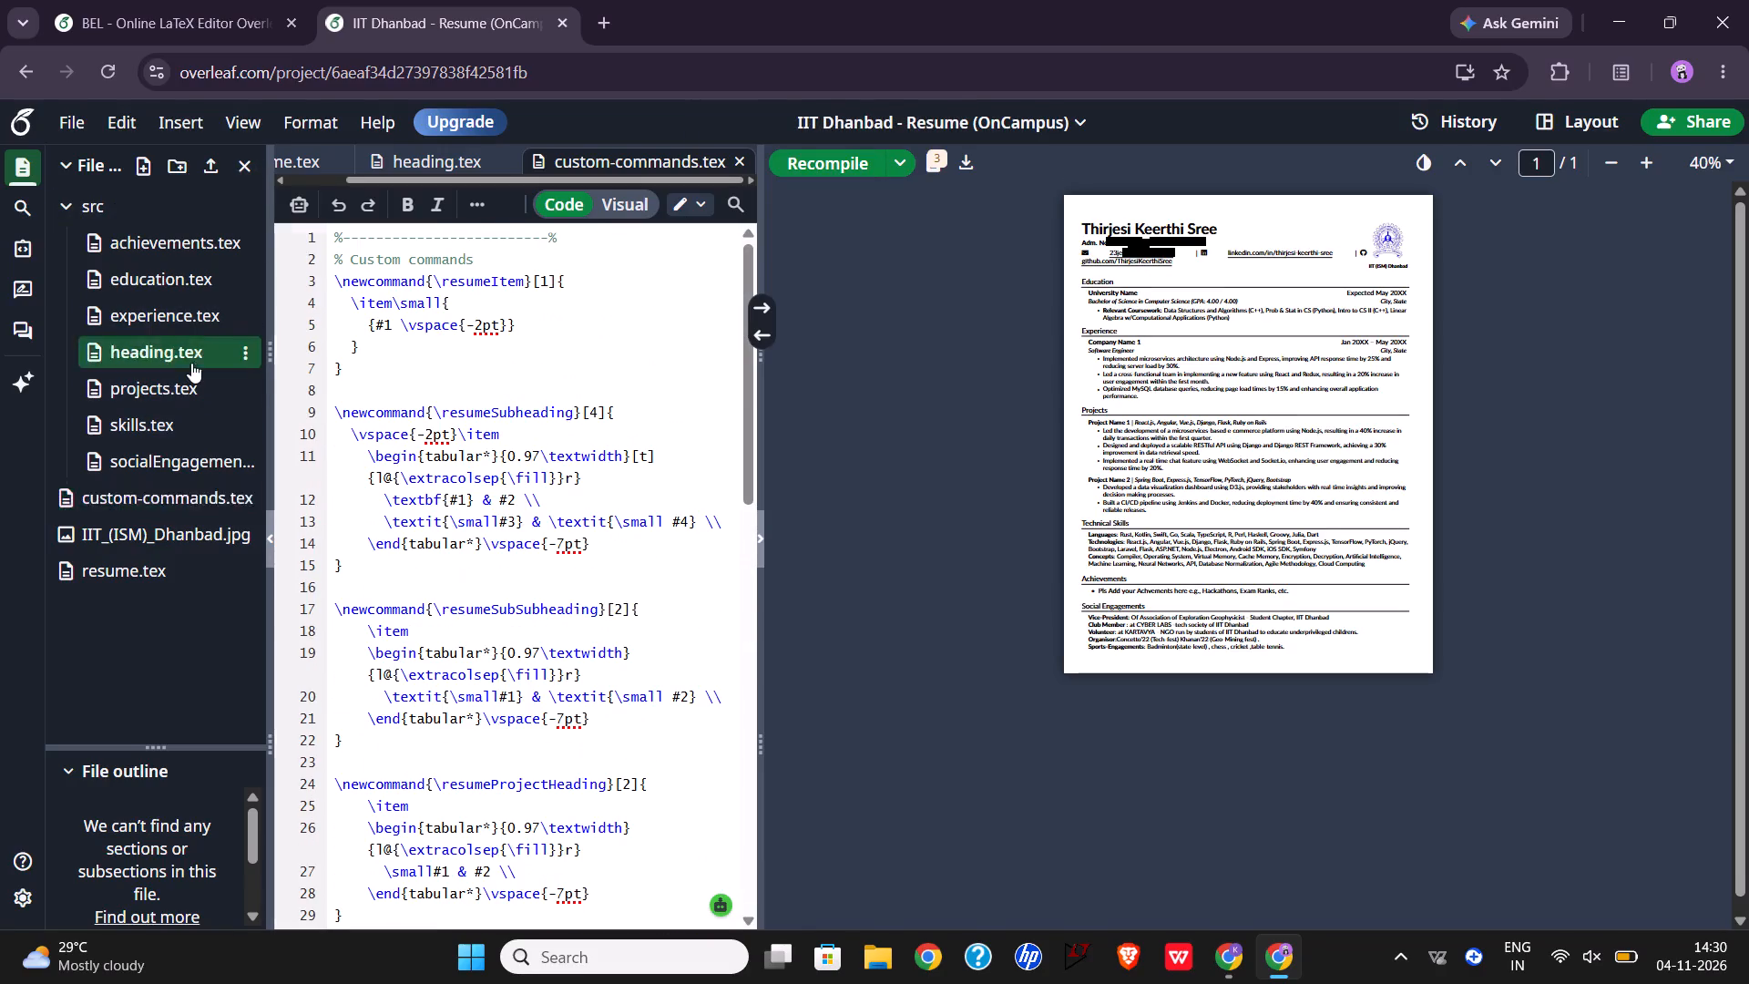
scroll(846, 398, right, 1)
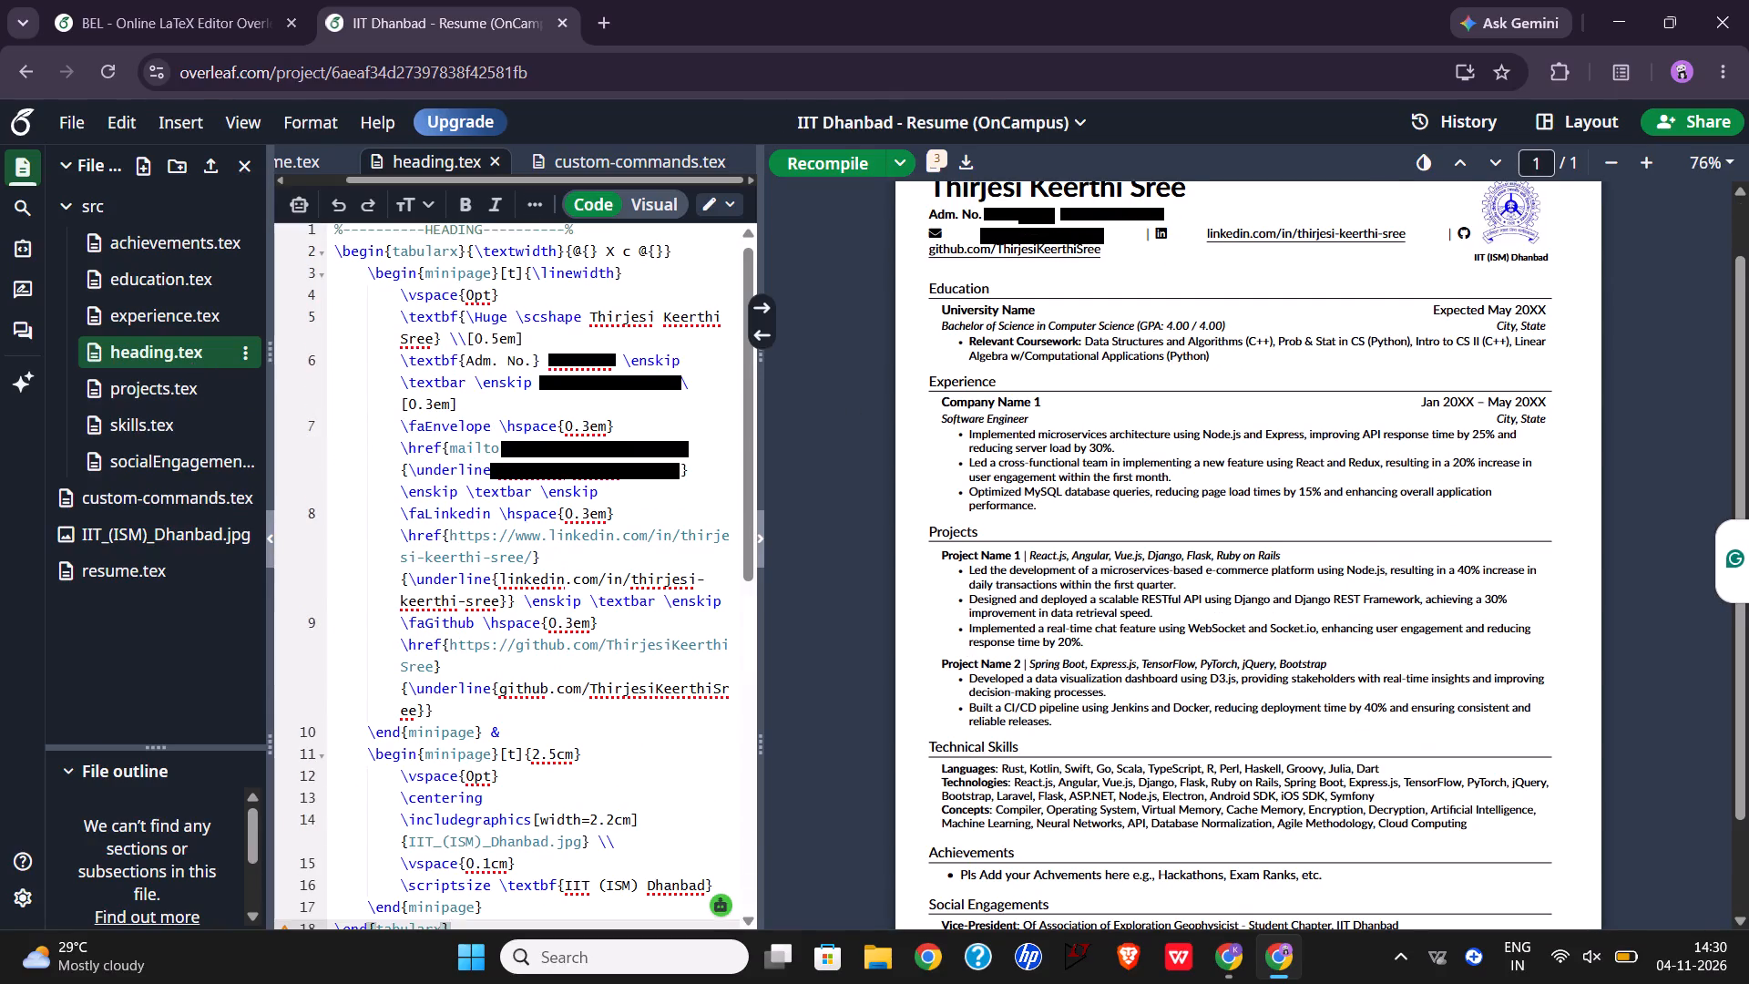
scroll(605, 405, up, 1)
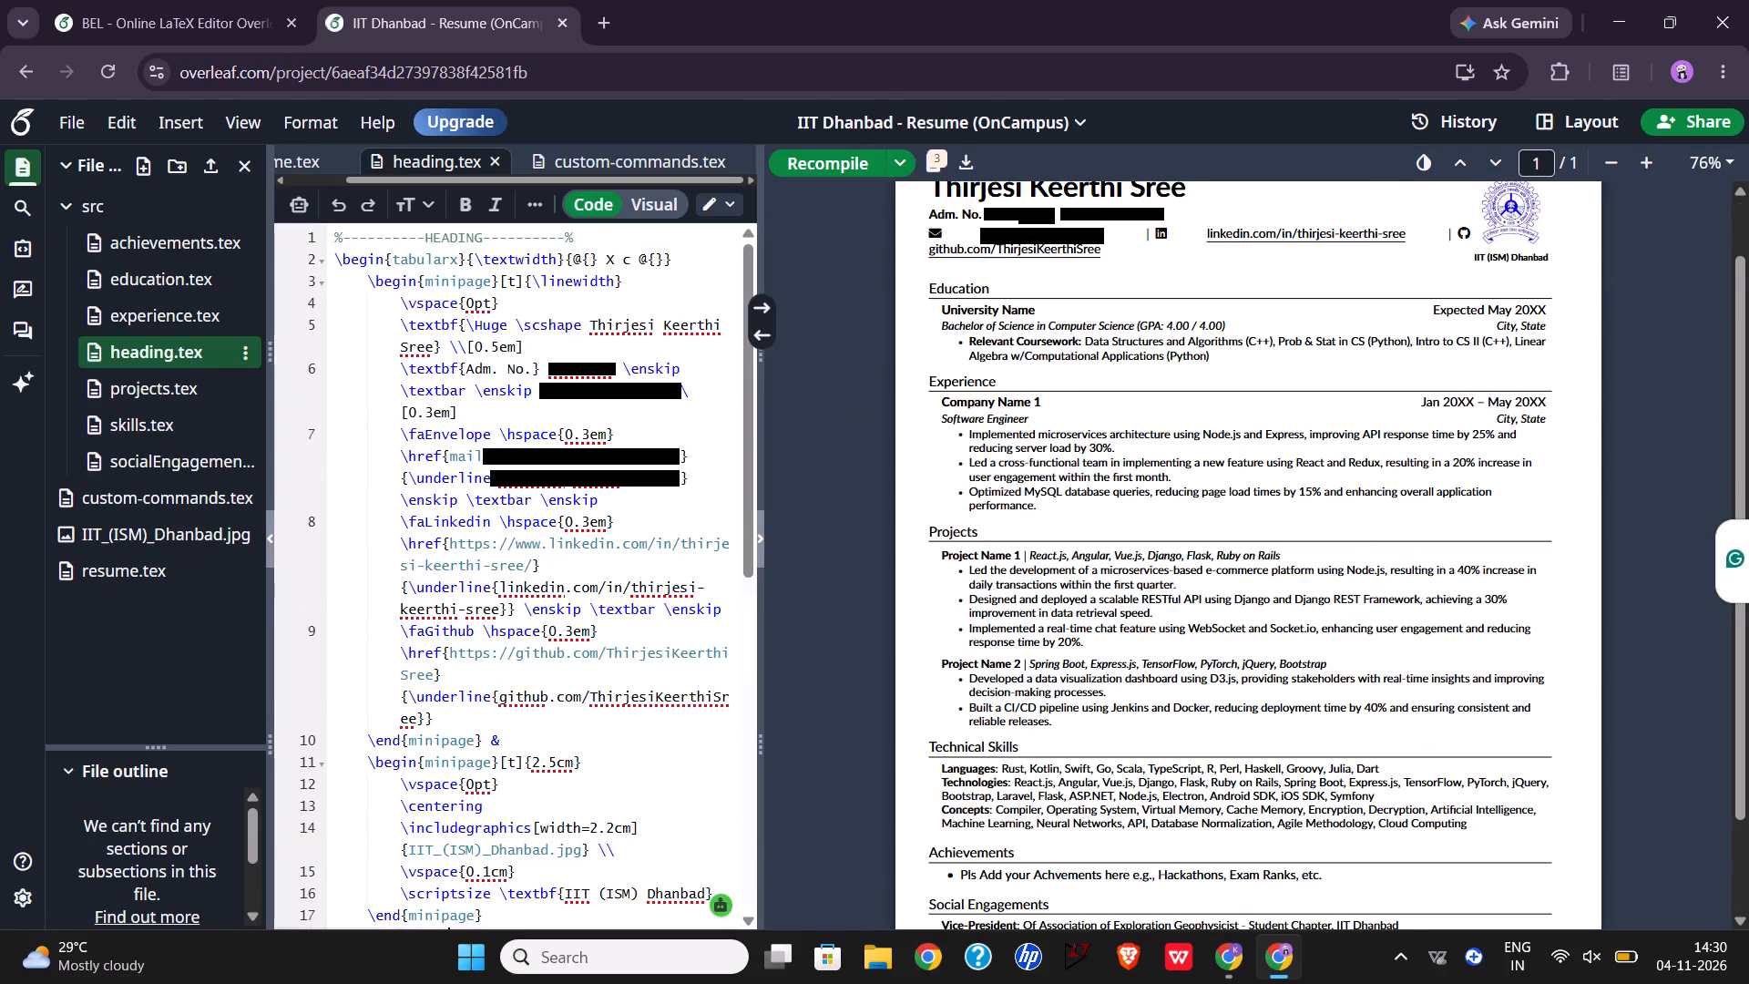
scroll(605, 405, up, 1)
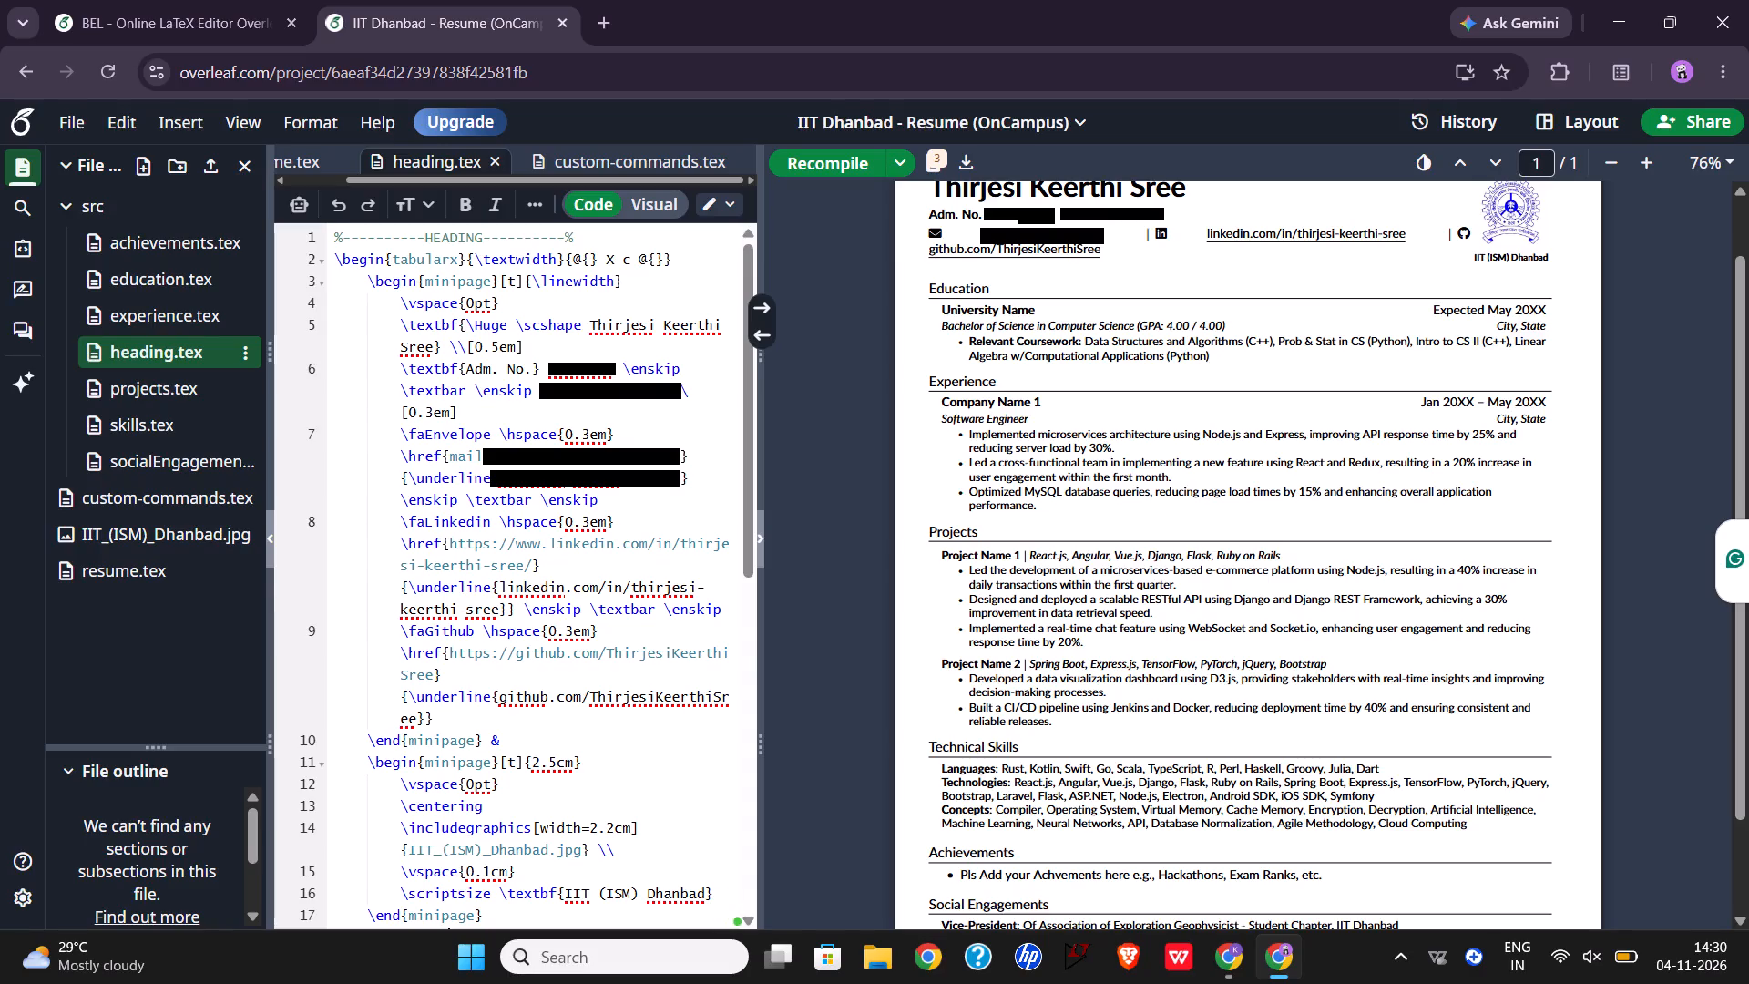
click(602, 432)
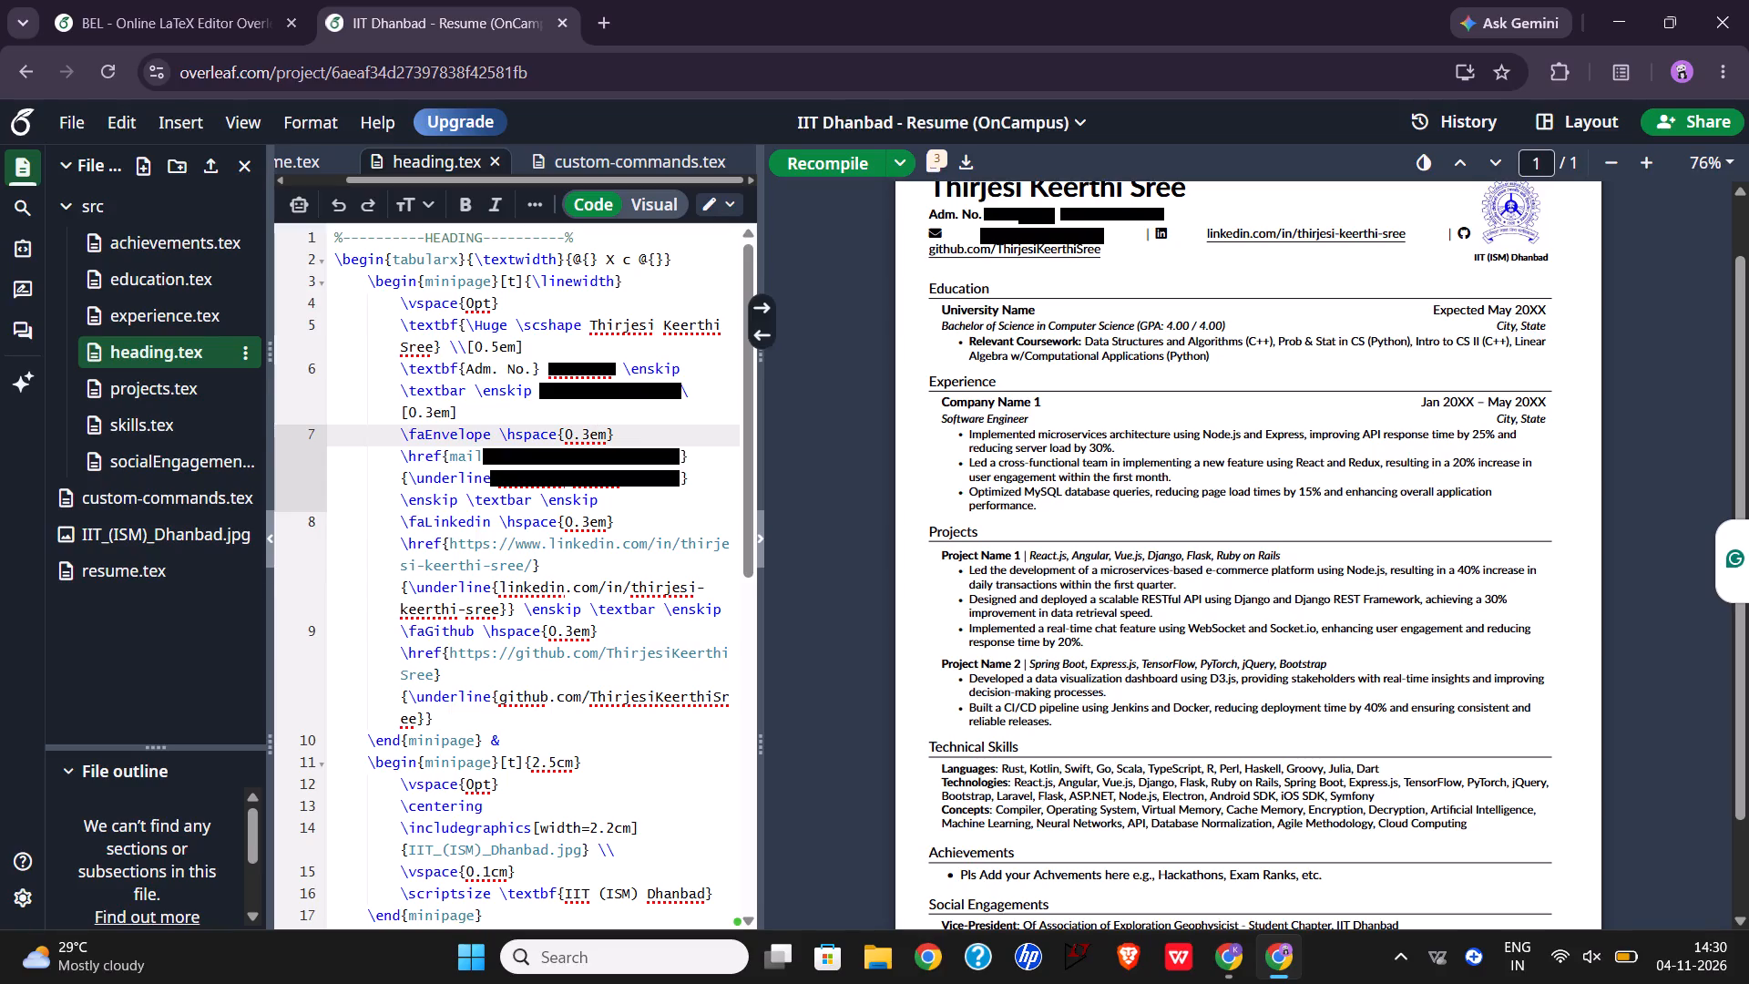
click(604, 433)
key(BackSpace)
key(BackSpace)
key(BackSpace)
key(BackSpace)
key(BackSpace)
text(2pt)
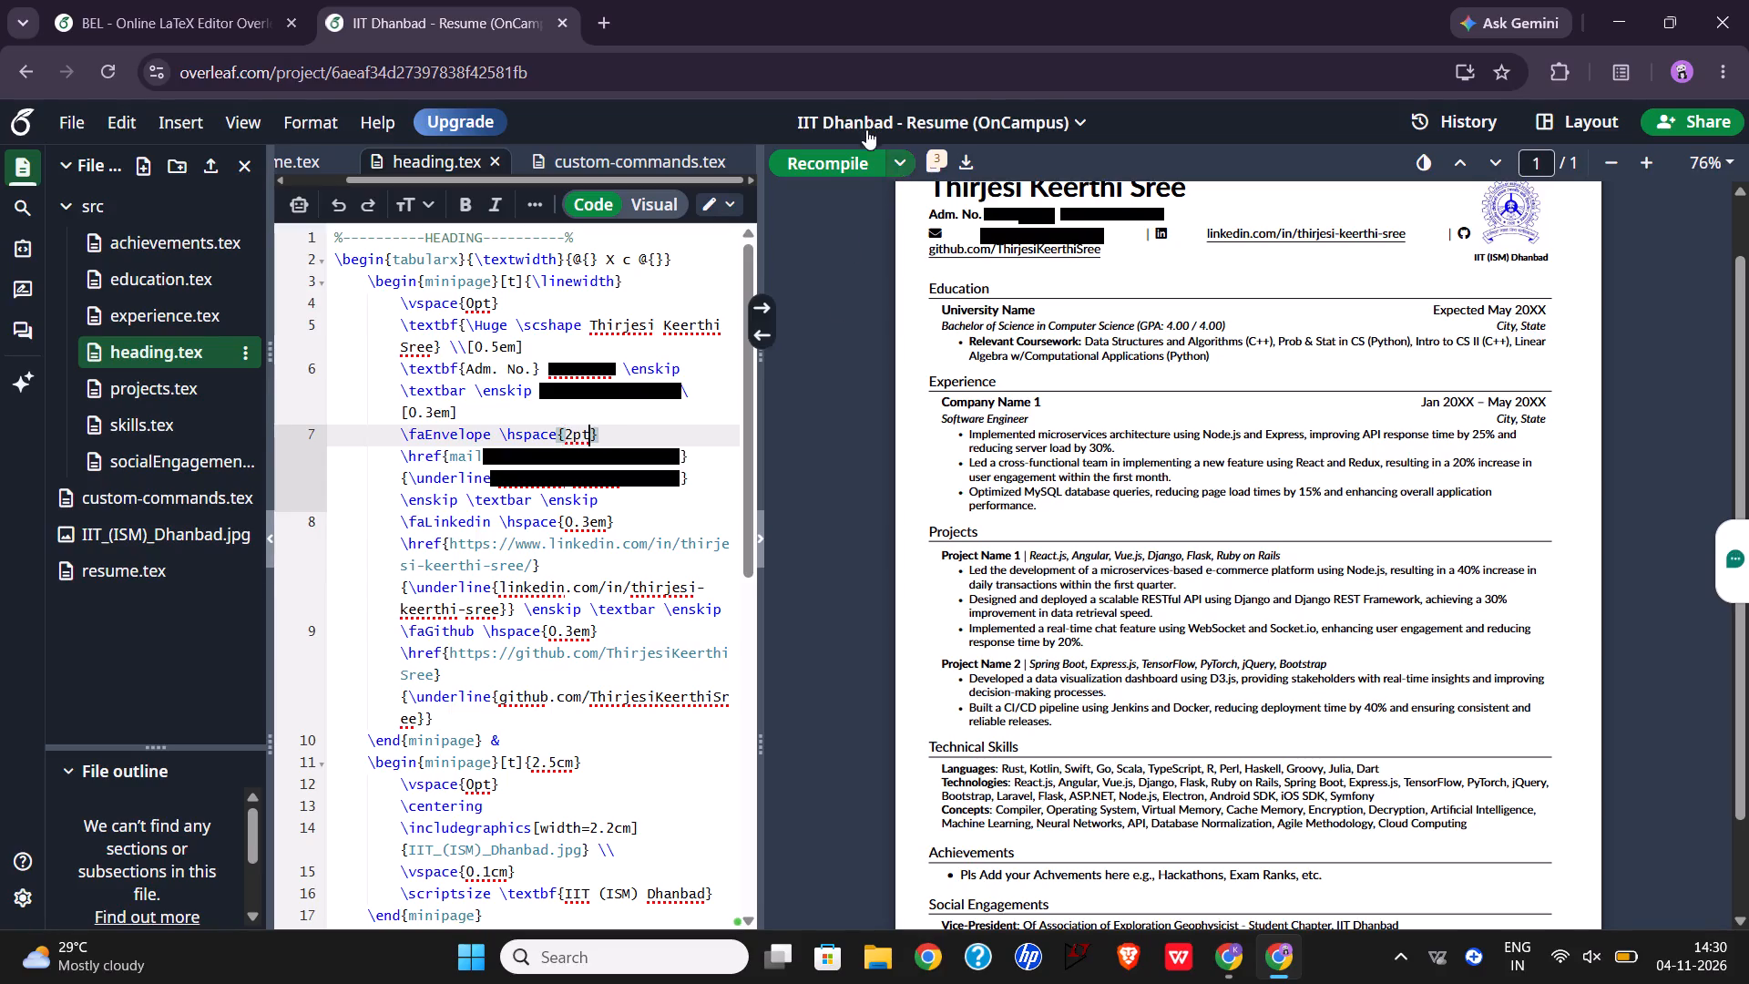
click(831, 159)
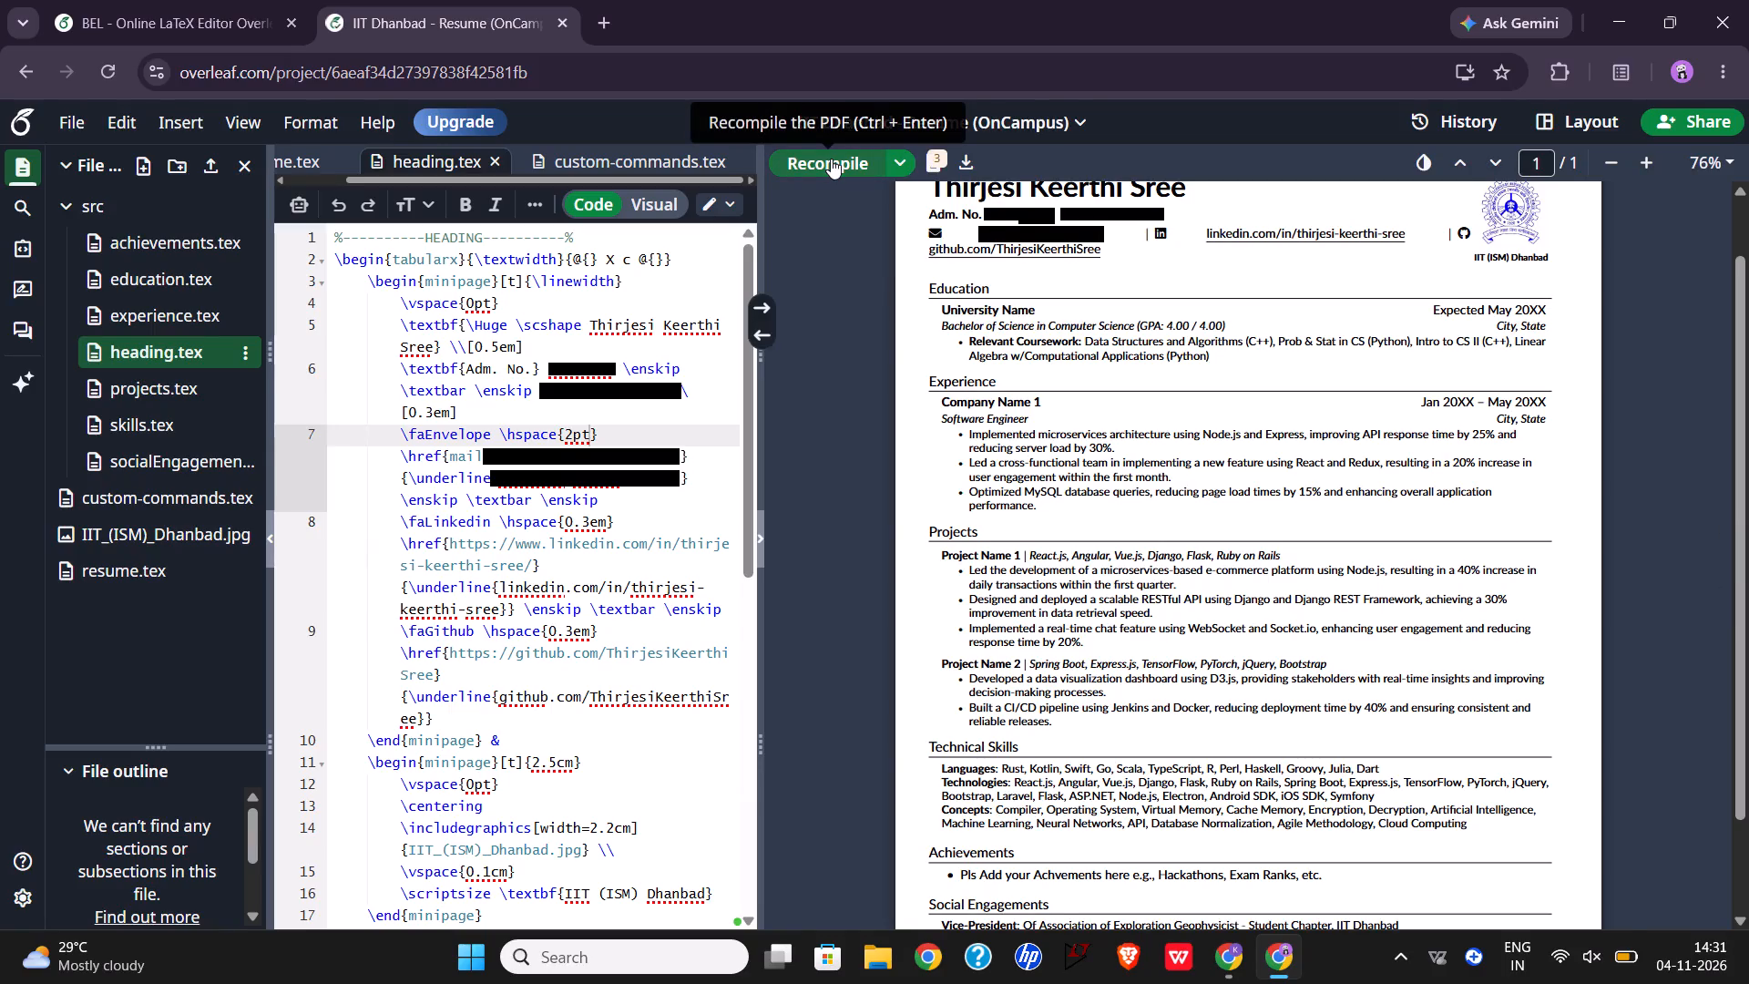
click(831, 159)
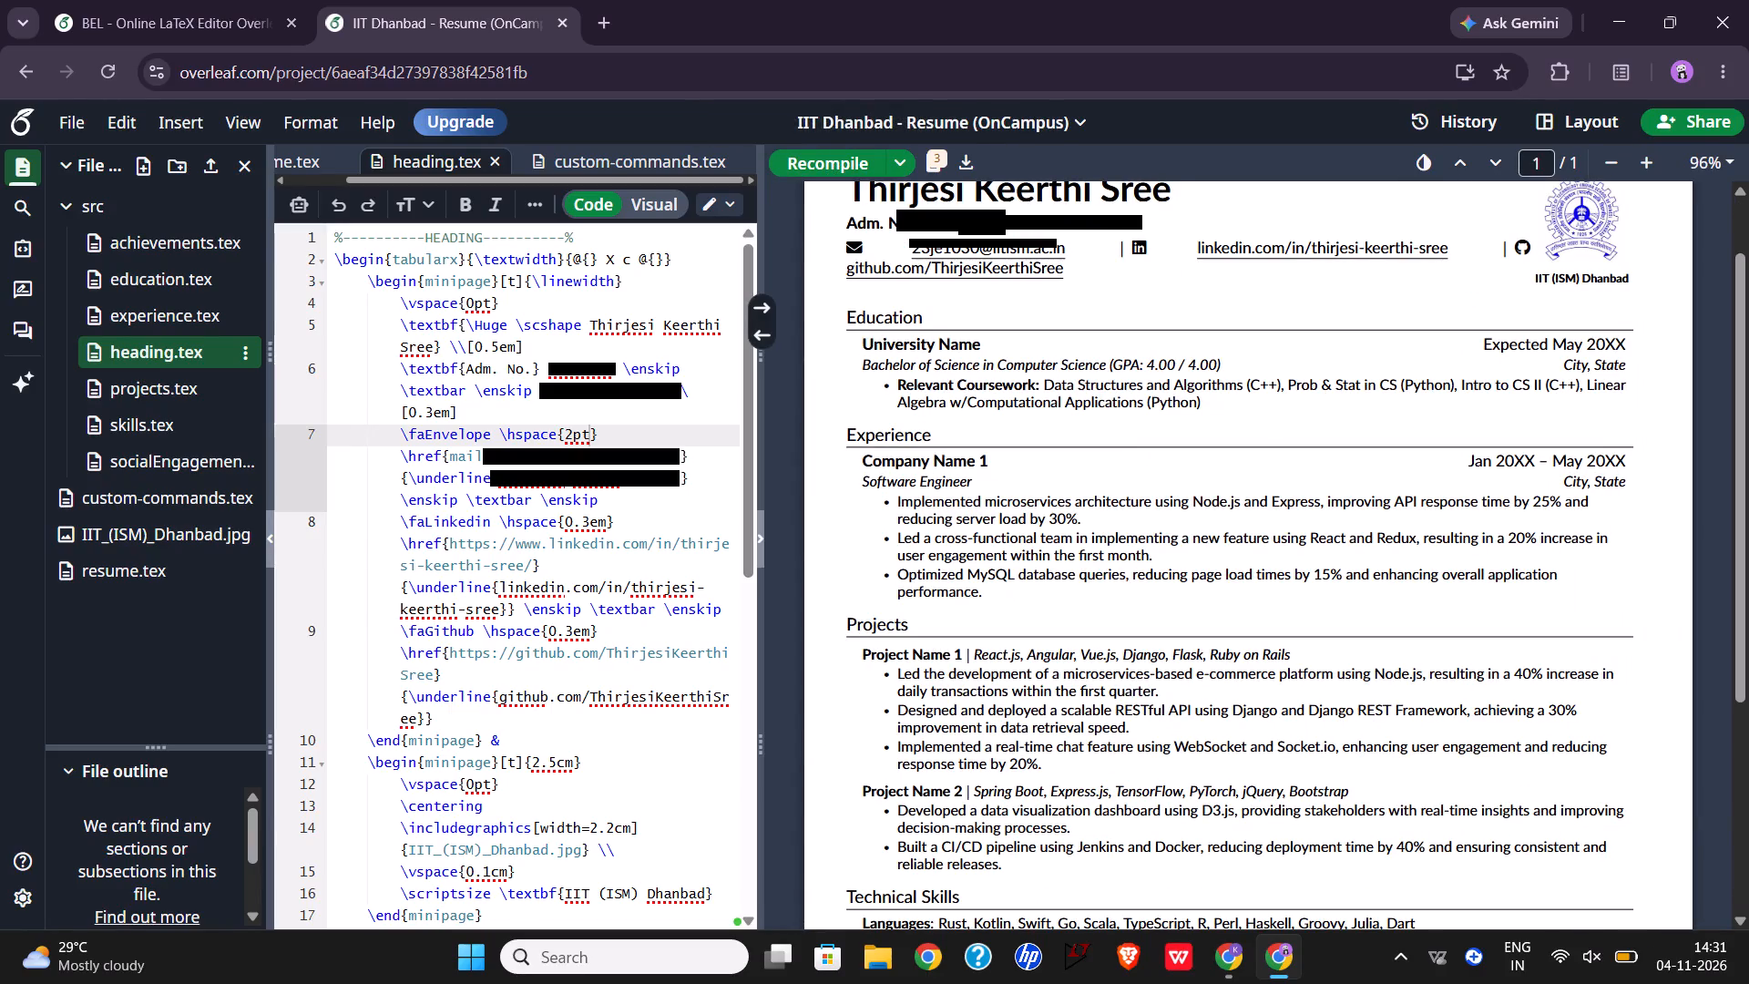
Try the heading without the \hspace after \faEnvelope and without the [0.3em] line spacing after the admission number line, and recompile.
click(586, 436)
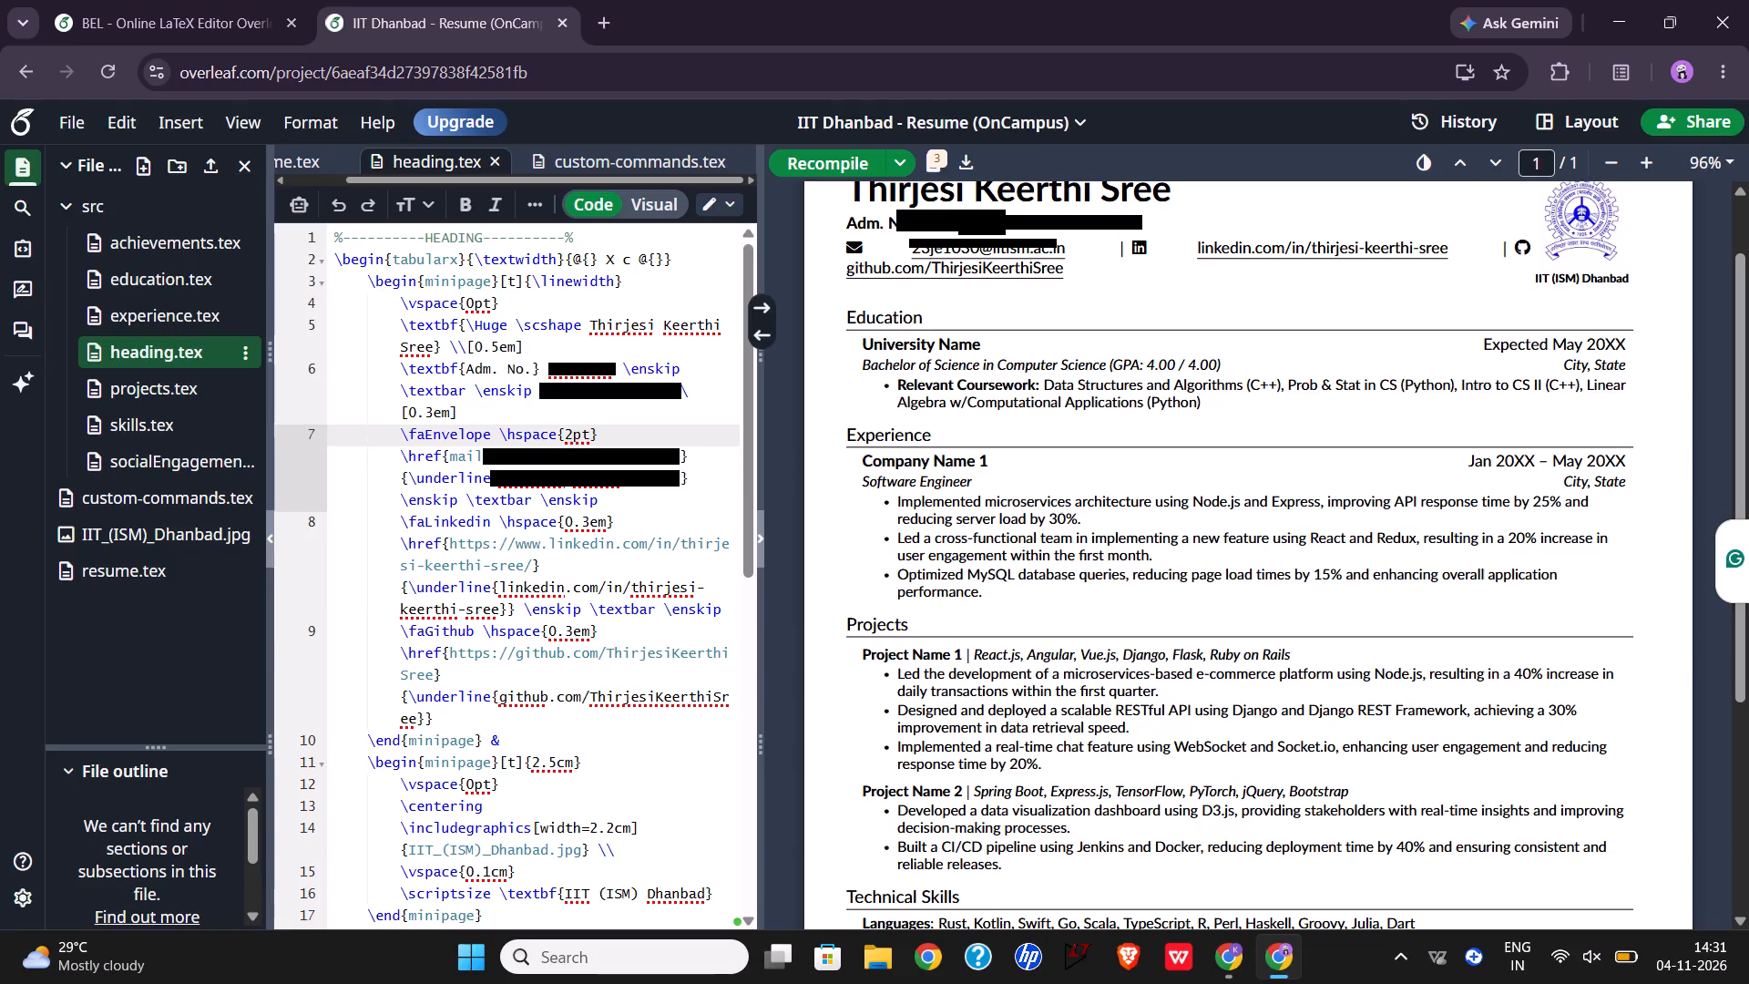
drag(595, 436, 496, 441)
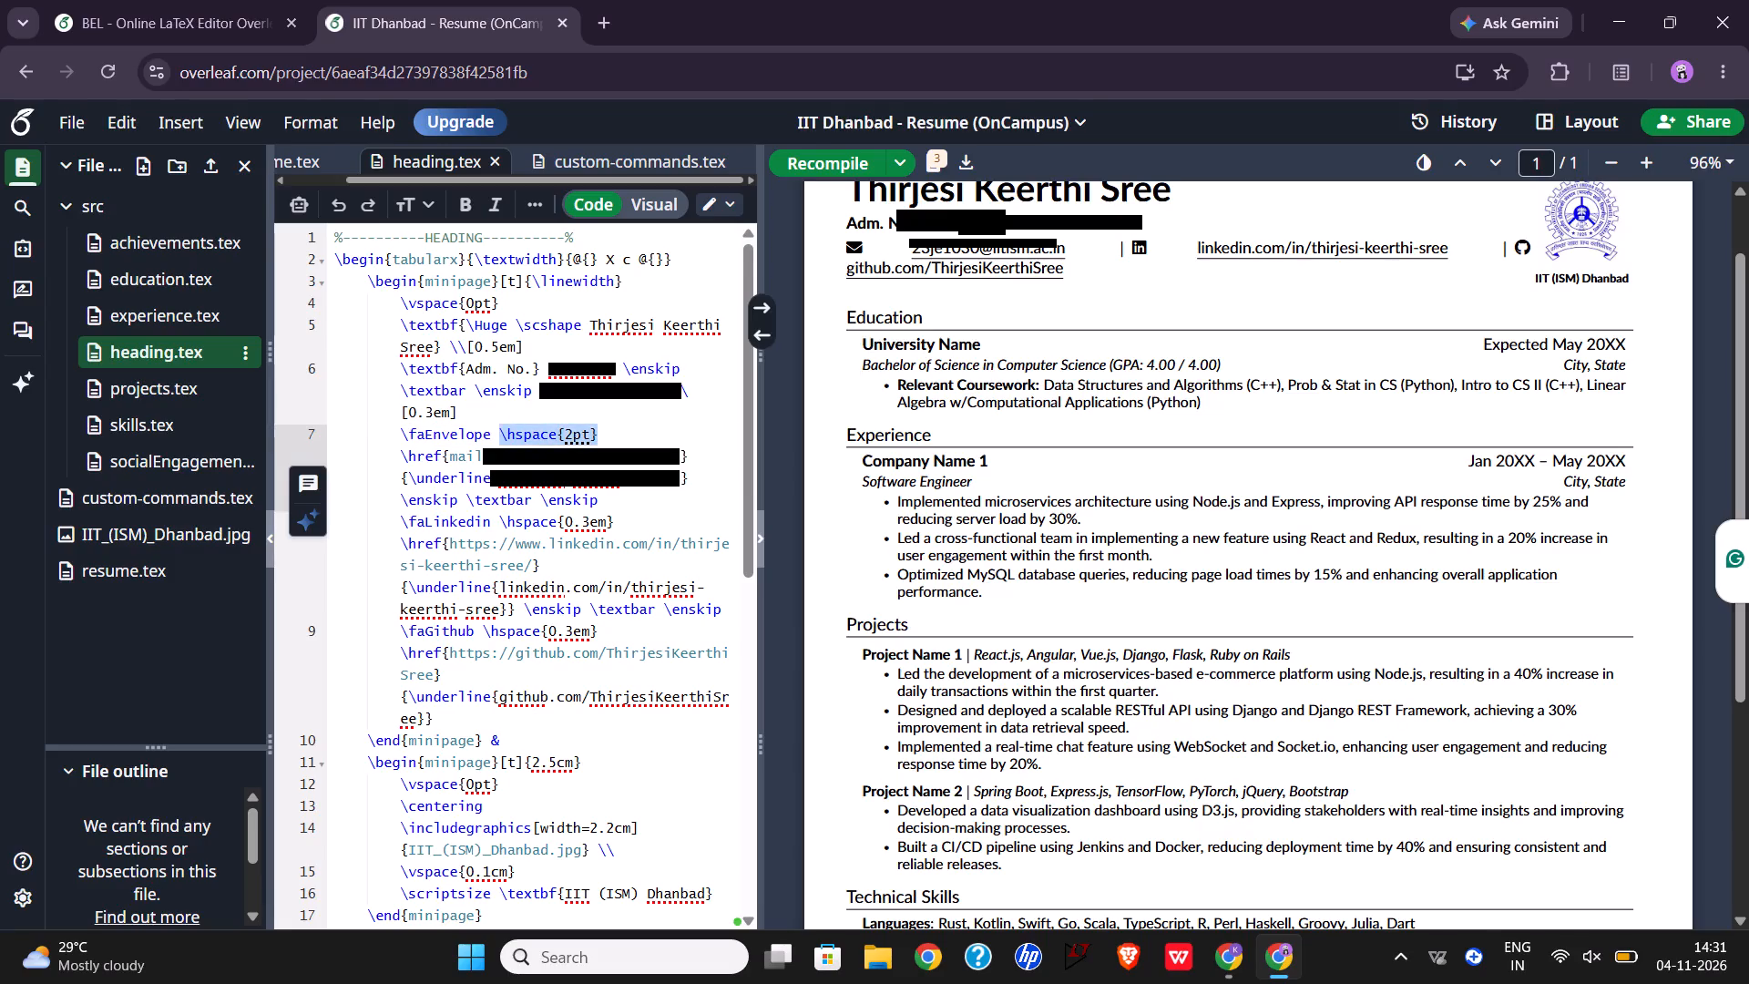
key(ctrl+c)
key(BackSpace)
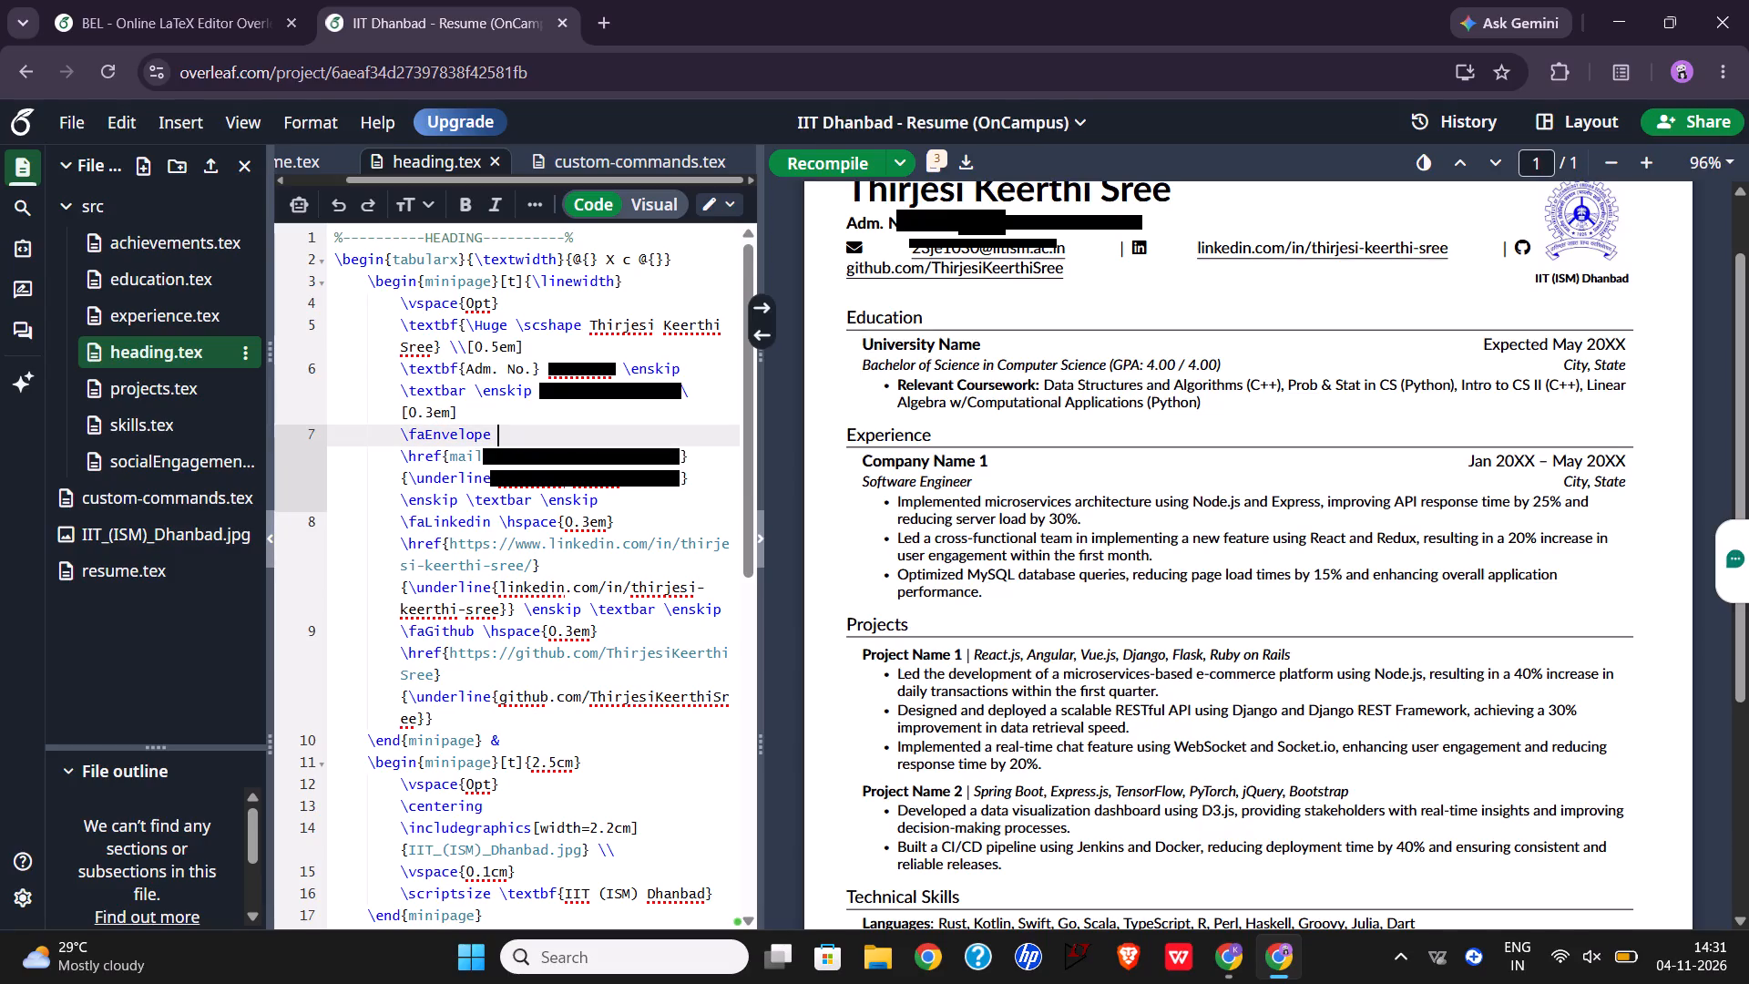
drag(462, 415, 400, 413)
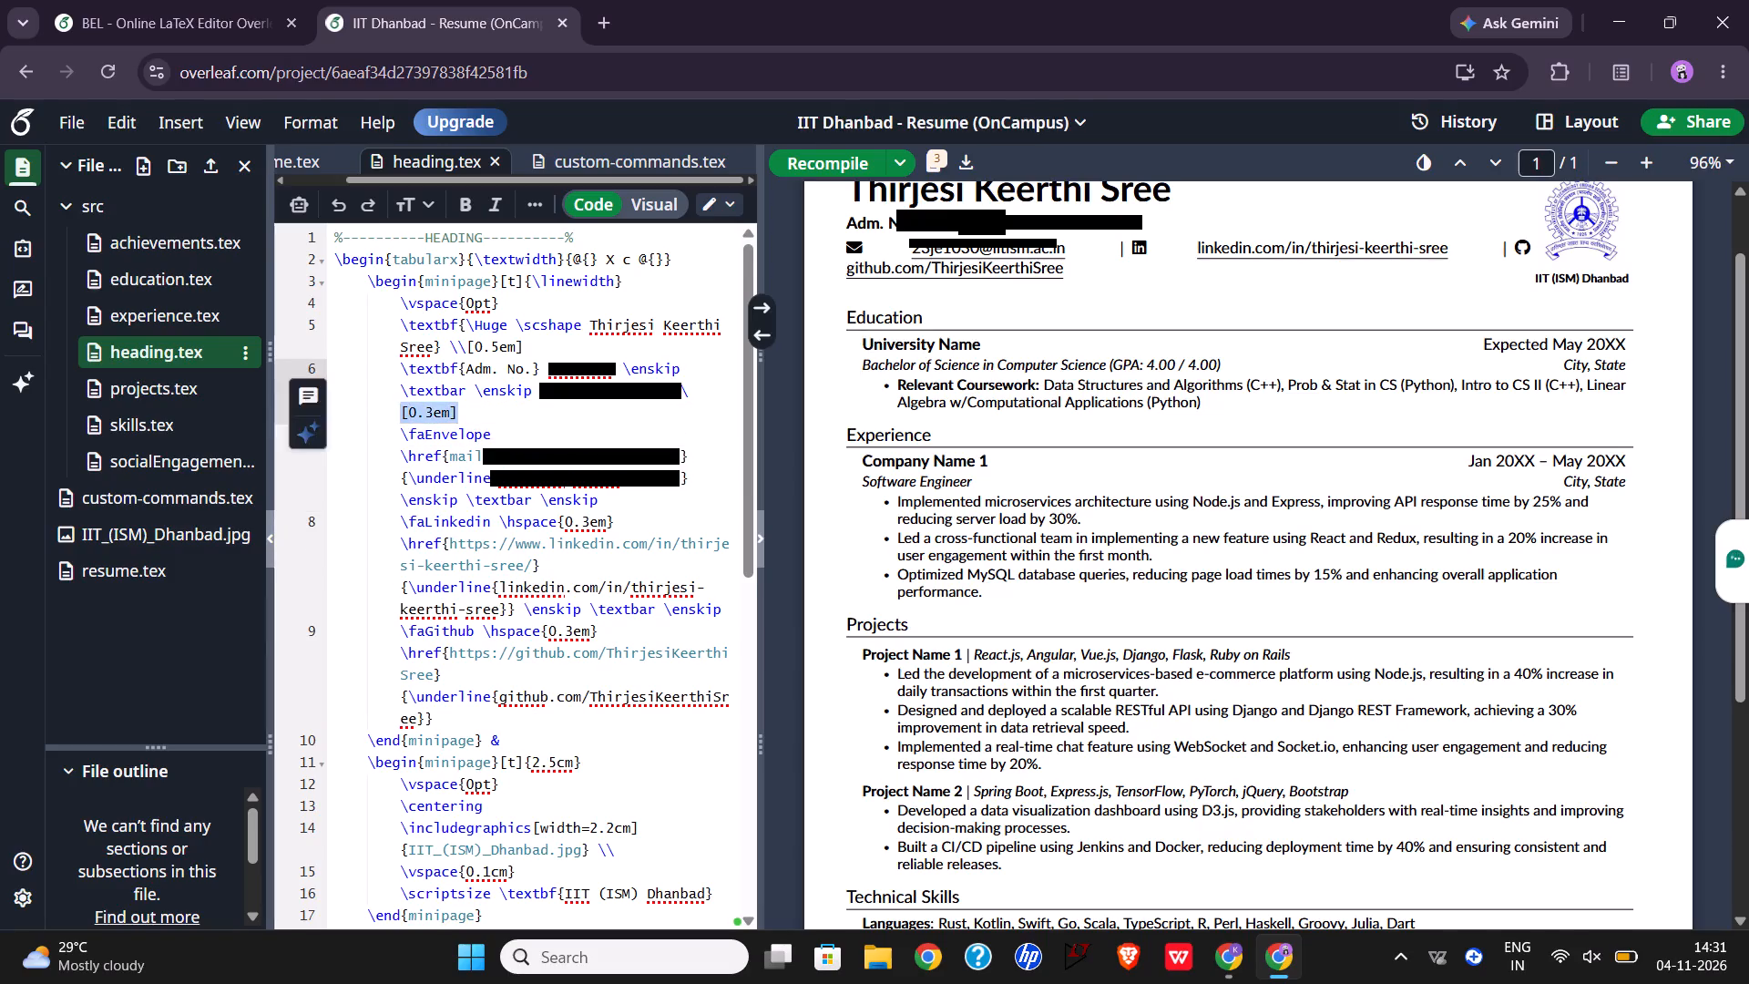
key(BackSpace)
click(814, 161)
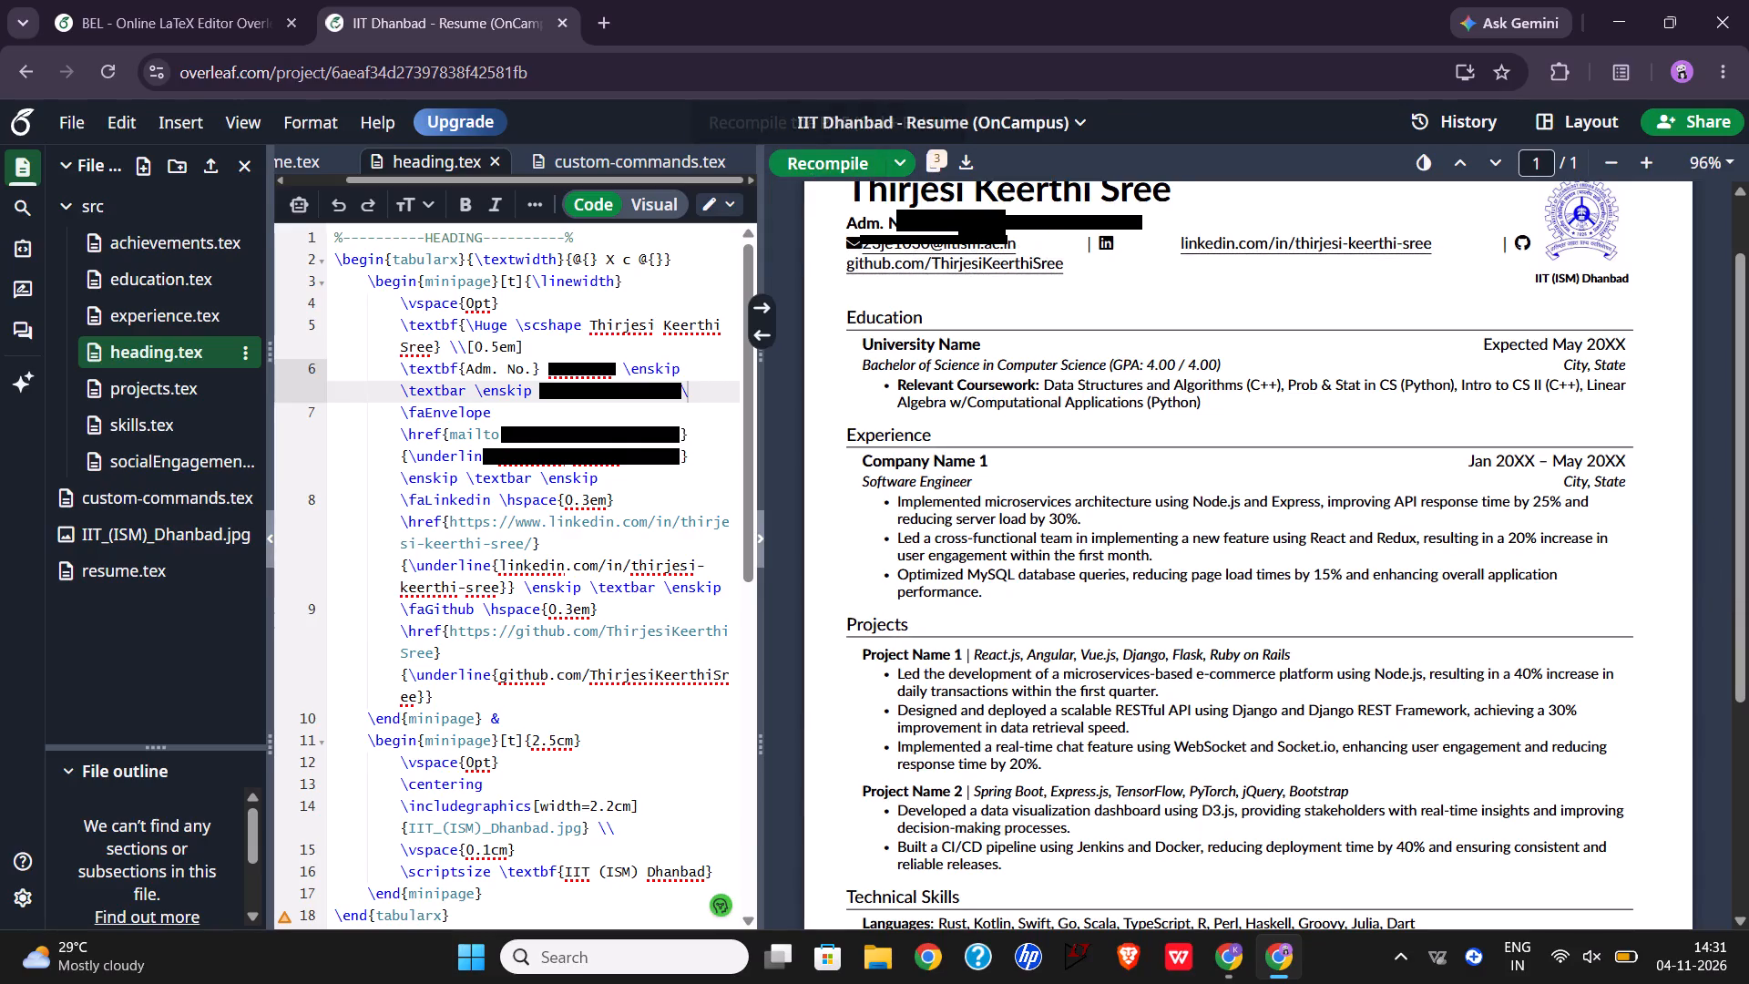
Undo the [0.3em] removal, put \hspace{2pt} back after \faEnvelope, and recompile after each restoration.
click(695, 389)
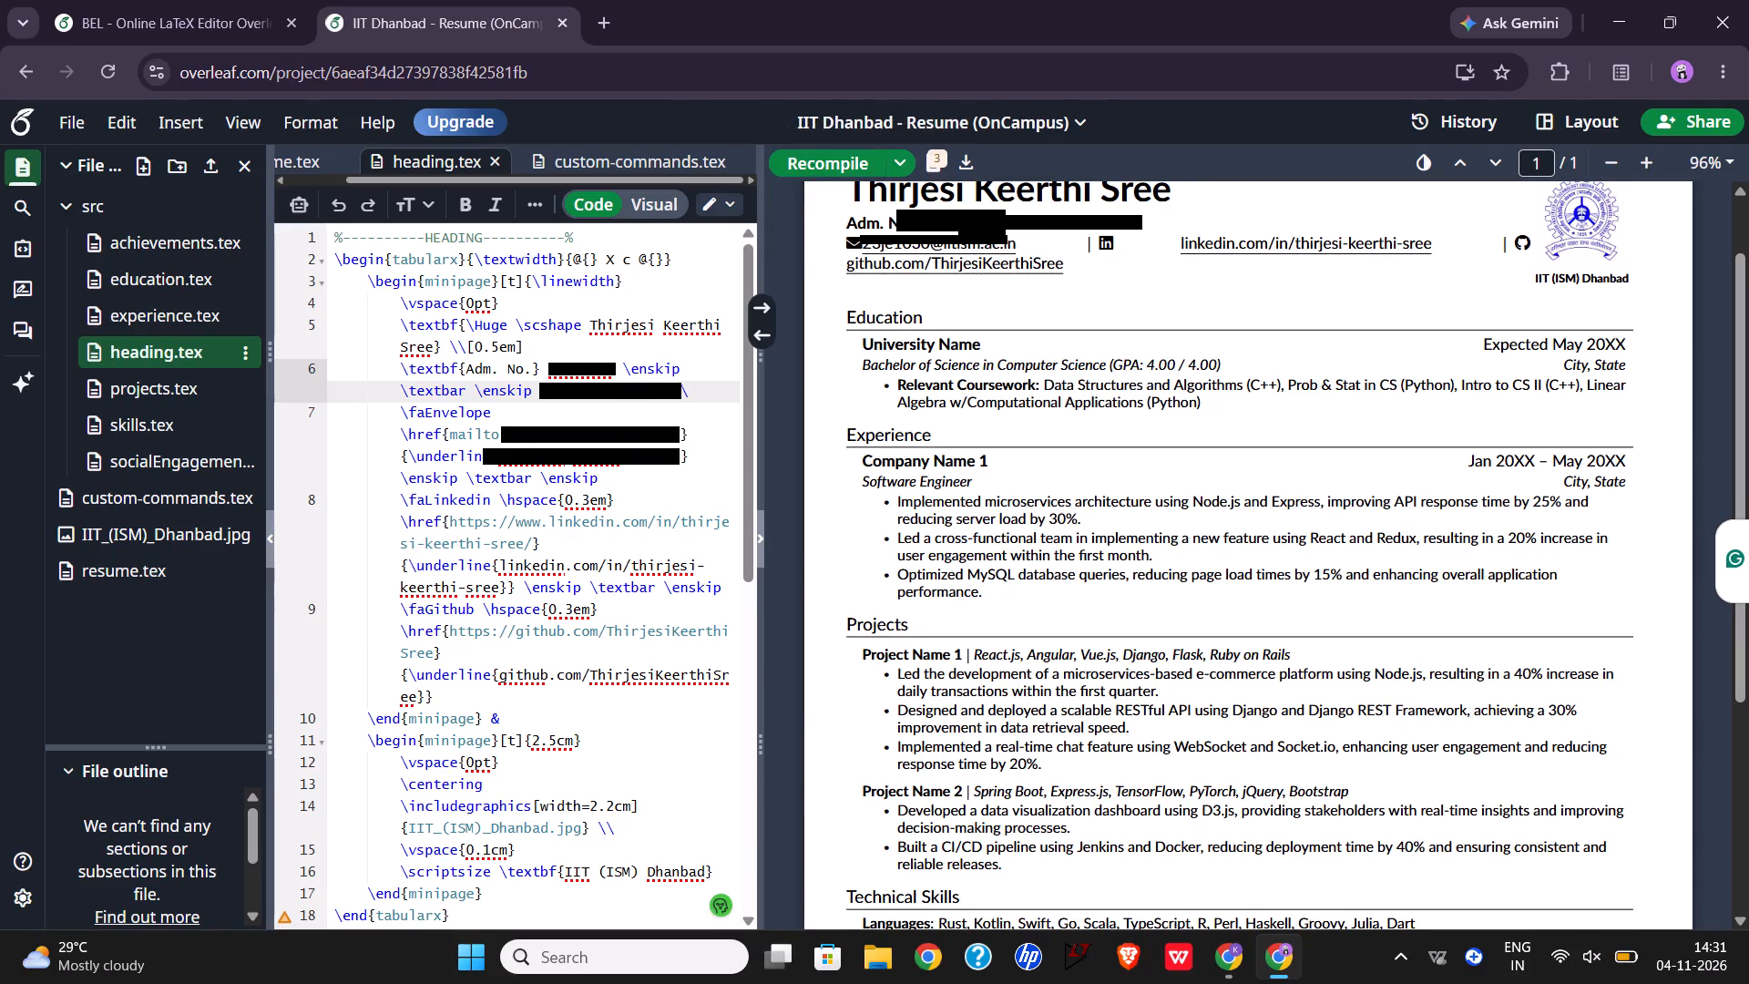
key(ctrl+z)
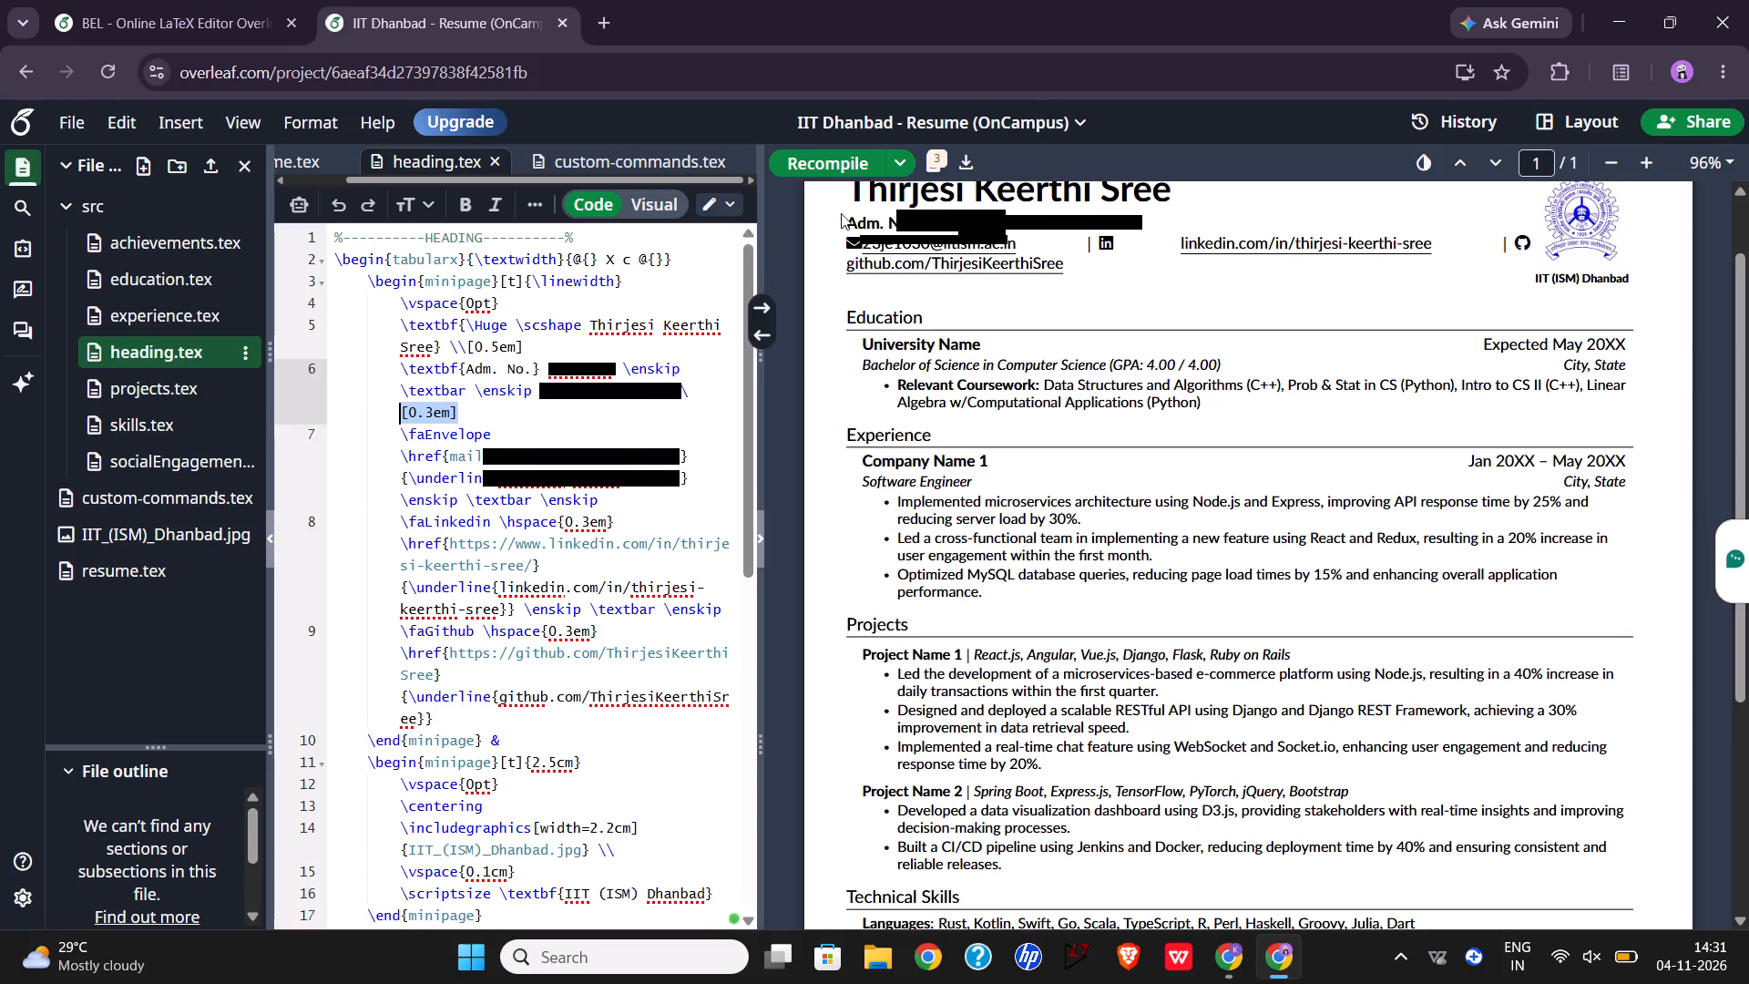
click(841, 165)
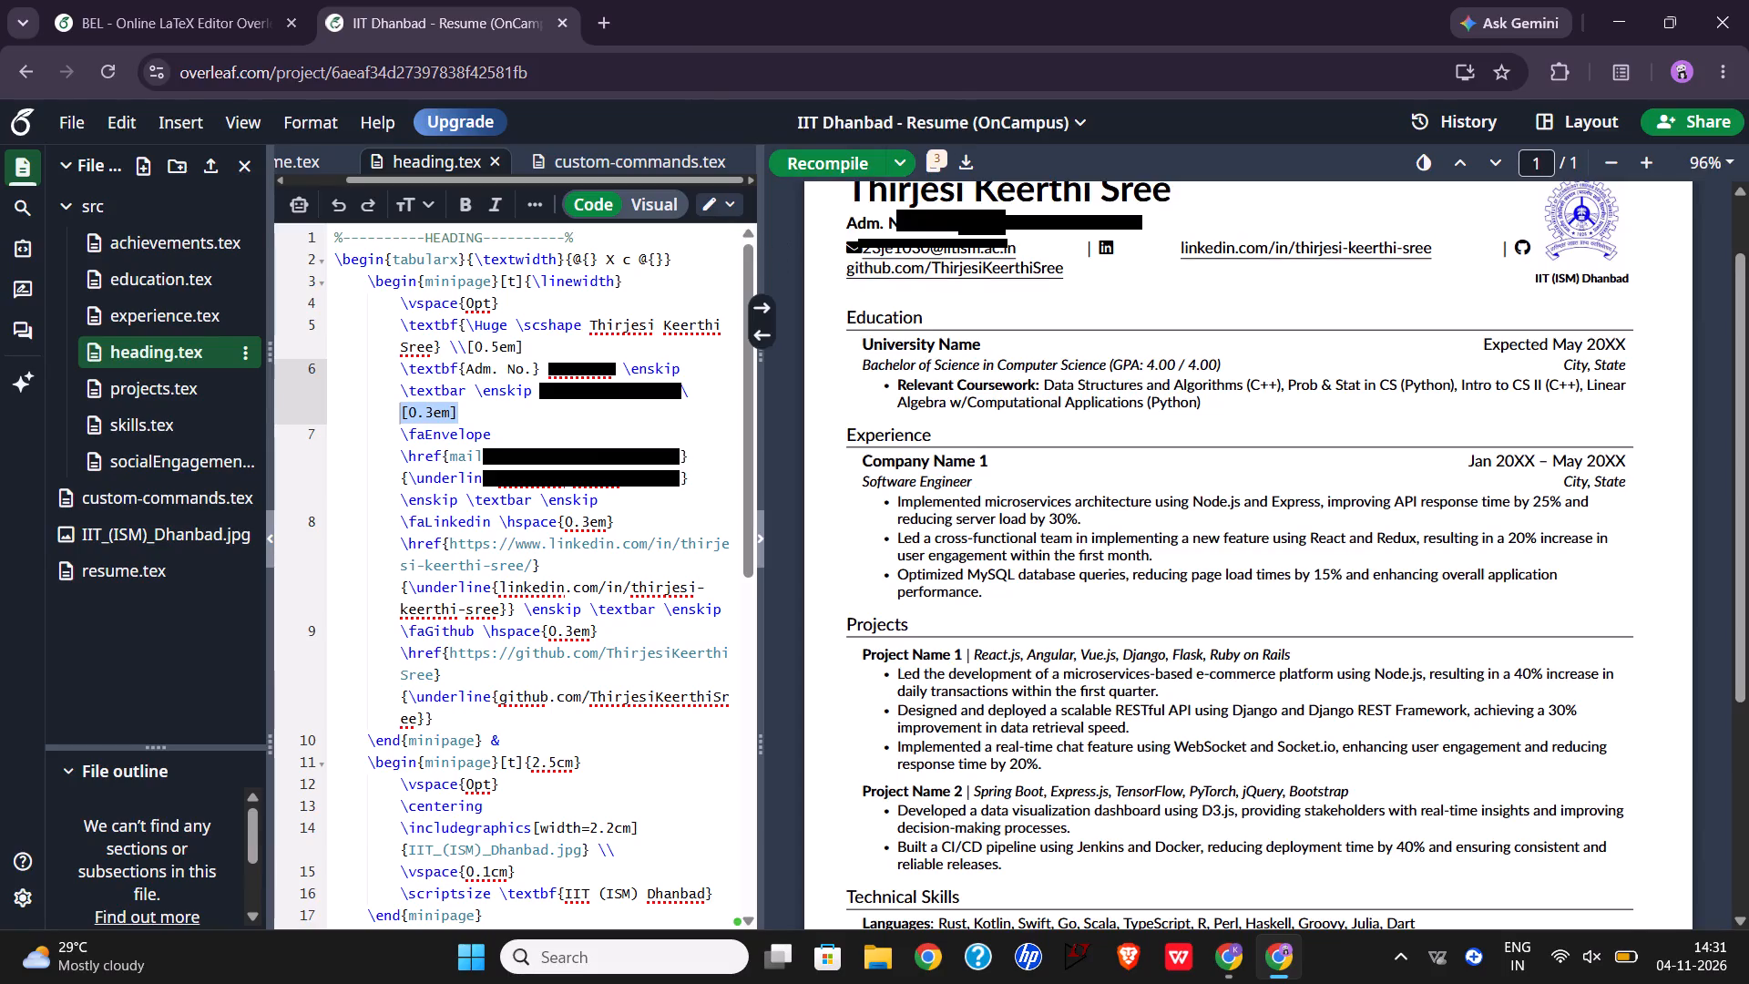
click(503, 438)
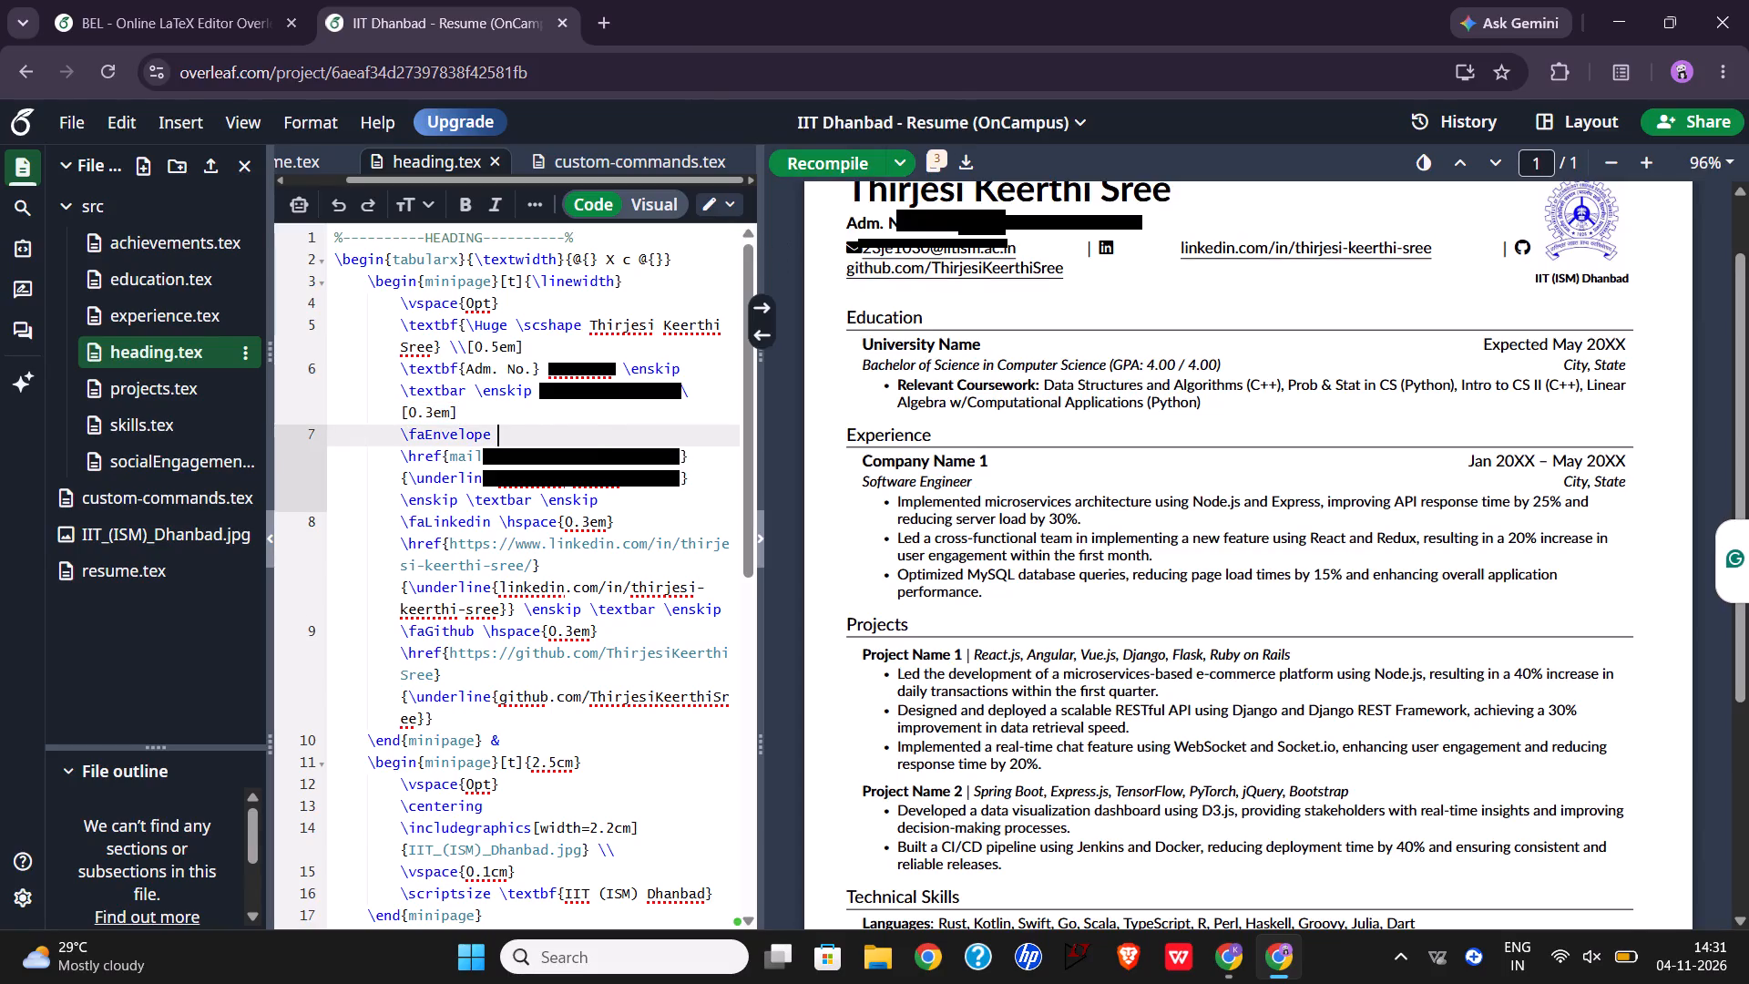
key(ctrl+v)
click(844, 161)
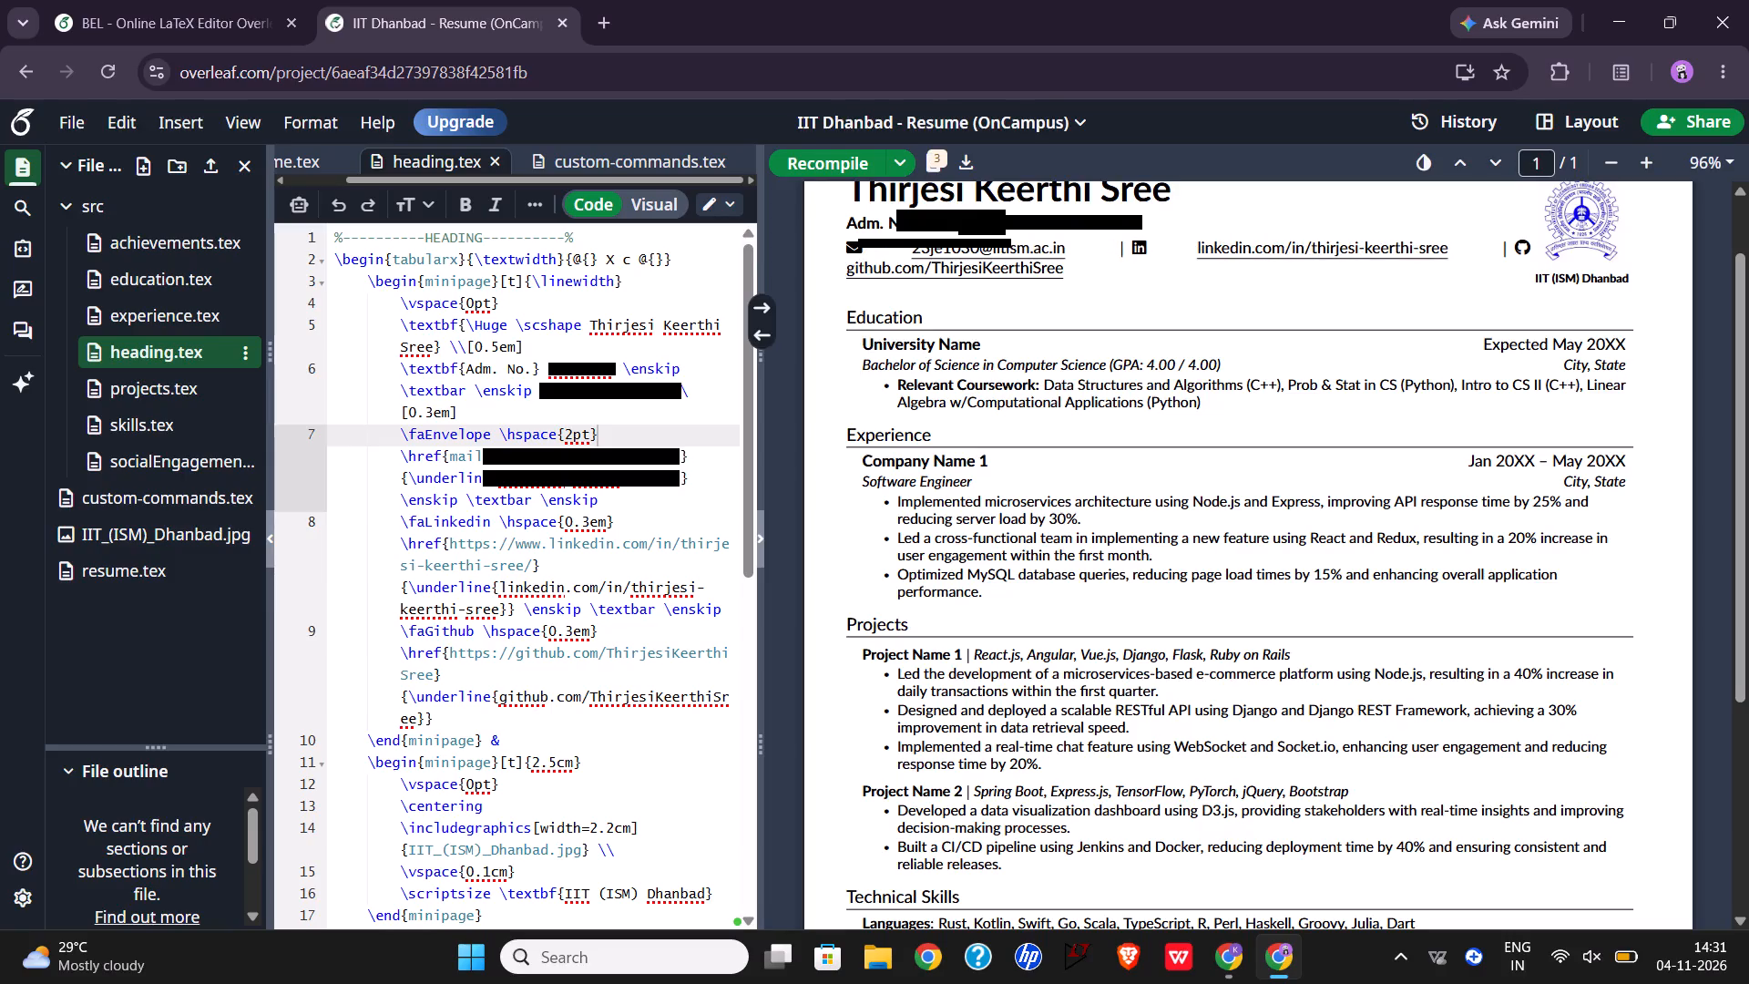
Set the \hspace after both \faEnvelope and \faLinkedin to 0.5pt in heading.tex and recompile.
click(570, 440)
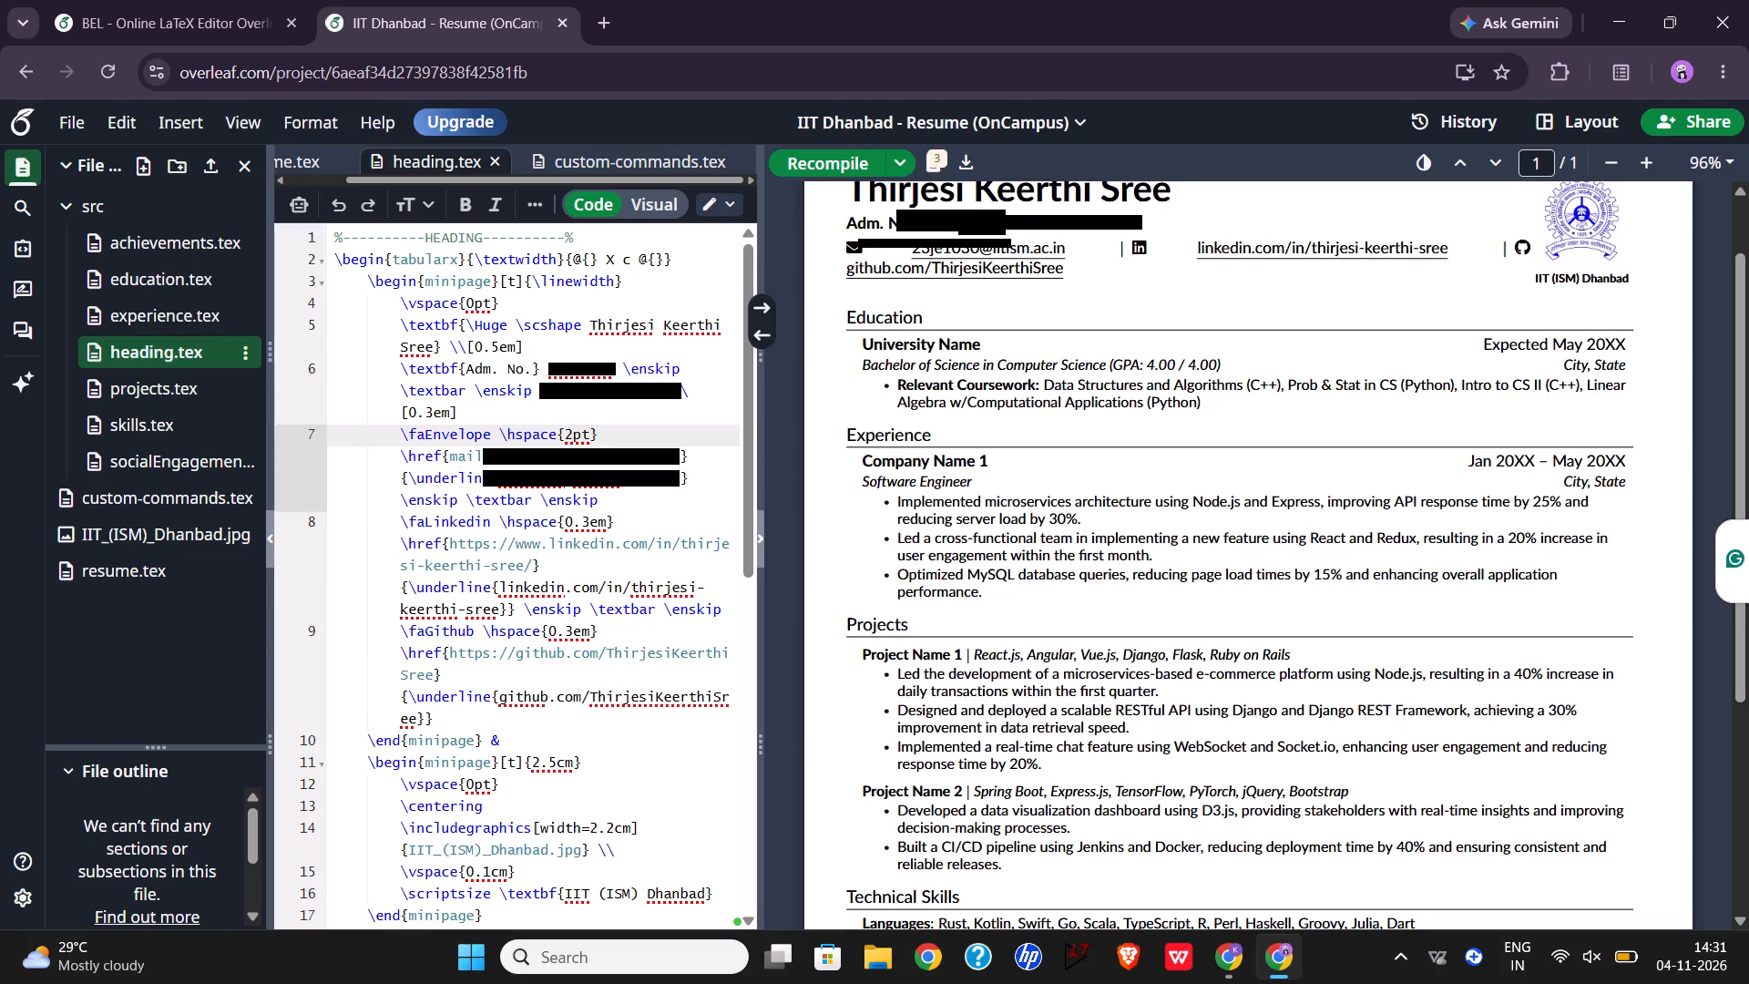
key(BackSpace)
text(0.5)
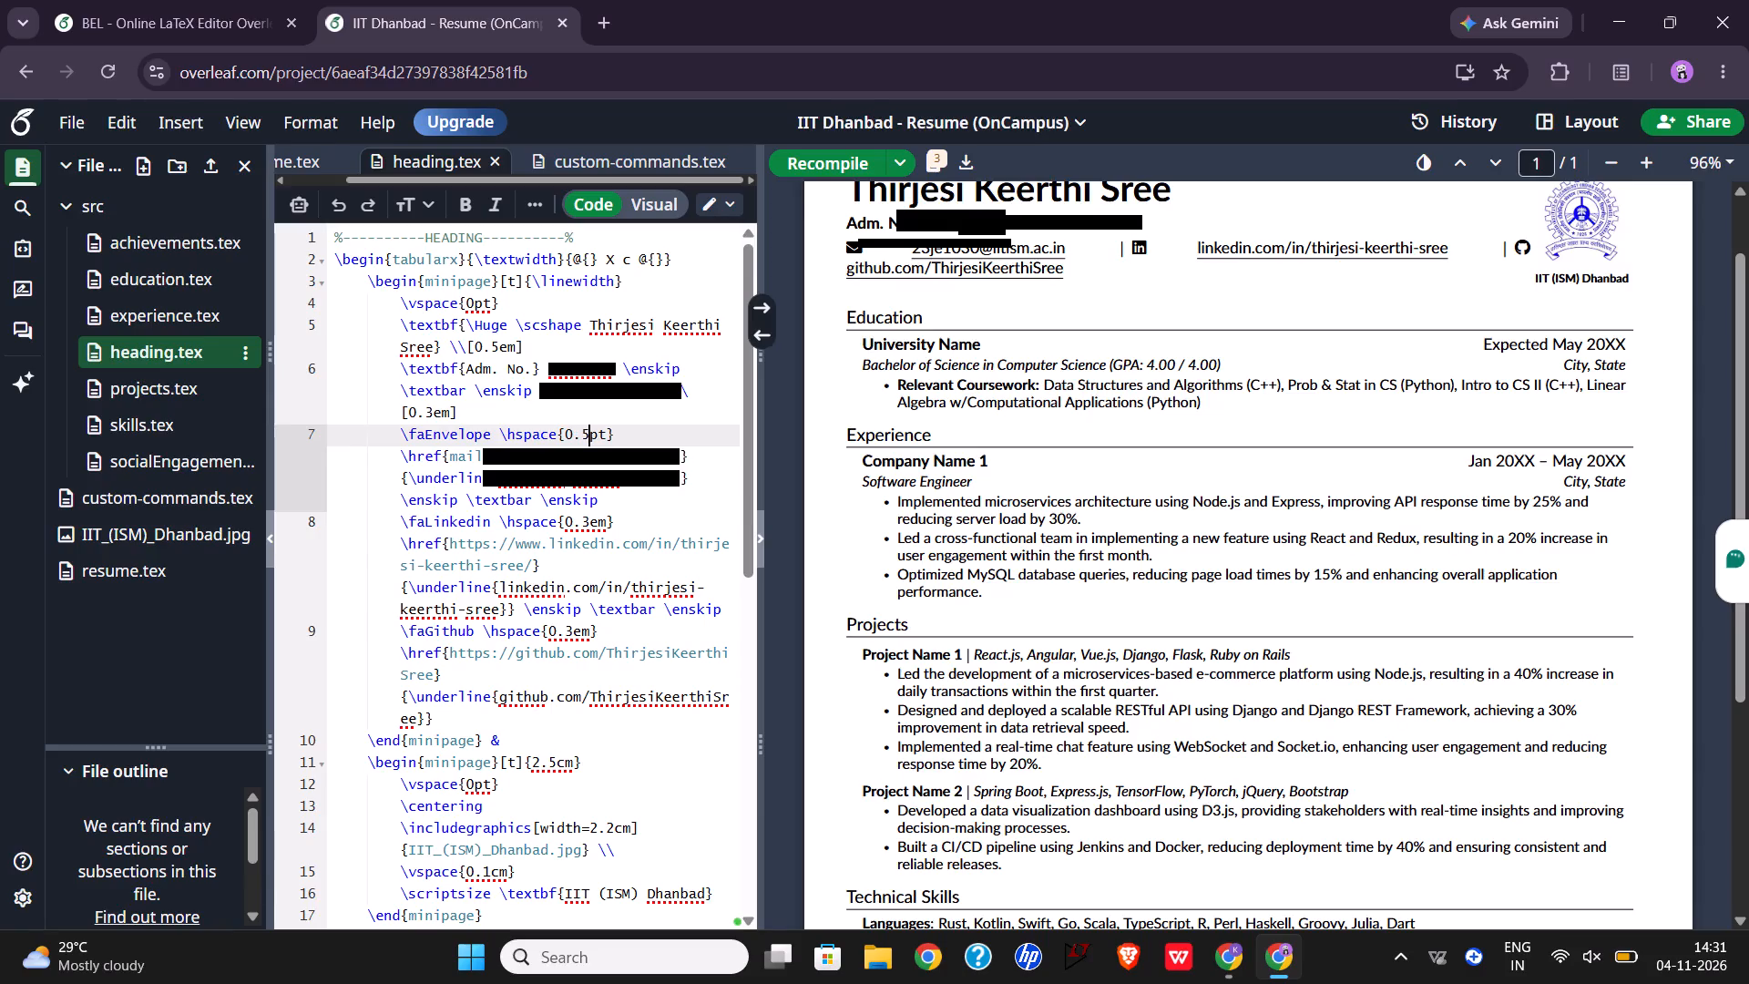
click(591, 524)
key(BackSpace)
key(5)
key(Delete)
key(Delete)
text(pt)
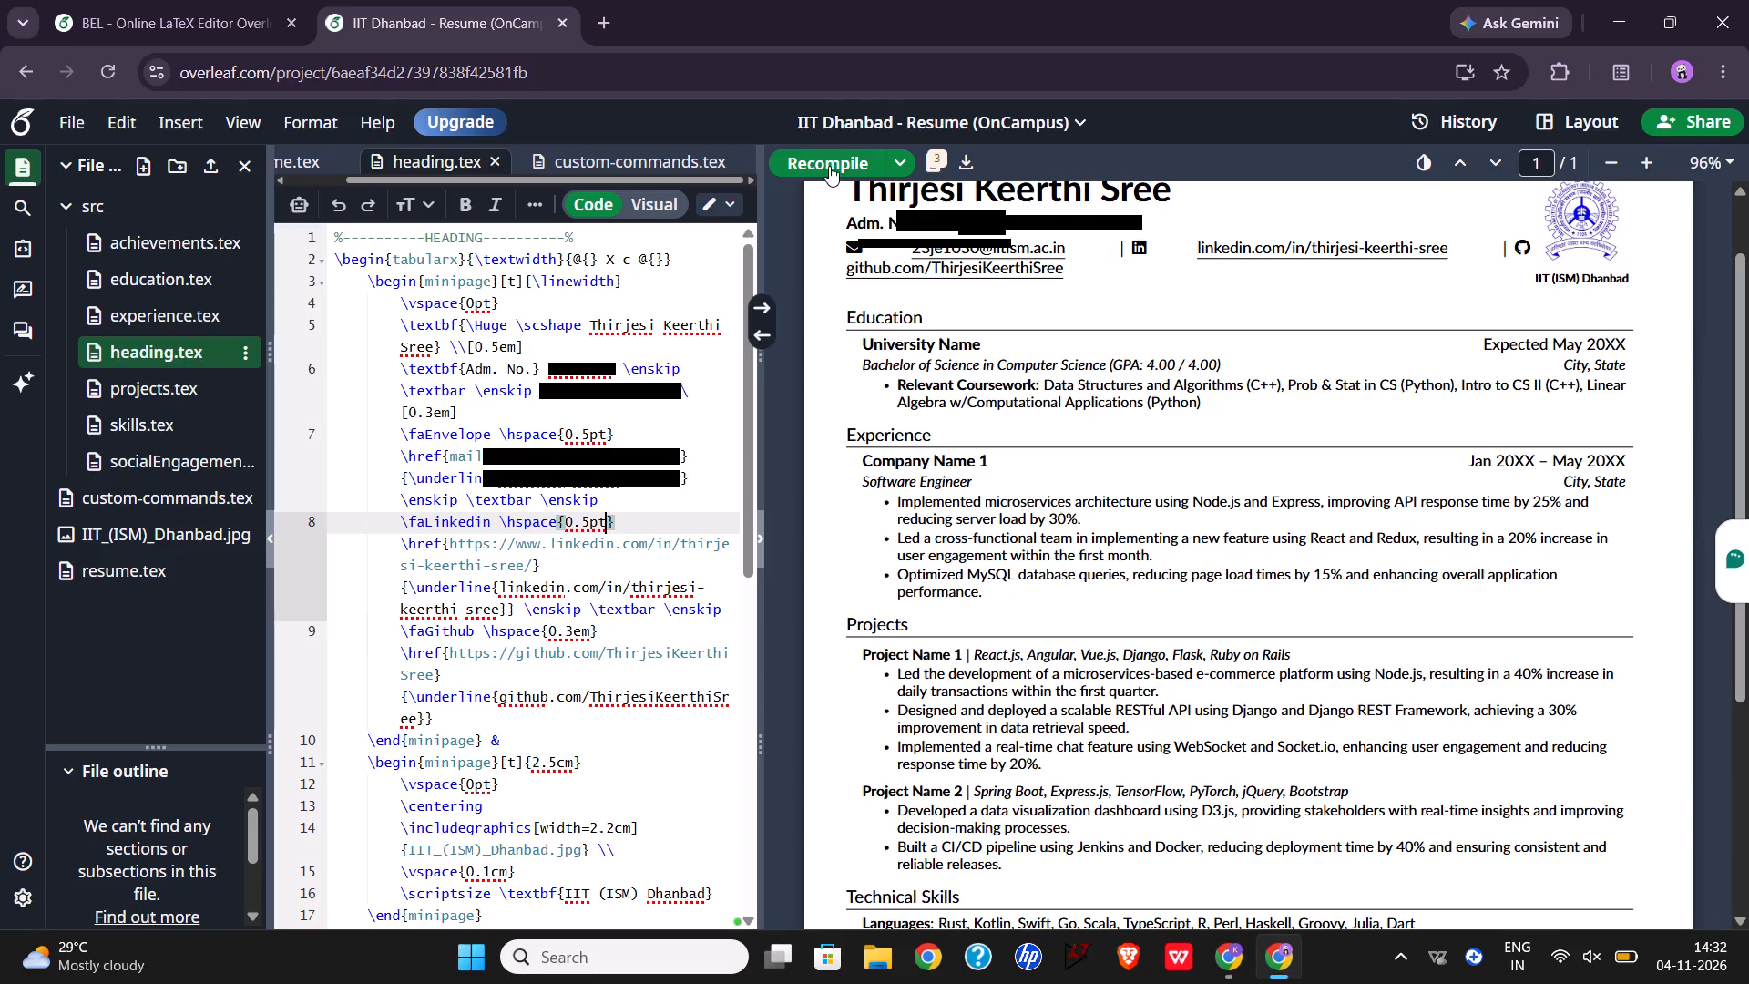
click(829, 166)
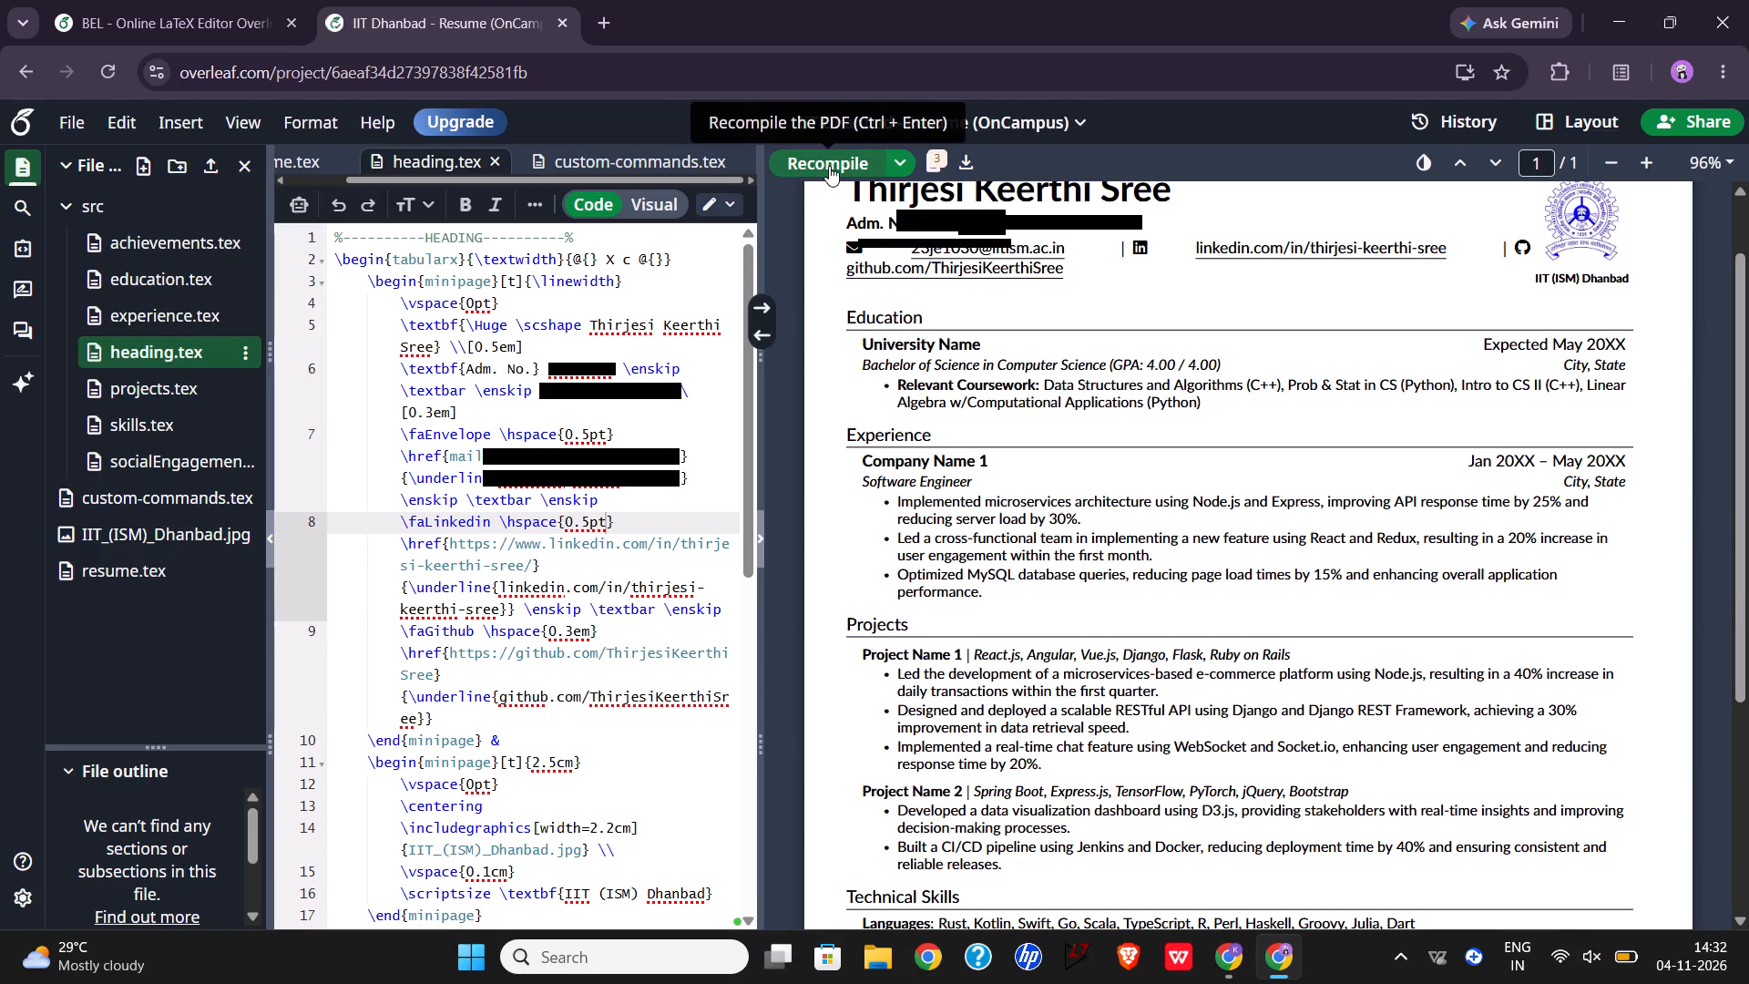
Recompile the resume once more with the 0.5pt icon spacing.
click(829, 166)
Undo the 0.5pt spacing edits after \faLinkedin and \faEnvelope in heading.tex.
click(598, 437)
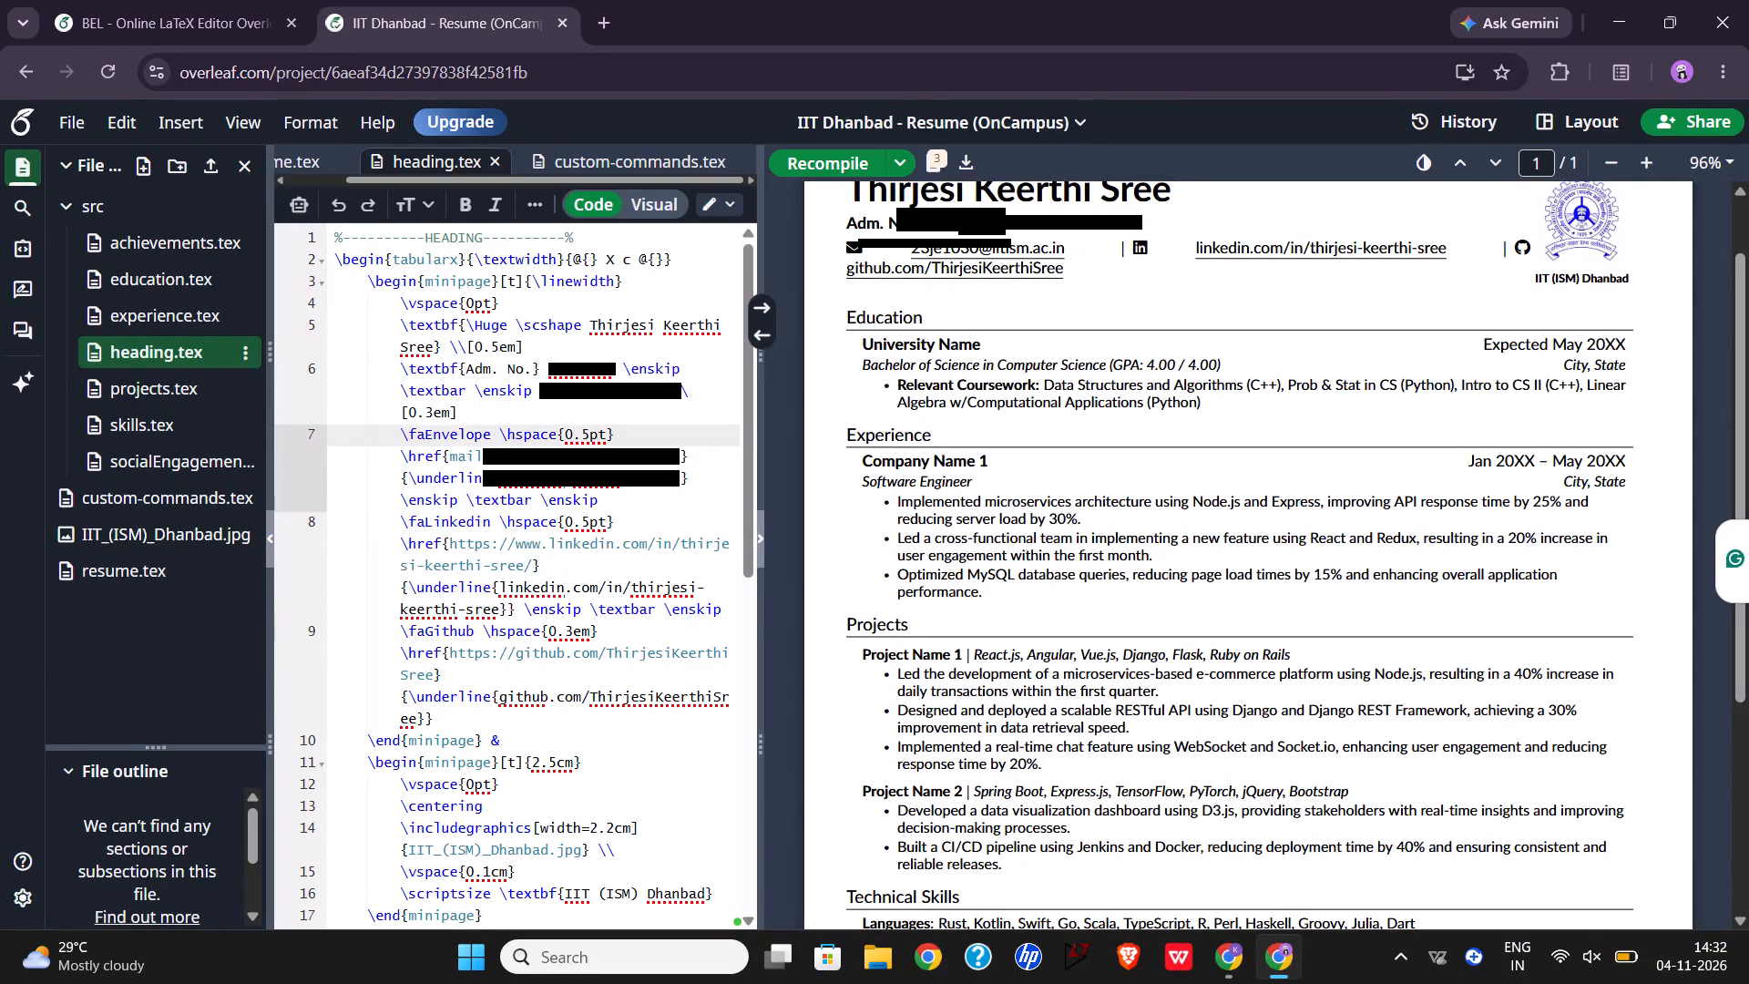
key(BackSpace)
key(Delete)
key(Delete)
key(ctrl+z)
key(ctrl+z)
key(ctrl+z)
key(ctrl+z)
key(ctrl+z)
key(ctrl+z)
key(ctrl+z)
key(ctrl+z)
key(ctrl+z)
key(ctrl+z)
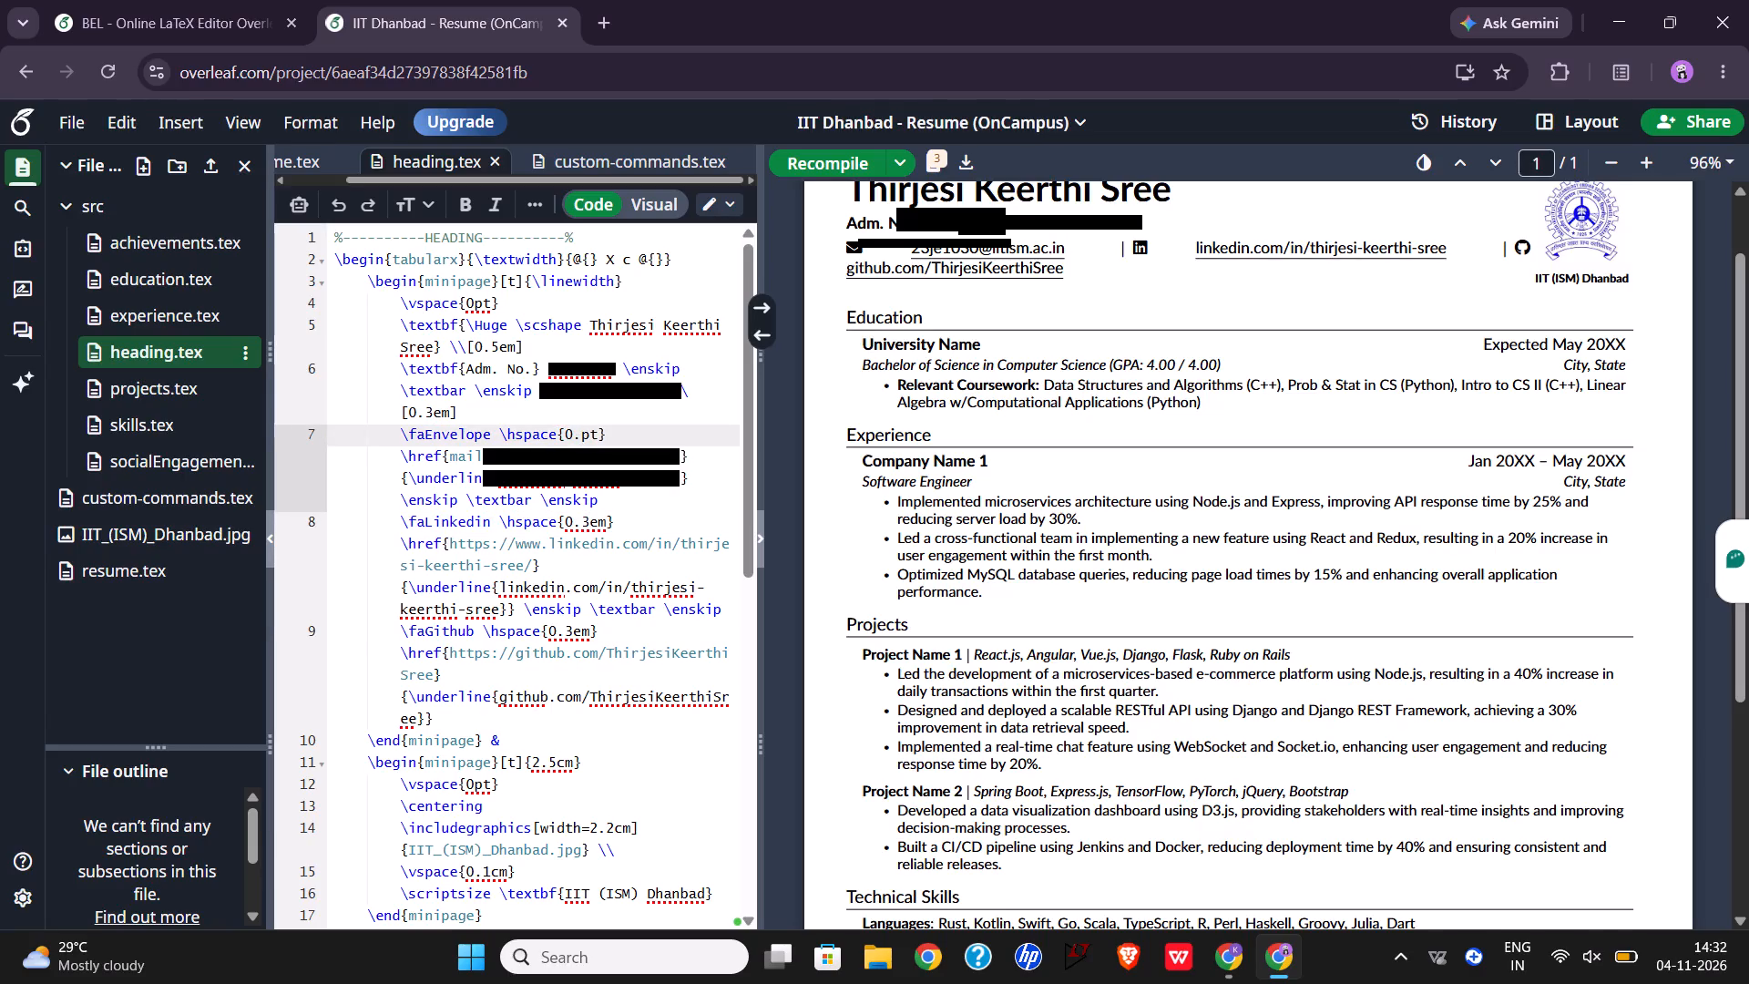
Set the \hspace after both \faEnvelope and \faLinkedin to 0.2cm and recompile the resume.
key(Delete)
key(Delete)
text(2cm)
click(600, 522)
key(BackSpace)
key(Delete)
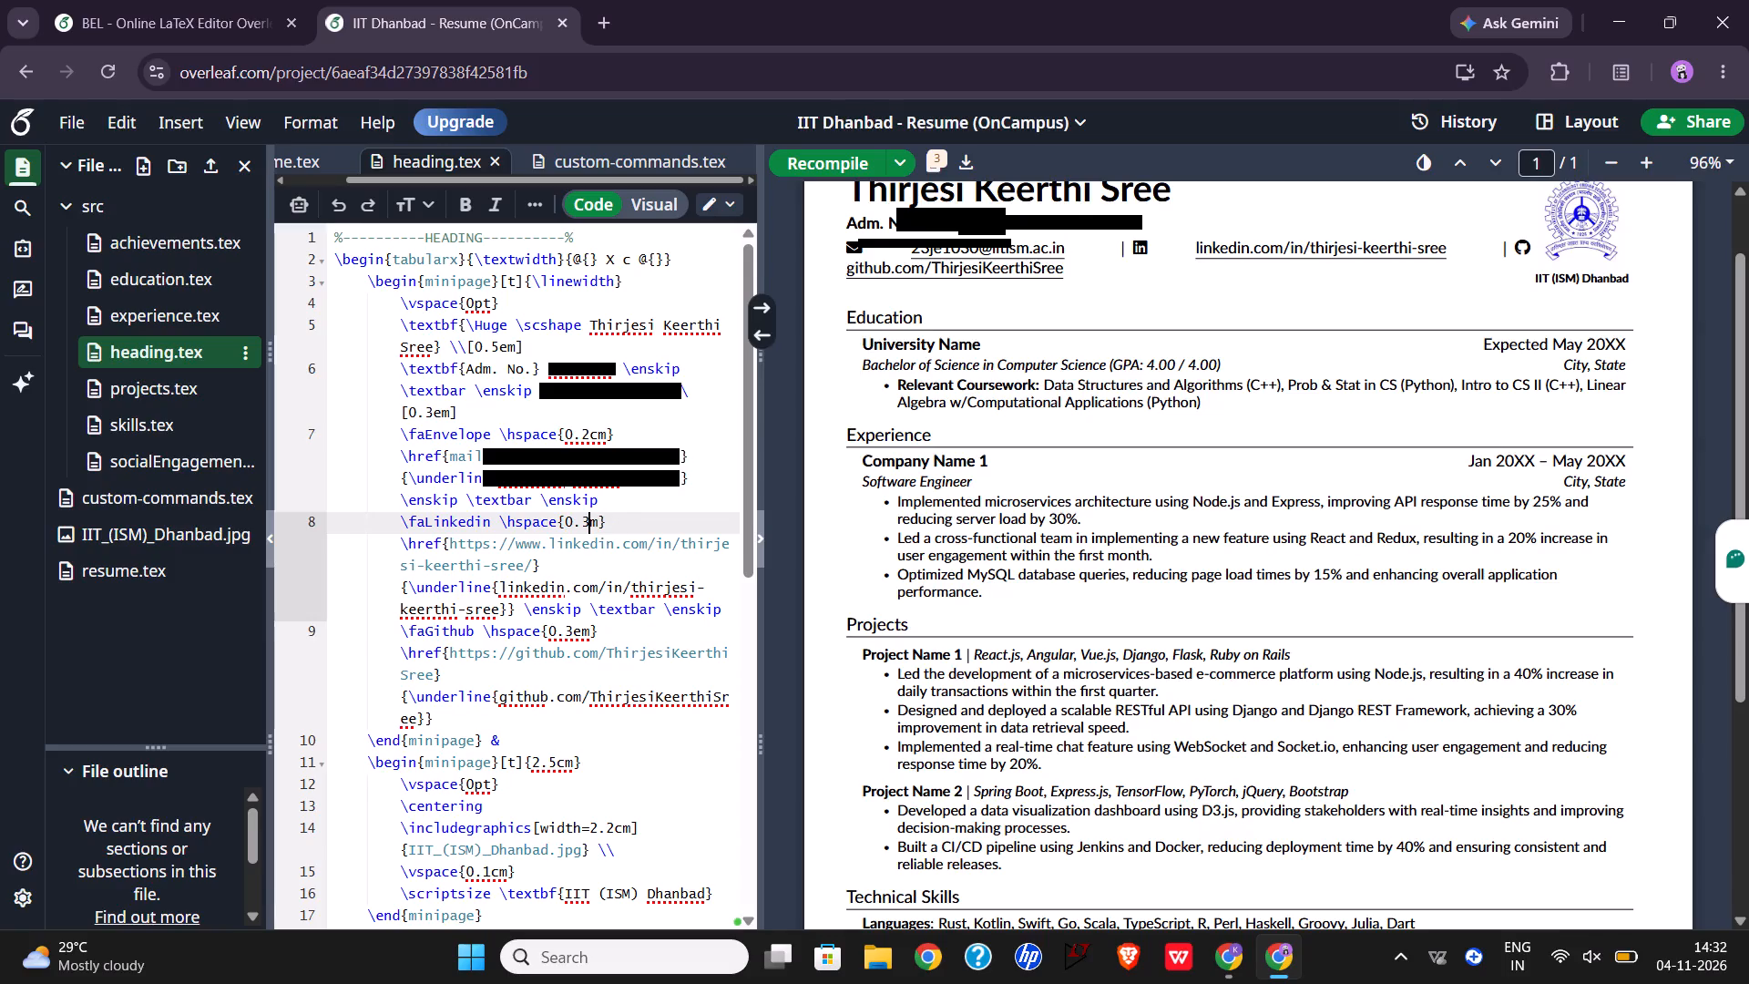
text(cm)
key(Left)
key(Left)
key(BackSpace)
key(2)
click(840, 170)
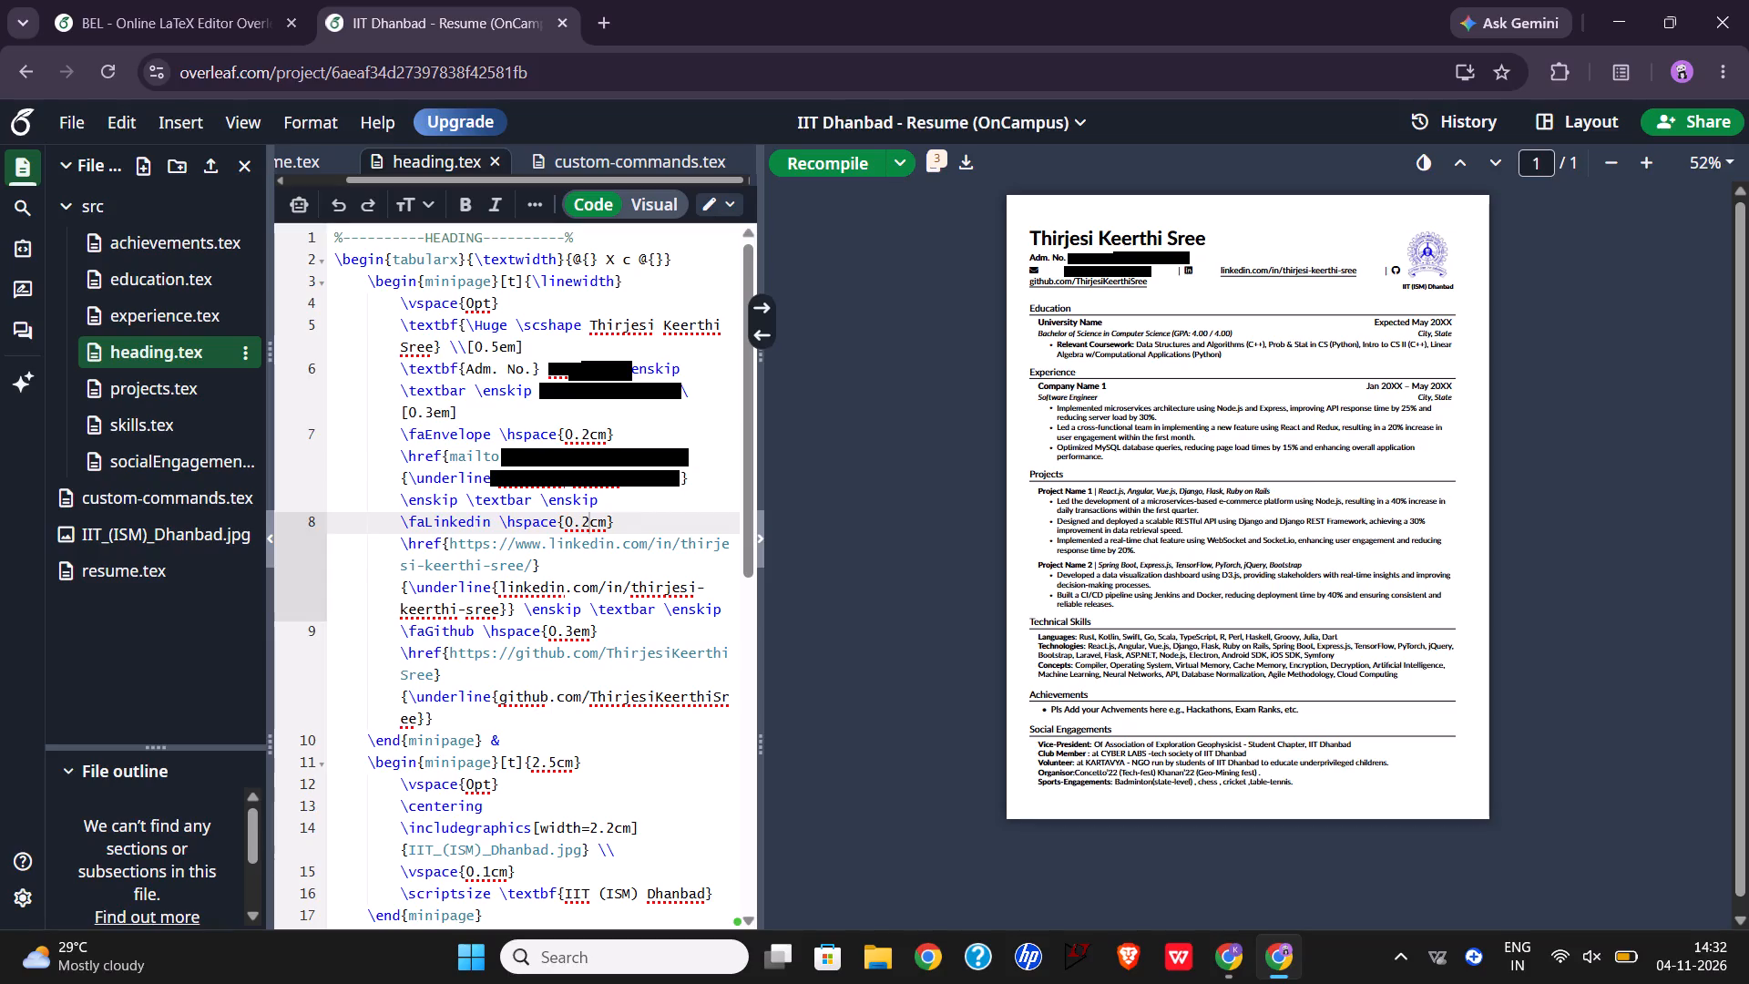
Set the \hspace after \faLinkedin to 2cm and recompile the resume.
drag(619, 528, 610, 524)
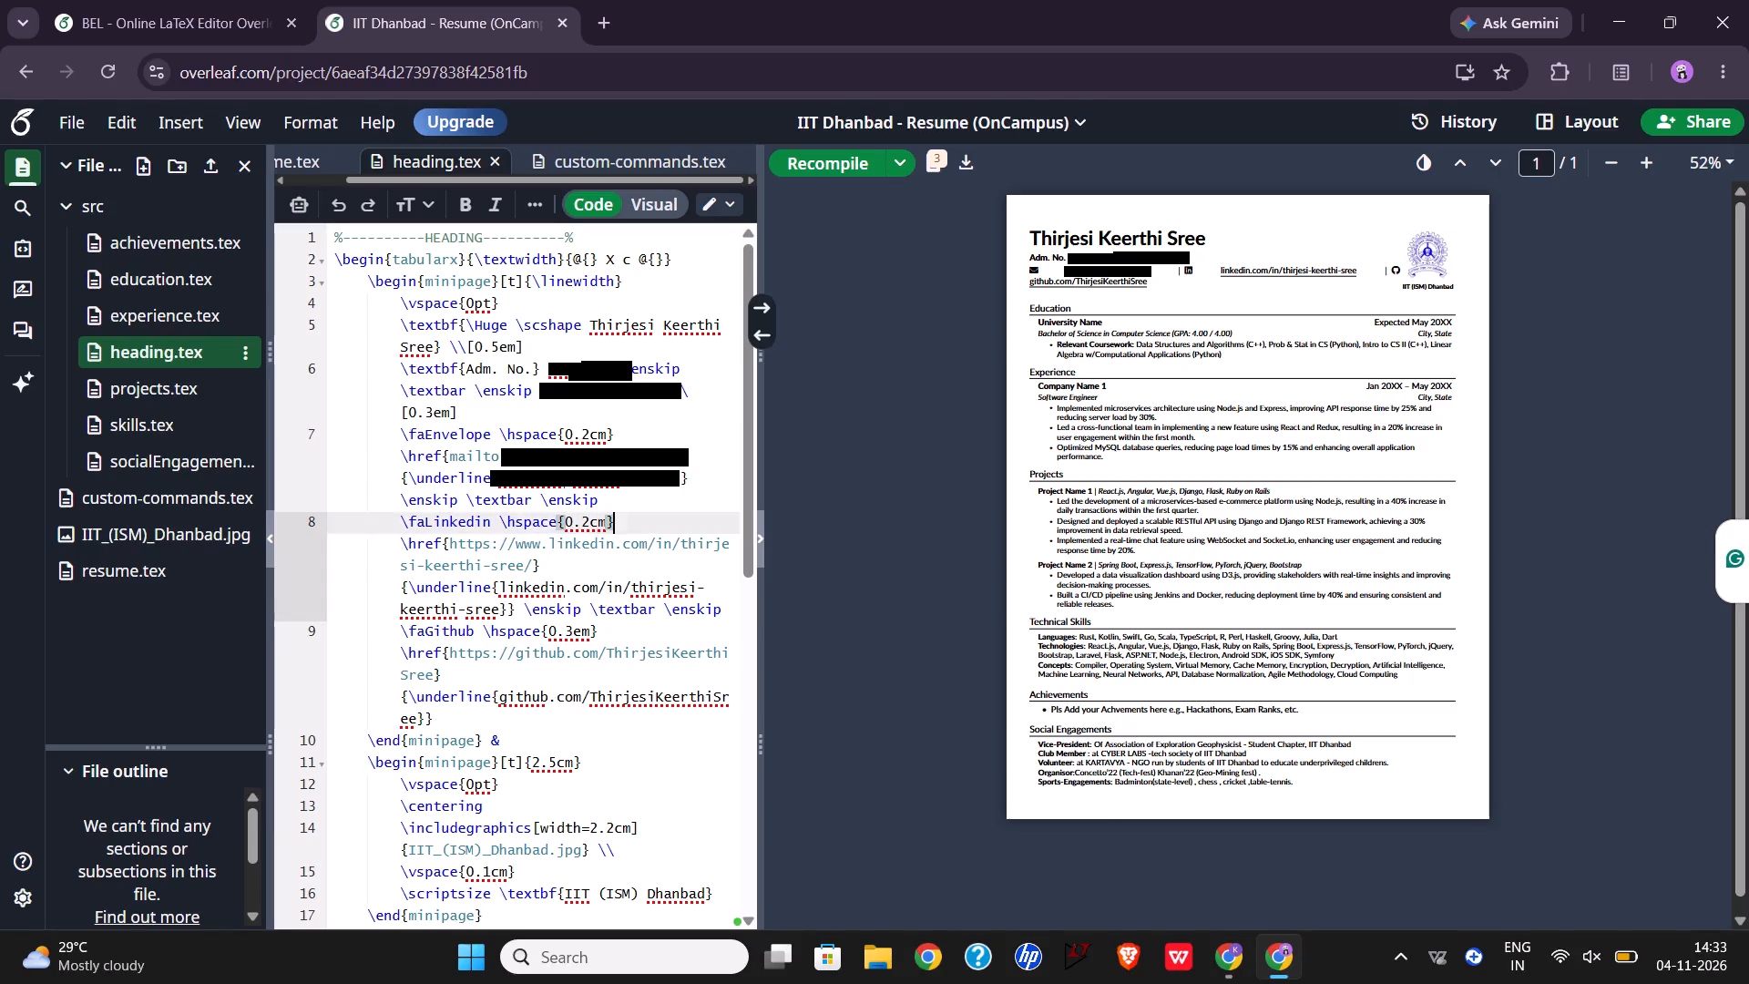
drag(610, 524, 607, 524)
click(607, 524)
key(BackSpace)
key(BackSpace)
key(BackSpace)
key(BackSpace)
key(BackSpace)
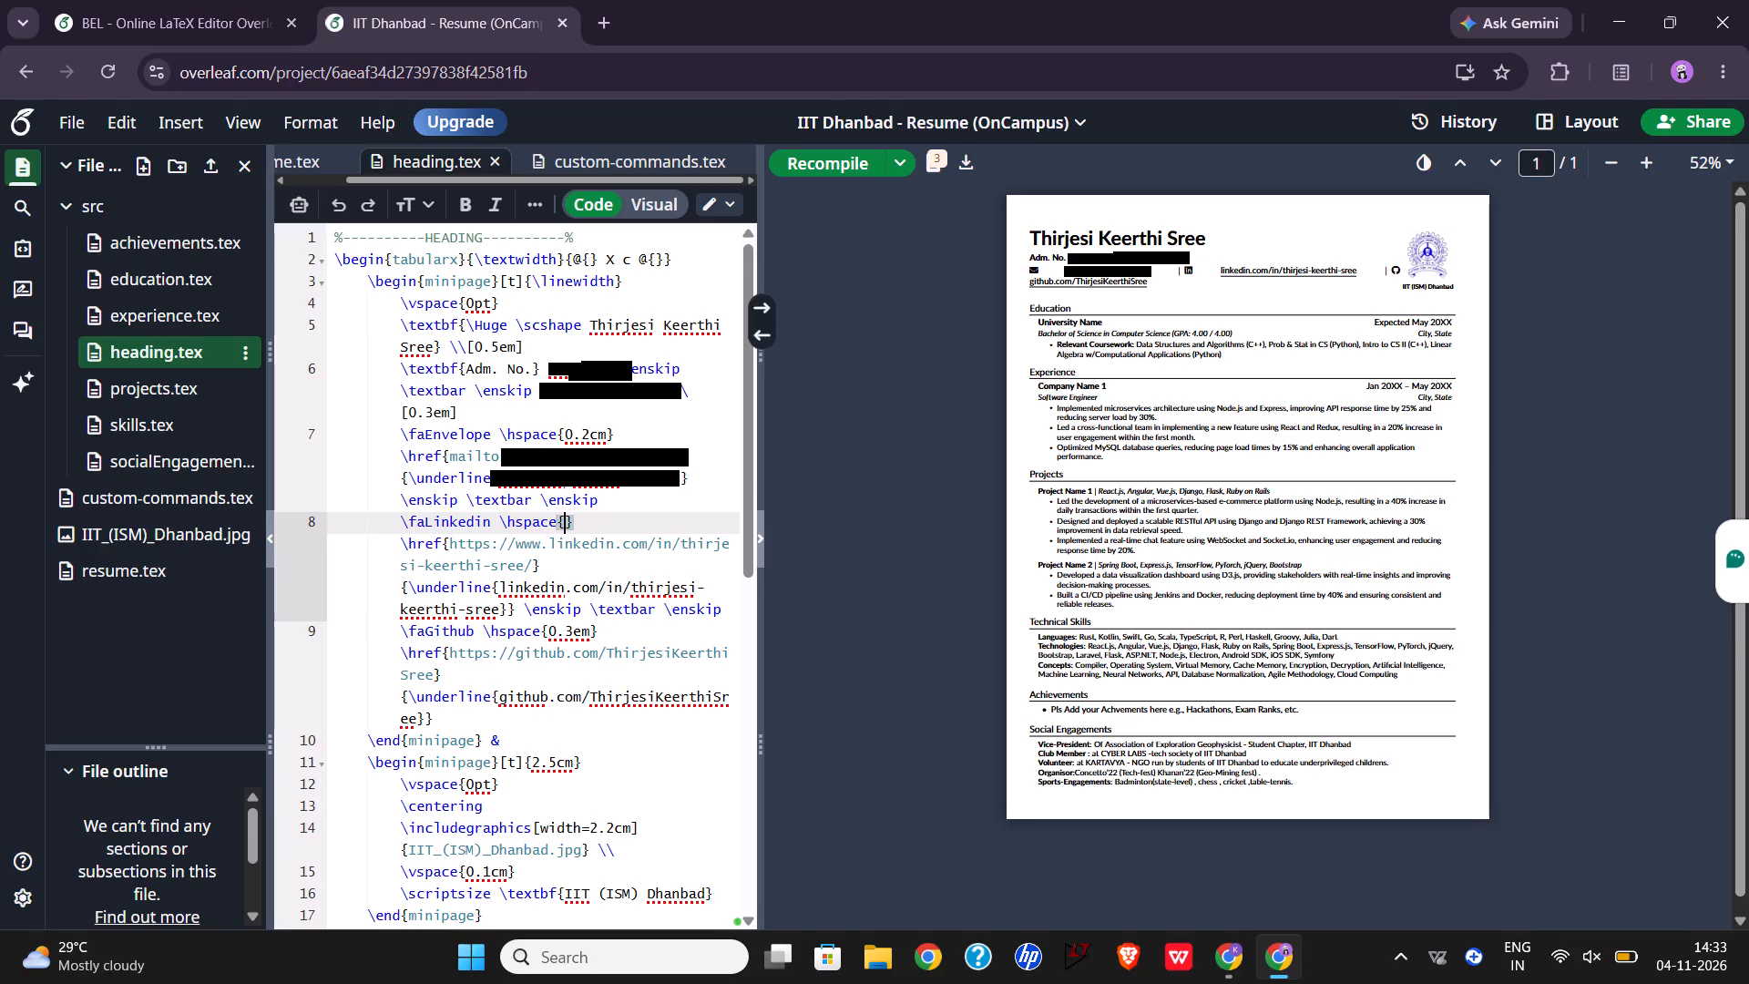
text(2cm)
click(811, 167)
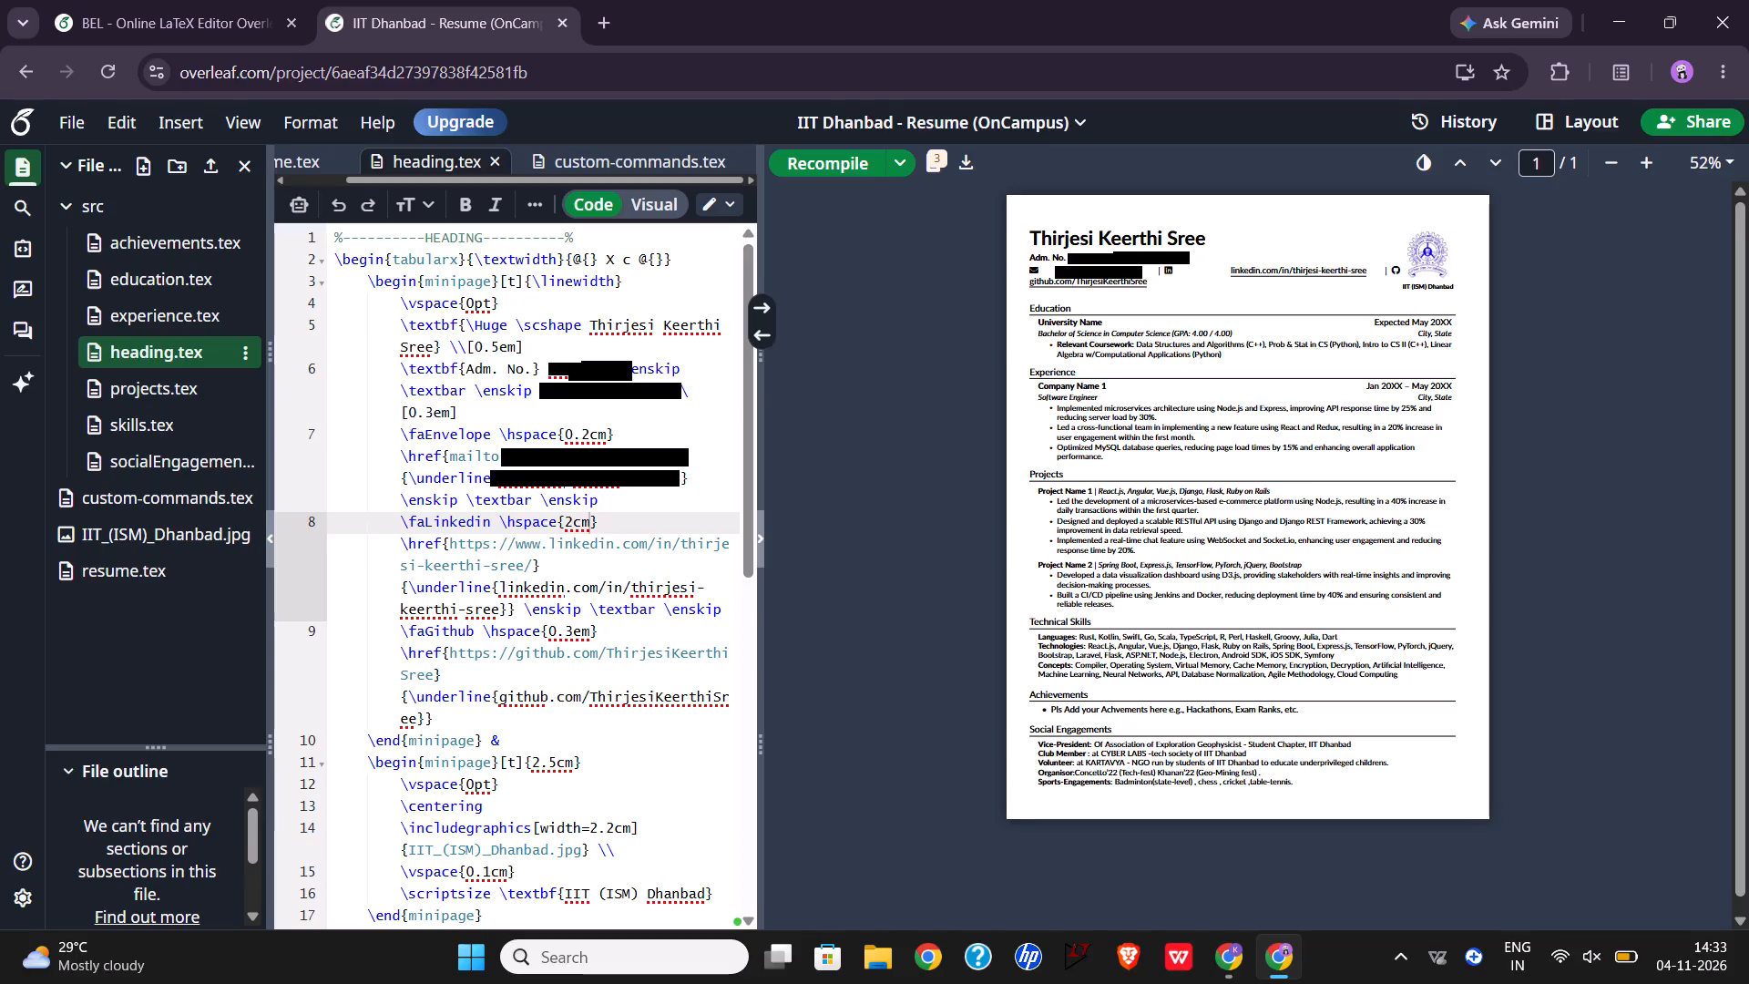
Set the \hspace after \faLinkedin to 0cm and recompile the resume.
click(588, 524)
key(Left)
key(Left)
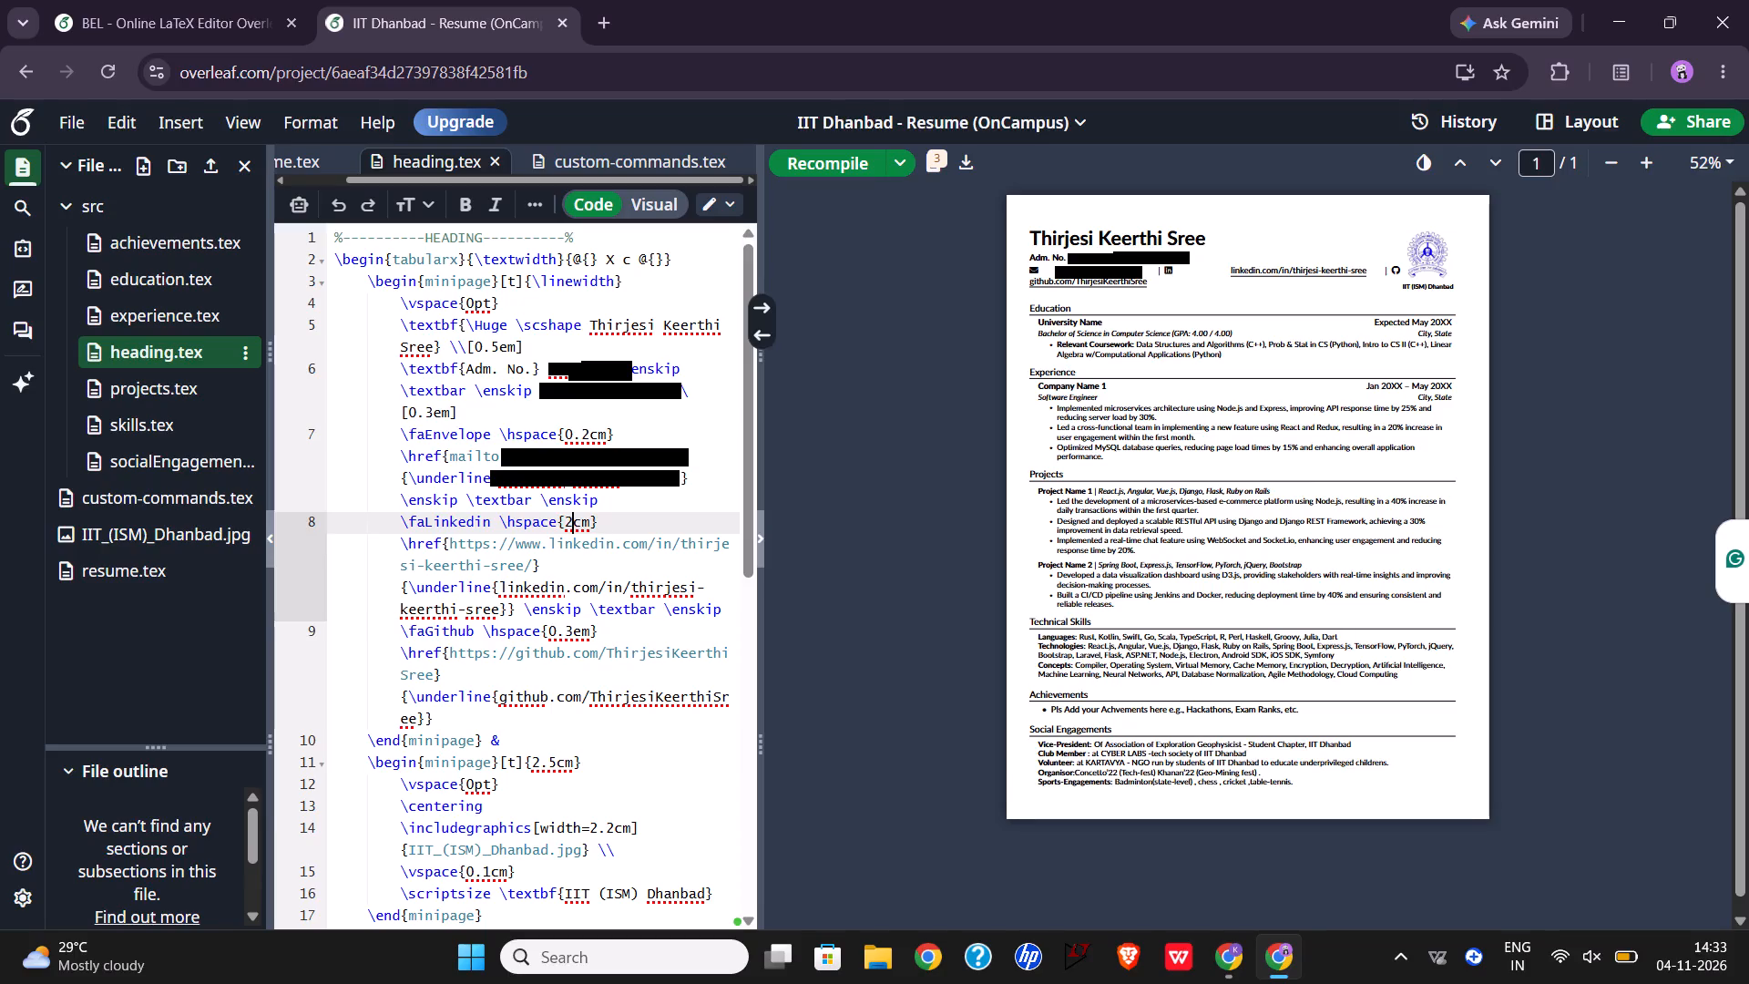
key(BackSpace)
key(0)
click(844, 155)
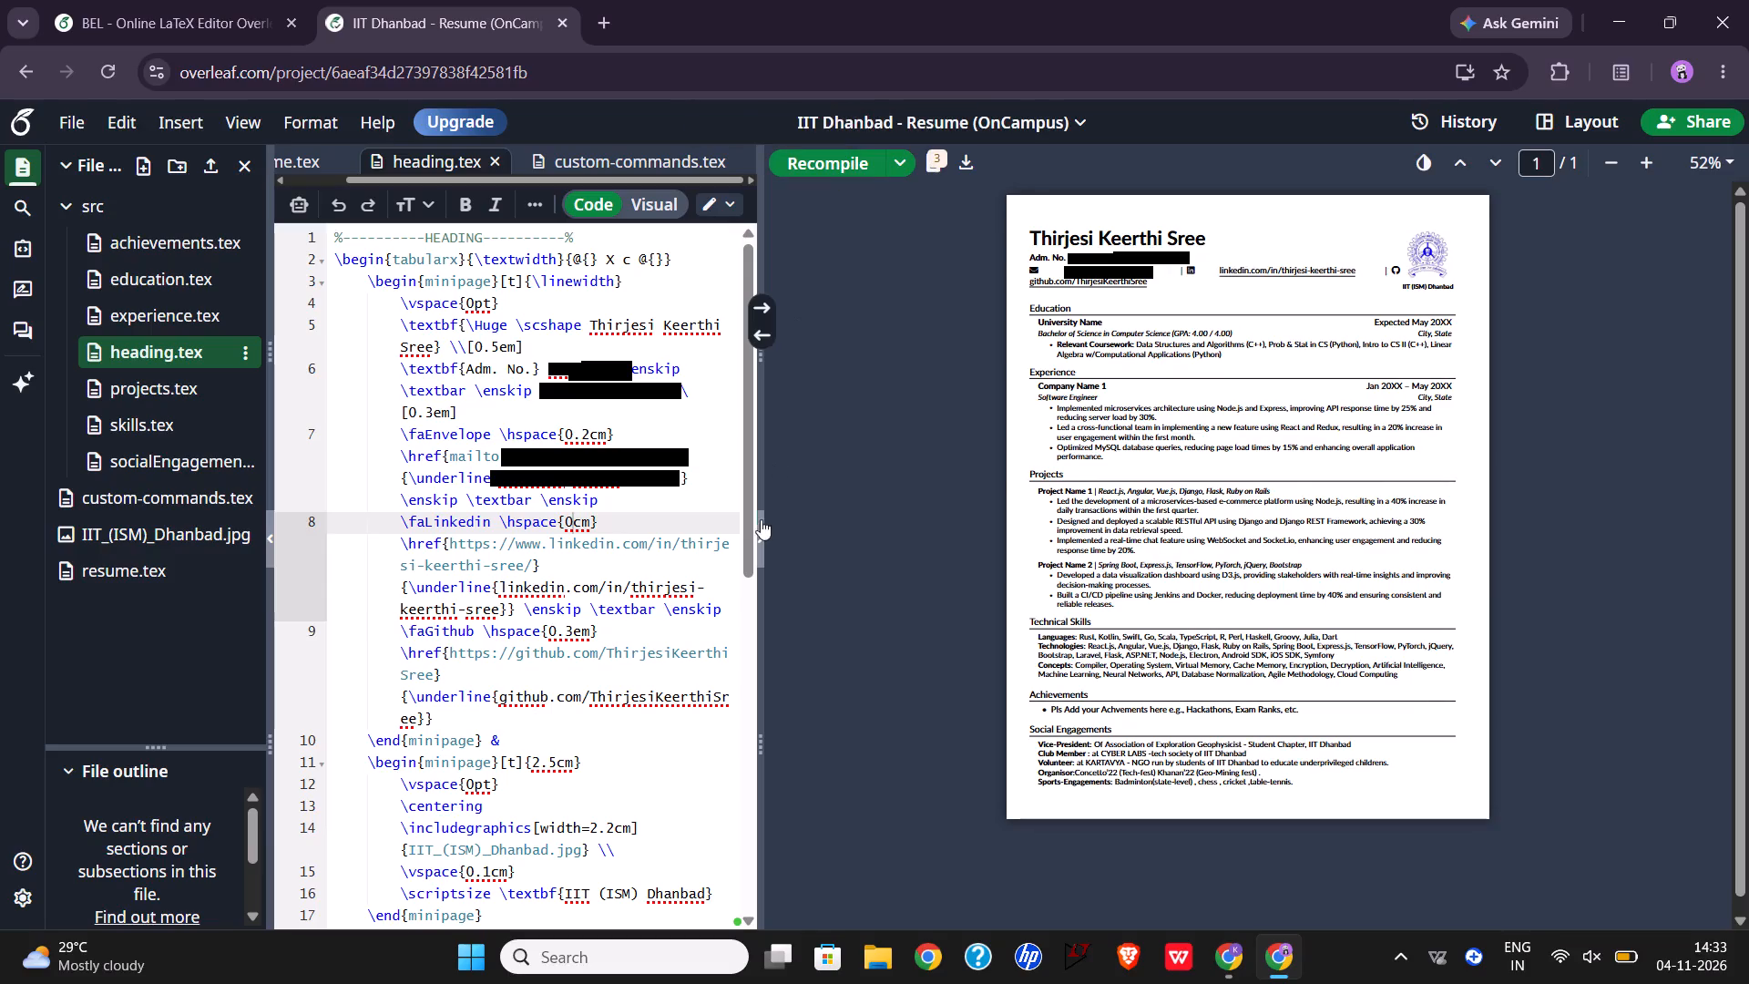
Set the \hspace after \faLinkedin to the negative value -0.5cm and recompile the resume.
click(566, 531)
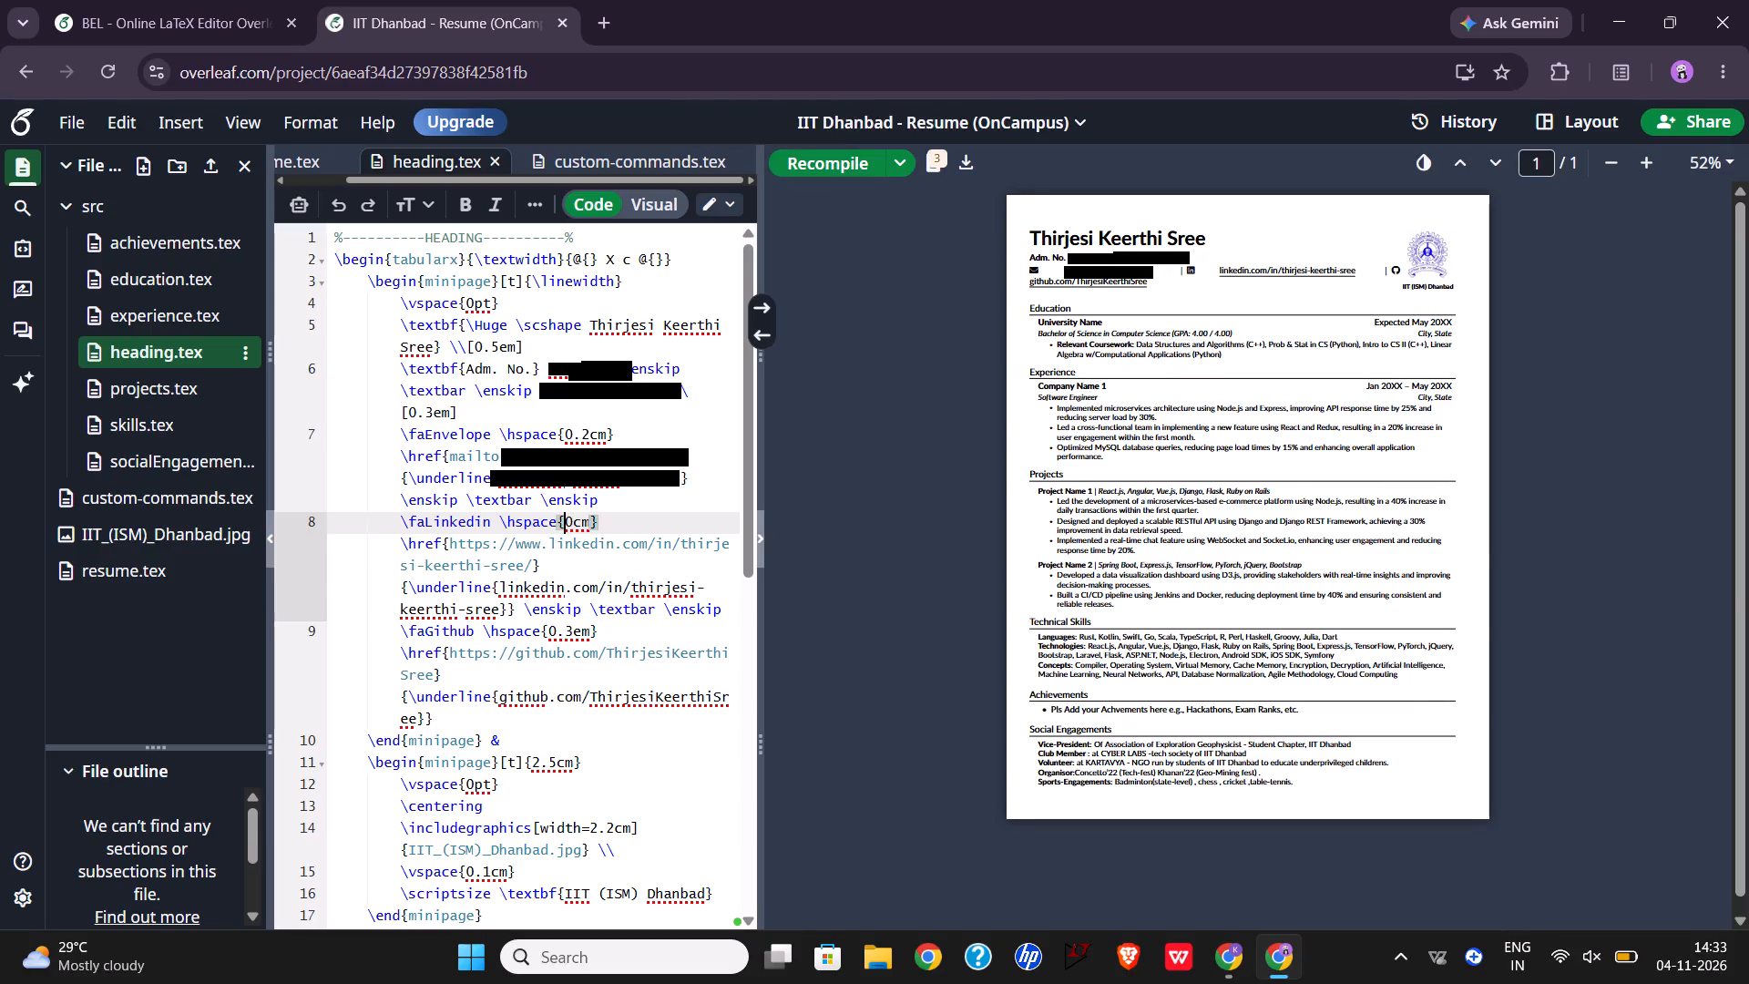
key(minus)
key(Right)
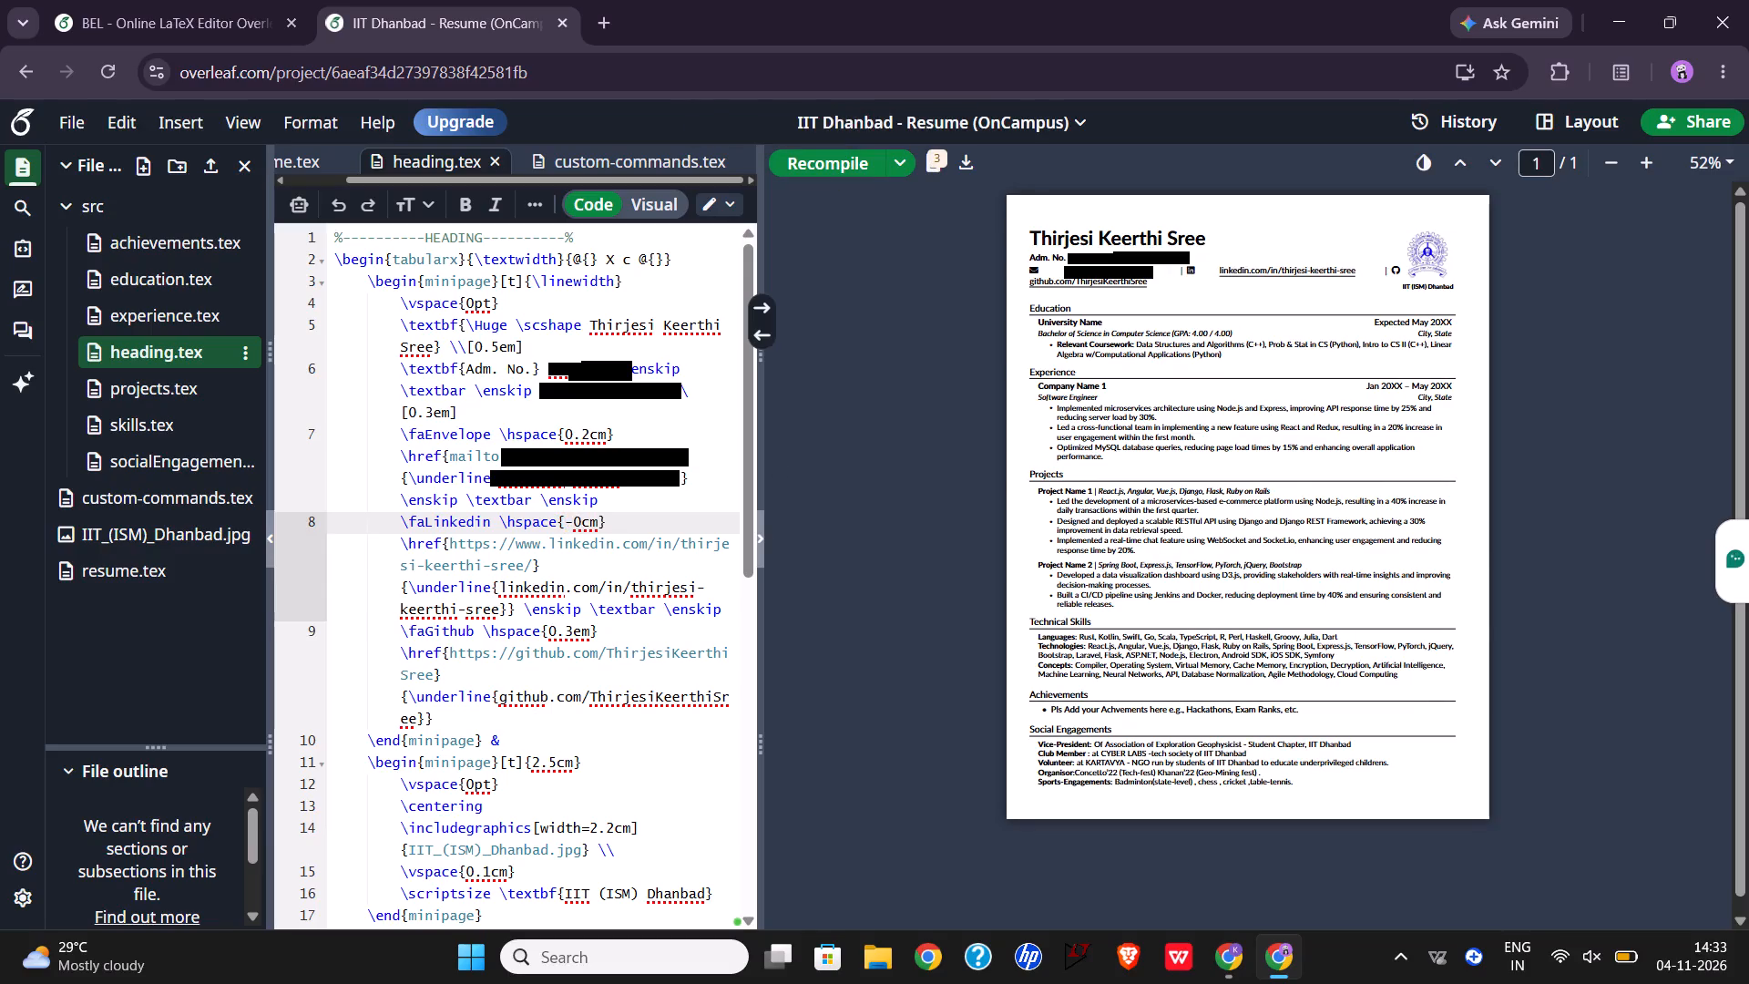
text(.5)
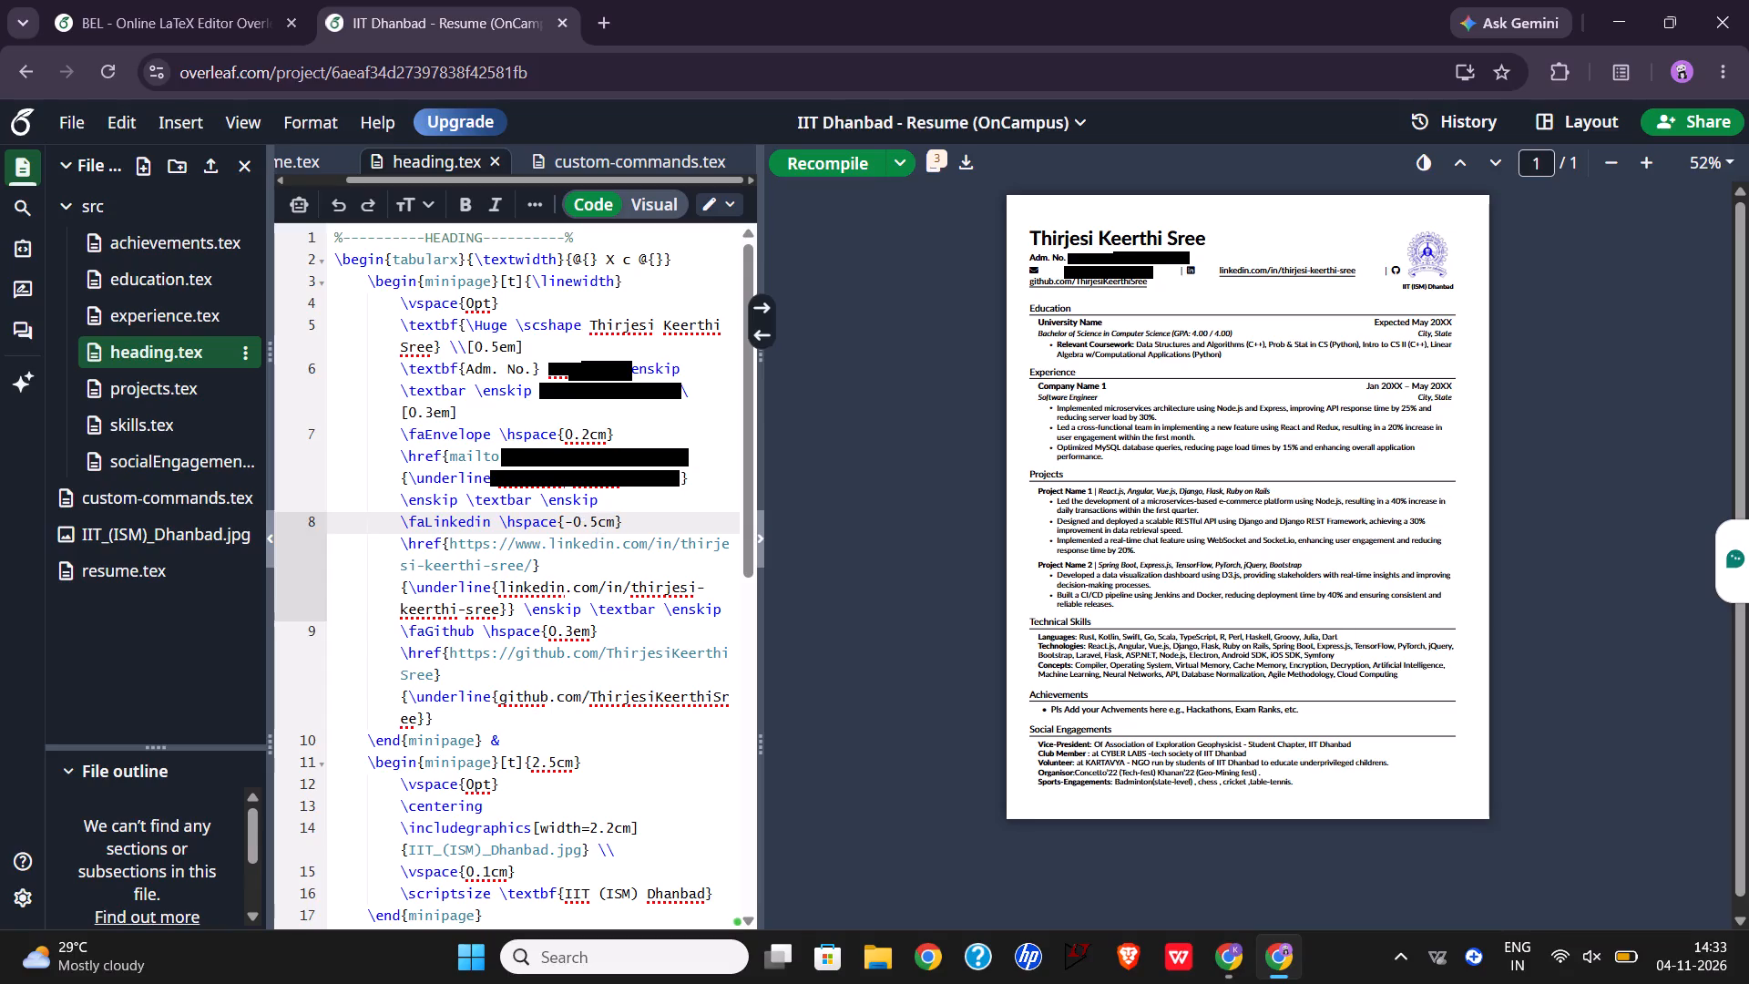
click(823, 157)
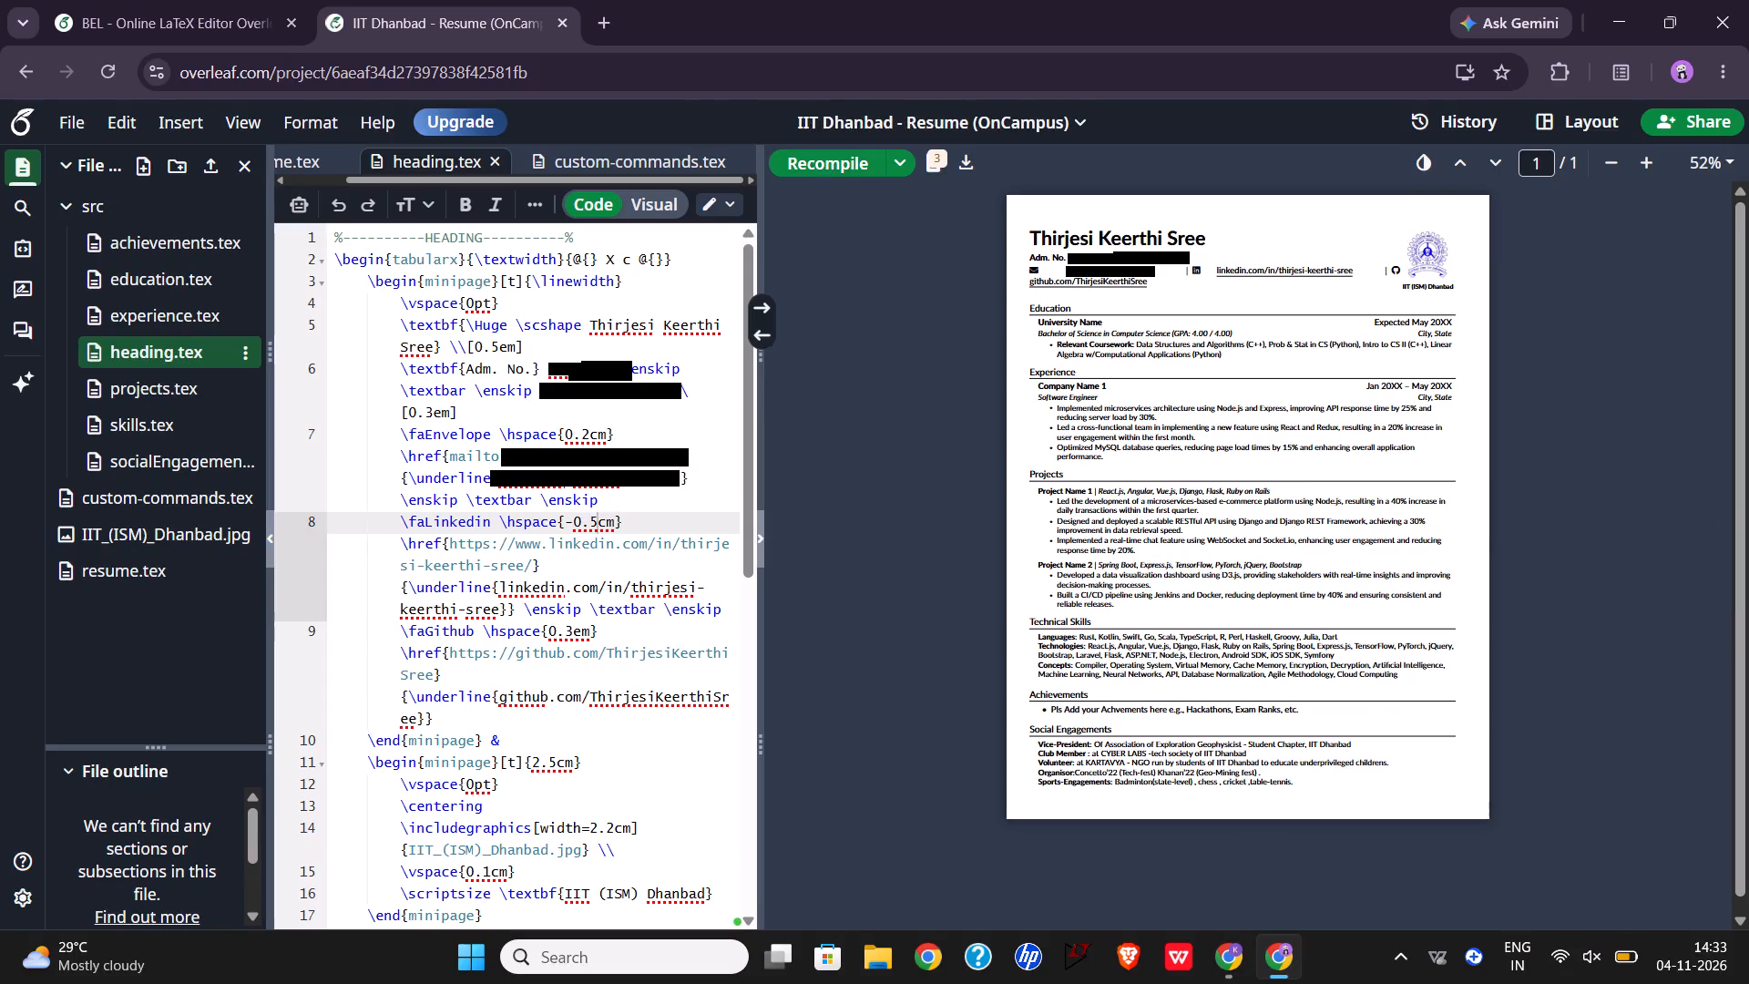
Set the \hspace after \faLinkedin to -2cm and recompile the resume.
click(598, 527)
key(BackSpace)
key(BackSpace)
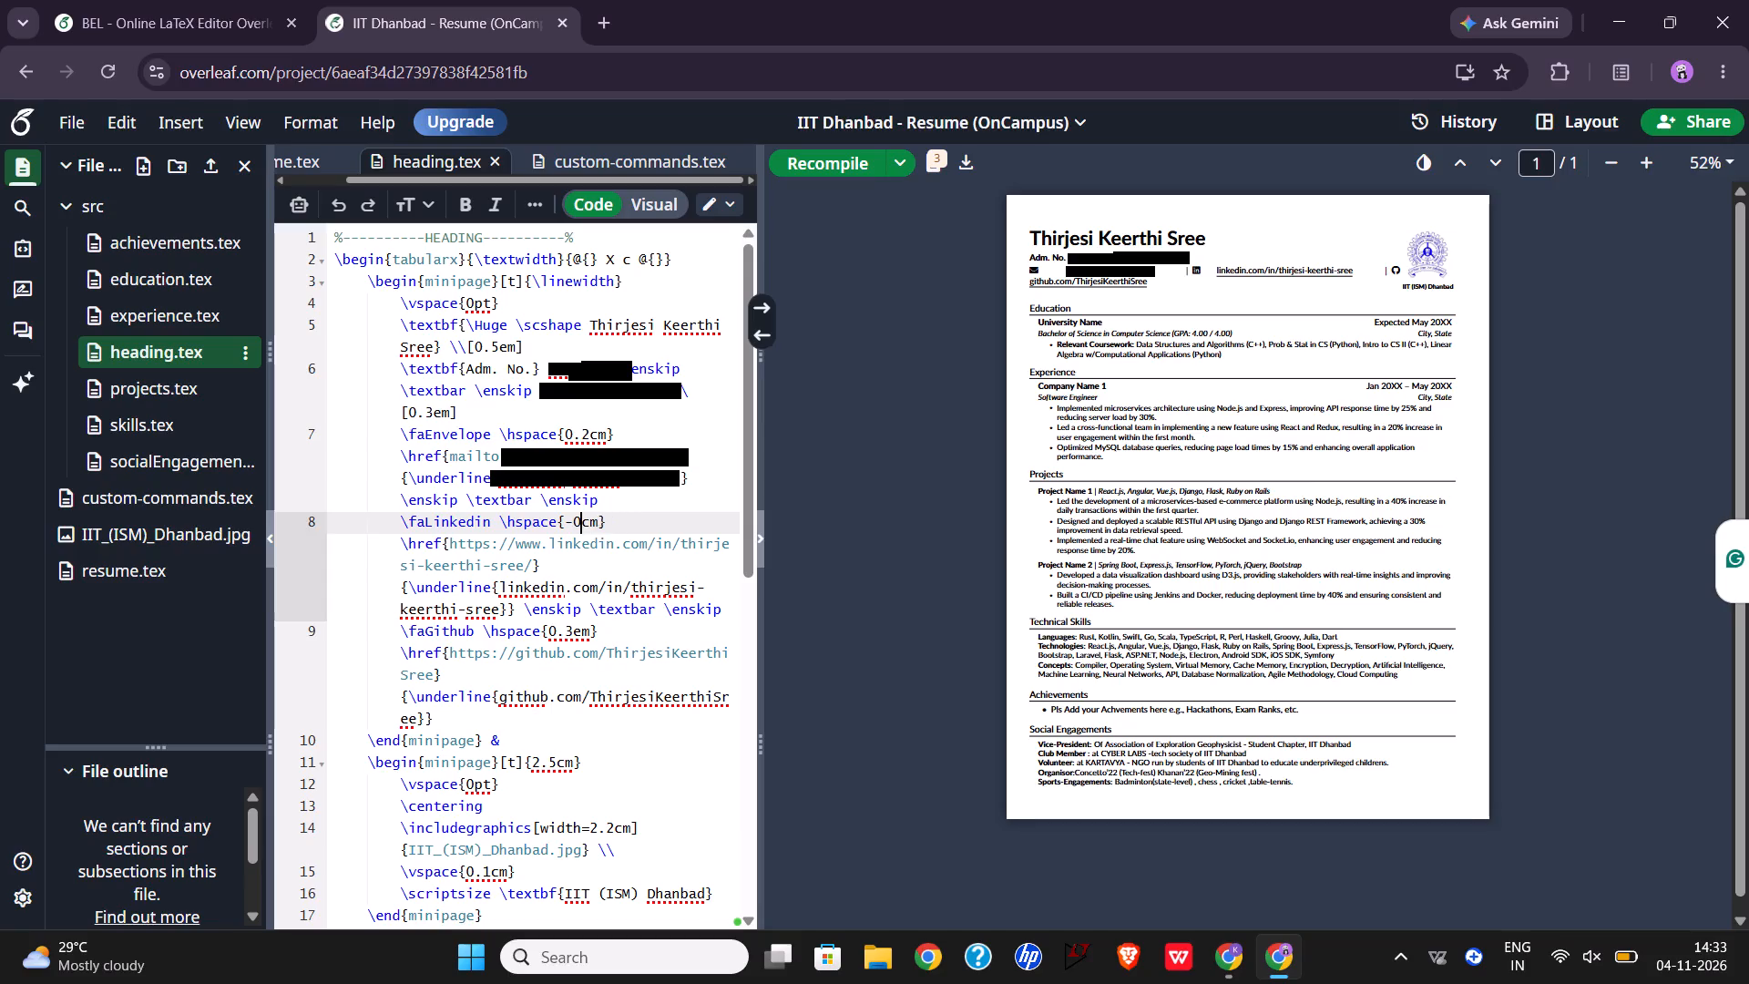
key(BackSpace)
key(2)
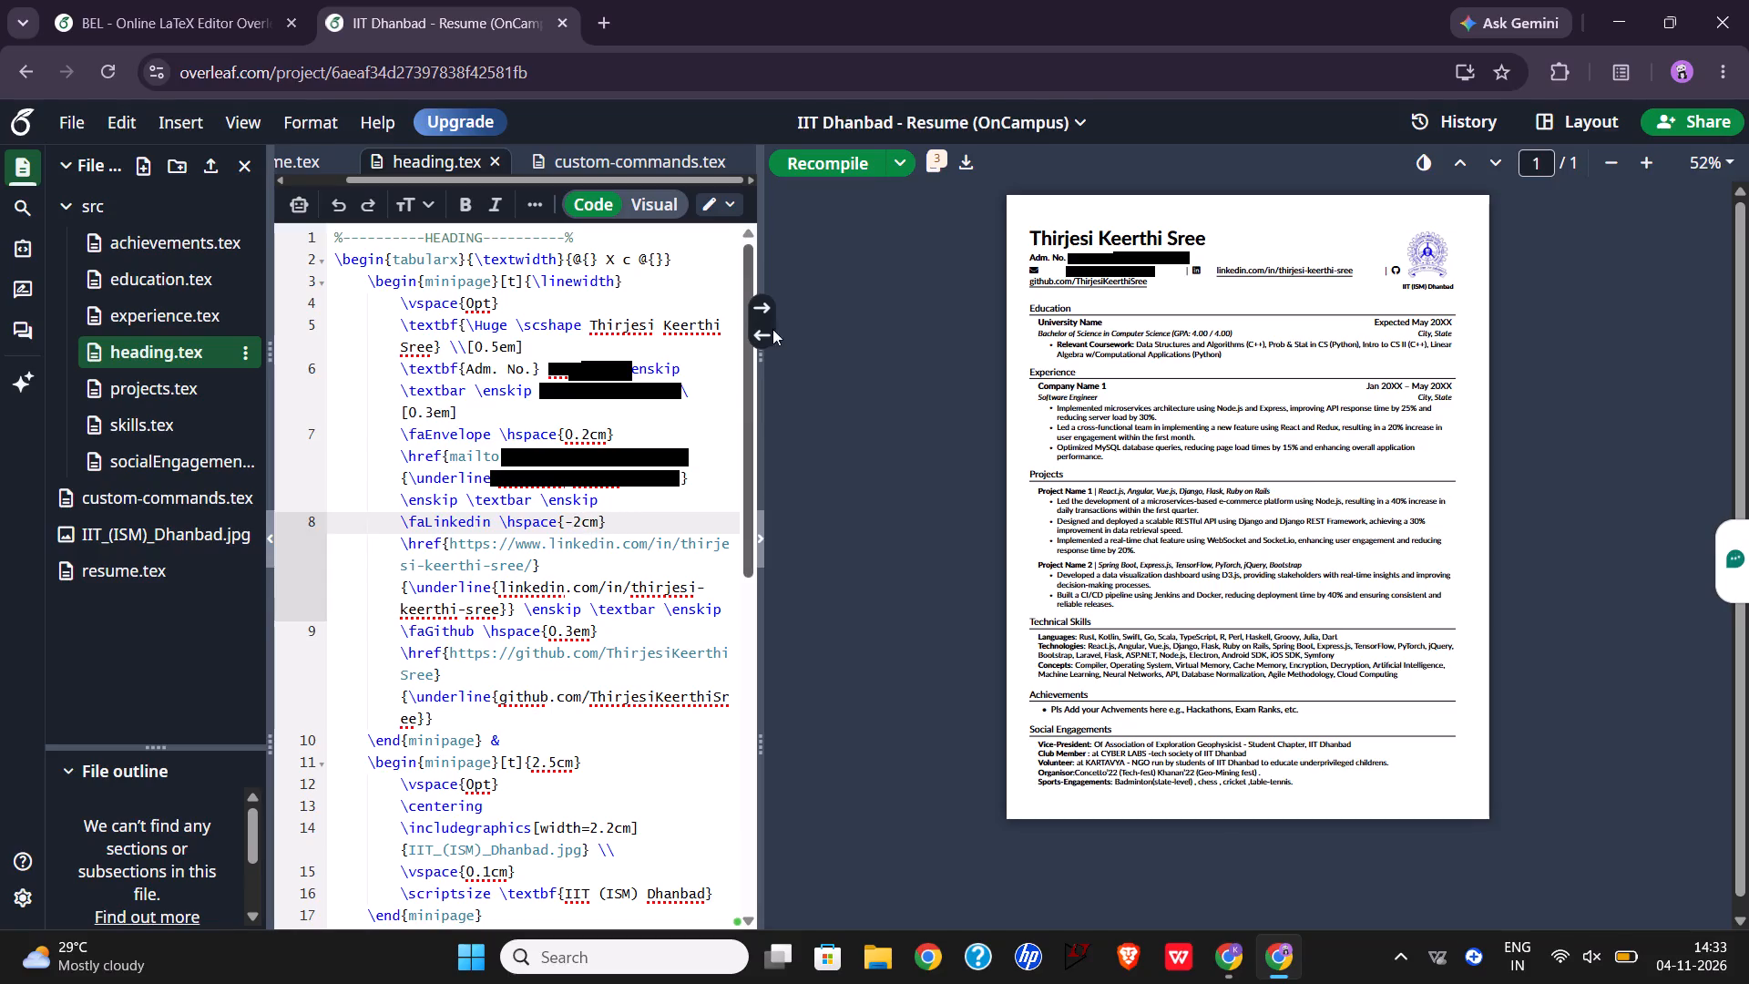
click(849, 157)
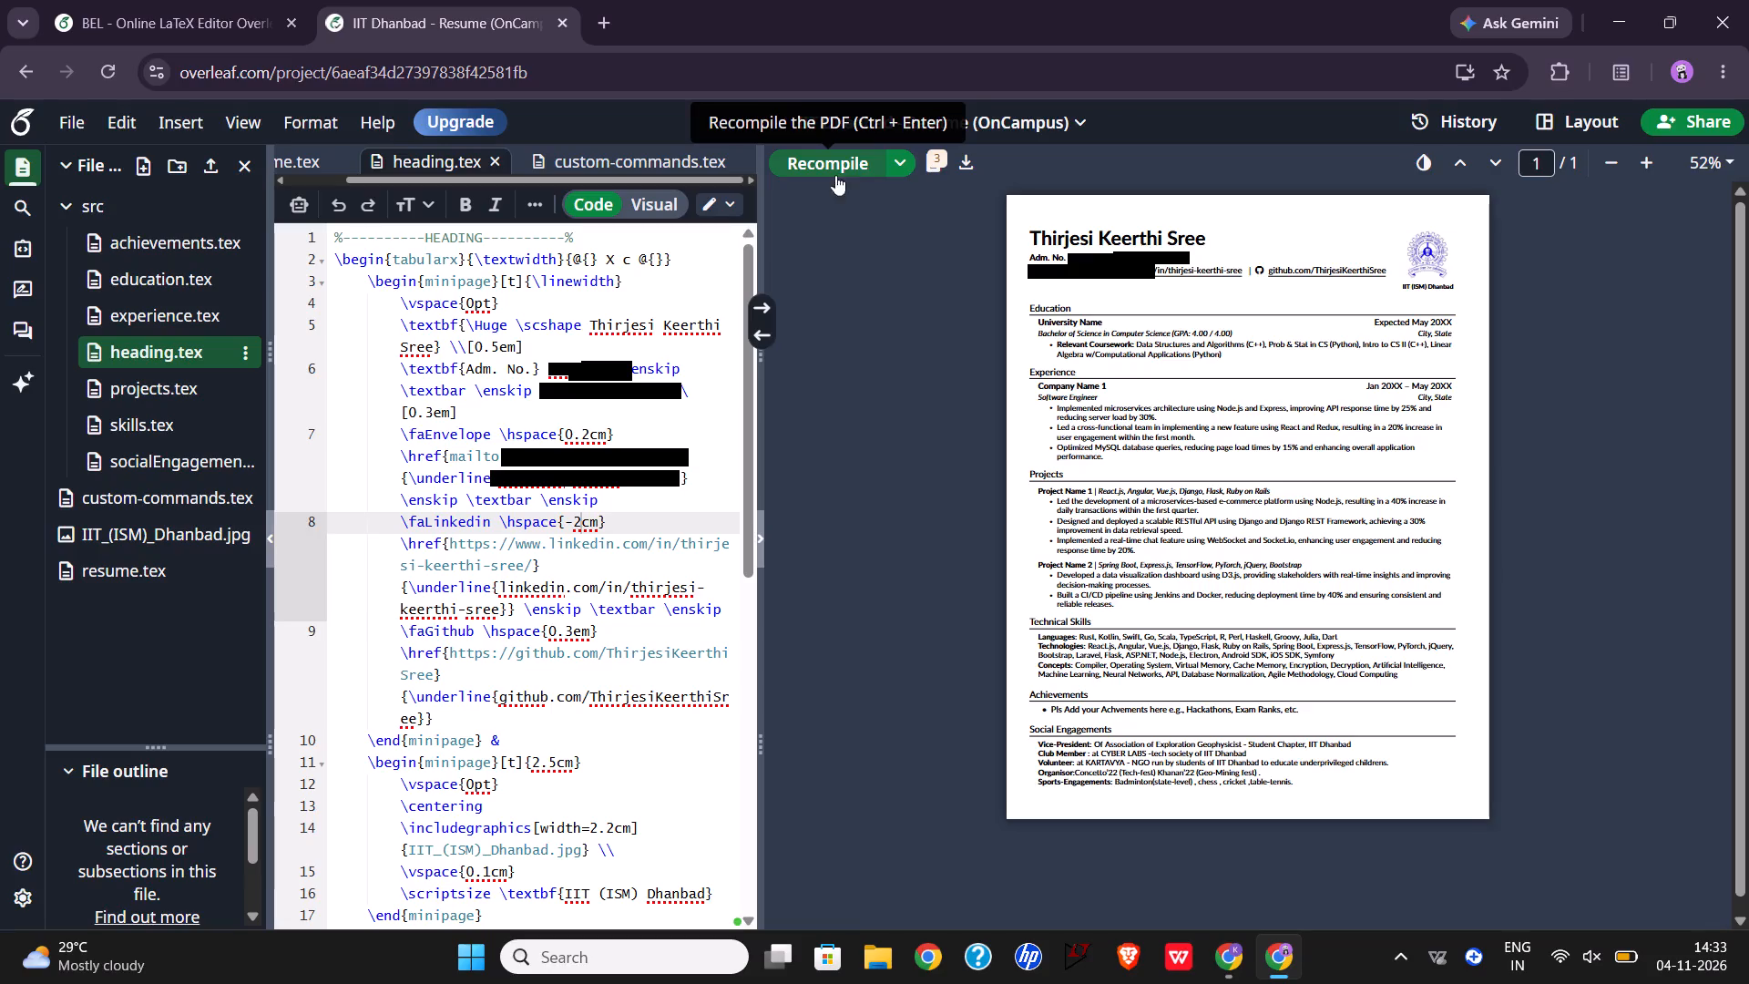
Set the \hspace after \faLinkedin to -1cm and recompile the resume.
click(580, 525)
key(BackSpace)
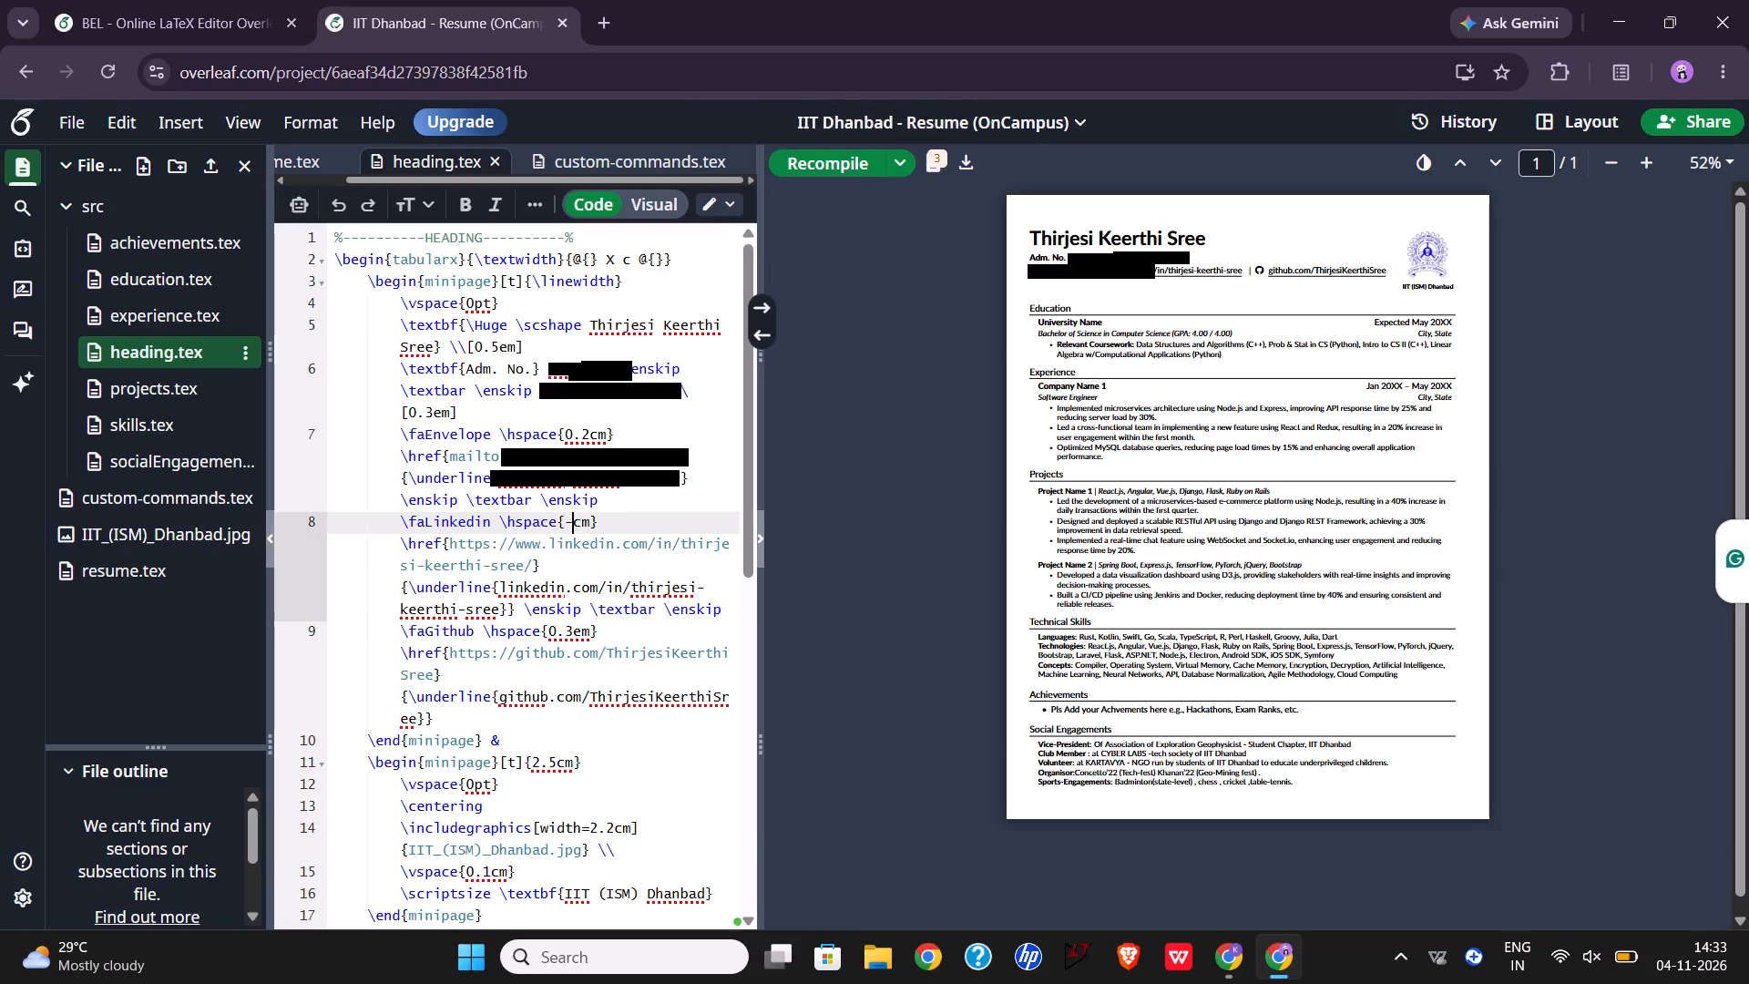
key(1)
click(835, 166)
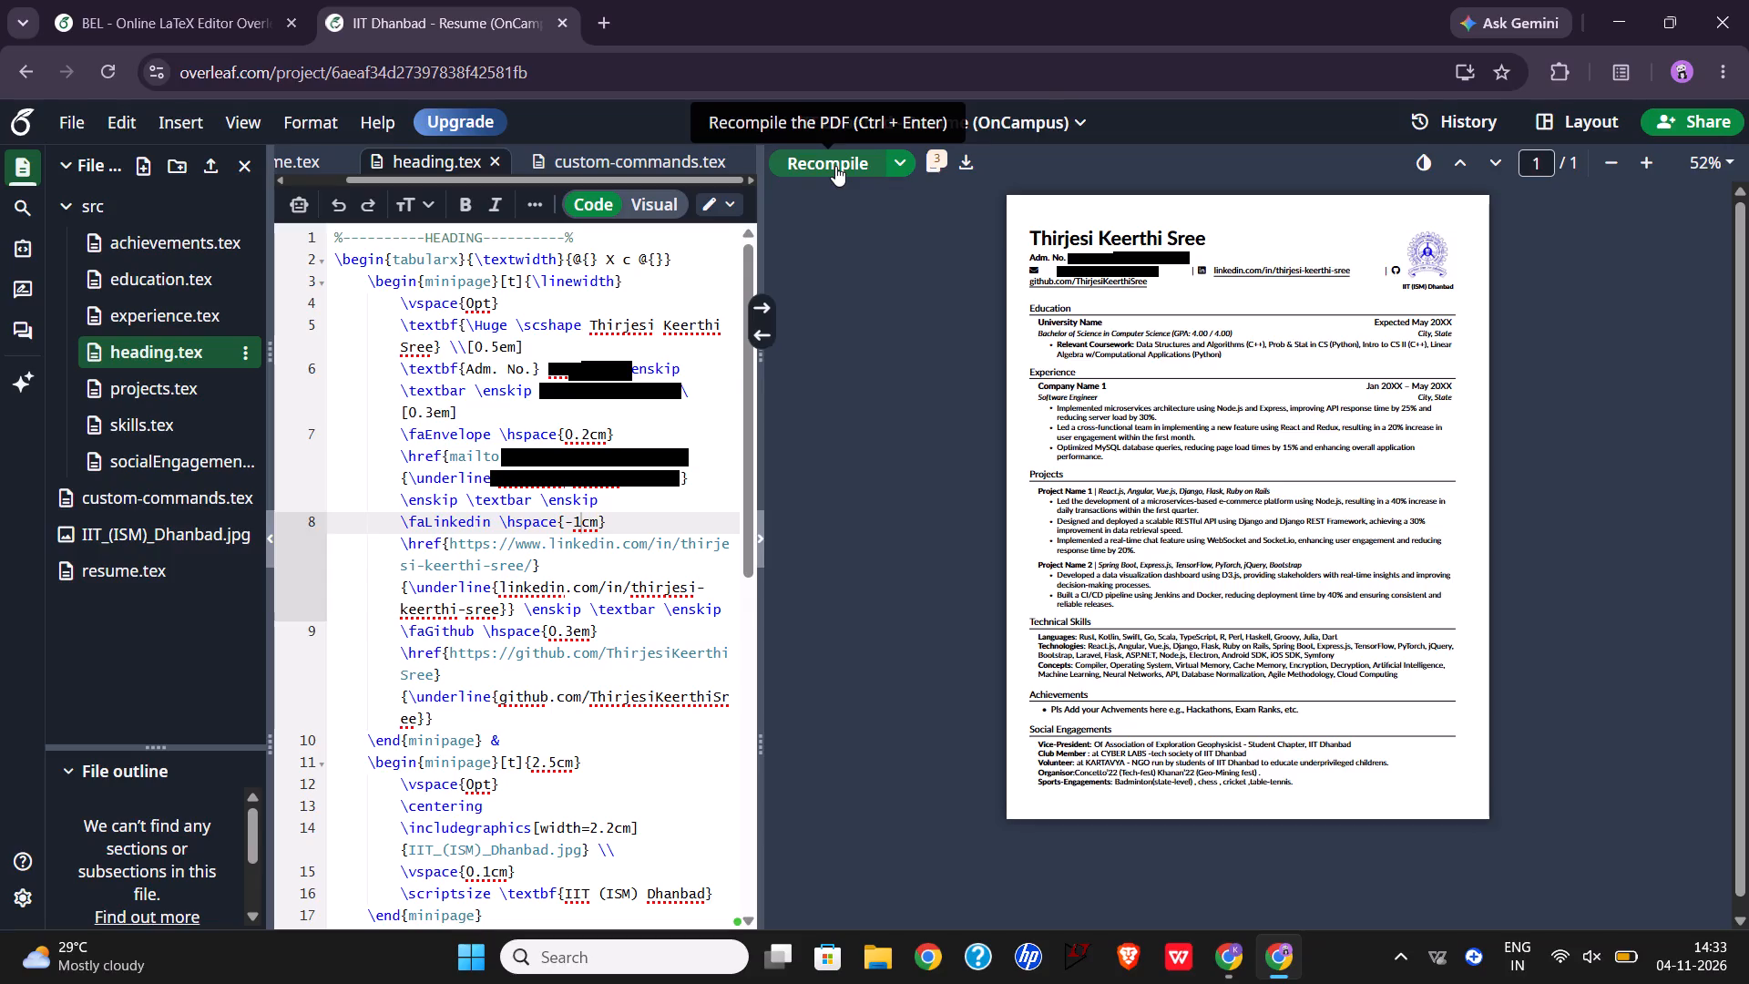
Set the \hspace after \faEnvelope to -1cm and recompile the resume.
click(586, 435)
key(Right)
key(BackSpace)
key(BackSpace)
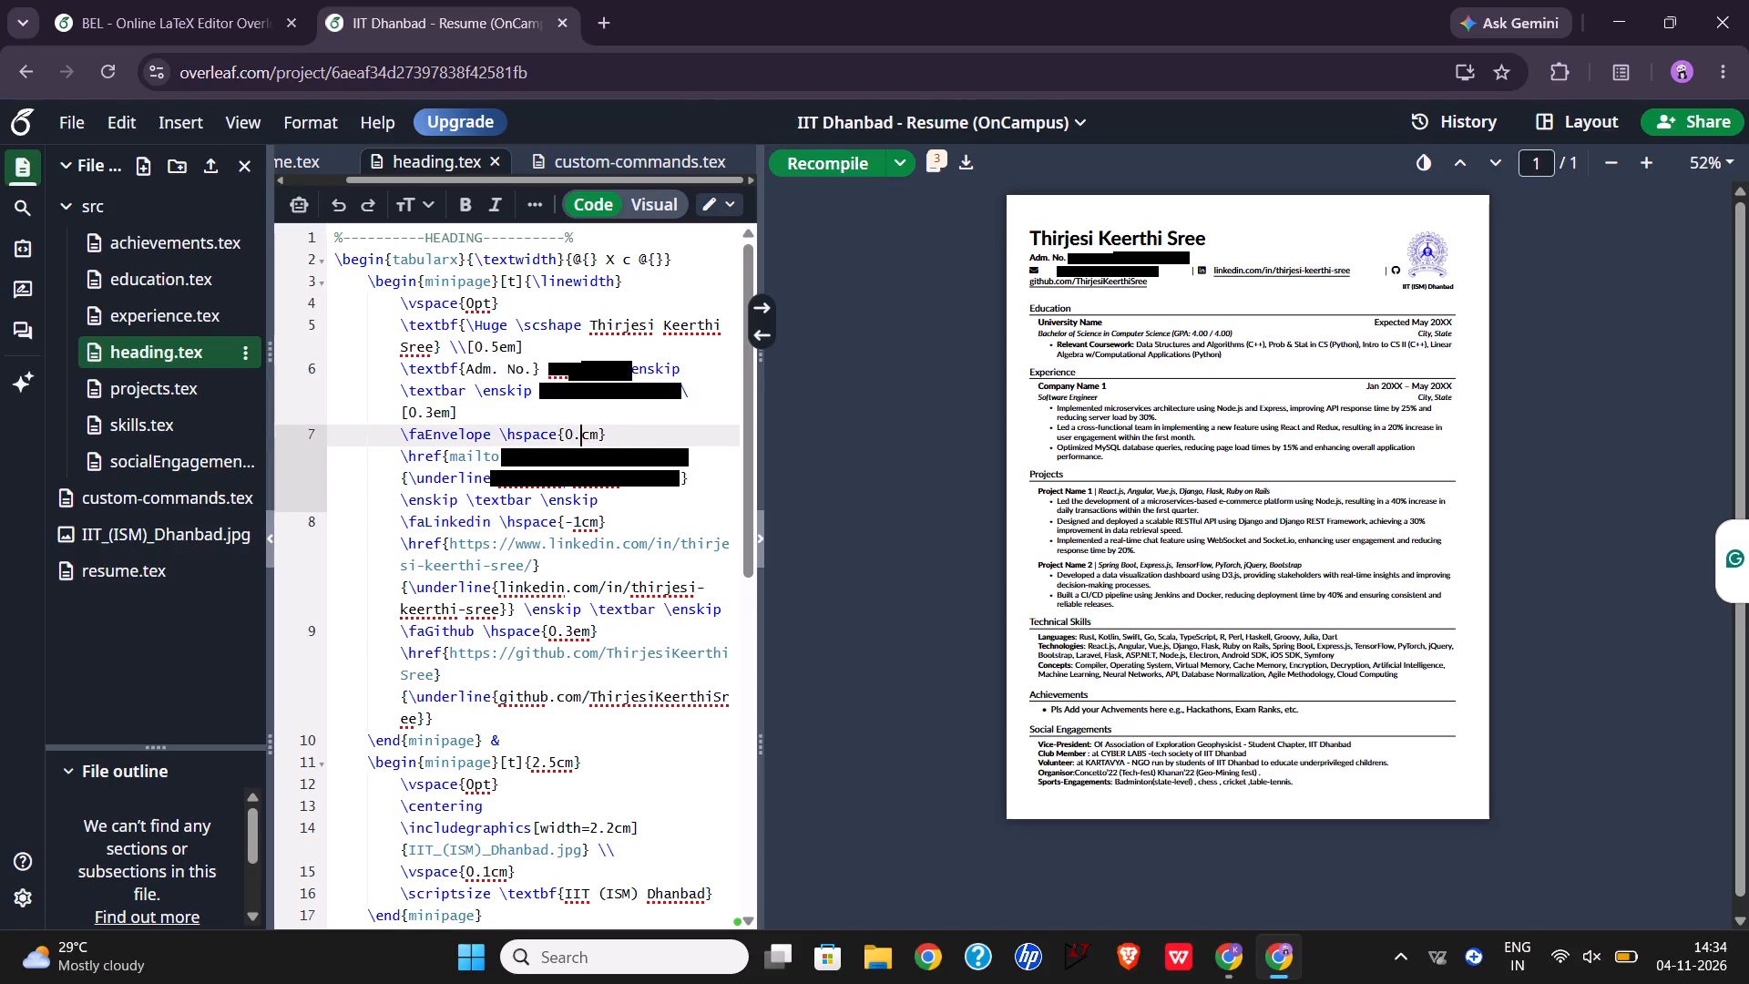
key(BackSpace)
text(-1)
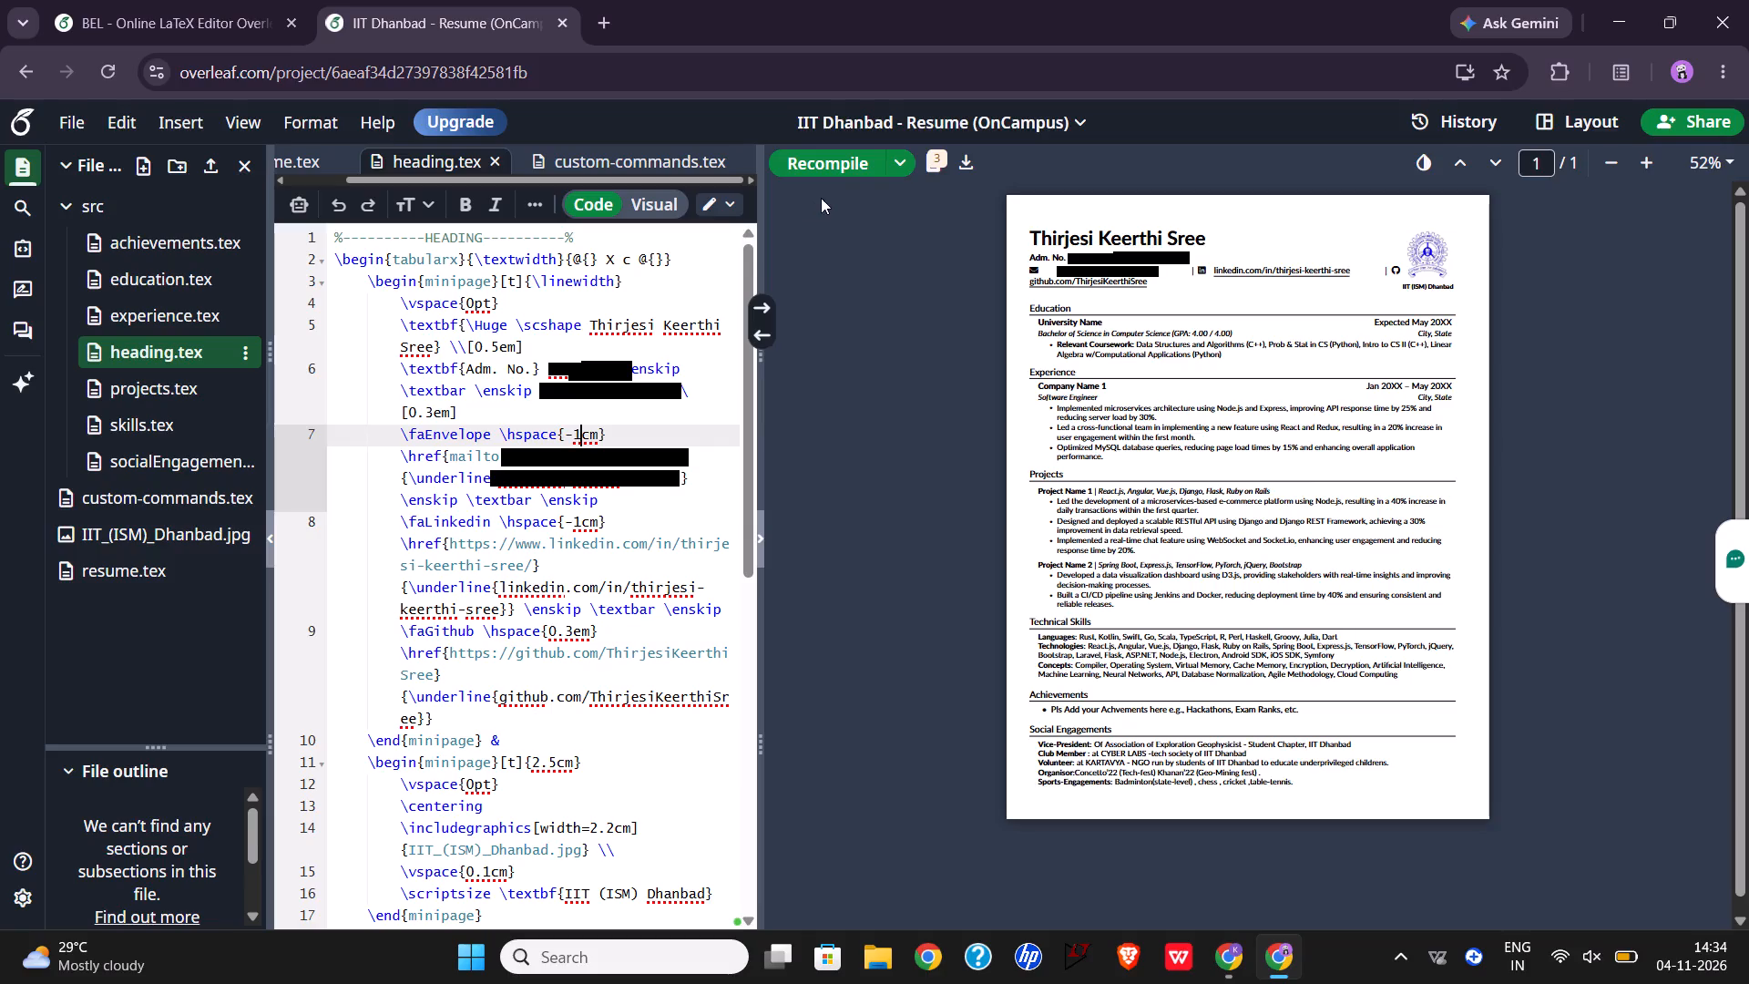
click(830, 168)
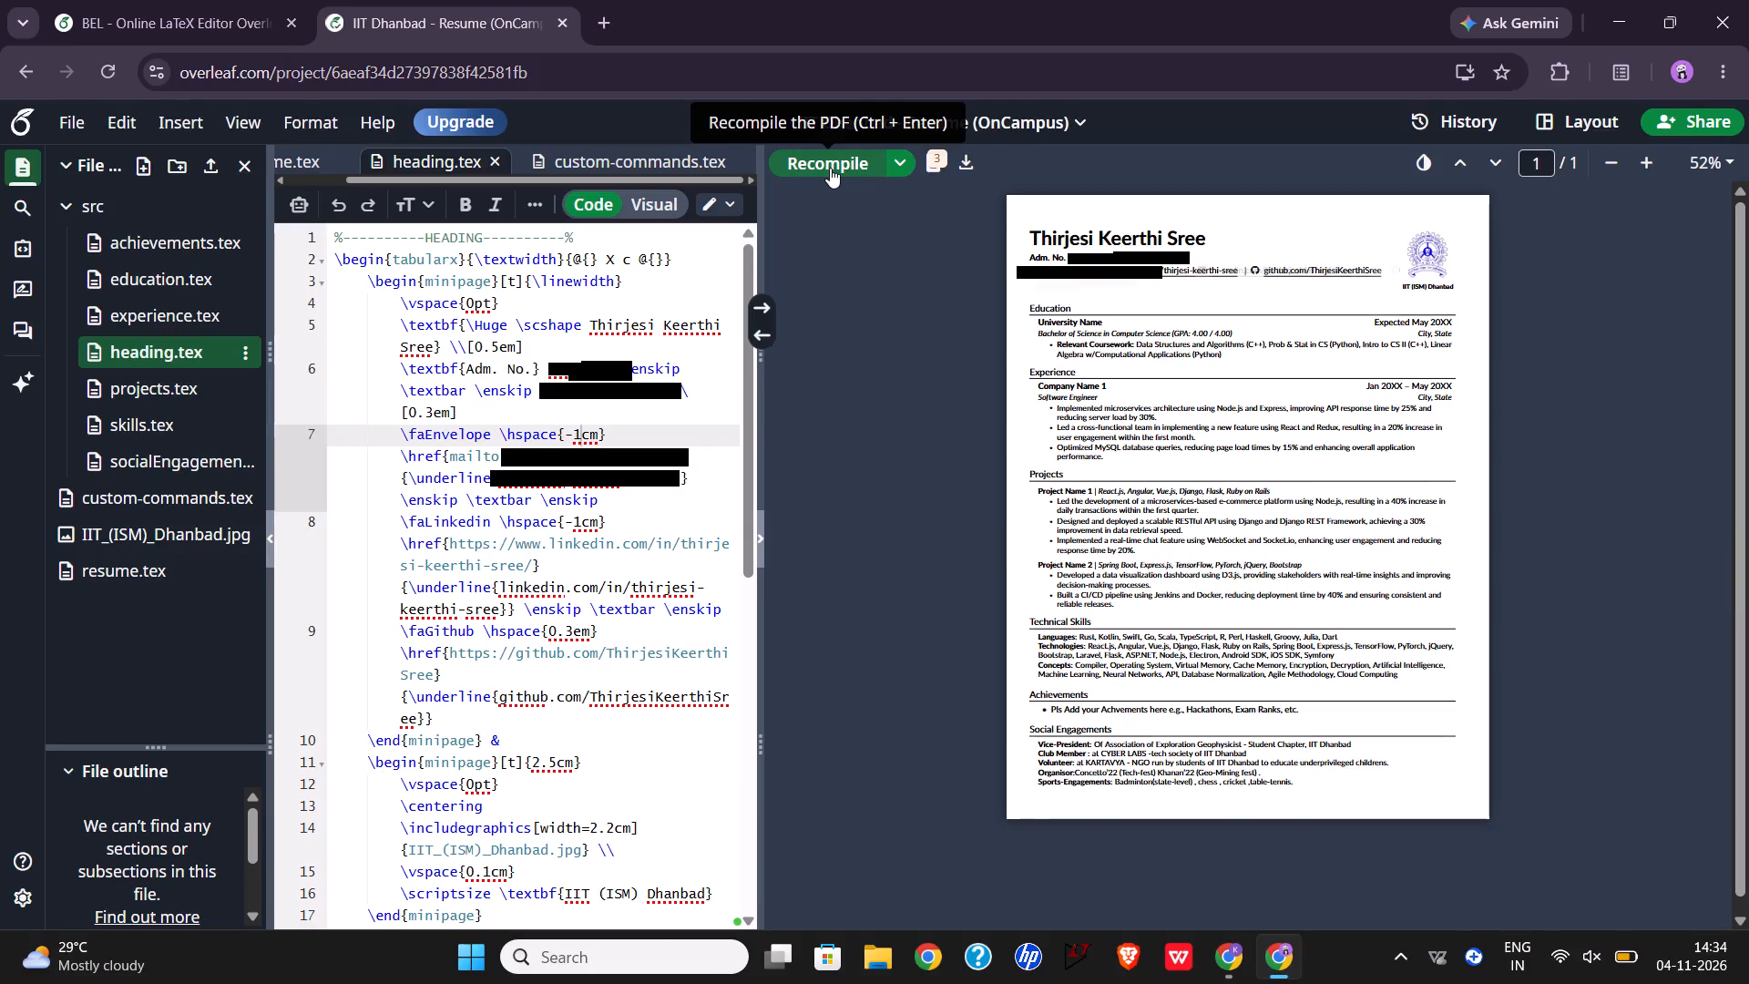
Set the \hspace after \faEnvelope to -0.5cm and recompile the resume.
click(580, 432)
key(BackSpace)
text(0.)
key(5)
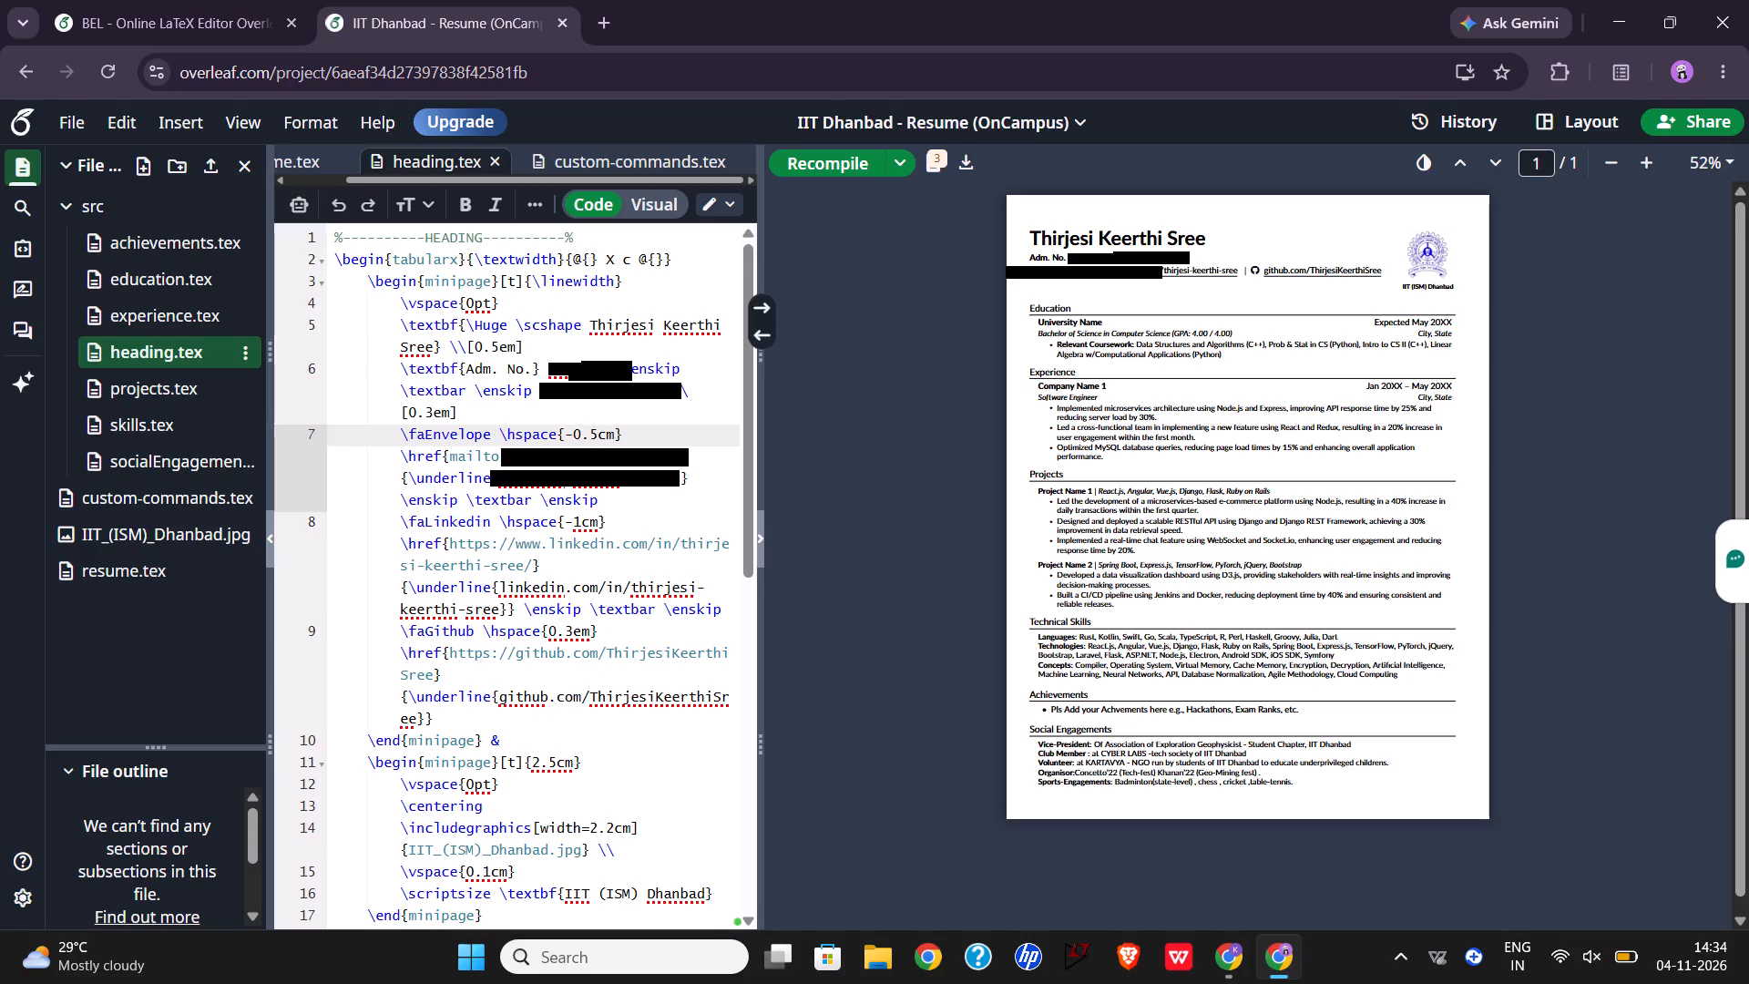
click(836, 166)
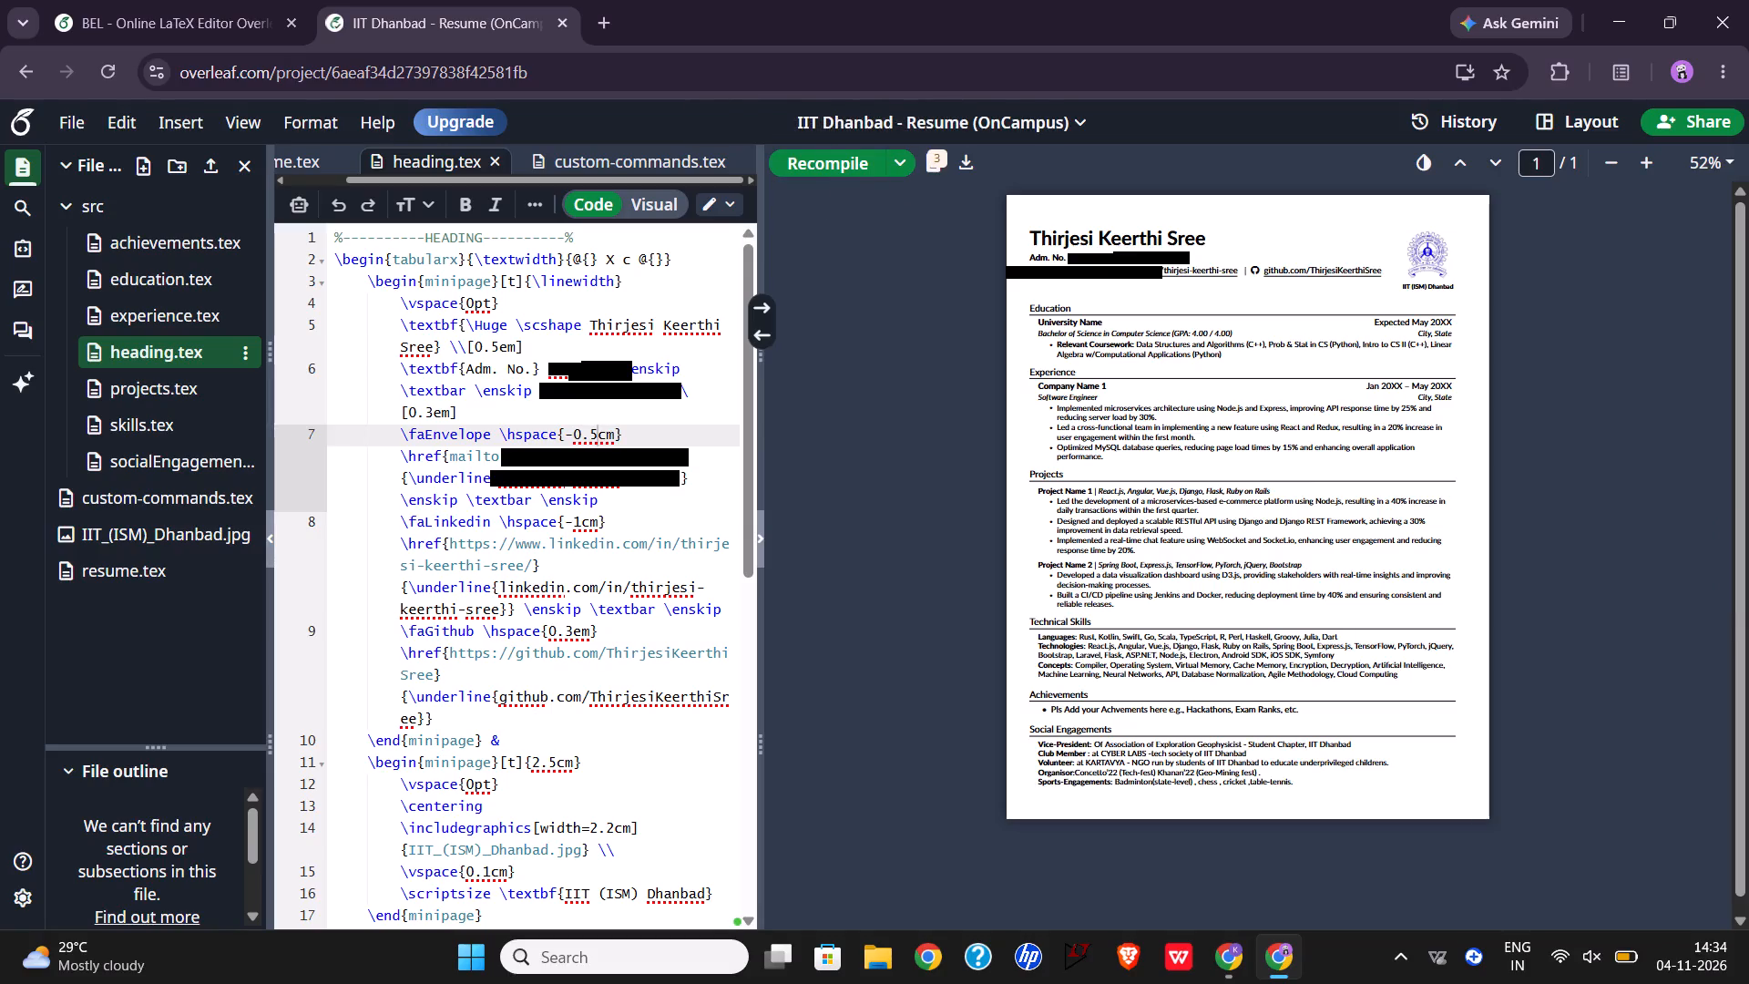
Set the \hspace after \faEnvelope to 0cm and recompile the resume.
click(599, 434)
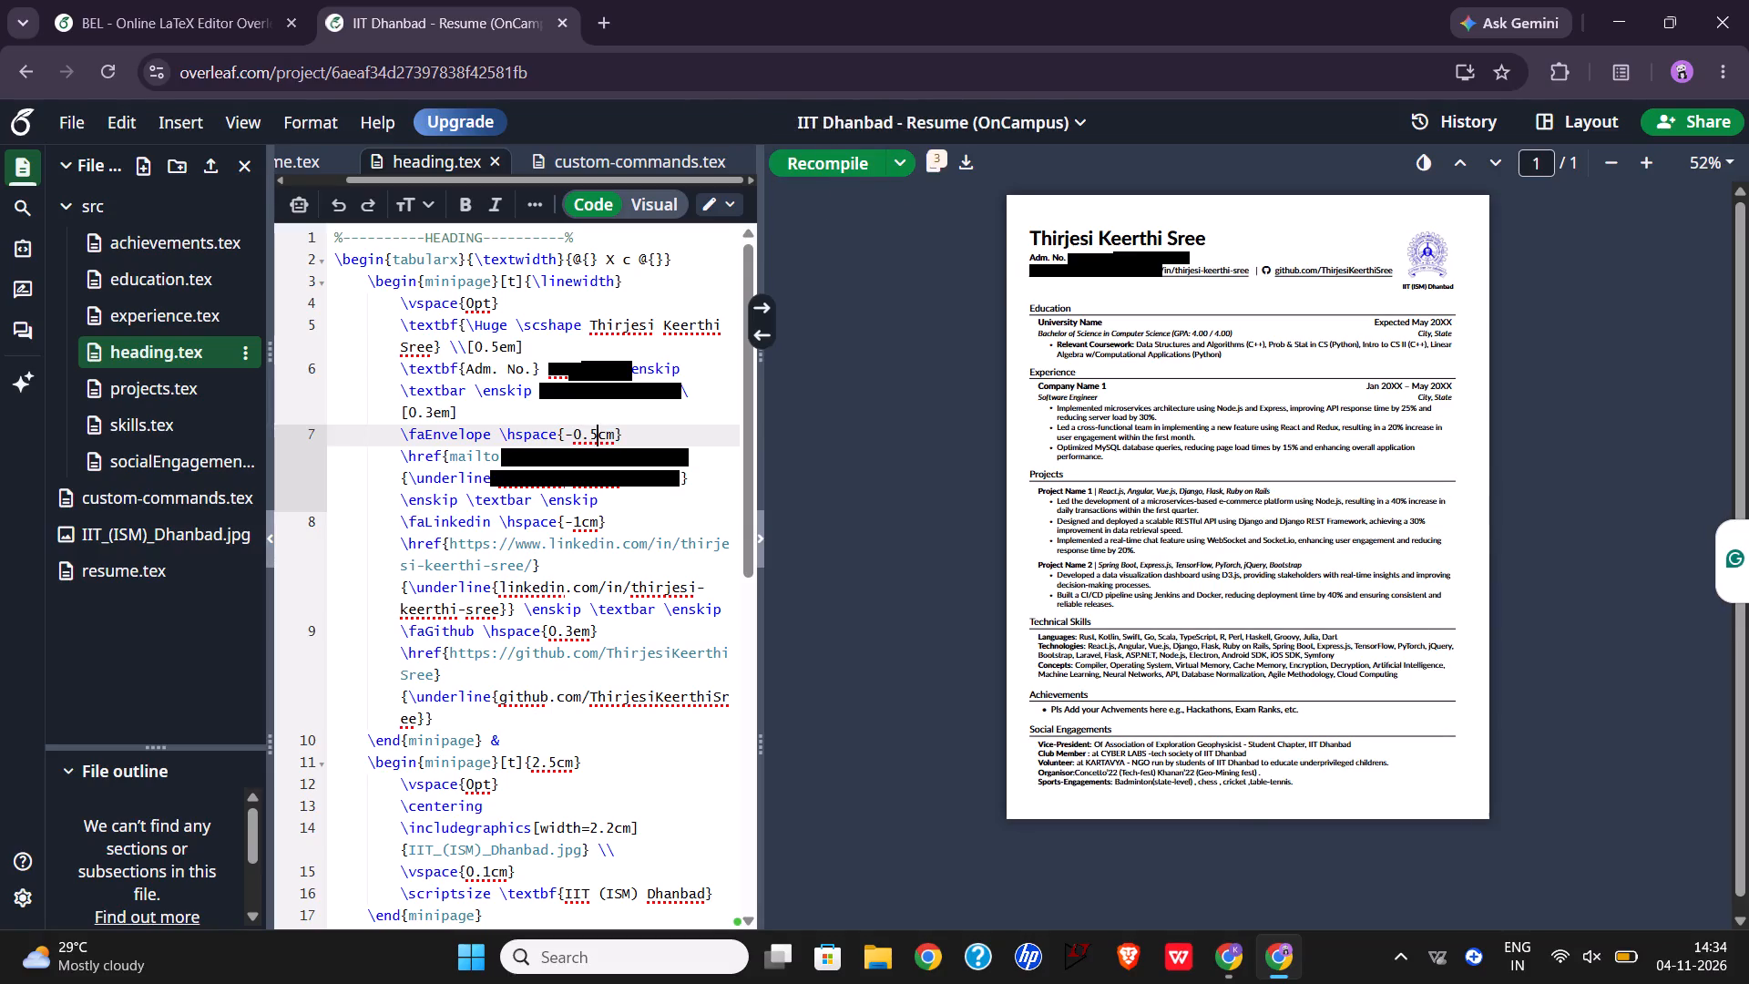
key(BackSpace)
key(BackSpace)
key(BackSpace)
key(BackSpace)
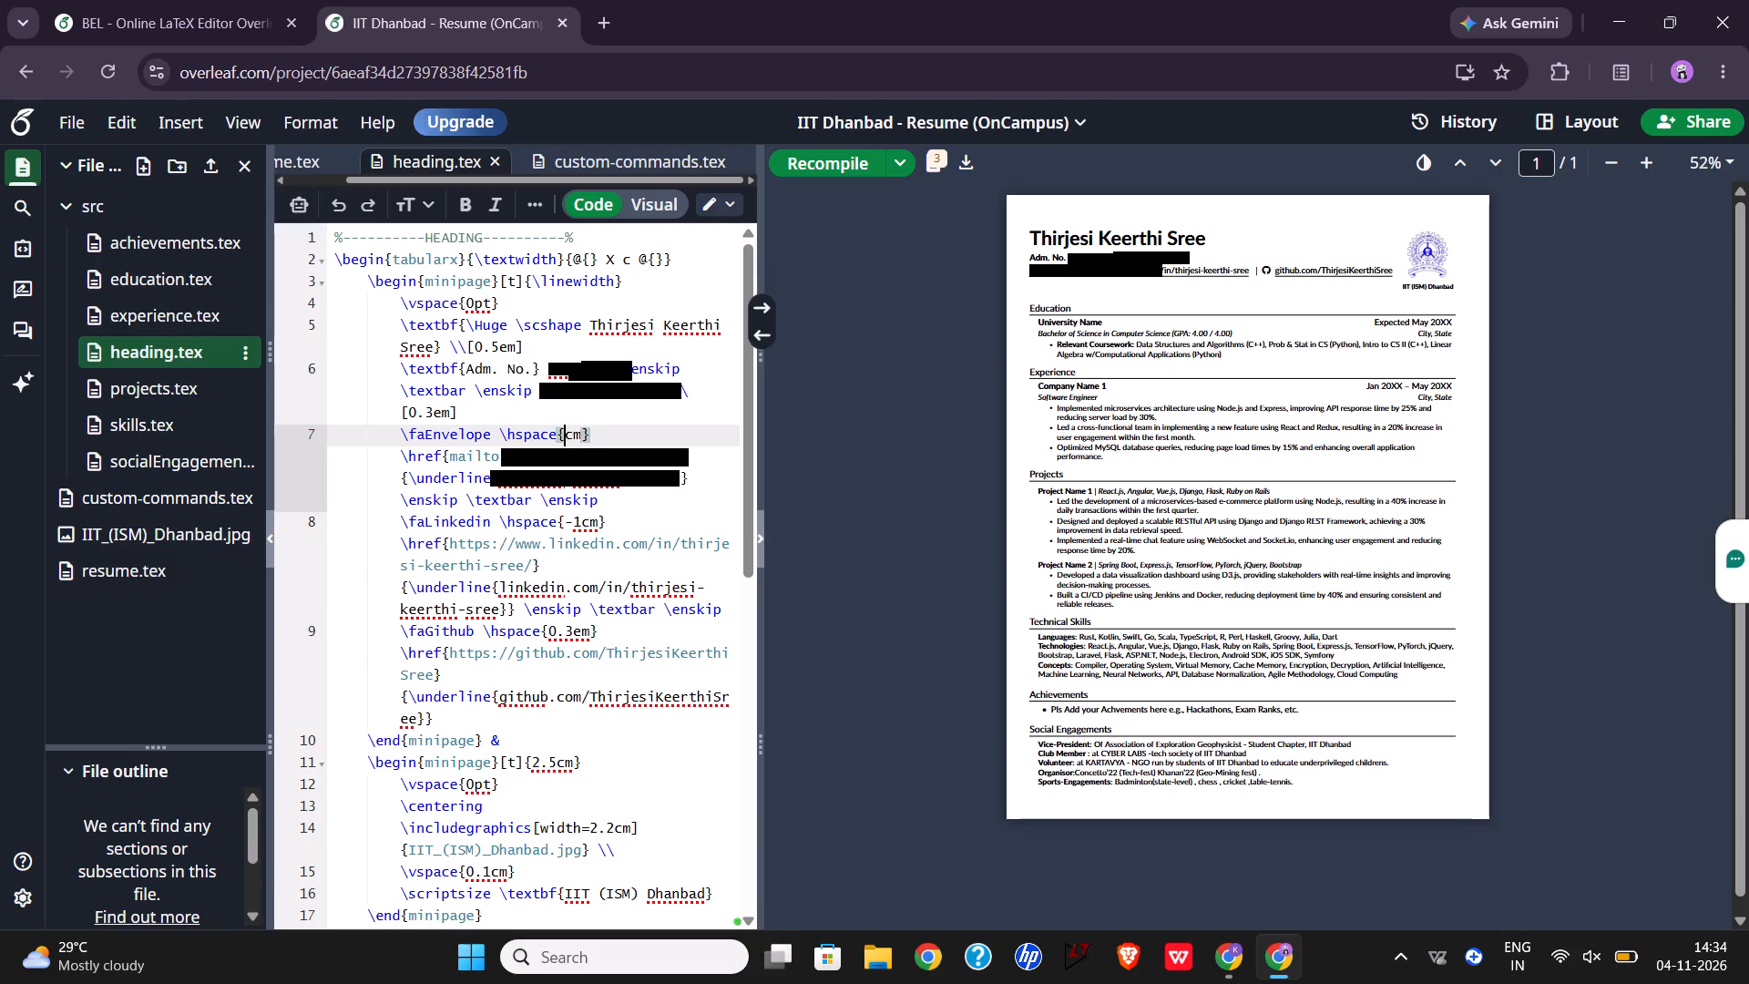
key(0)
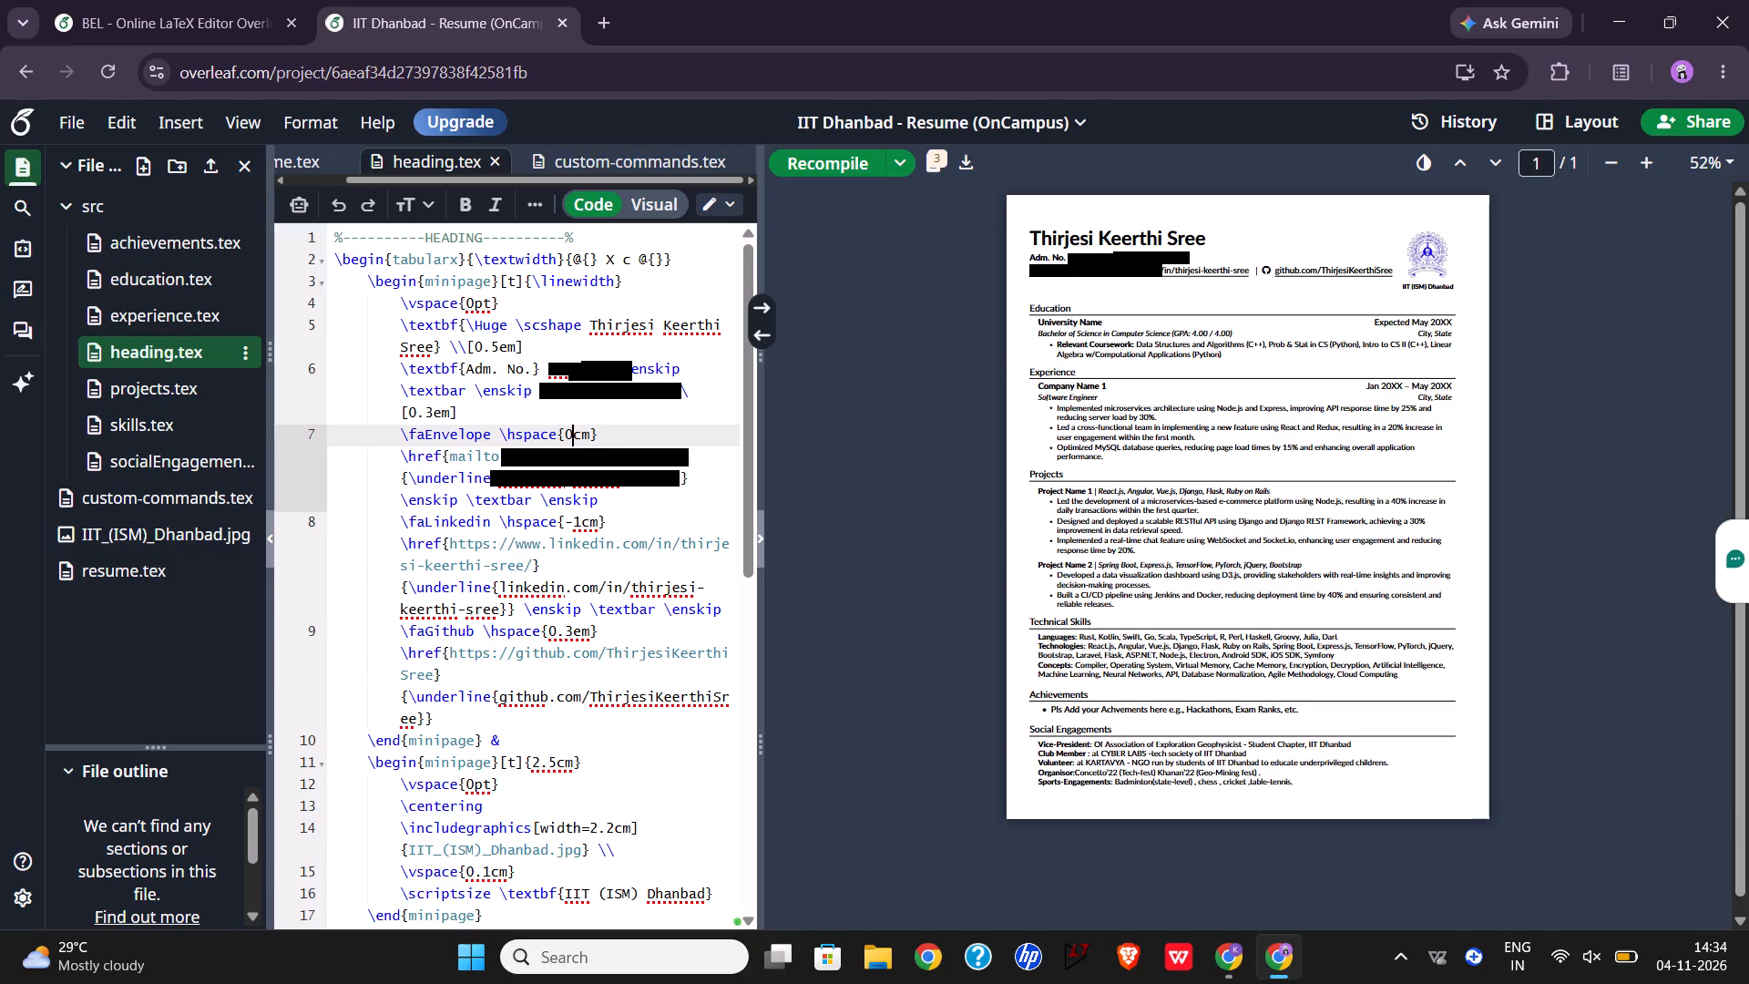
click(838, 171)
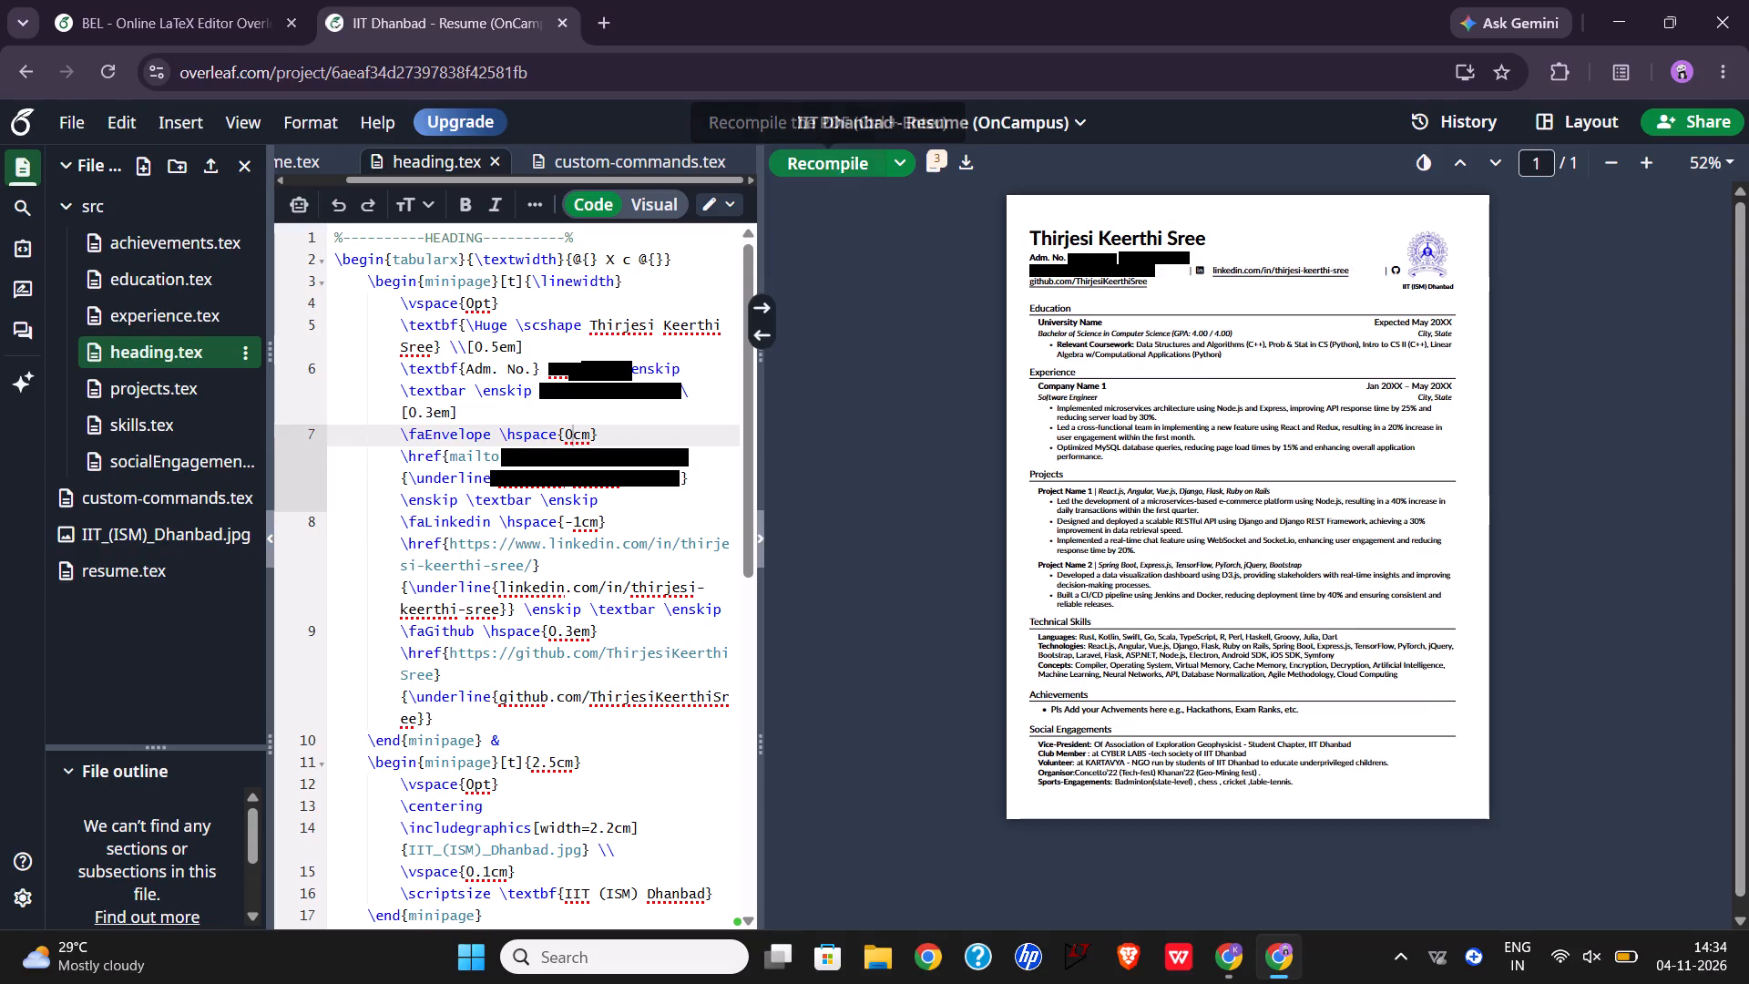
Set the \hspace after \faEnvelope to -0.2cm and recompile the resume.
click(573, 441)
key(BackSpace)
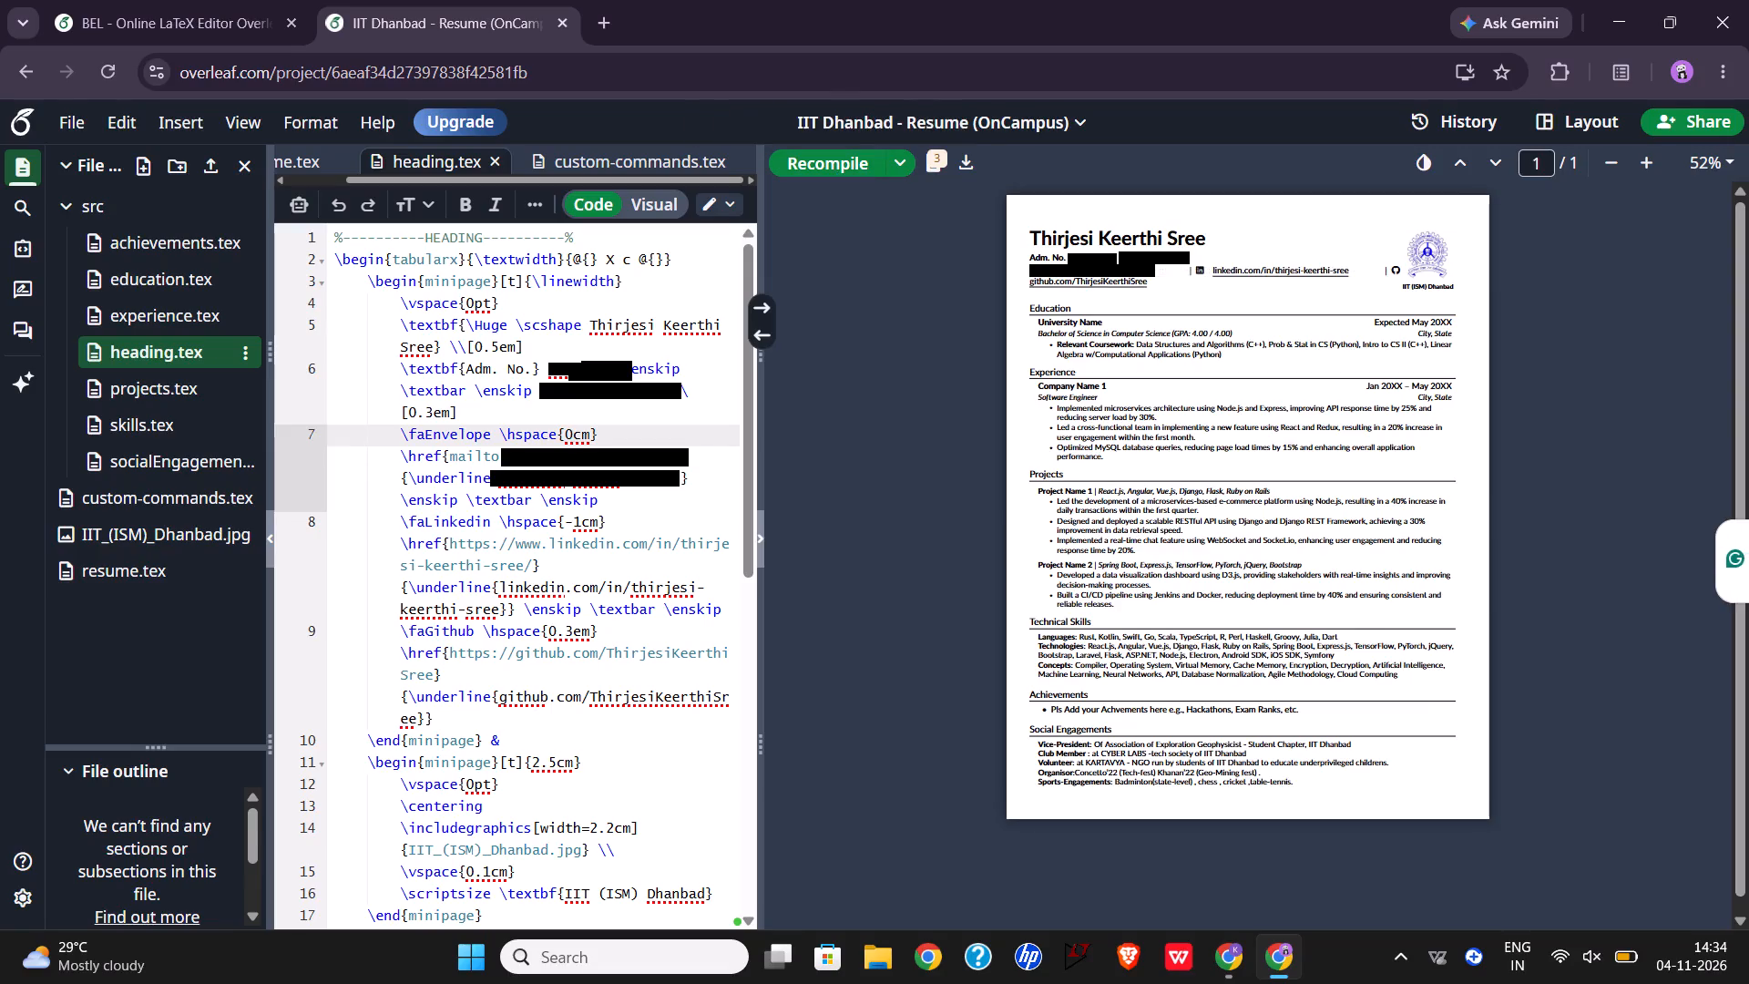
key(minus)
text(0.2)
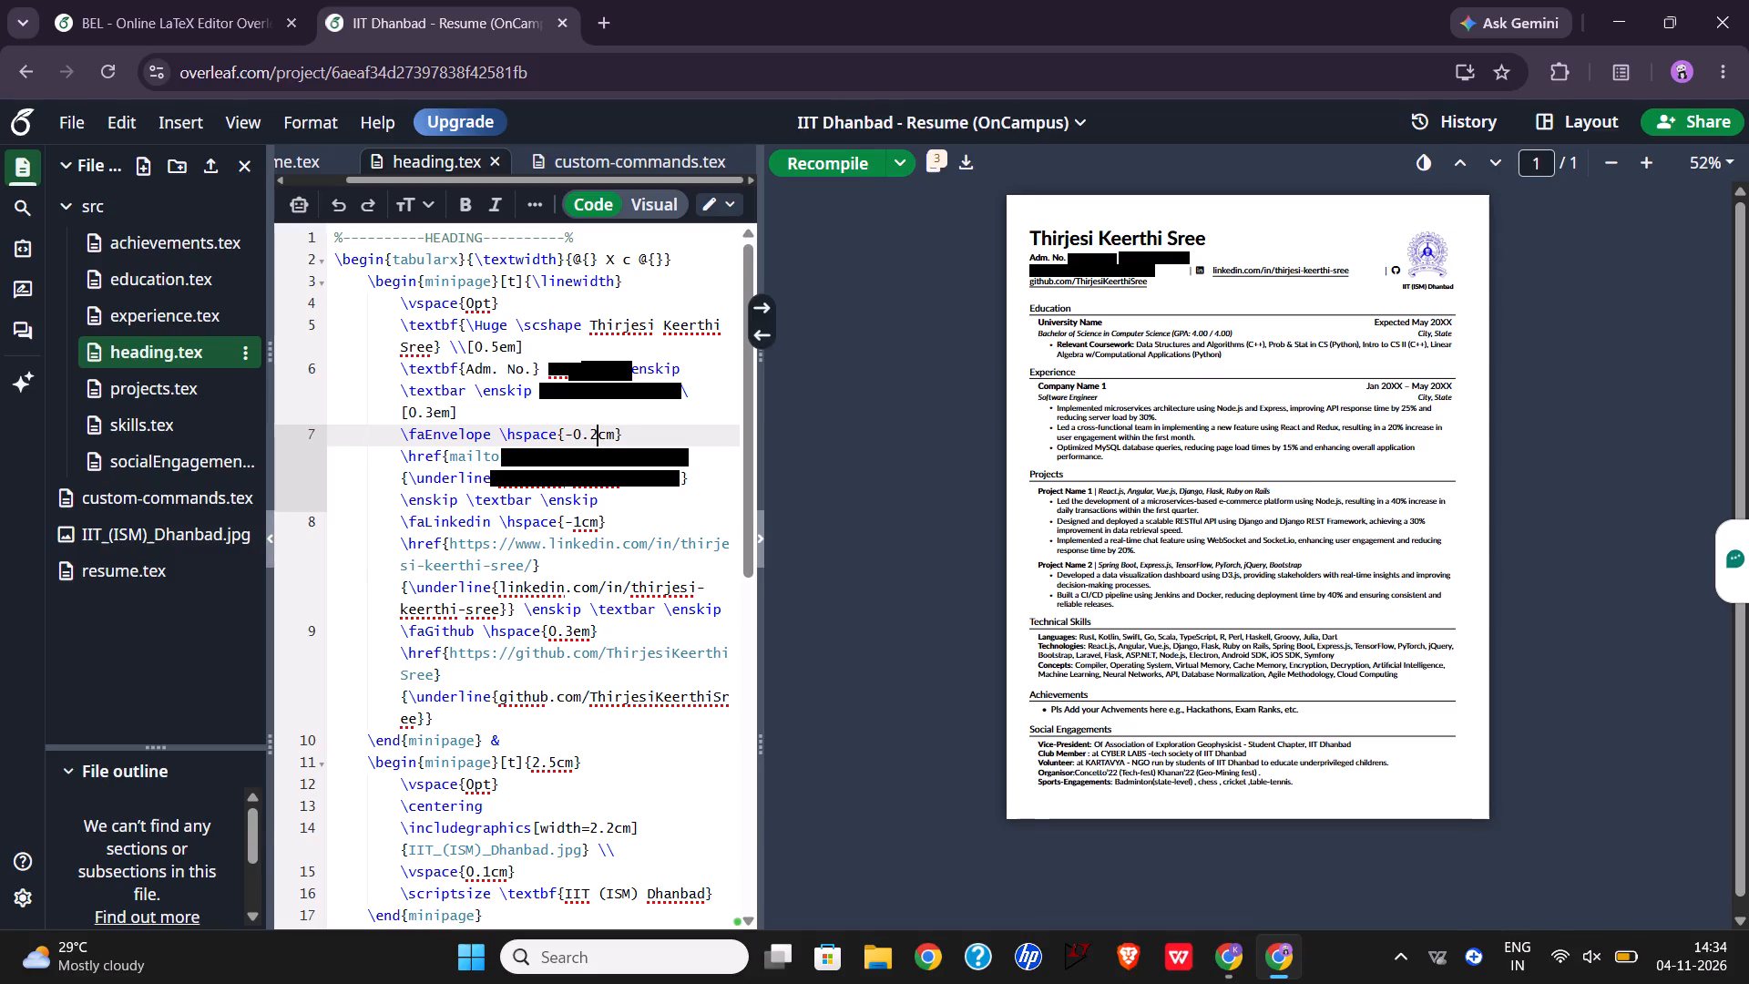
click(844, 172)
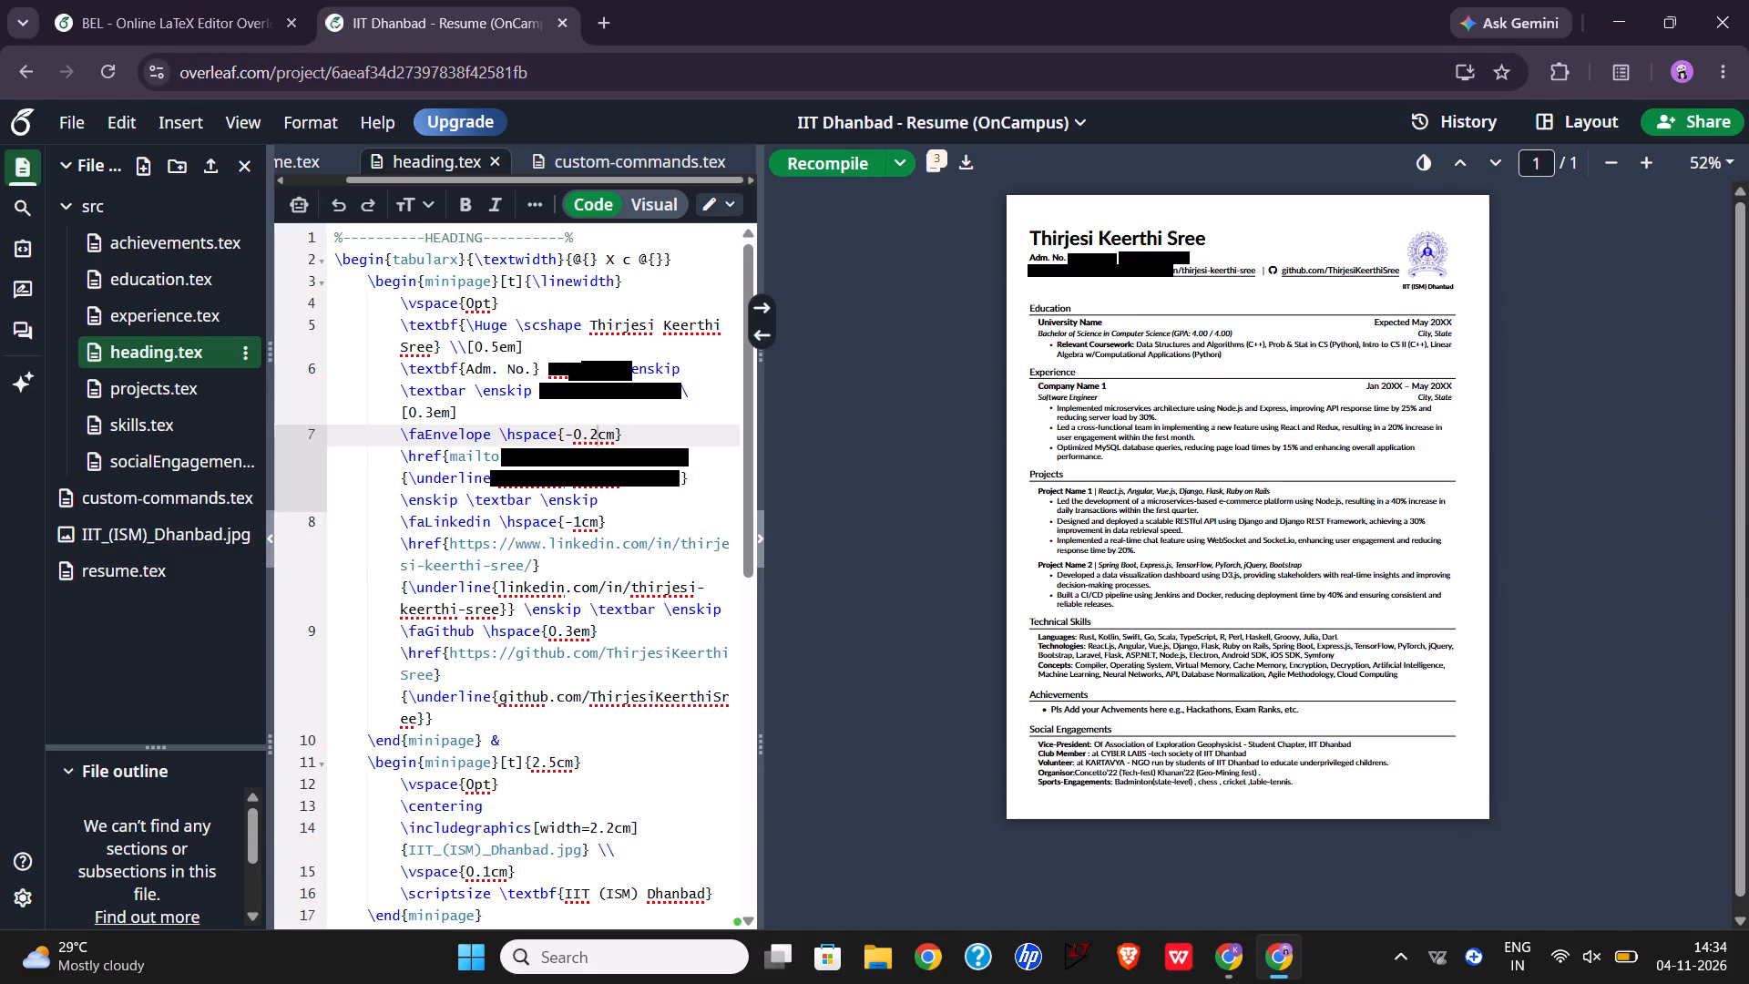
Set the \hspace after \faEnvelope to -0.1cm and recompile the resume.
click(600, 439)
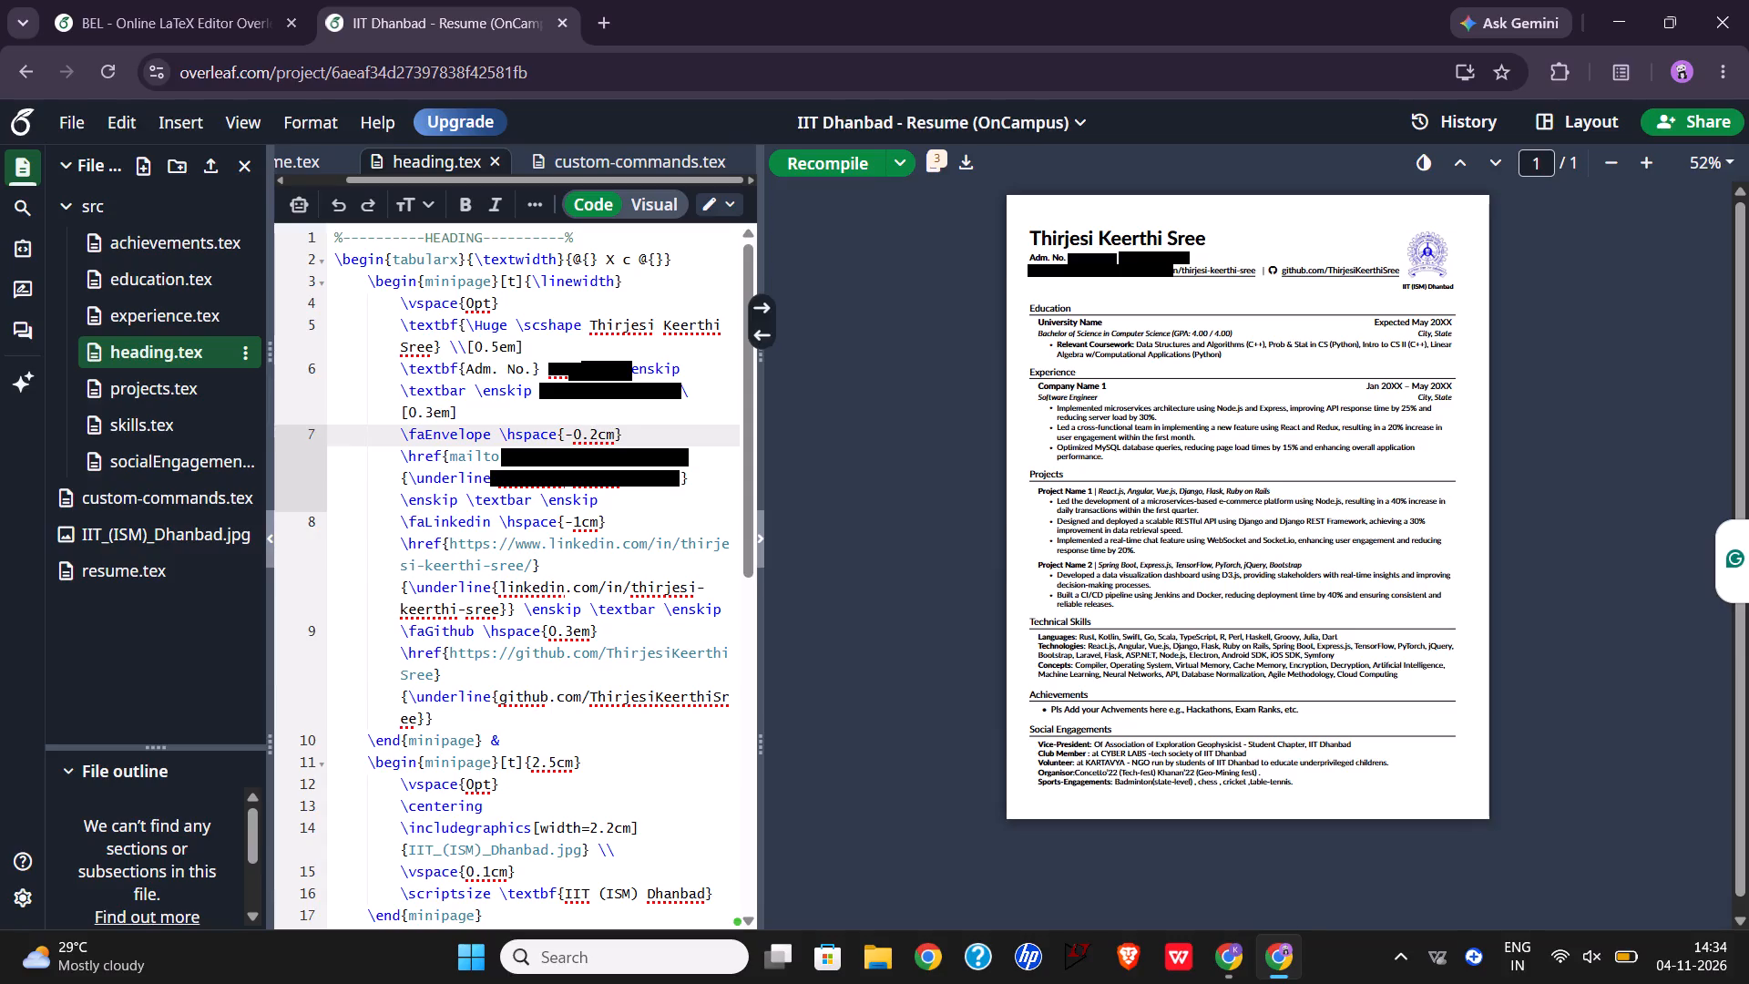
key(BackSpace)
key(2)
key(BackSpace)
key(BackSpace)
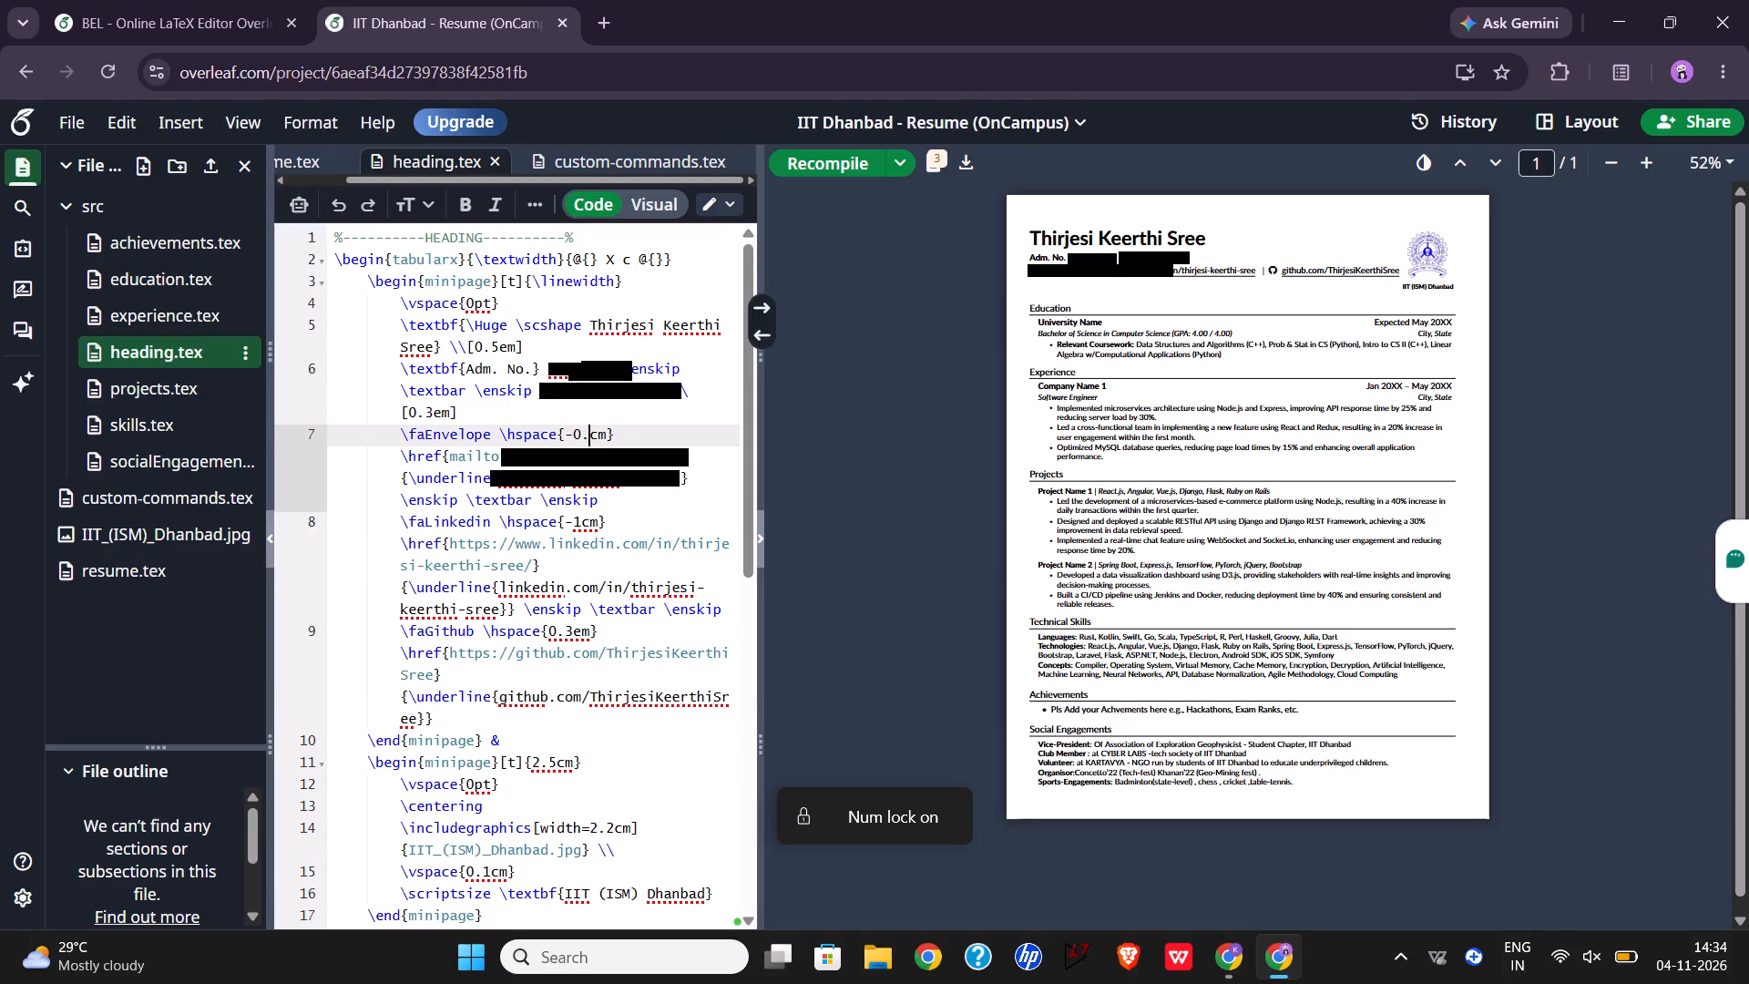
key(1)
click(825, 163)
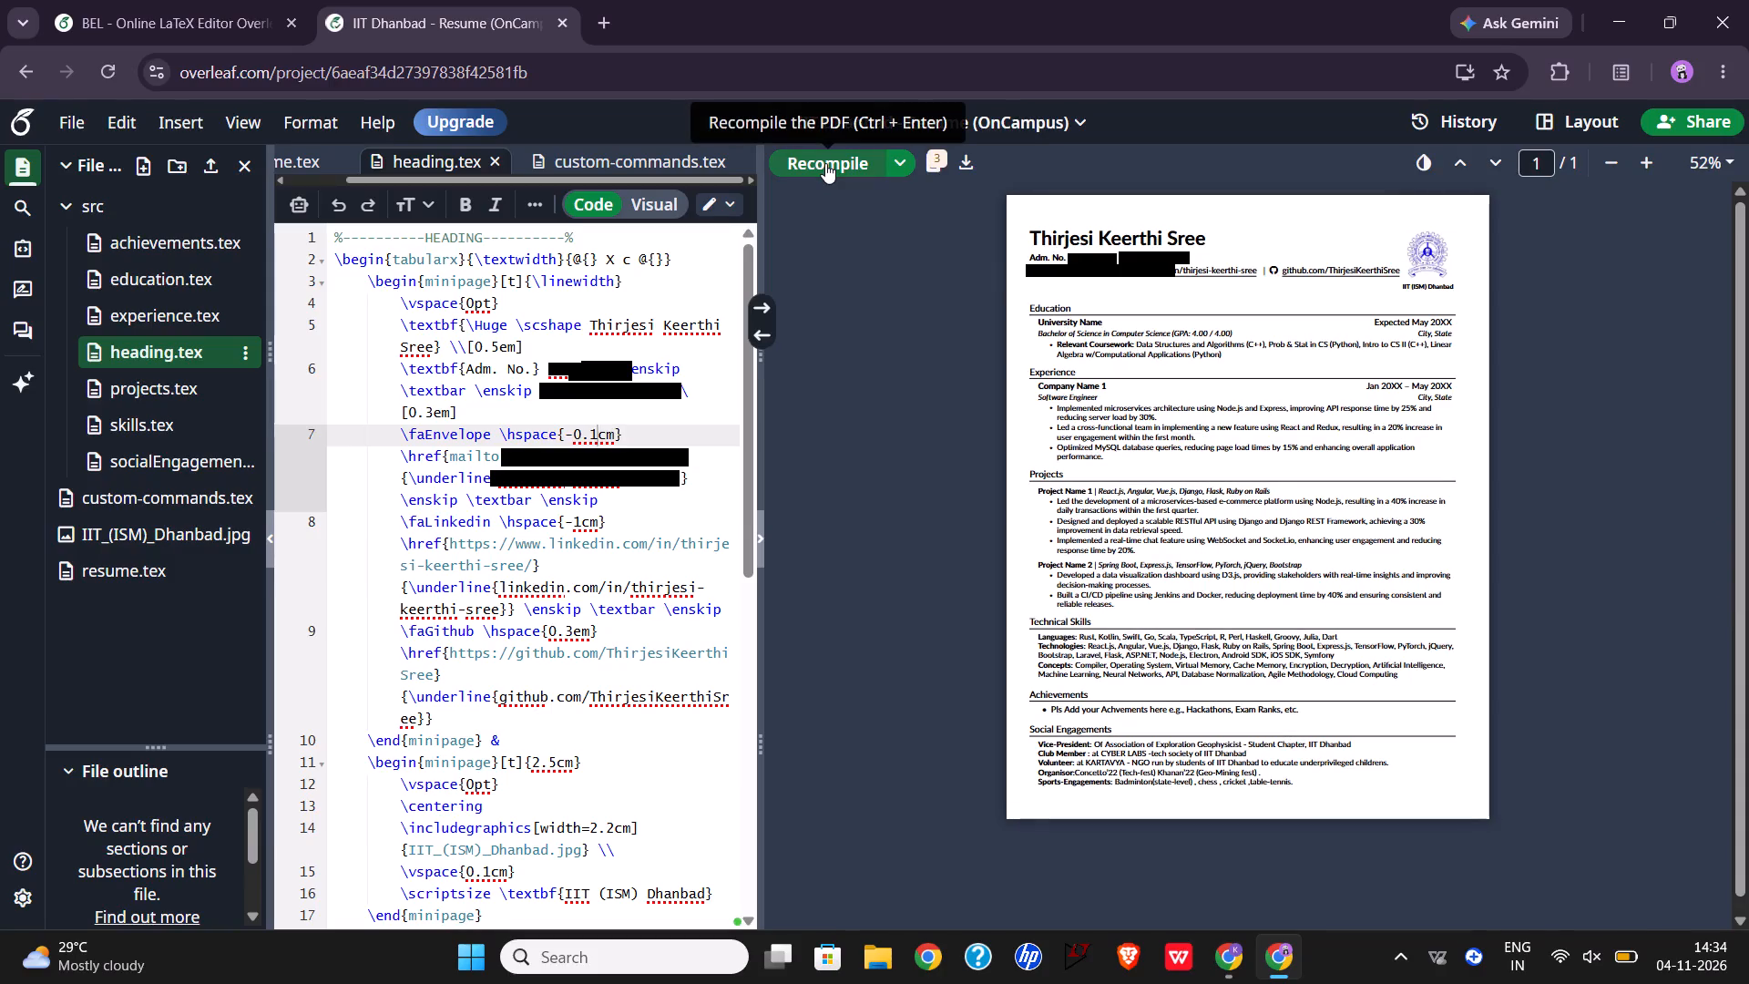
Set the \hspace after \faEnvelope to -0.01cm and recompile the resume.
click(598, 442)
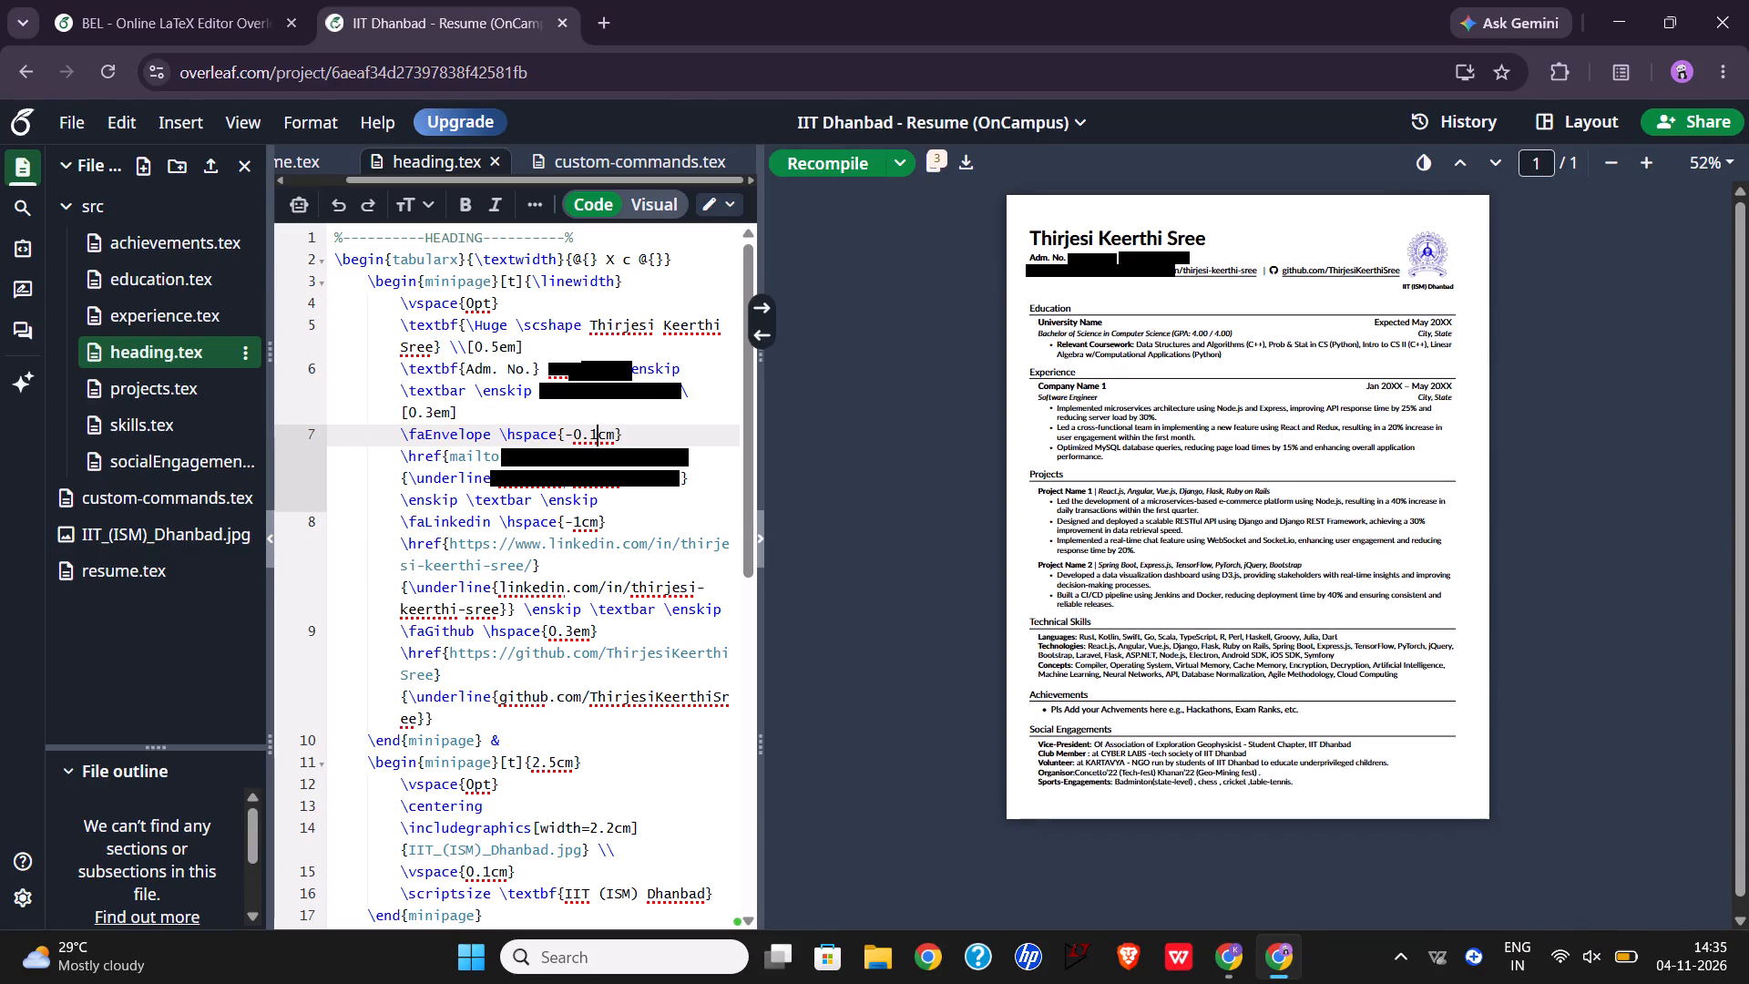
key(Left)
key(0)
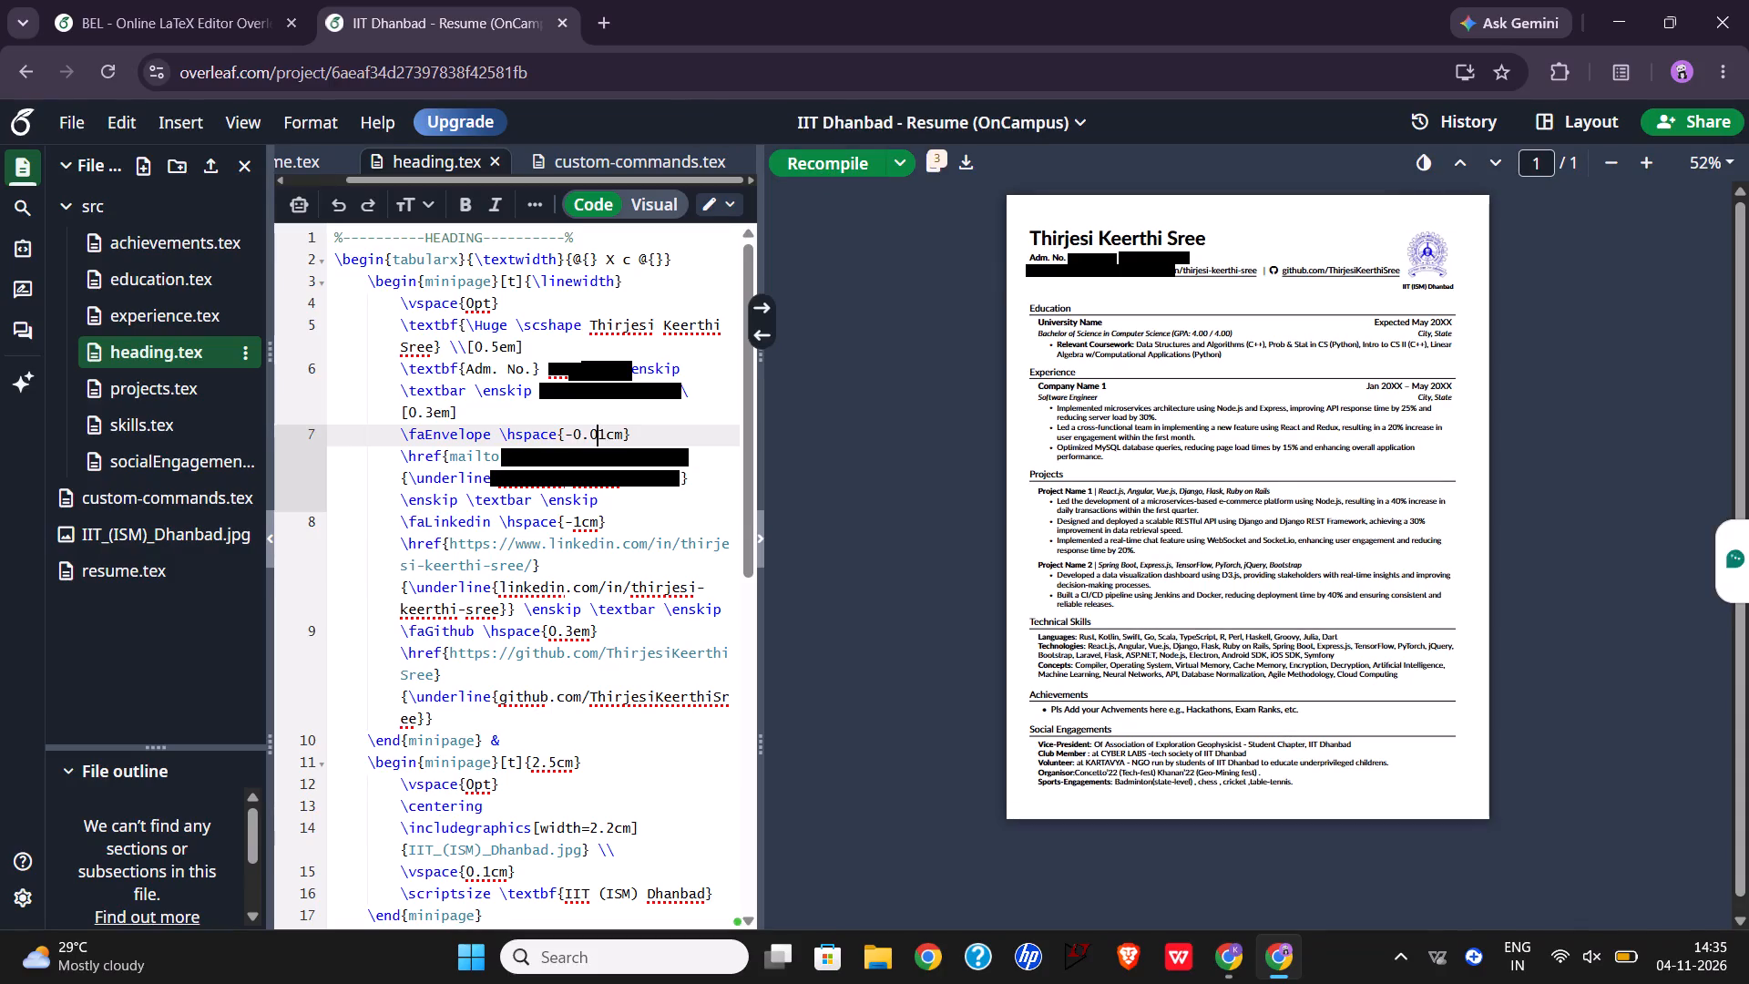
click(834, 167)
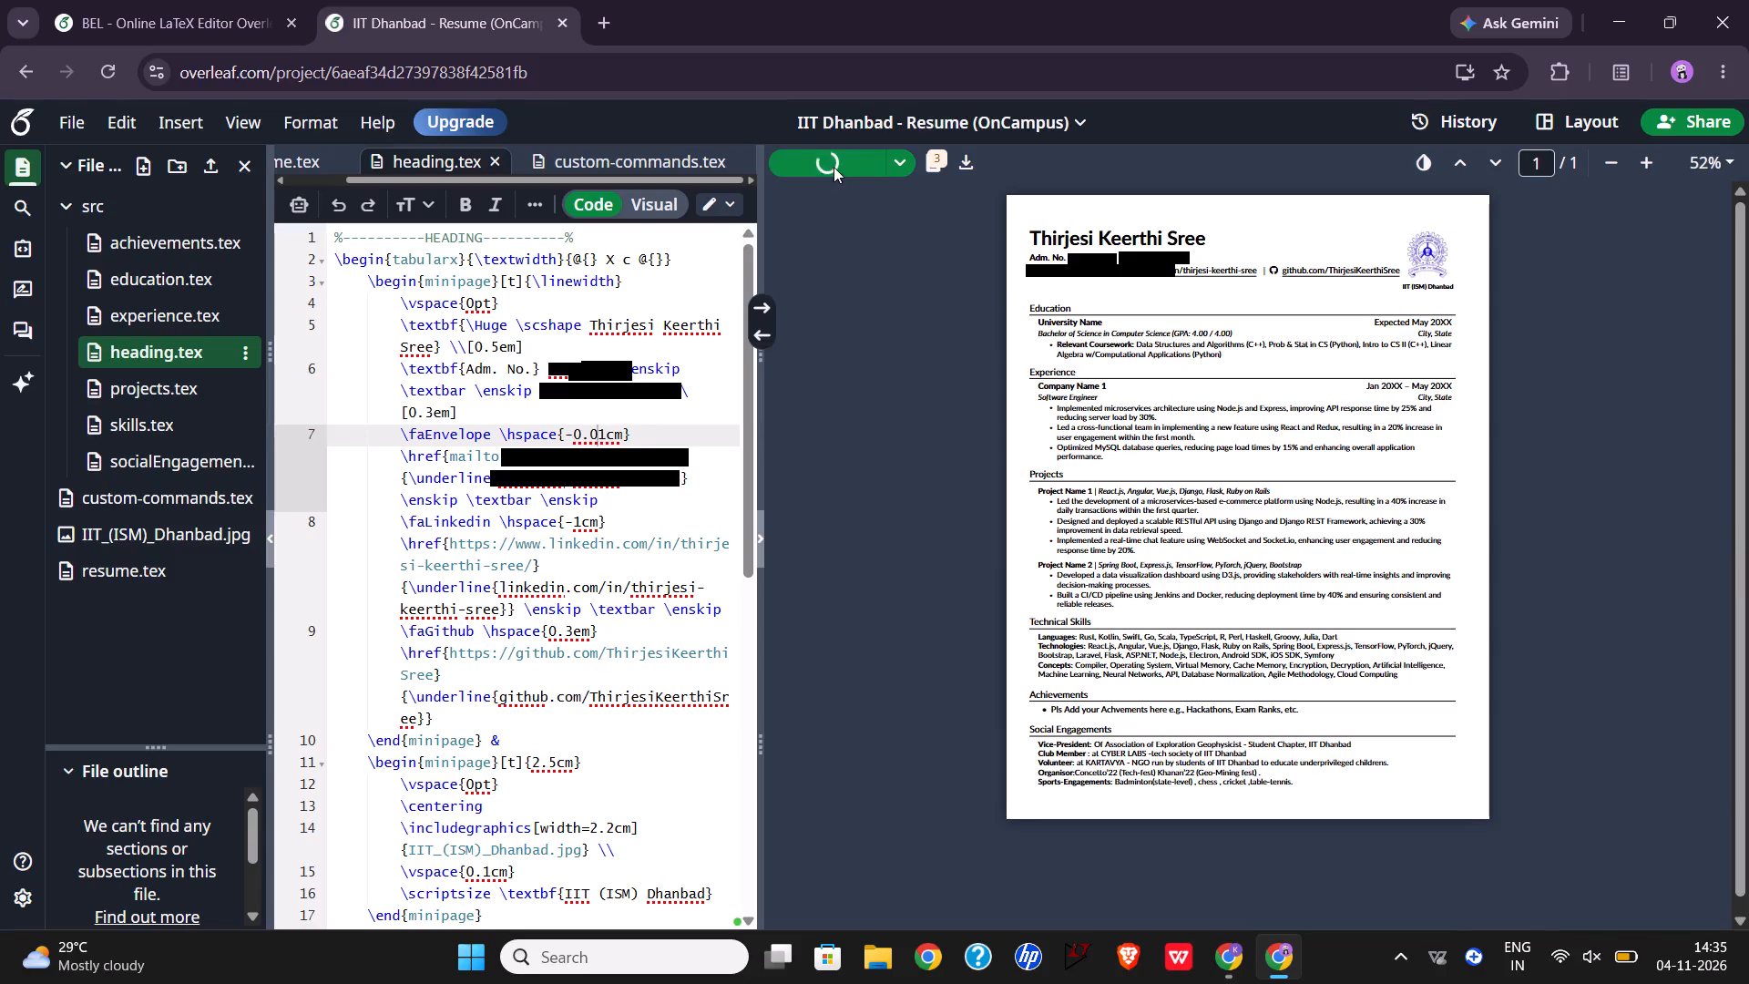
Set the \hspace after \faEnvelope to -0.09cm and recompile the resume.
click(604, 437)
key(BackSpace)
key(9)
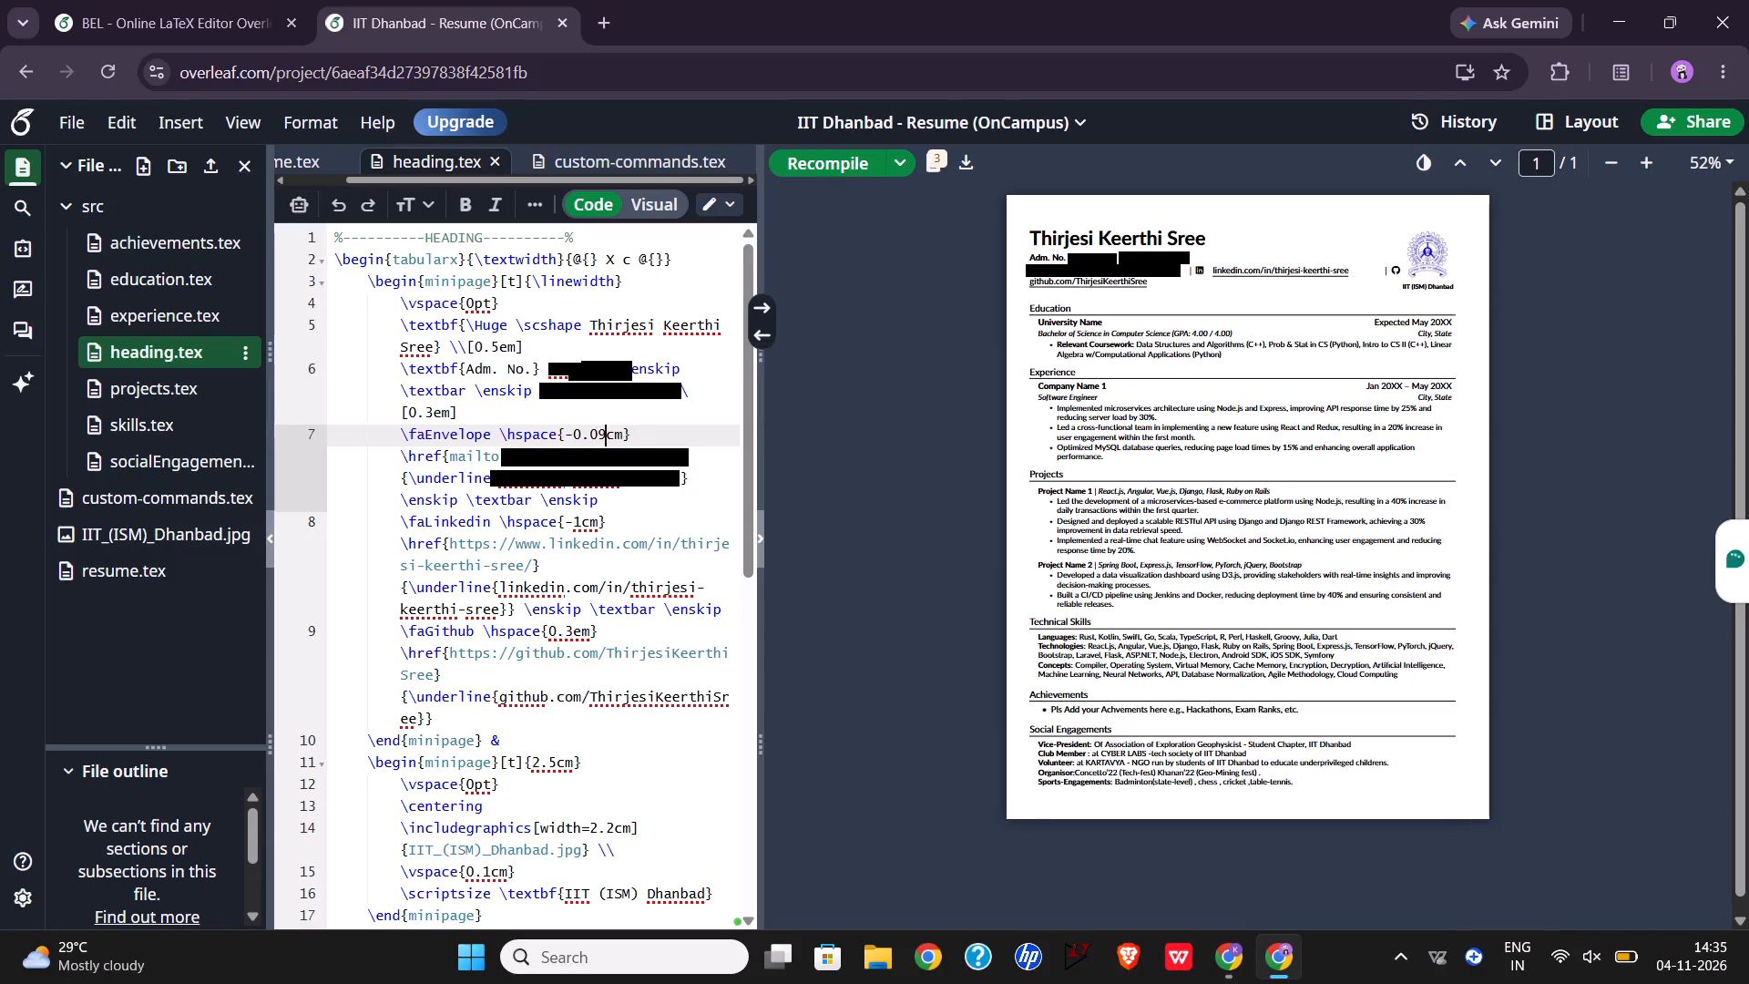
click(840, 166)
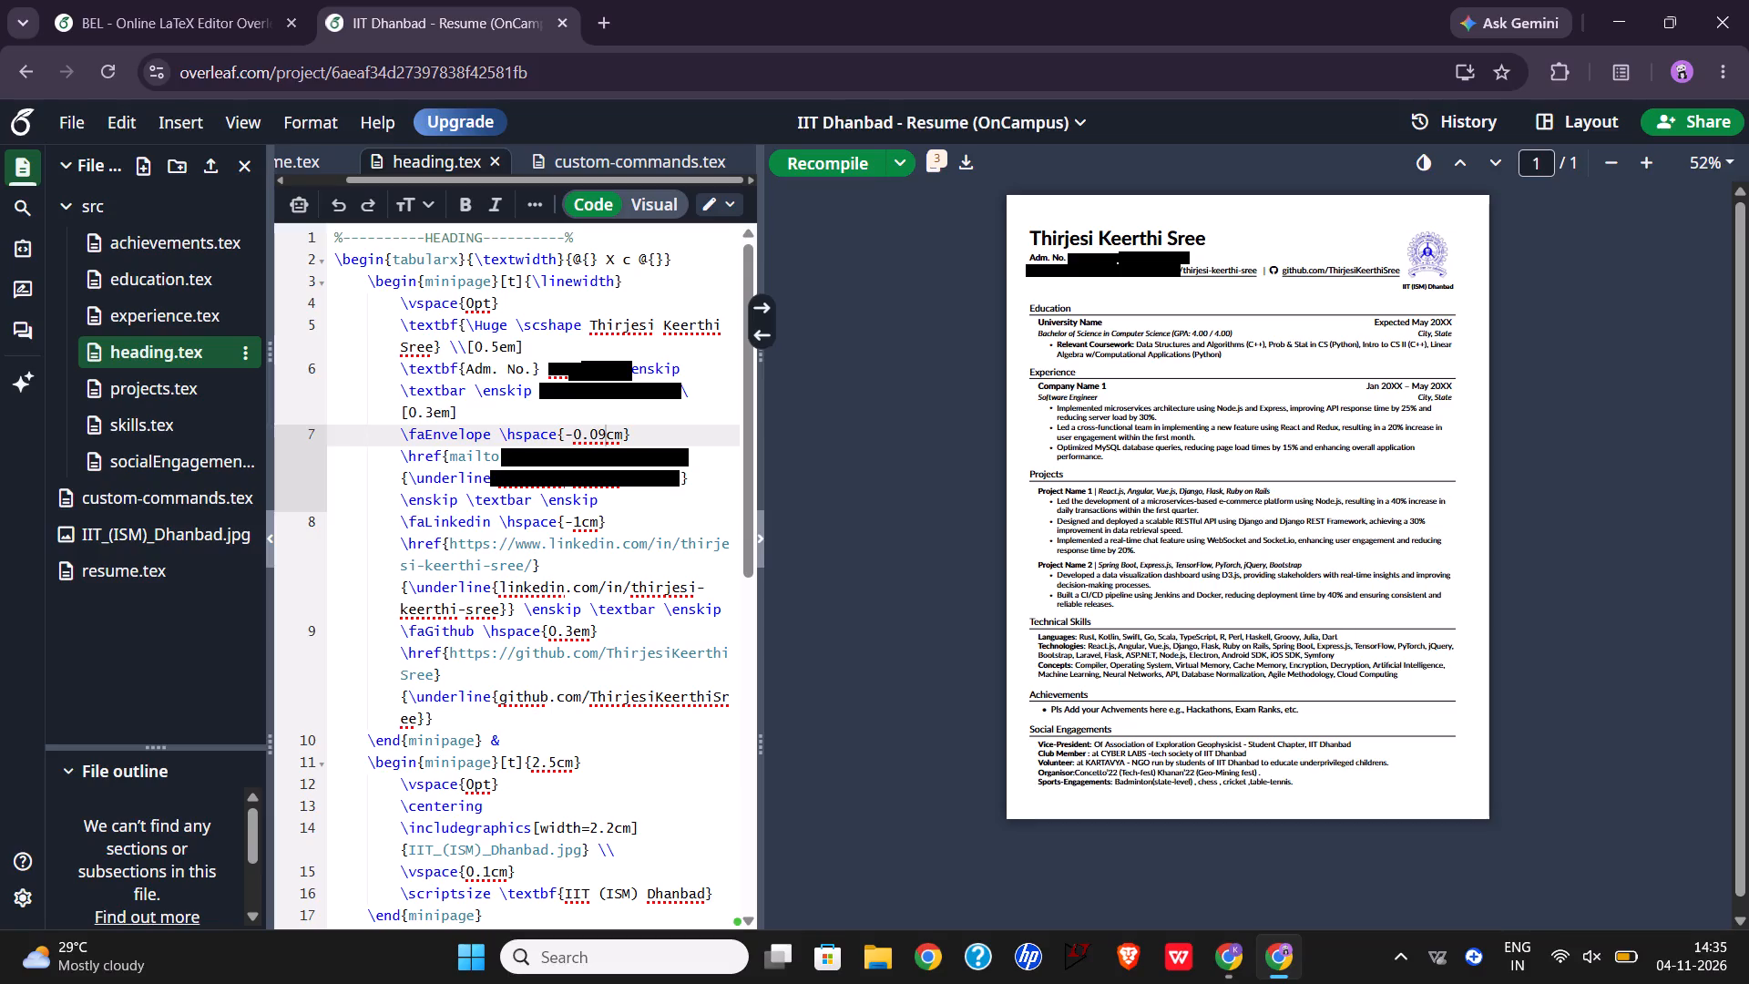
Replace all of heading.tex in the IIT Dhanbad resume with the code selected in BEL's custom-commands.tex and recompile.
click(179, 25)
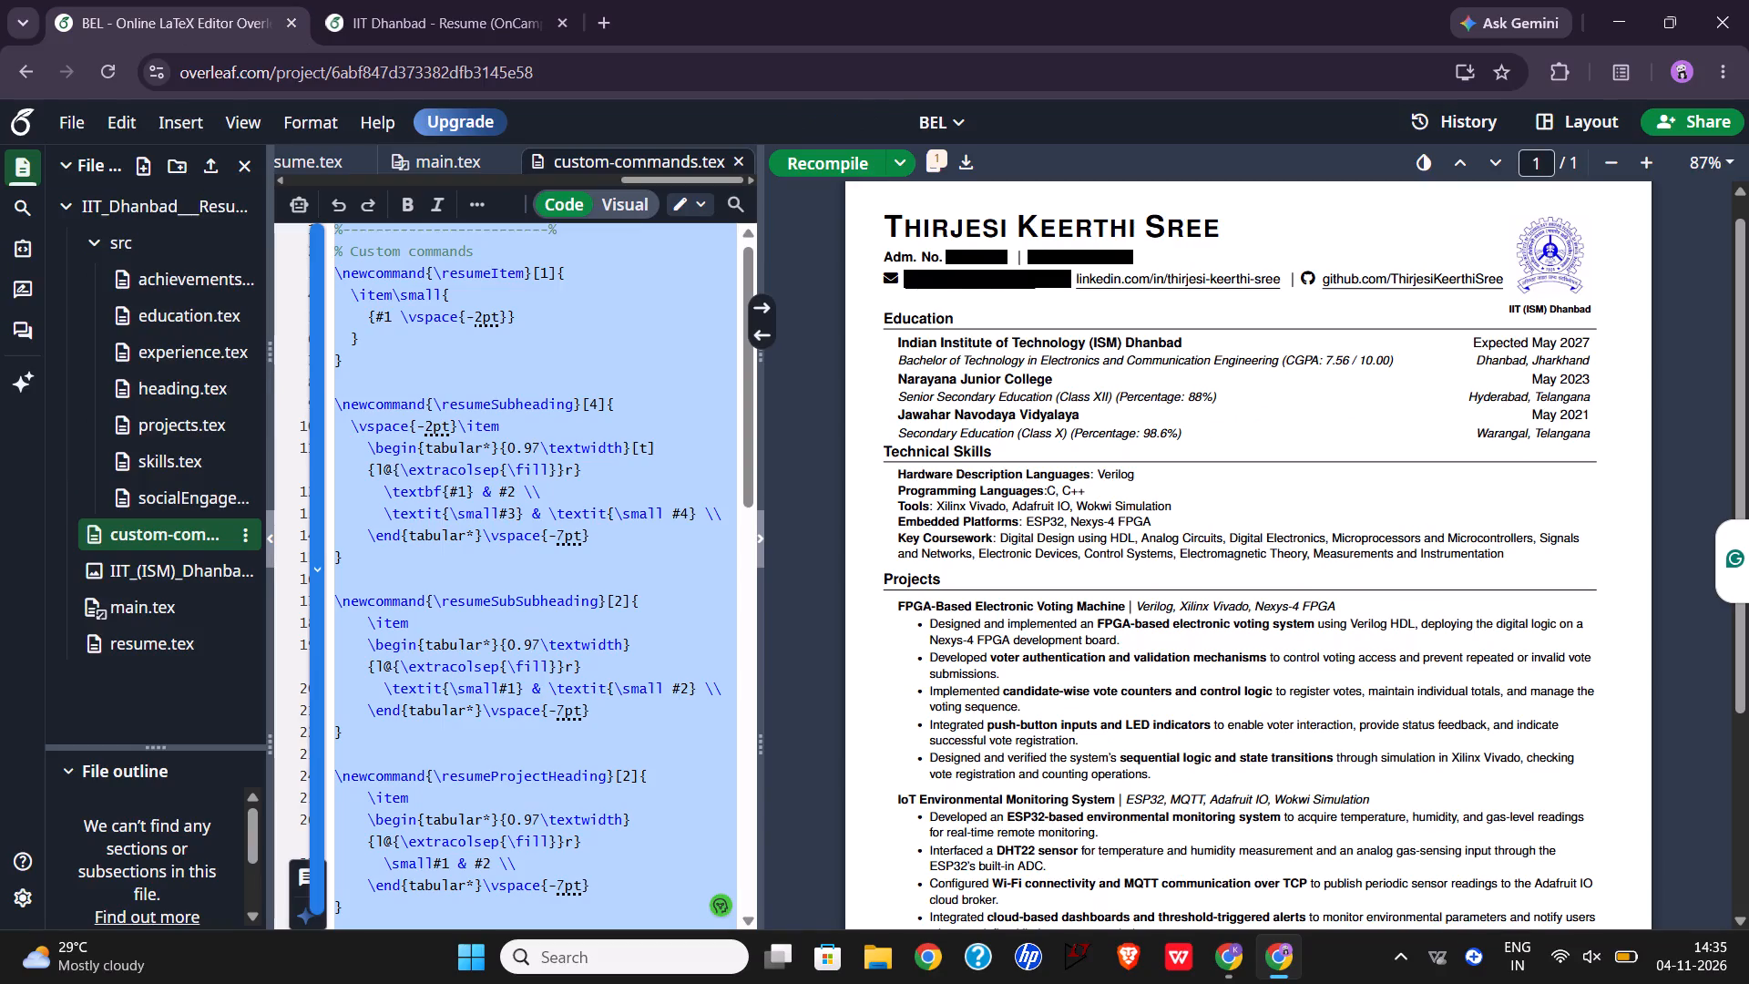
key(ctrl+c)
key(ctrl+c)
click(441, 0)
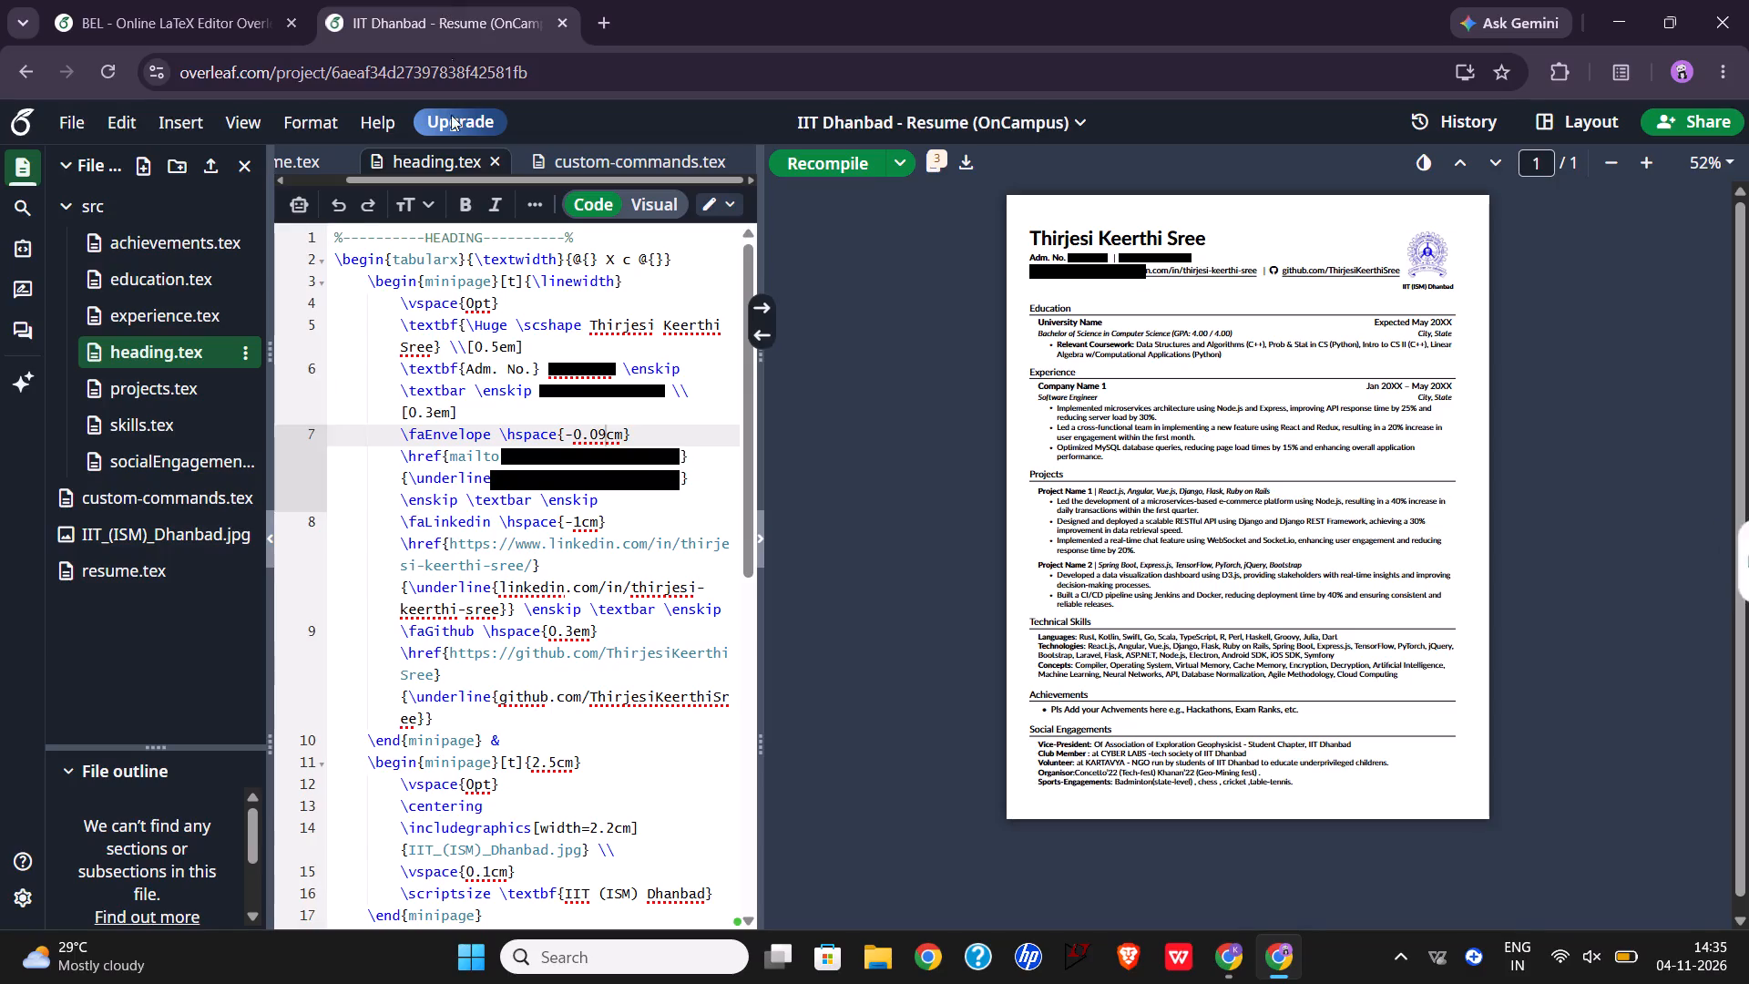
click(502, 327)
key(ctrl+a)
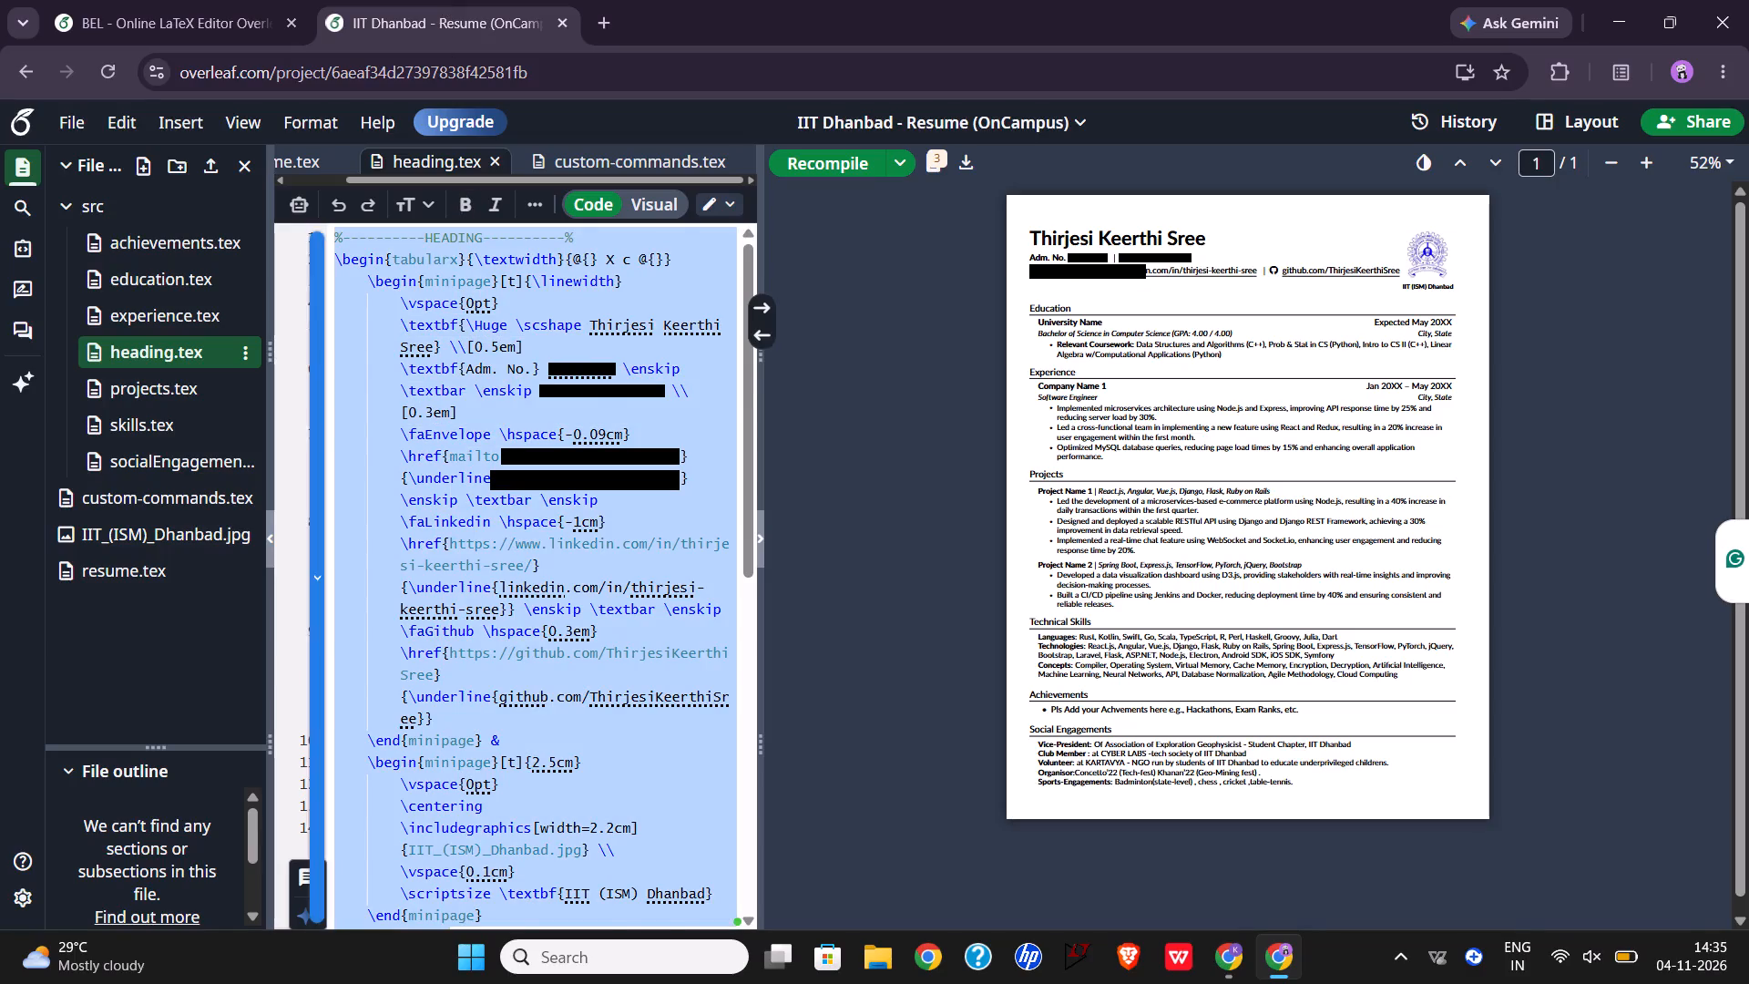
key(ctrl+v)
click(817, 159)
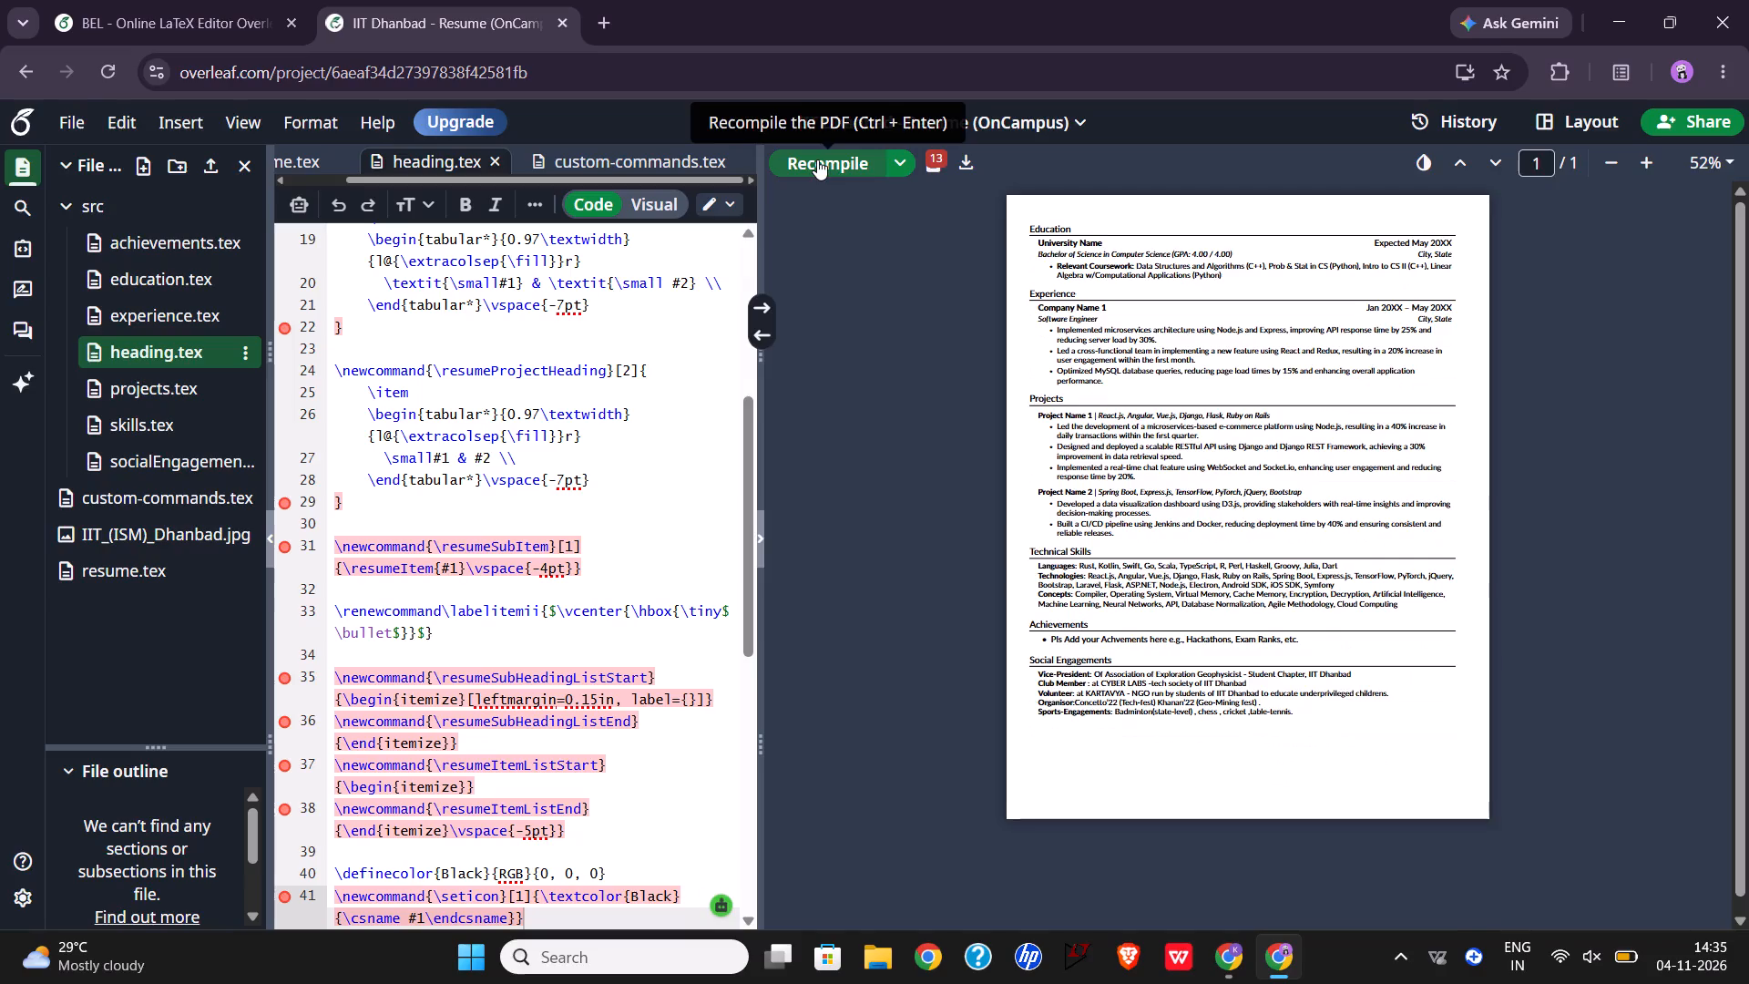
Replace the whole content of the IIT Dhanbad resume's heading.tex with BEL's heading.tex code and recompile.
scroll(1042, 355, up, 3)
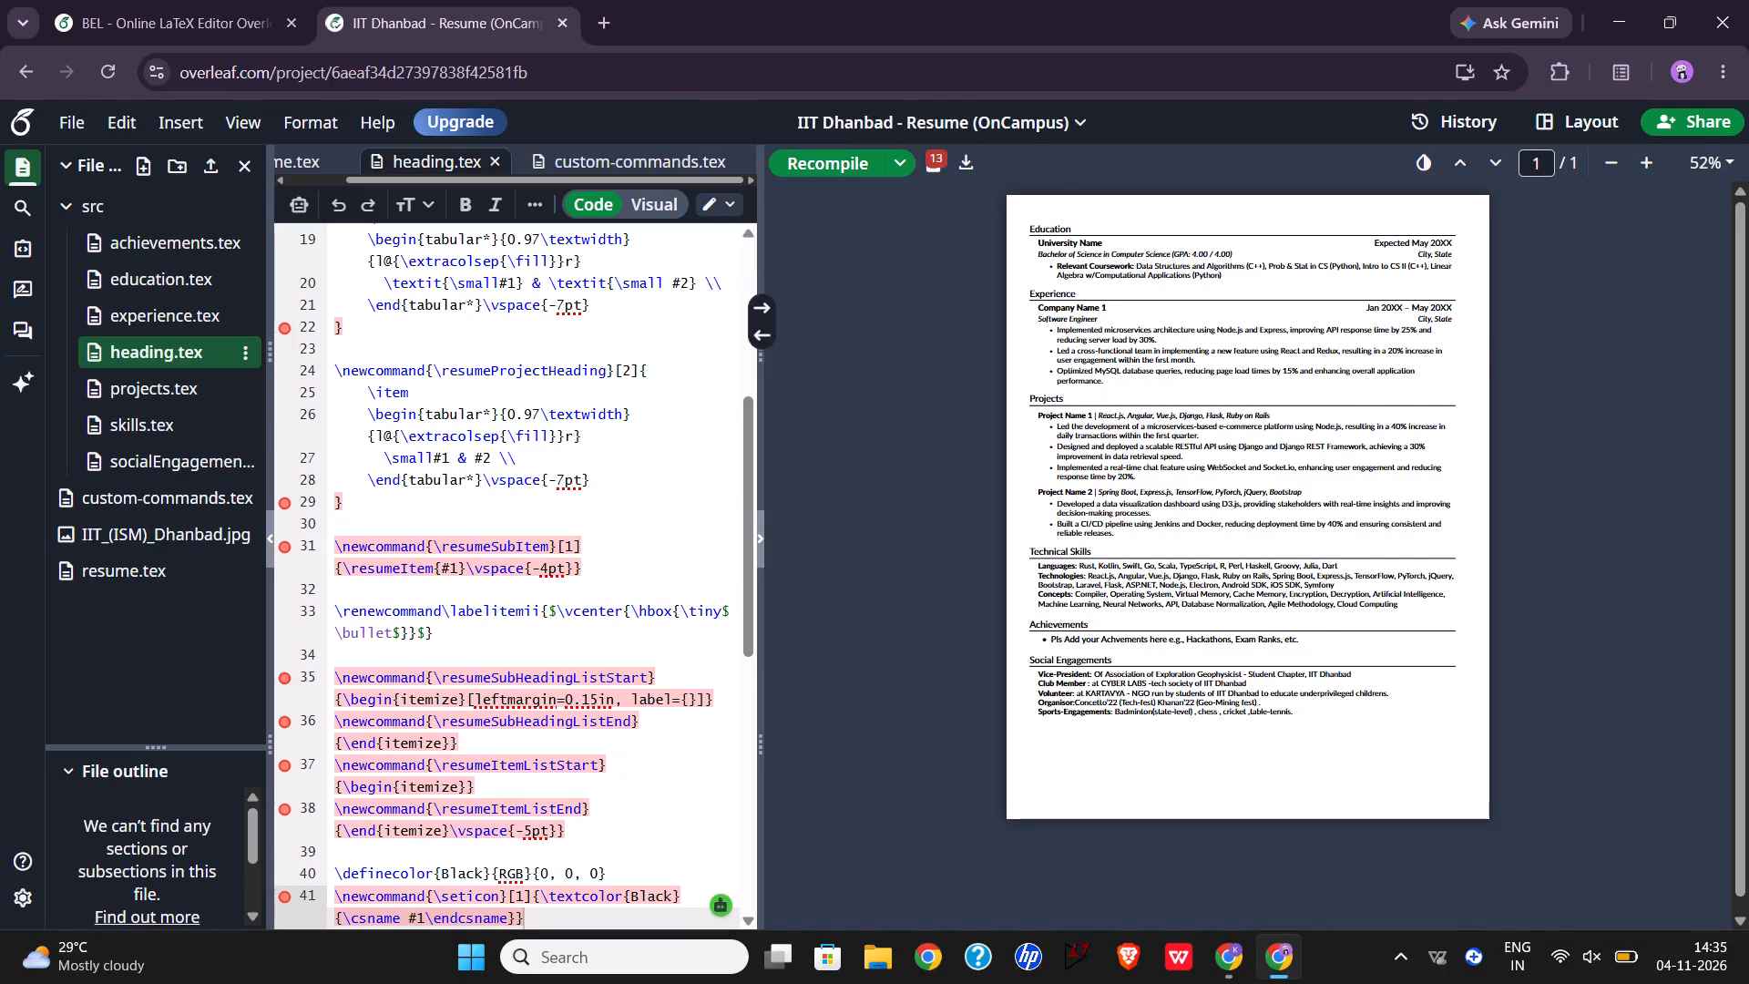
click(251, 0)
click(468, 344)
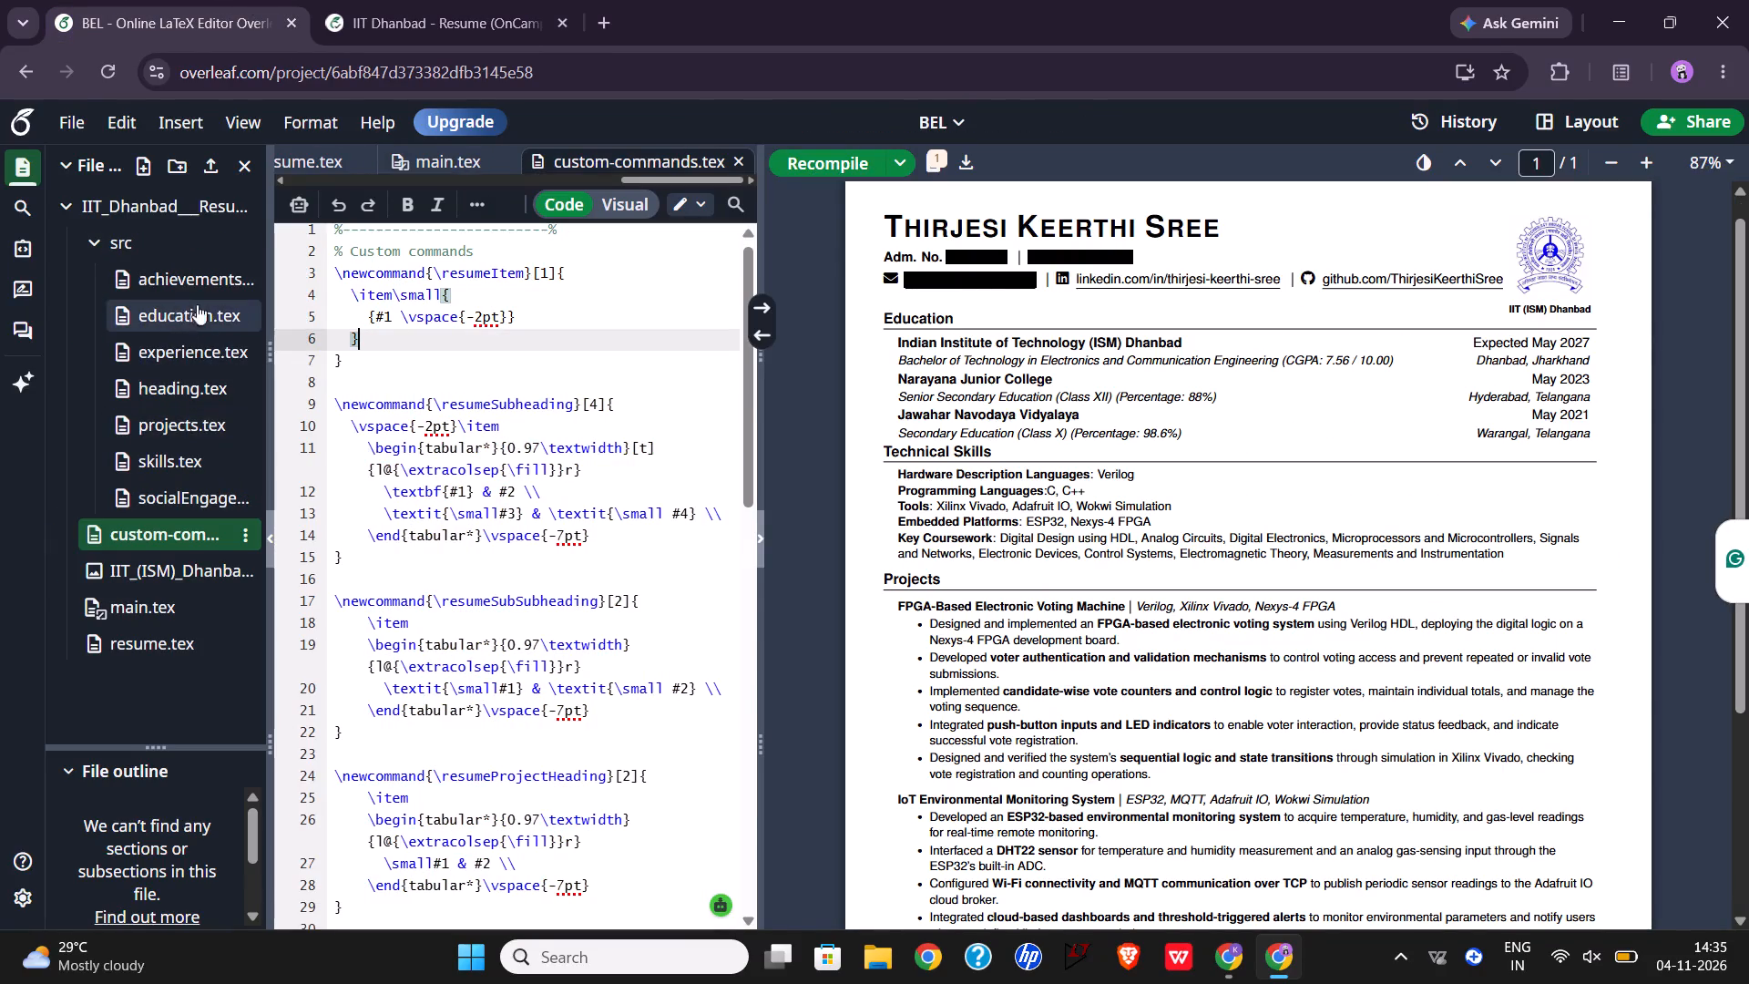
click(222, 392)
click(521, 377)
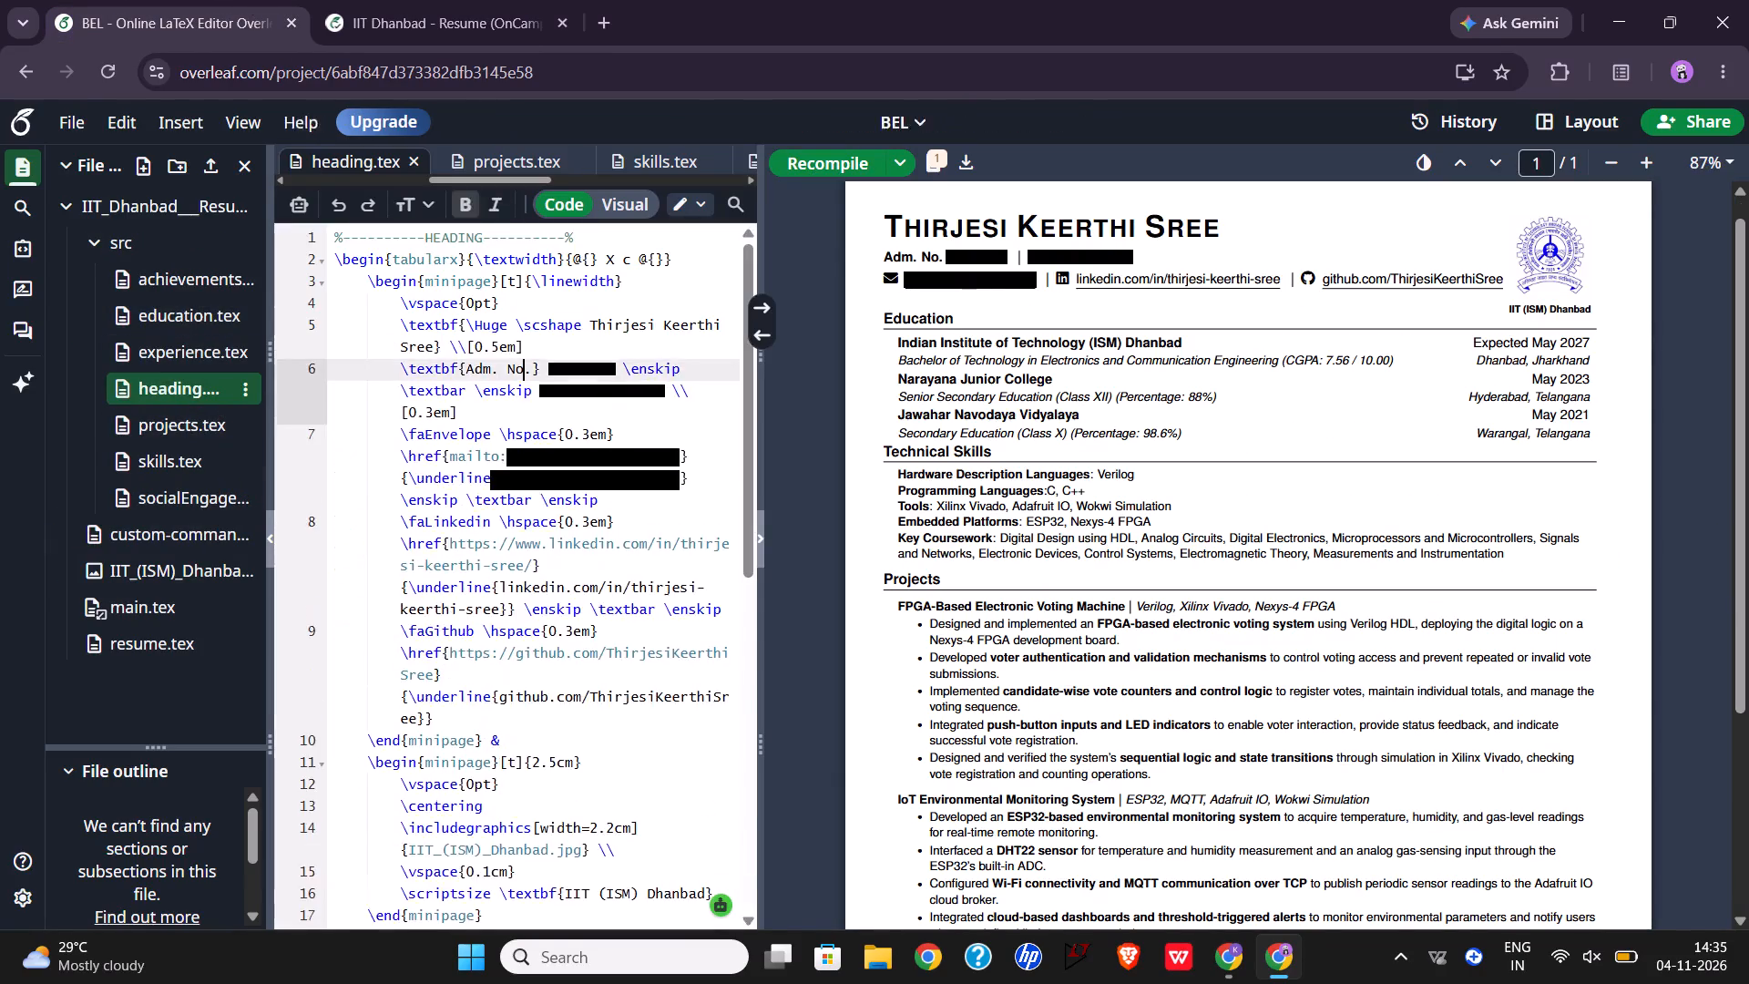
key(ctrl+a)
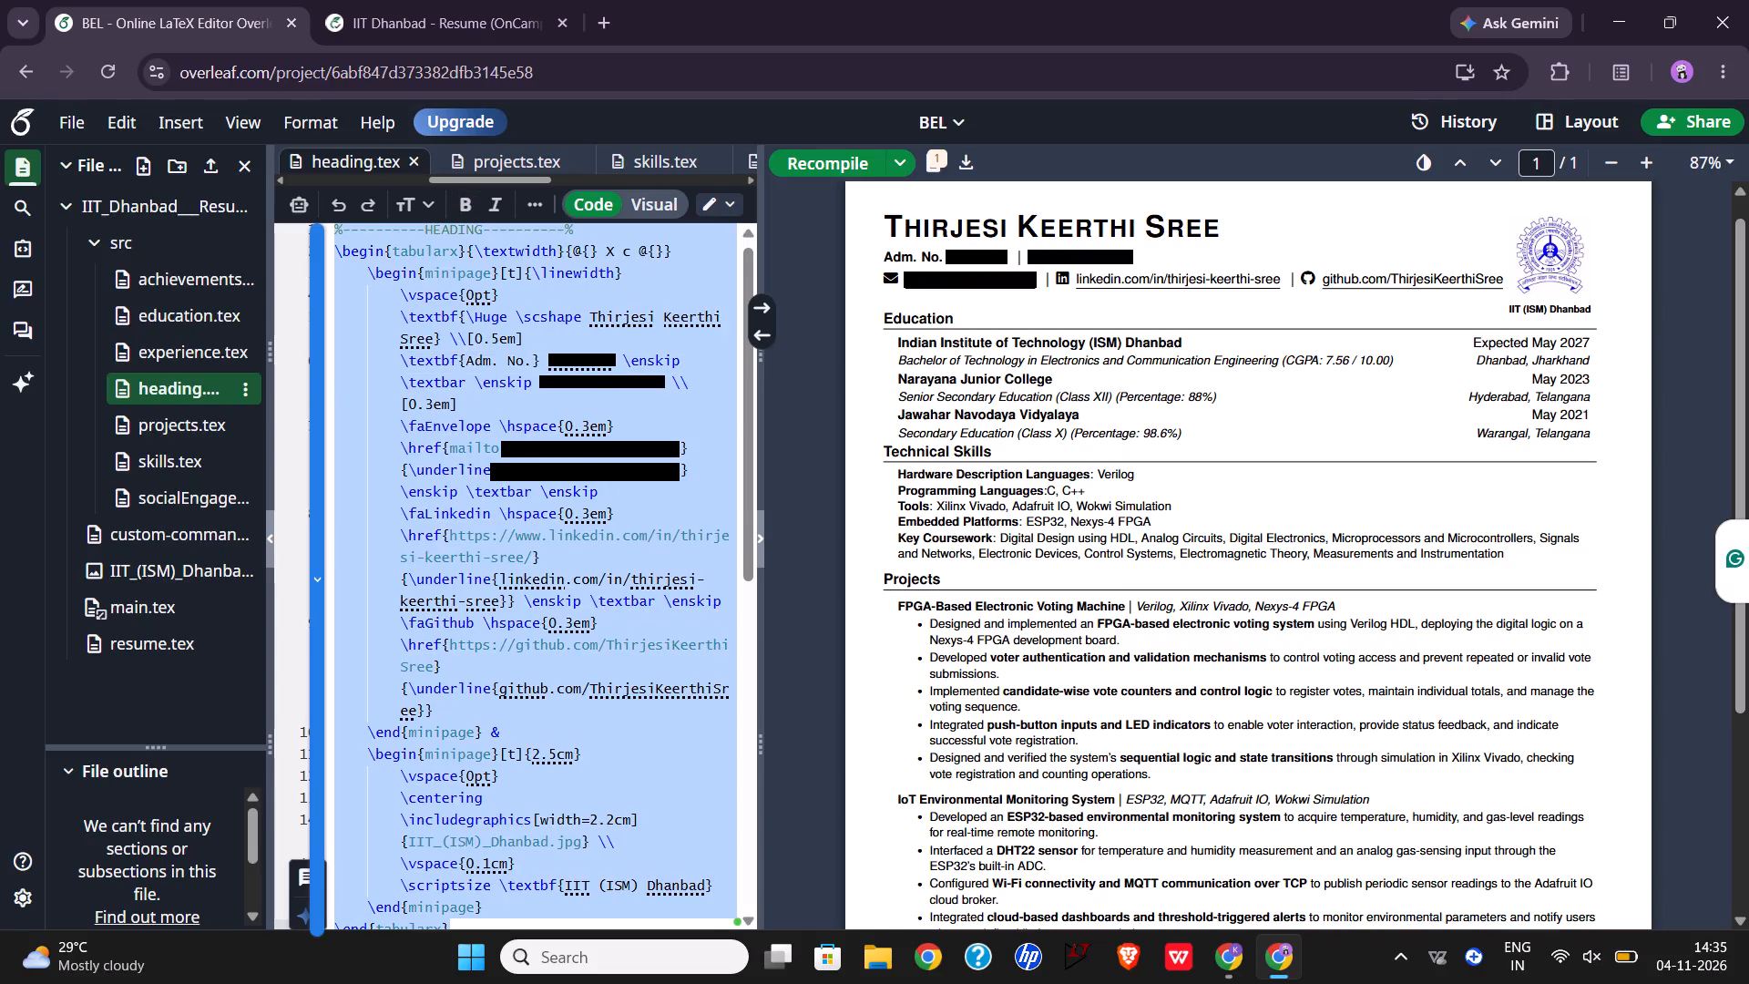
key(ctrl+c)
click(395, 0)
click(501, 362)
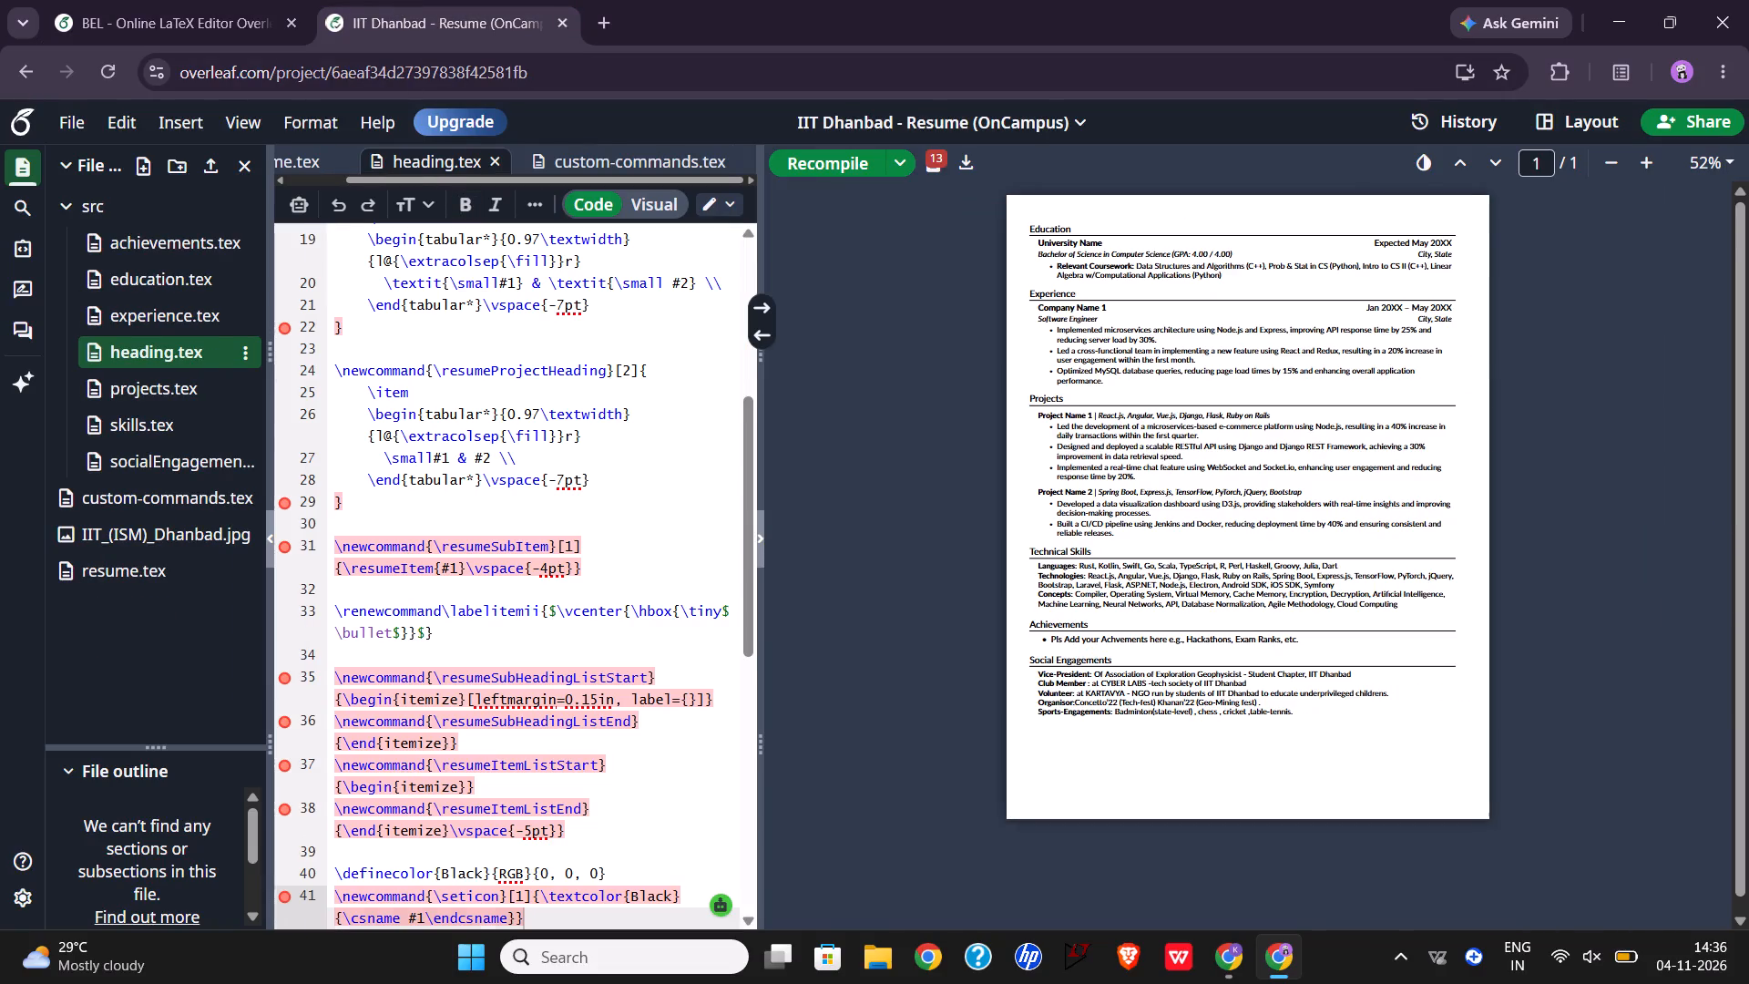
key(ctrl+a)
key(ctrl+v)
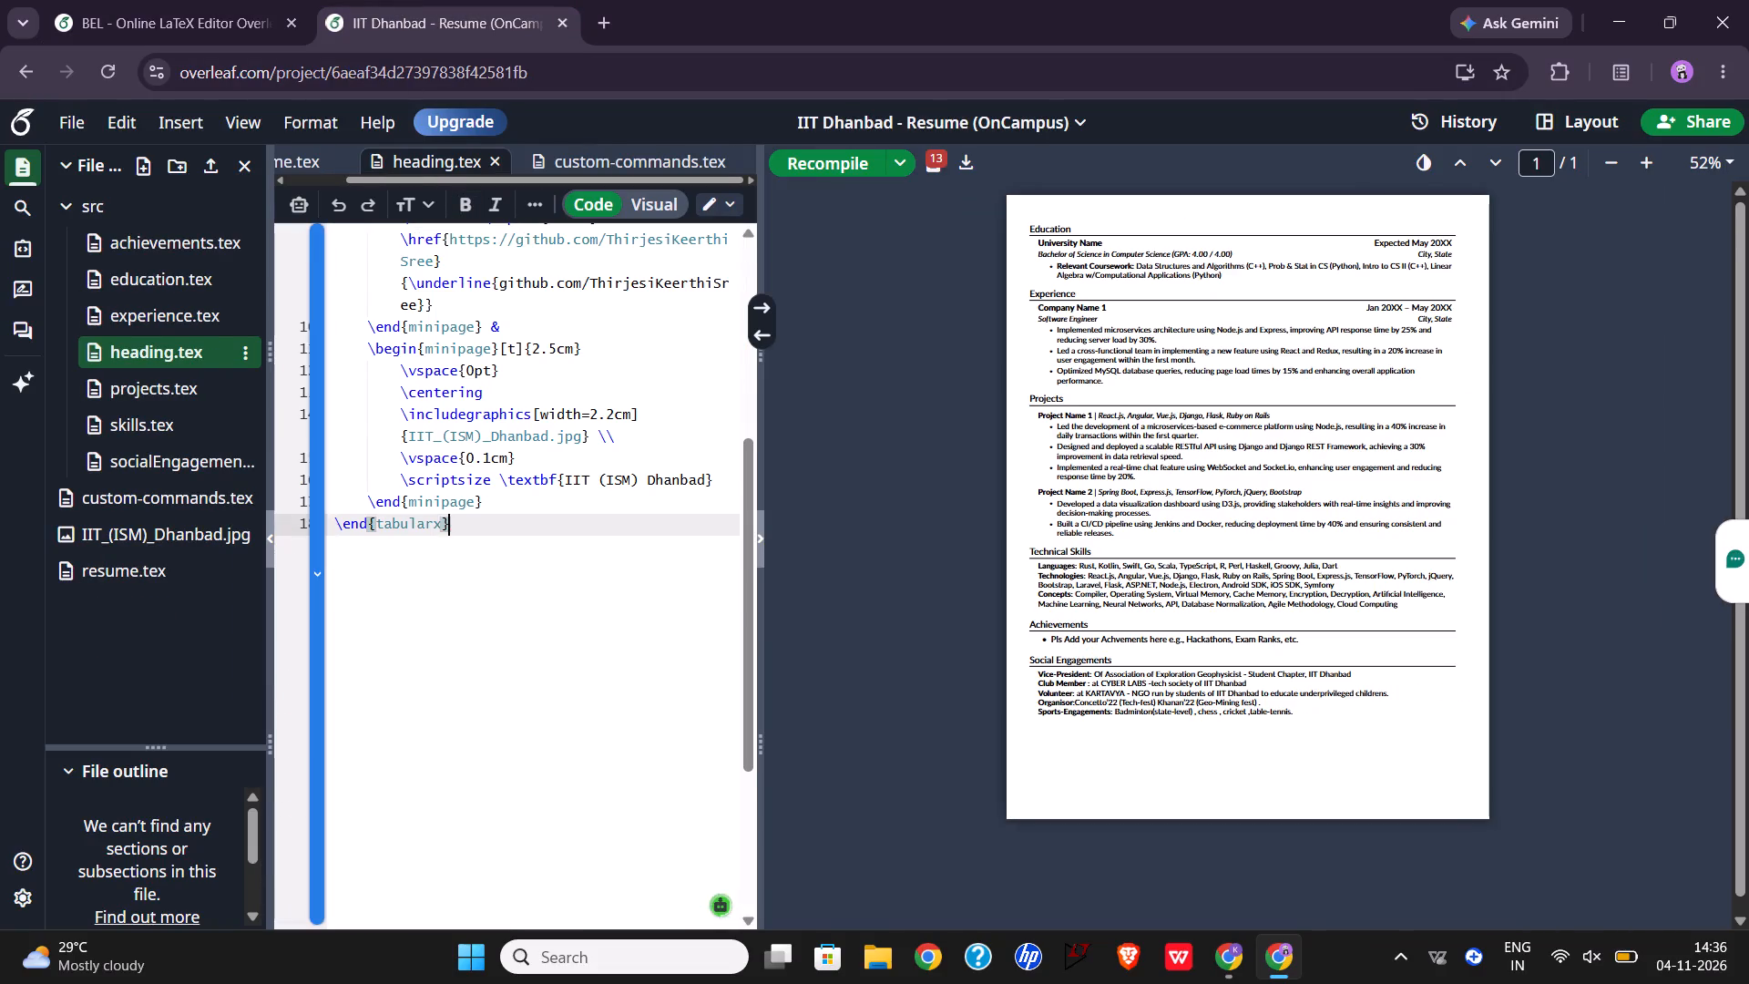
click(826, 169)
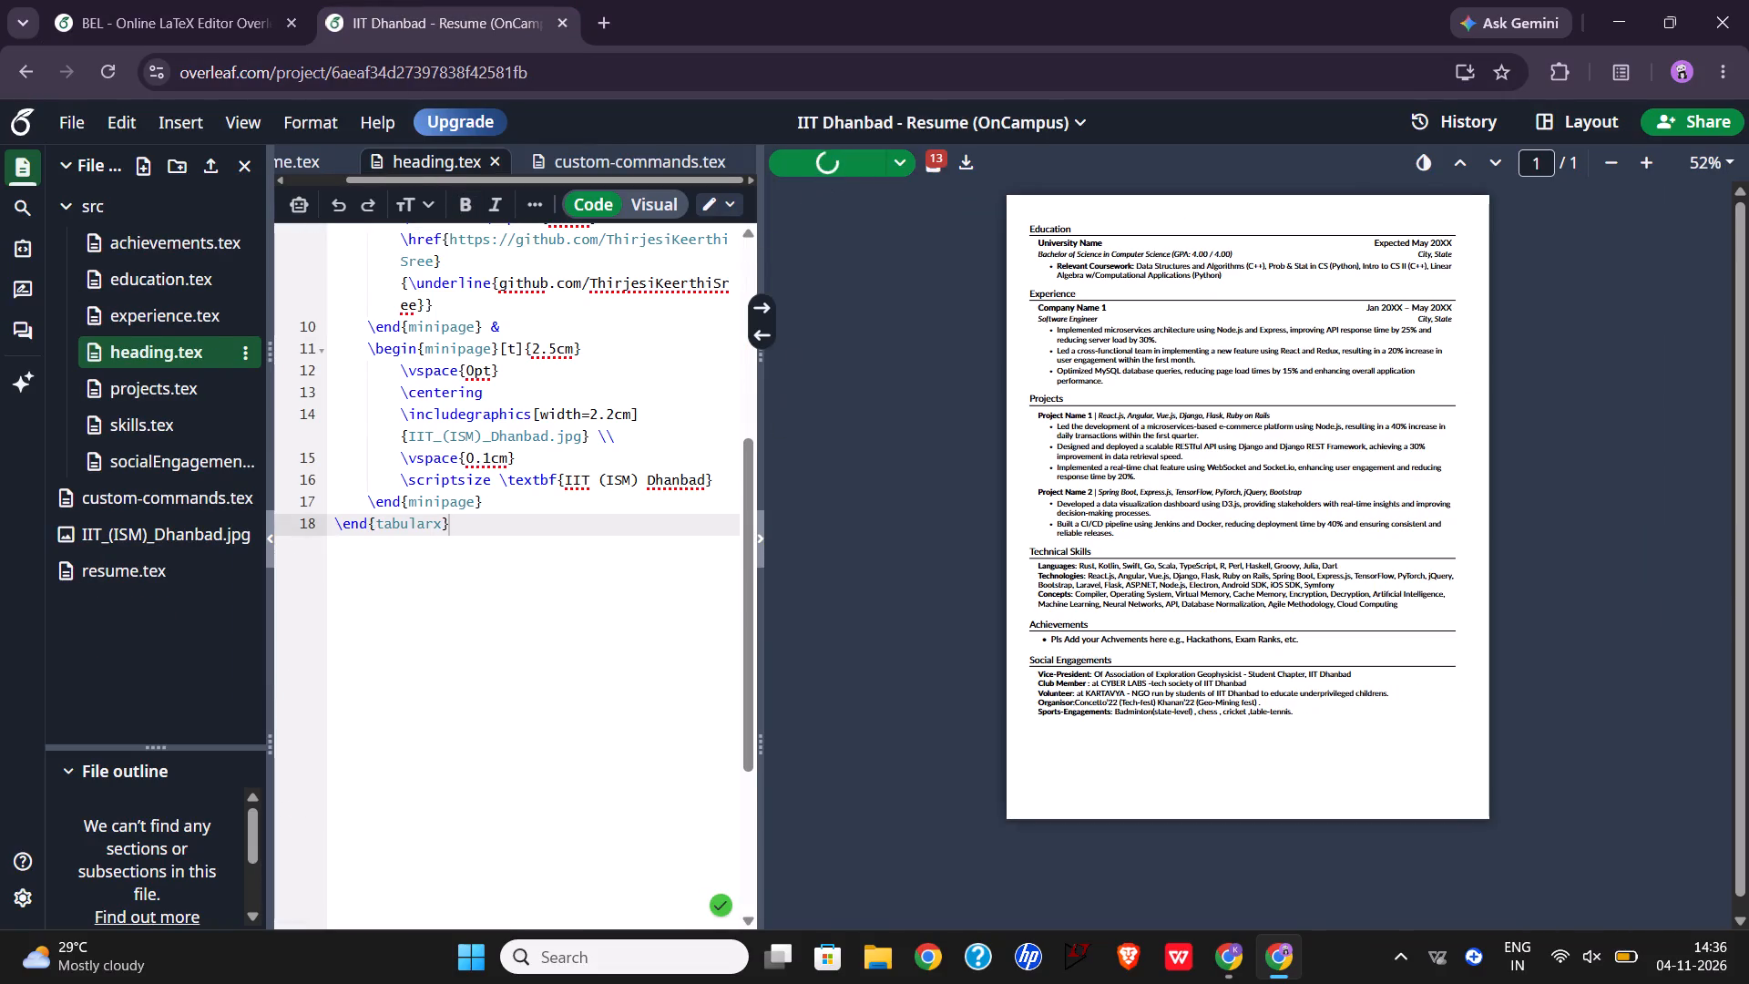
Compare the recompiled heading with BEL's and examine BEL's compiled resume from the heading down to Social Engagements.
scroll(629, 425, up, 2)
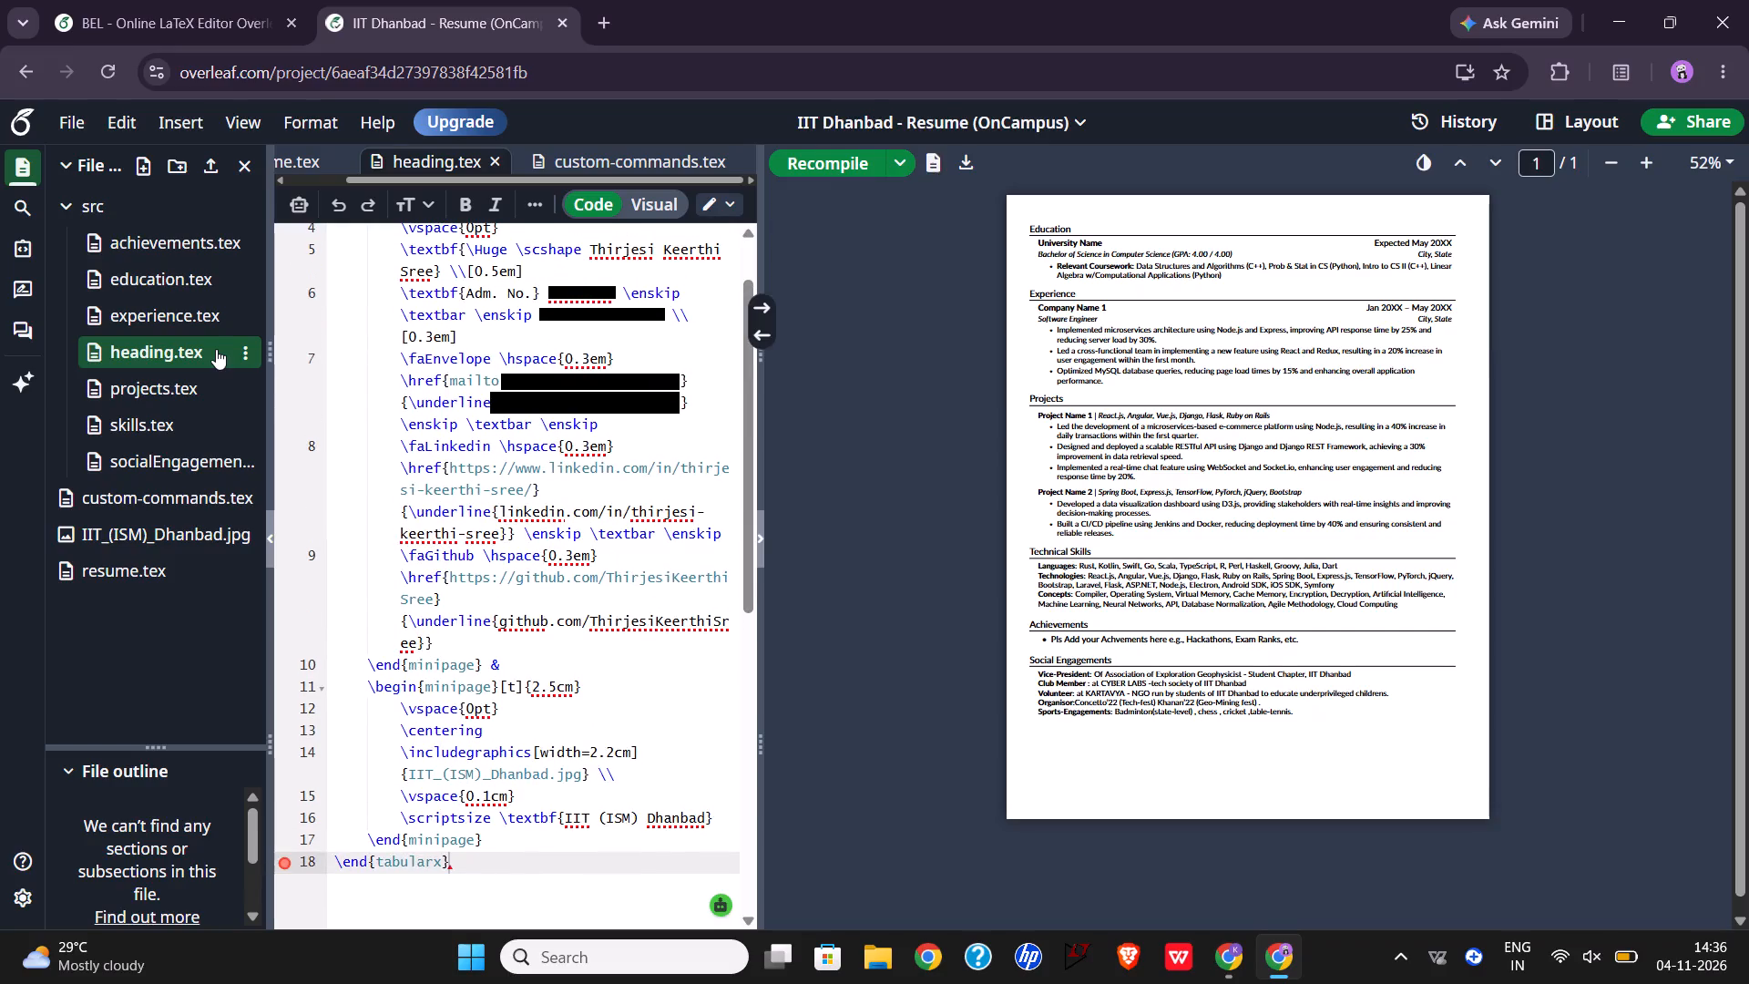
click(169, 0)
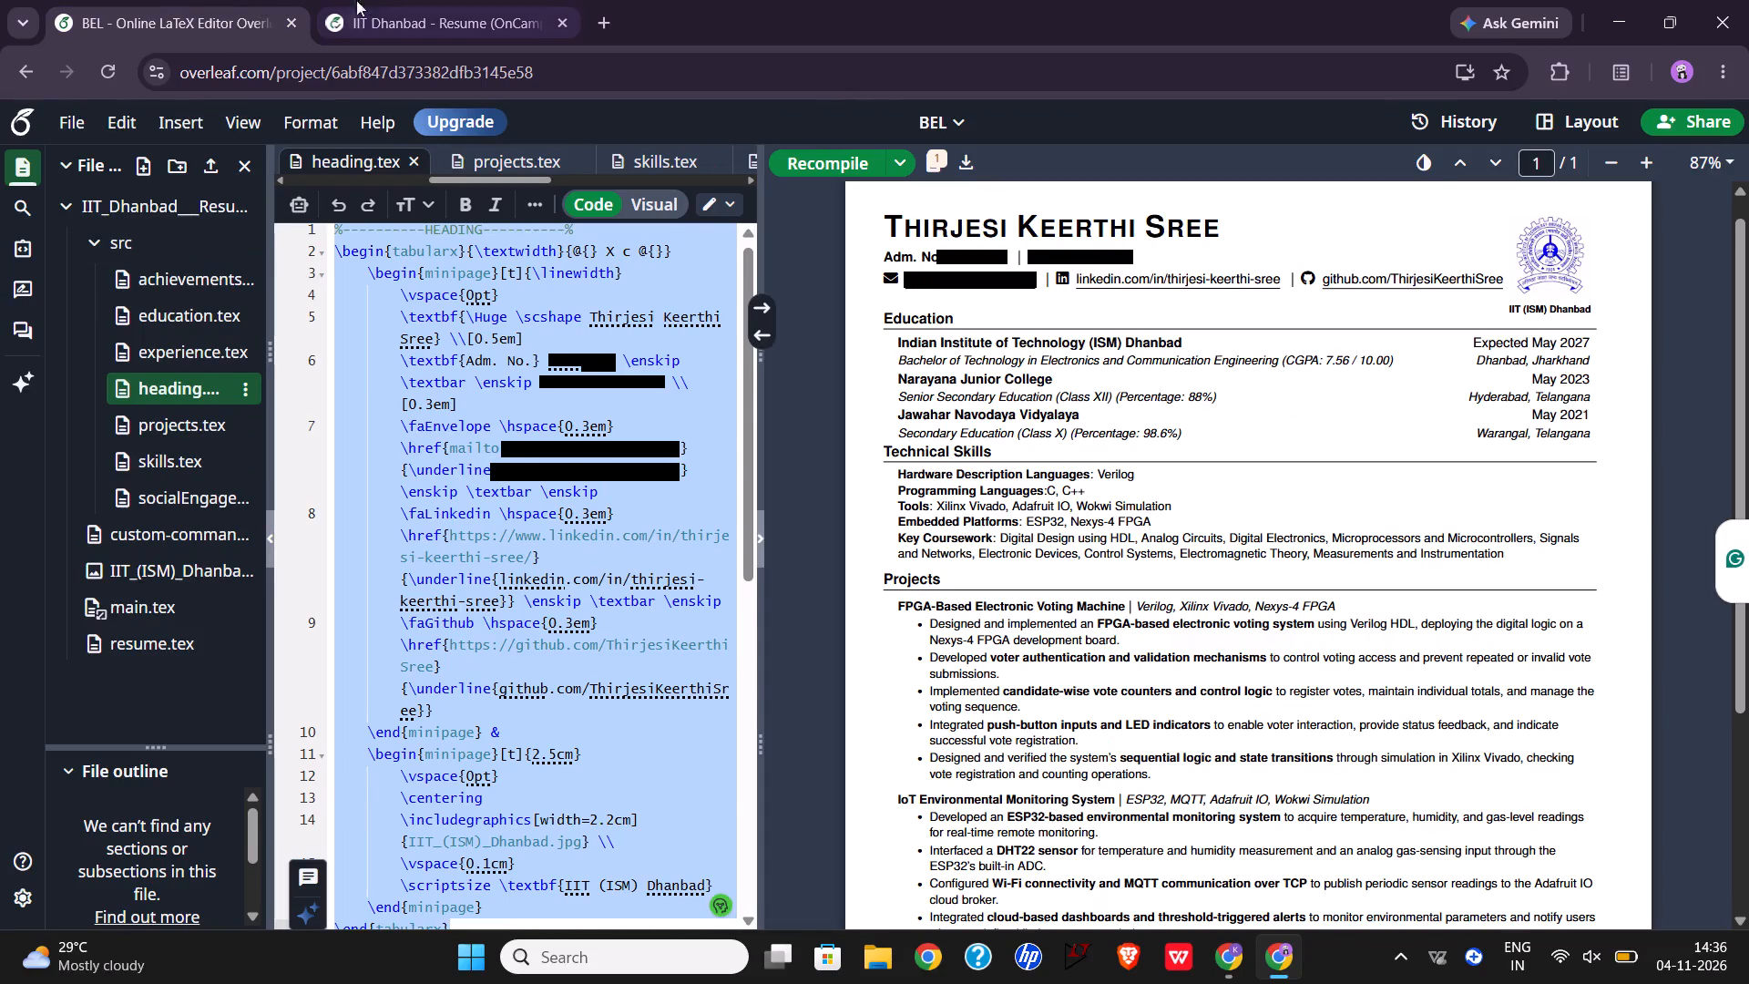
click(382, 0)
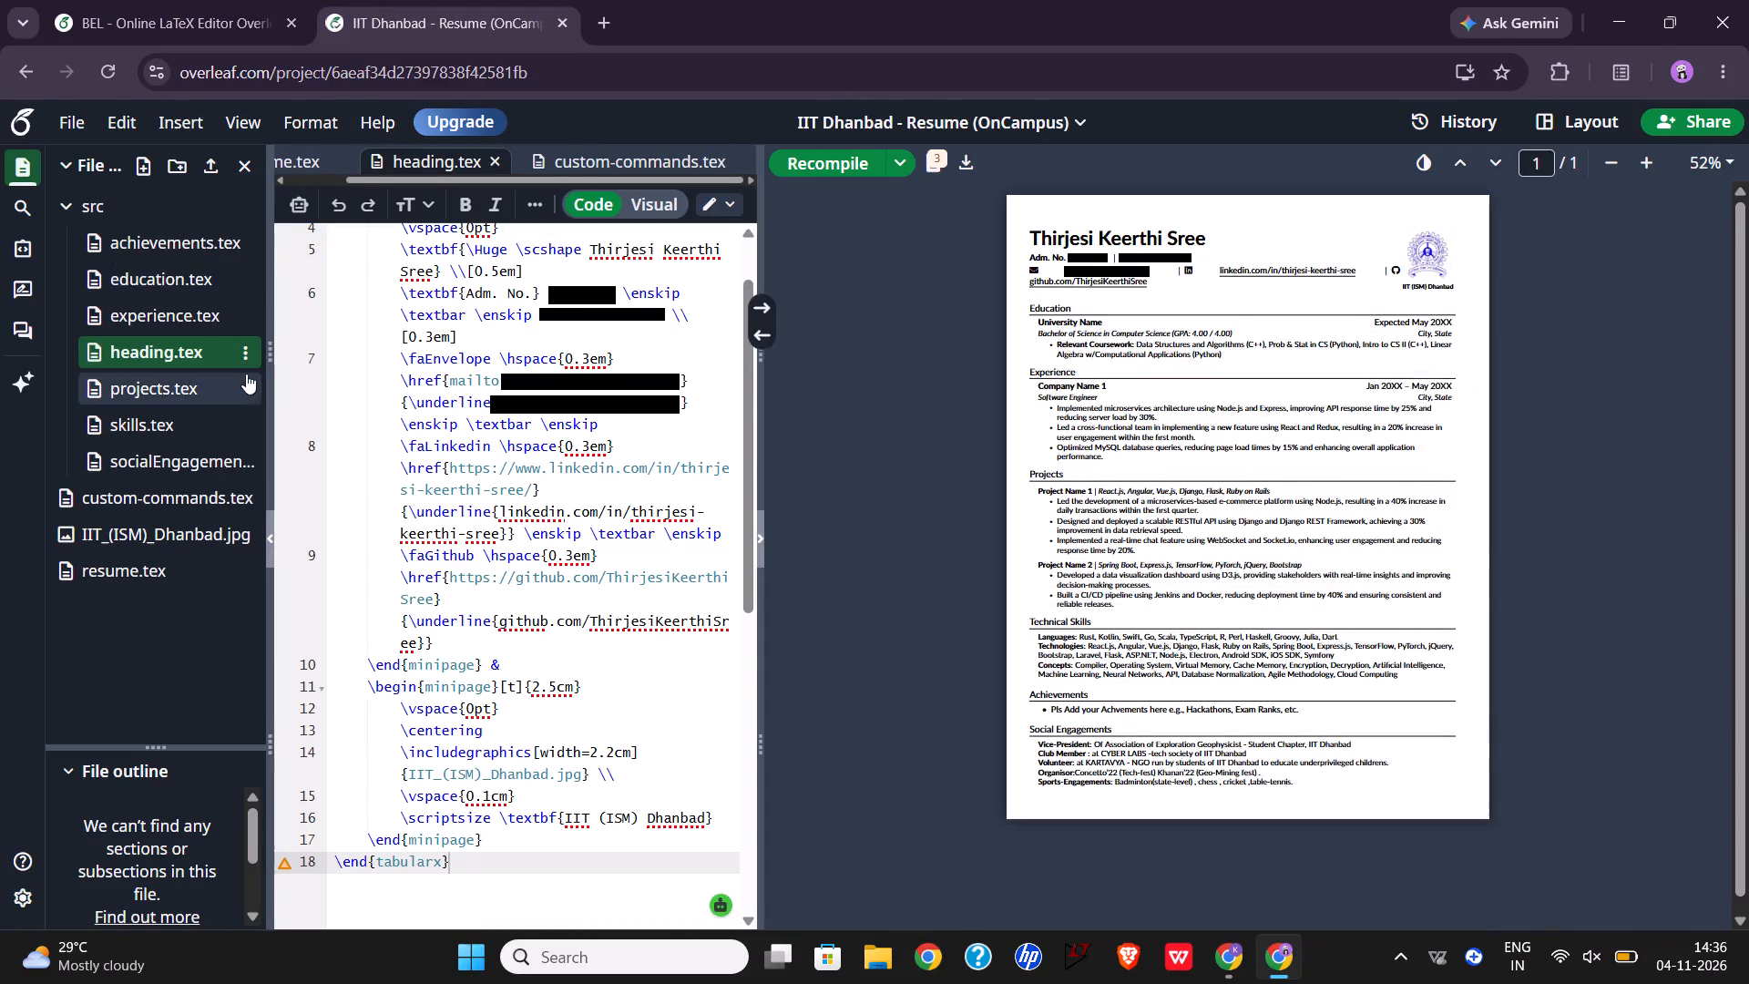
click(189, 0)
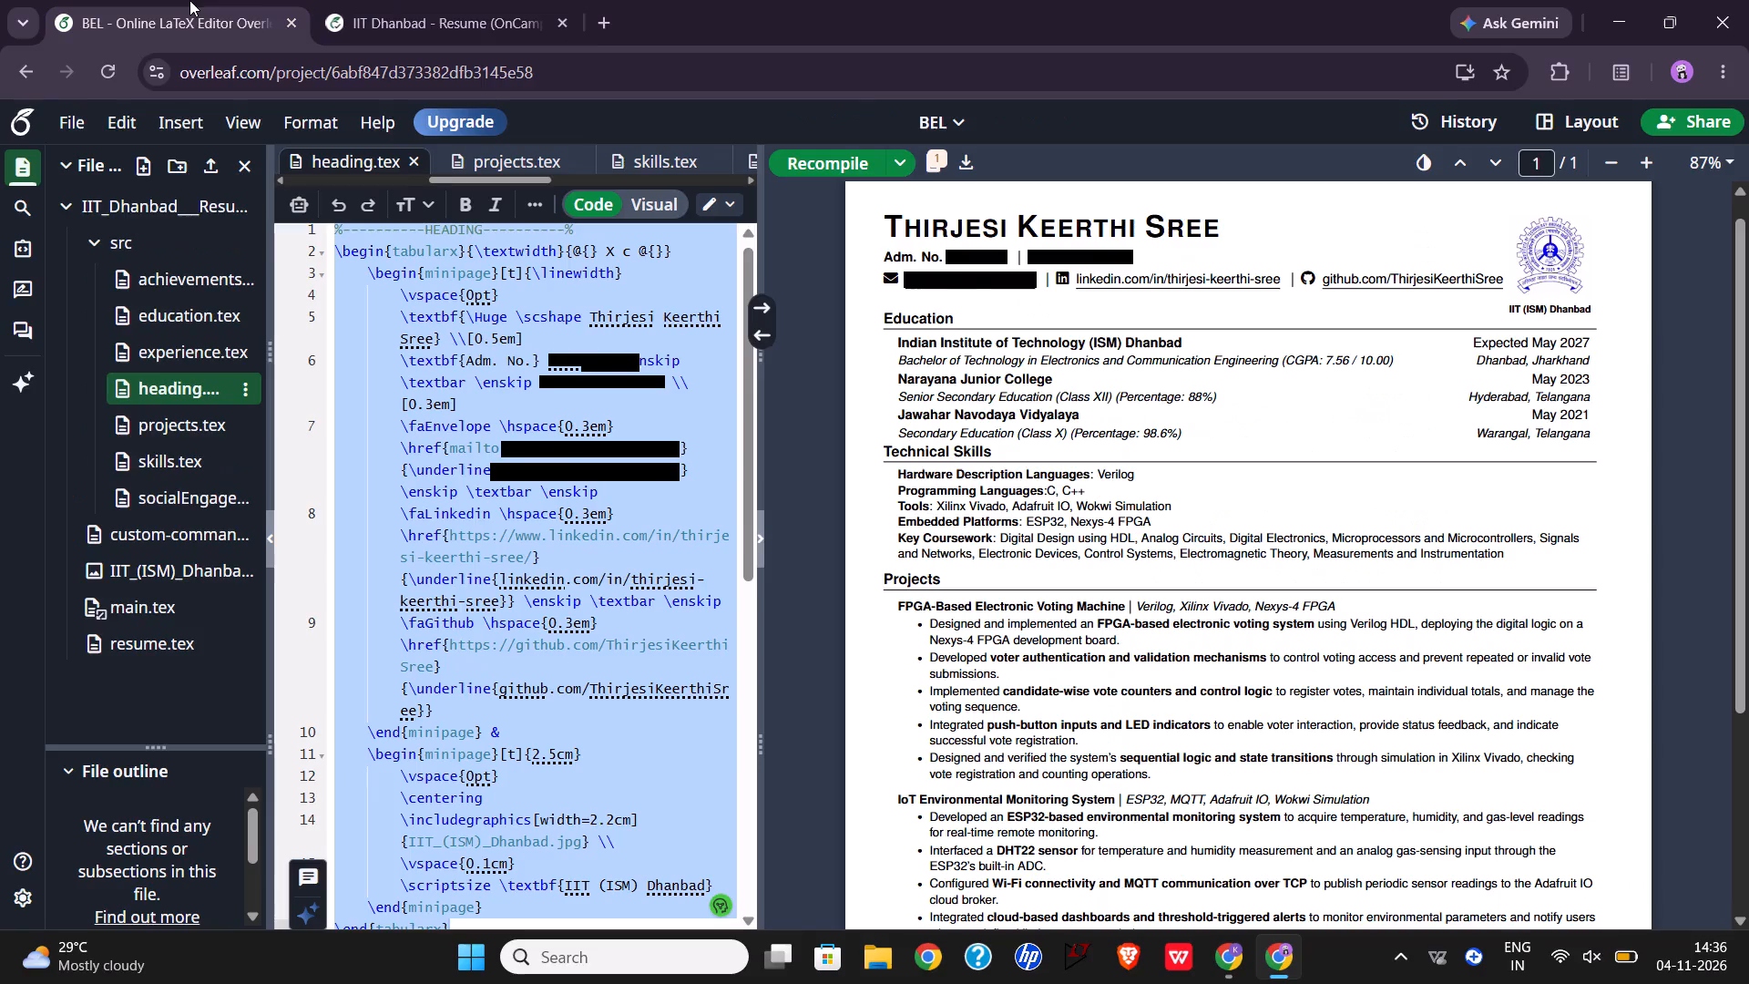
scroll(1127, 527, down, 2)
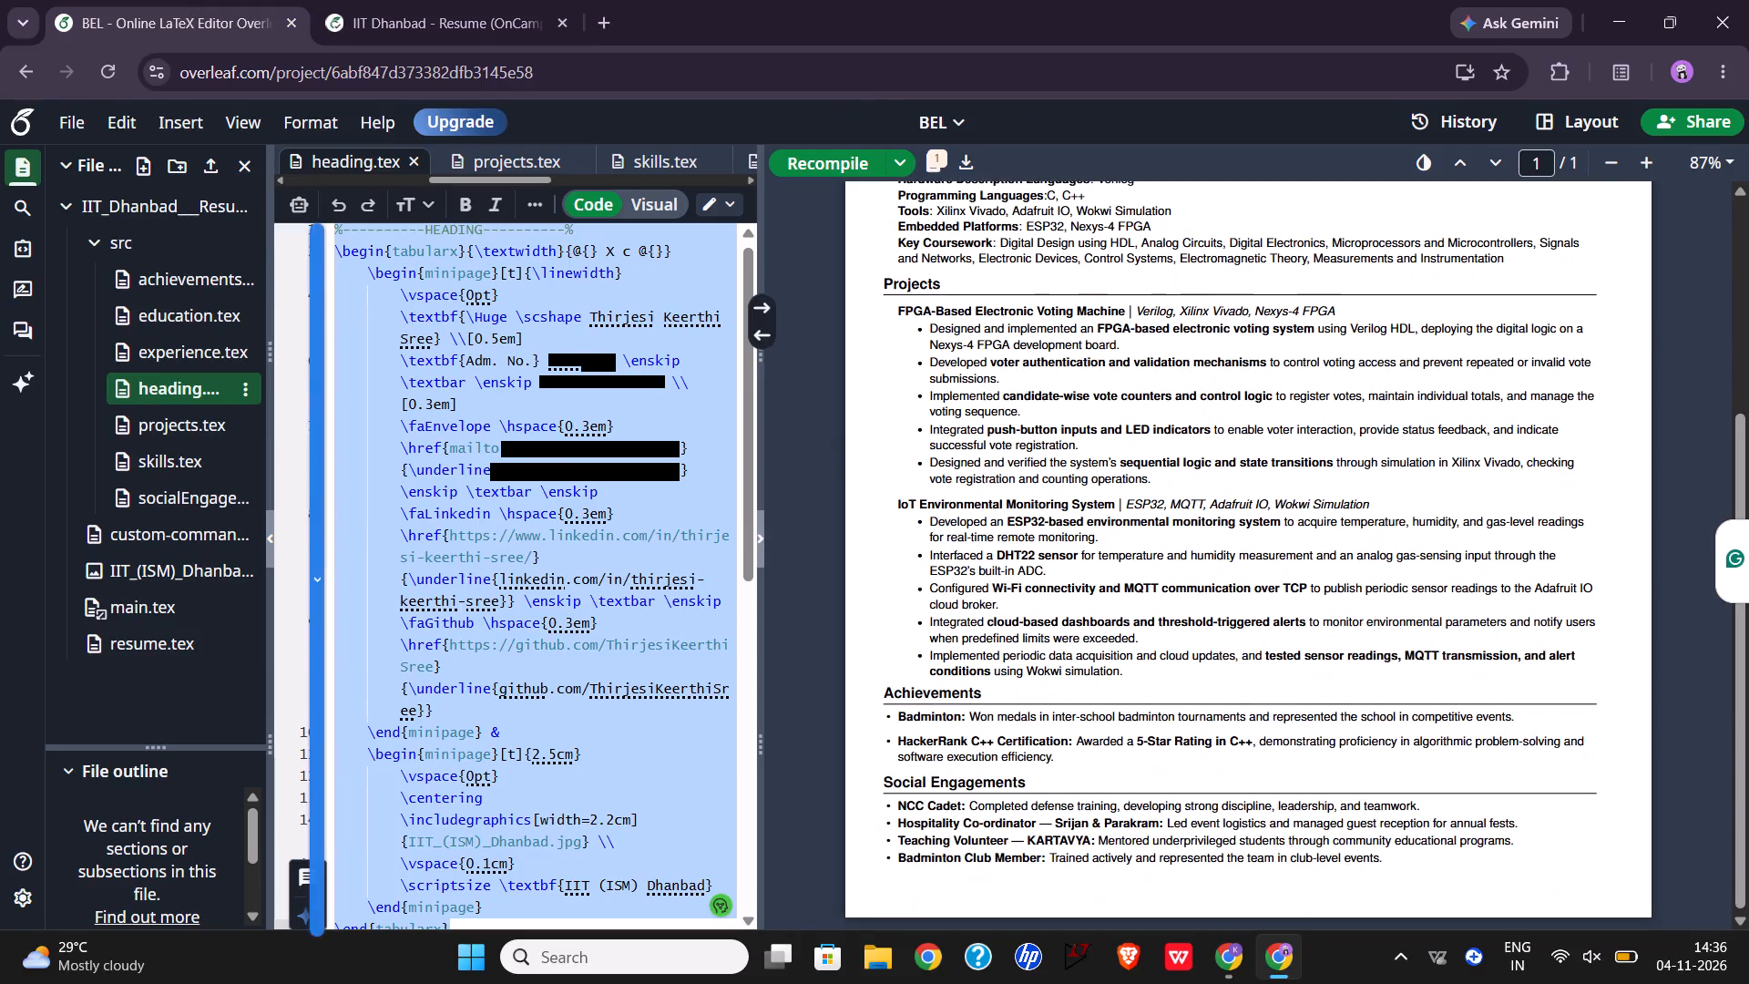
scroll(1127, 527, down, 2)
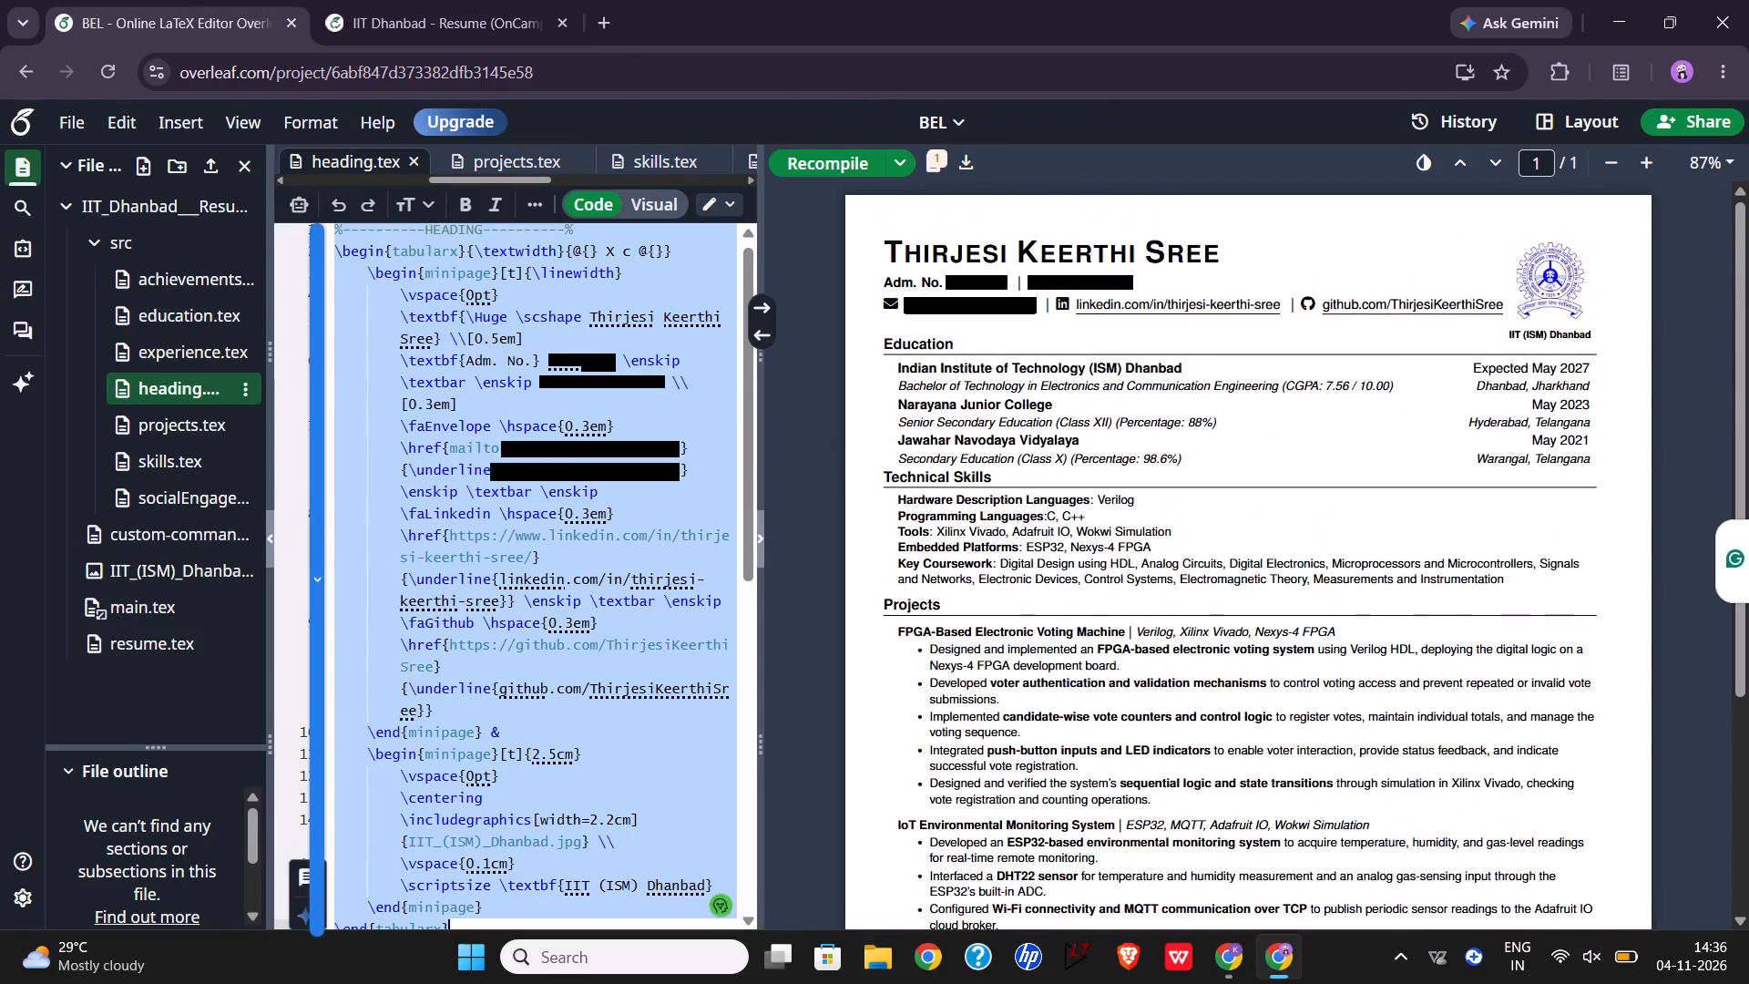
scroll(1127, 527, down, 3)
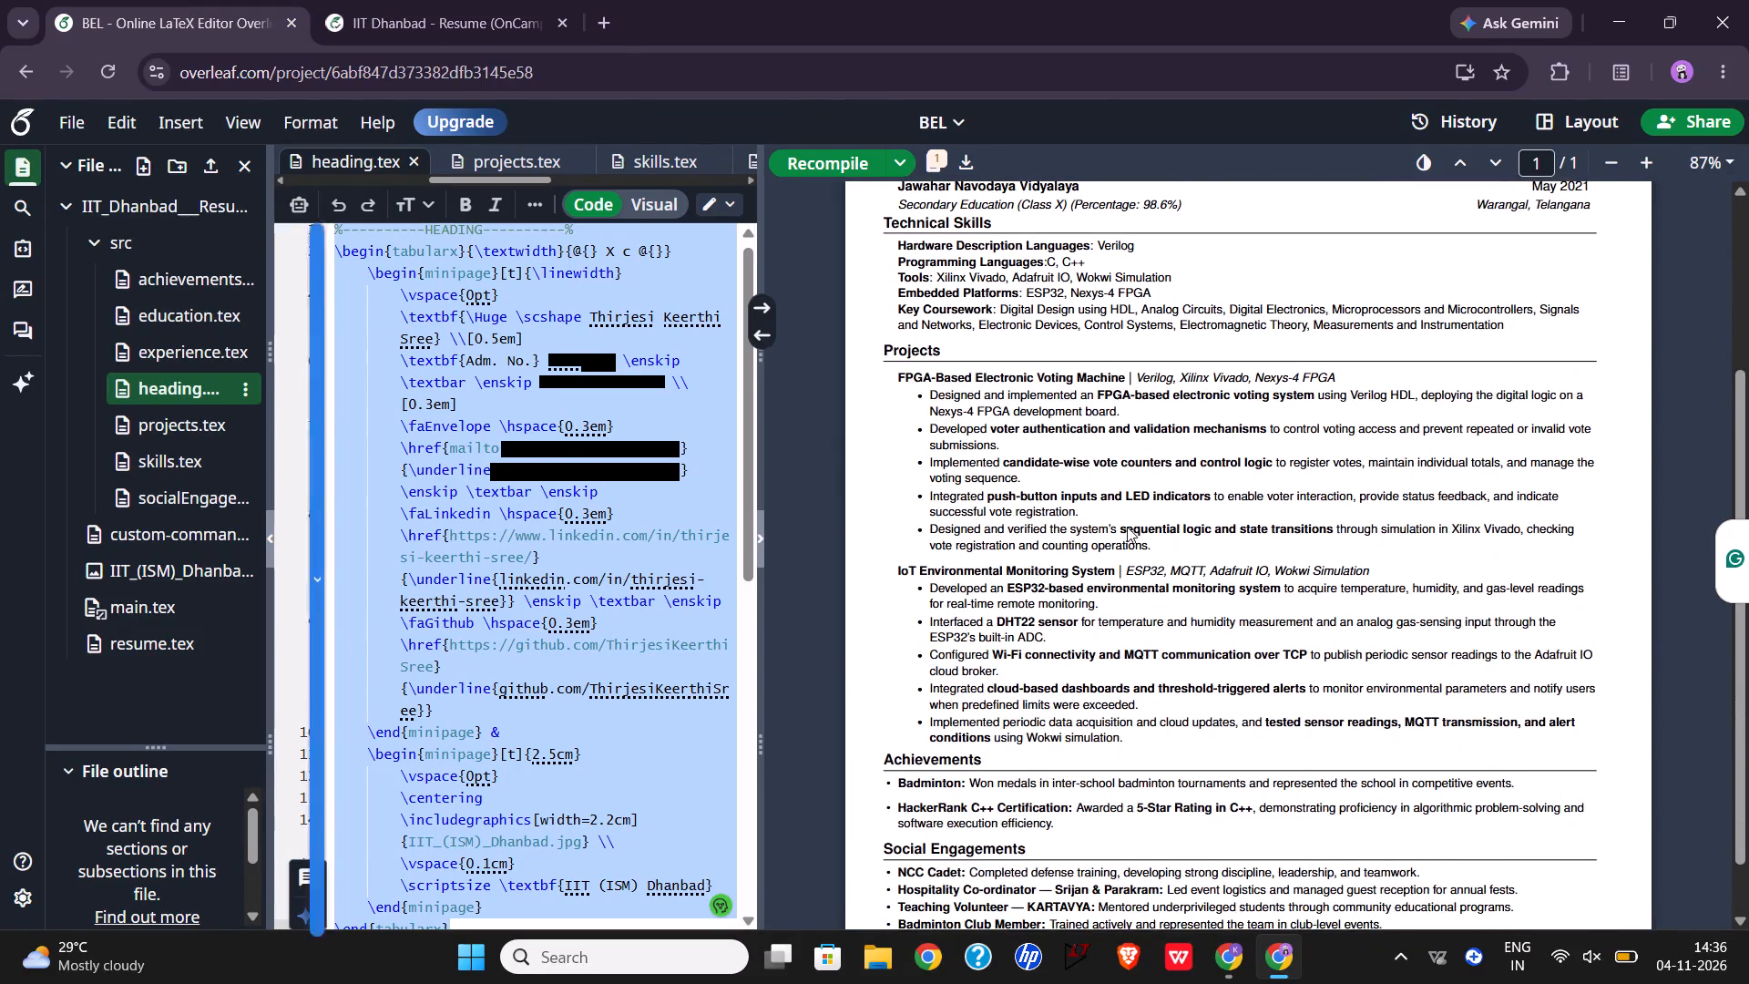
Replace the whole content of the IIT Dhanbad resume's skills.tex with BEL's skills.tex code and recompile.
scroll(1127, 527, down, 3)
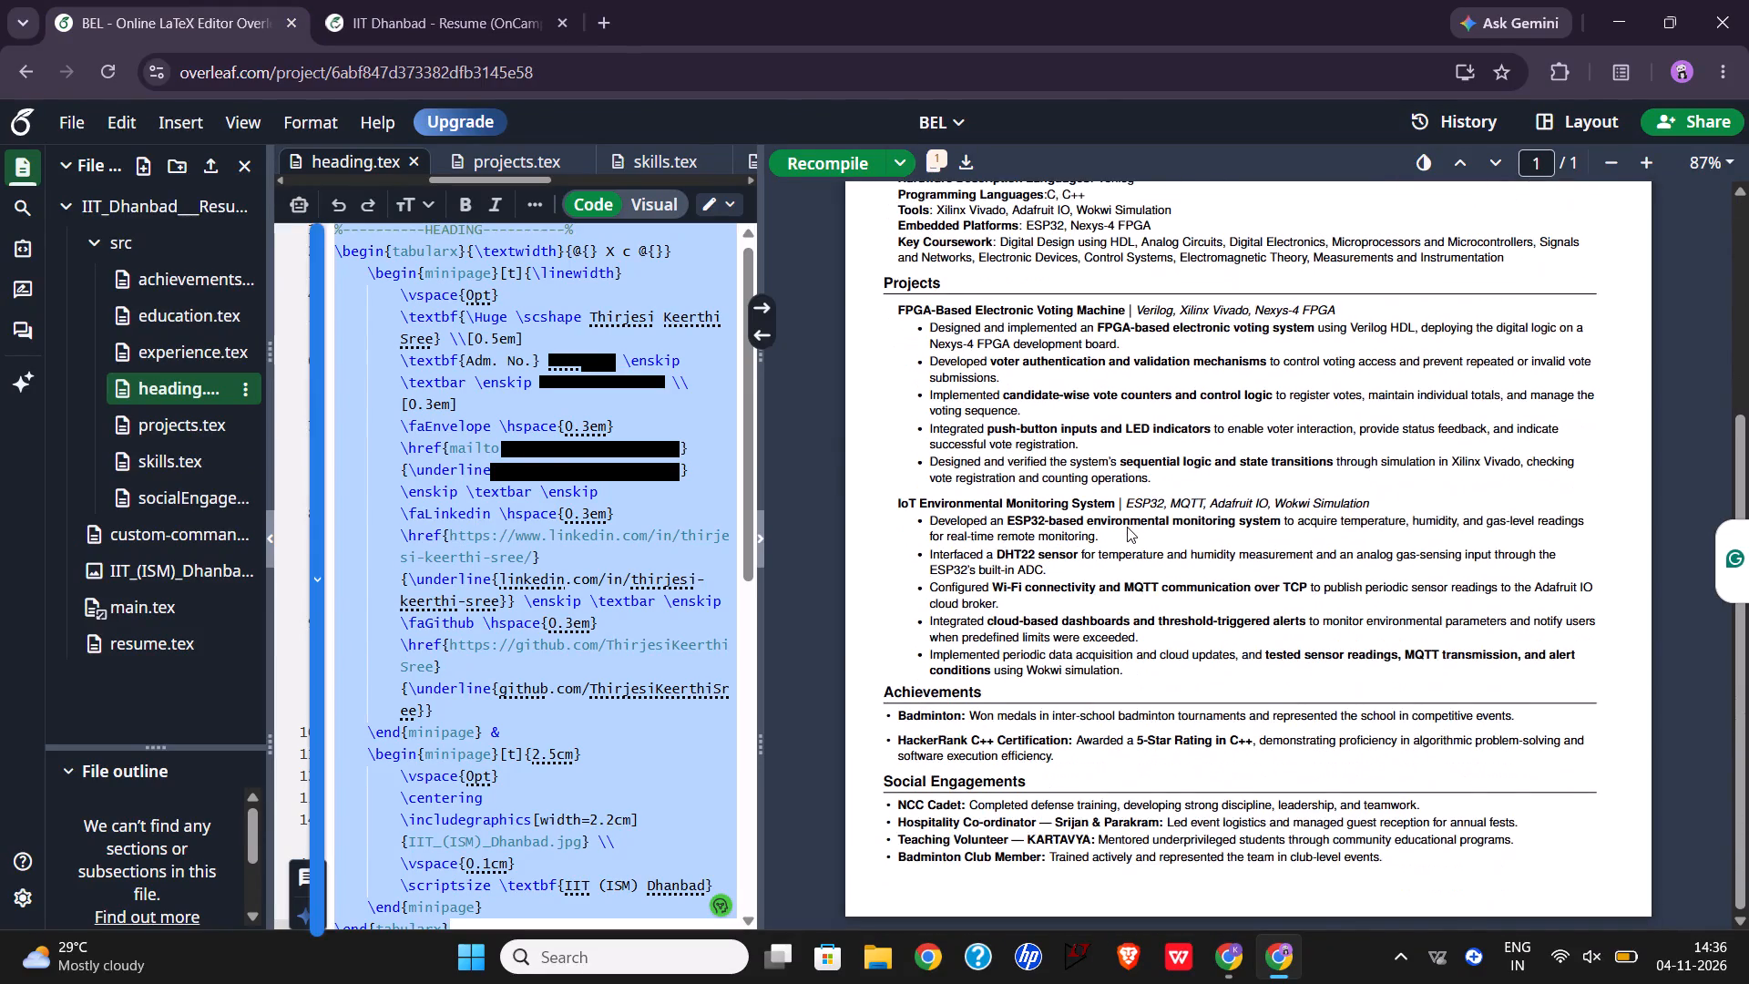
scroll(1127, 527, up, 4)
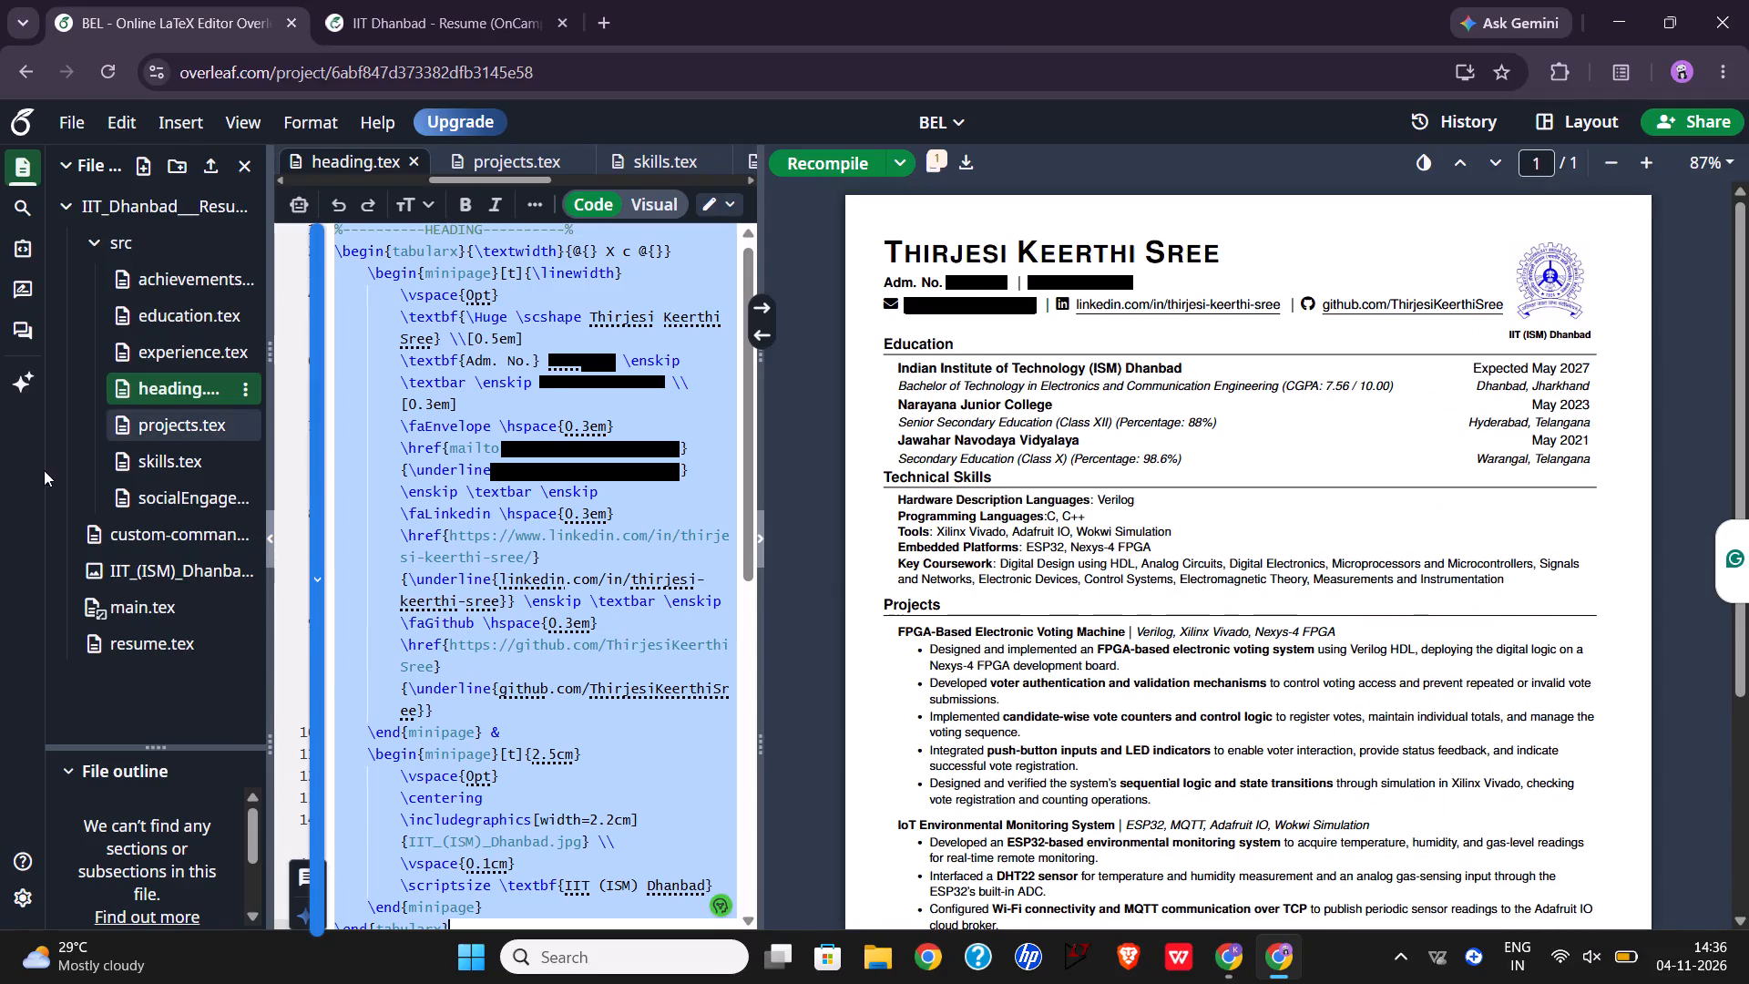
click(157, 470)
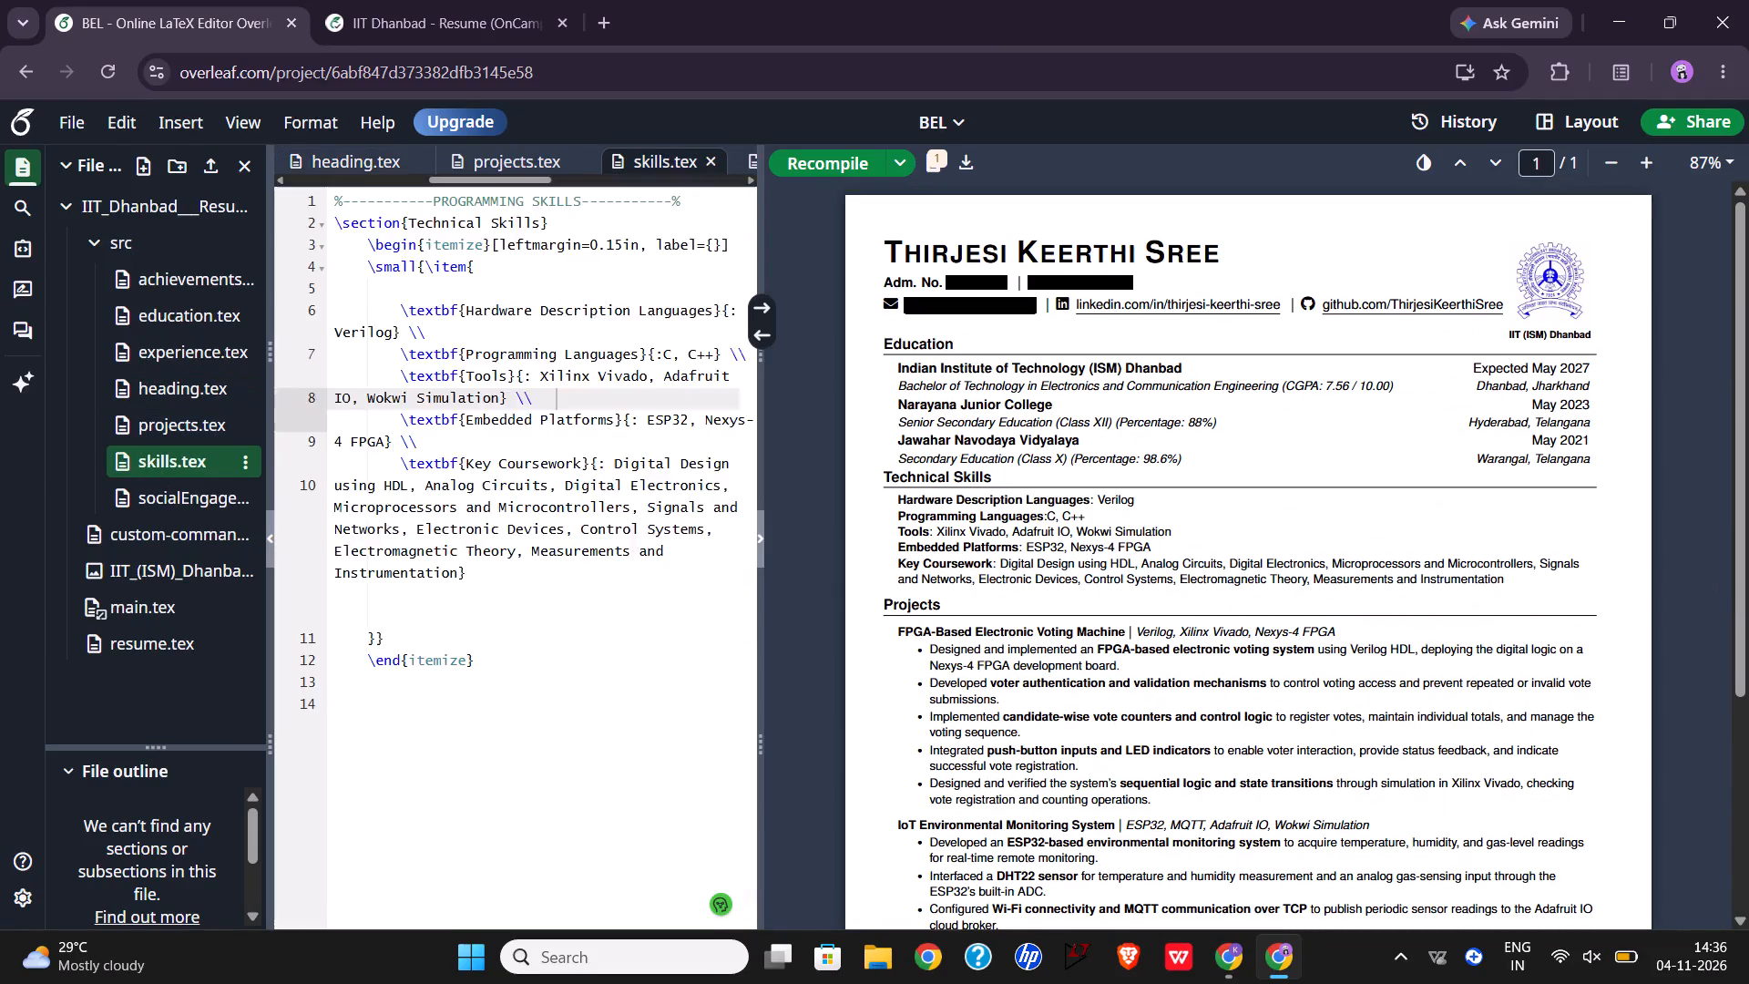
click(424, 428)
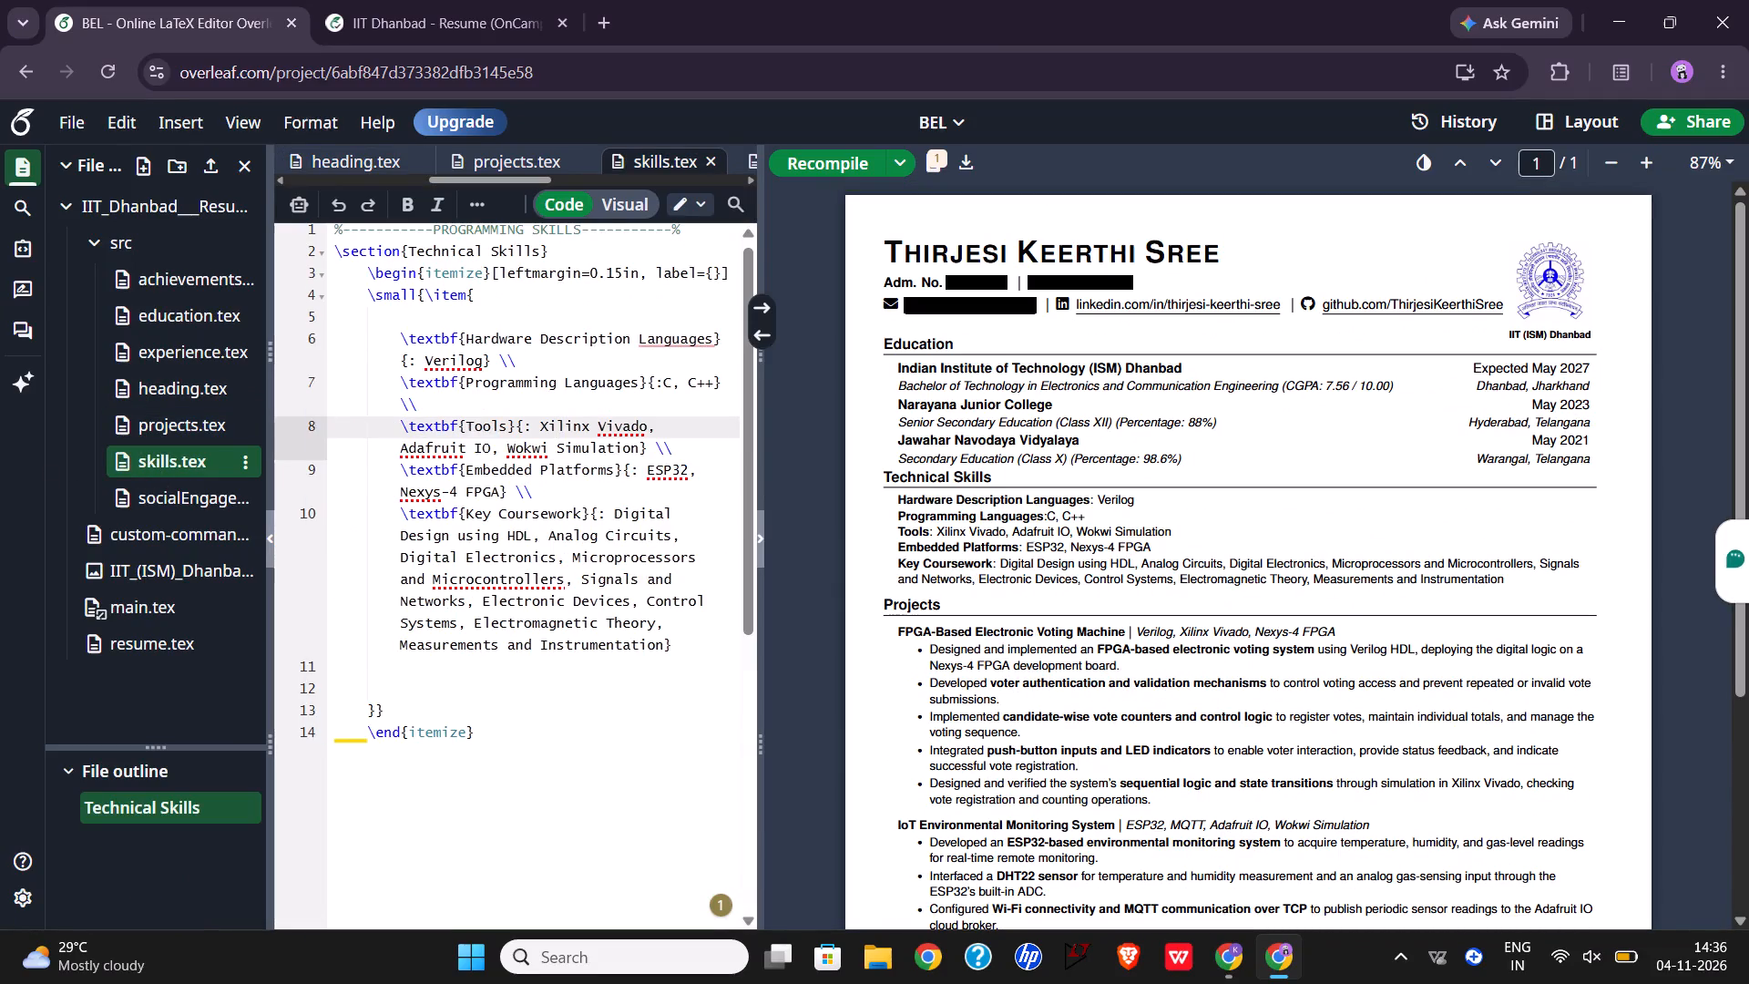
key(ctrl+a)
key(ctrl+c)
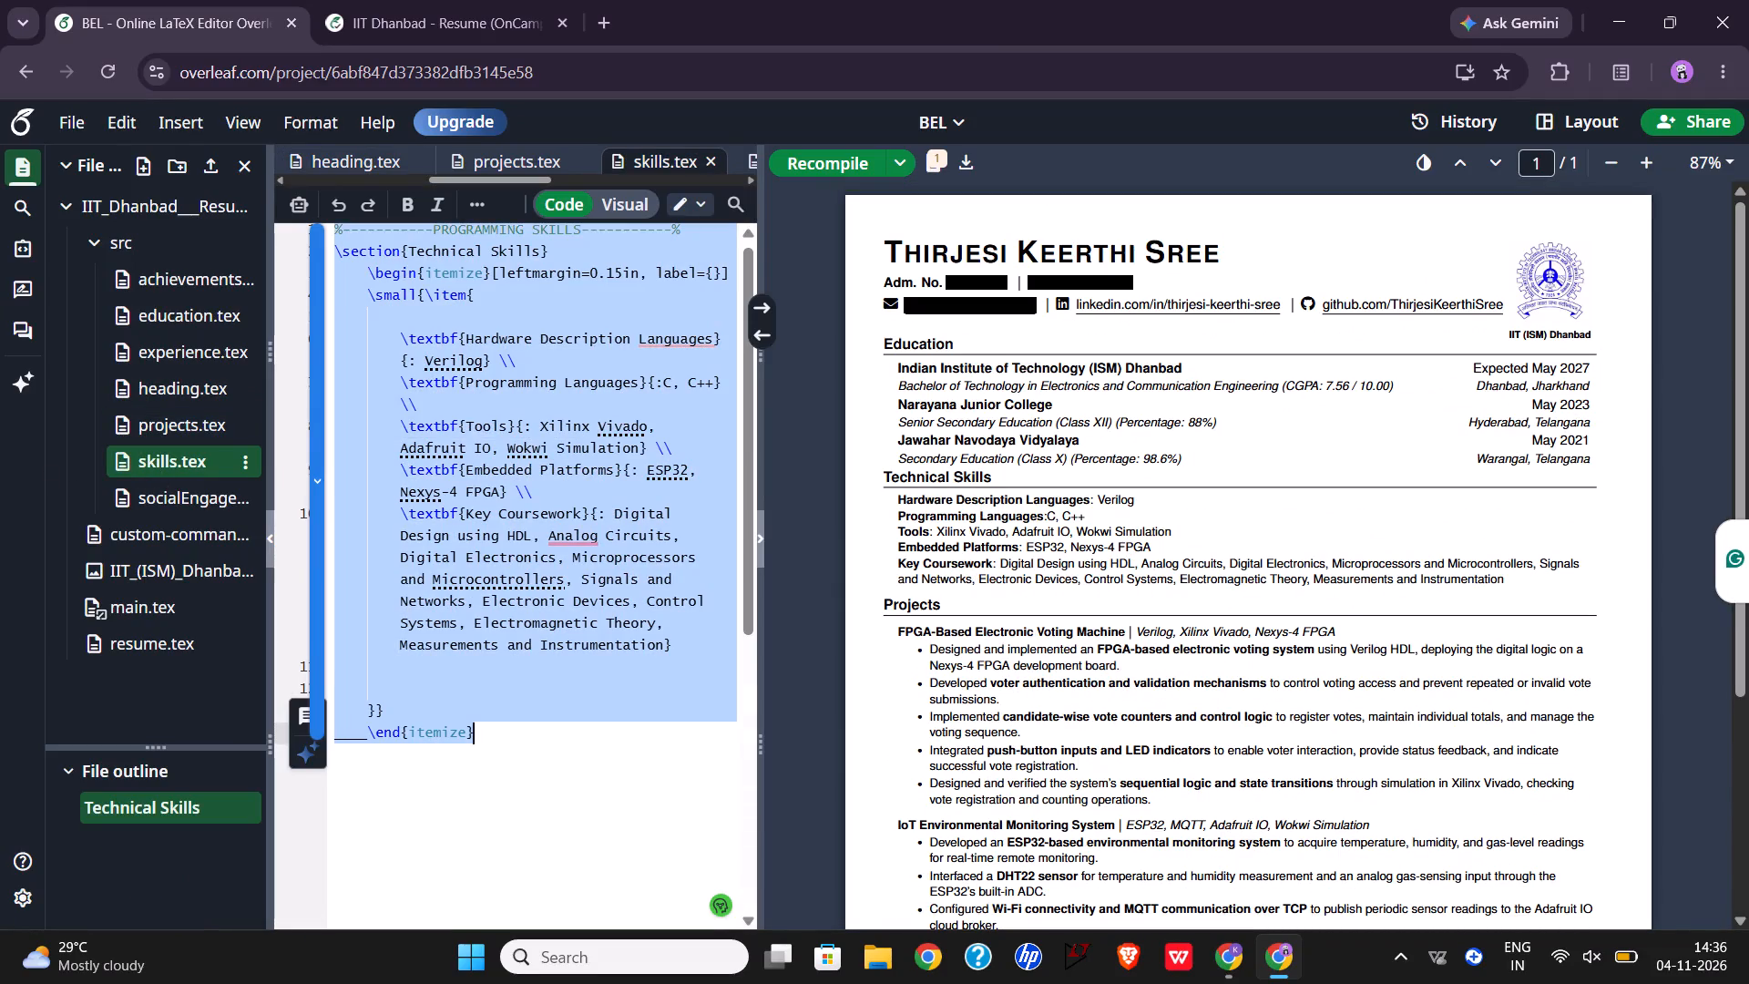
click(447, 14)
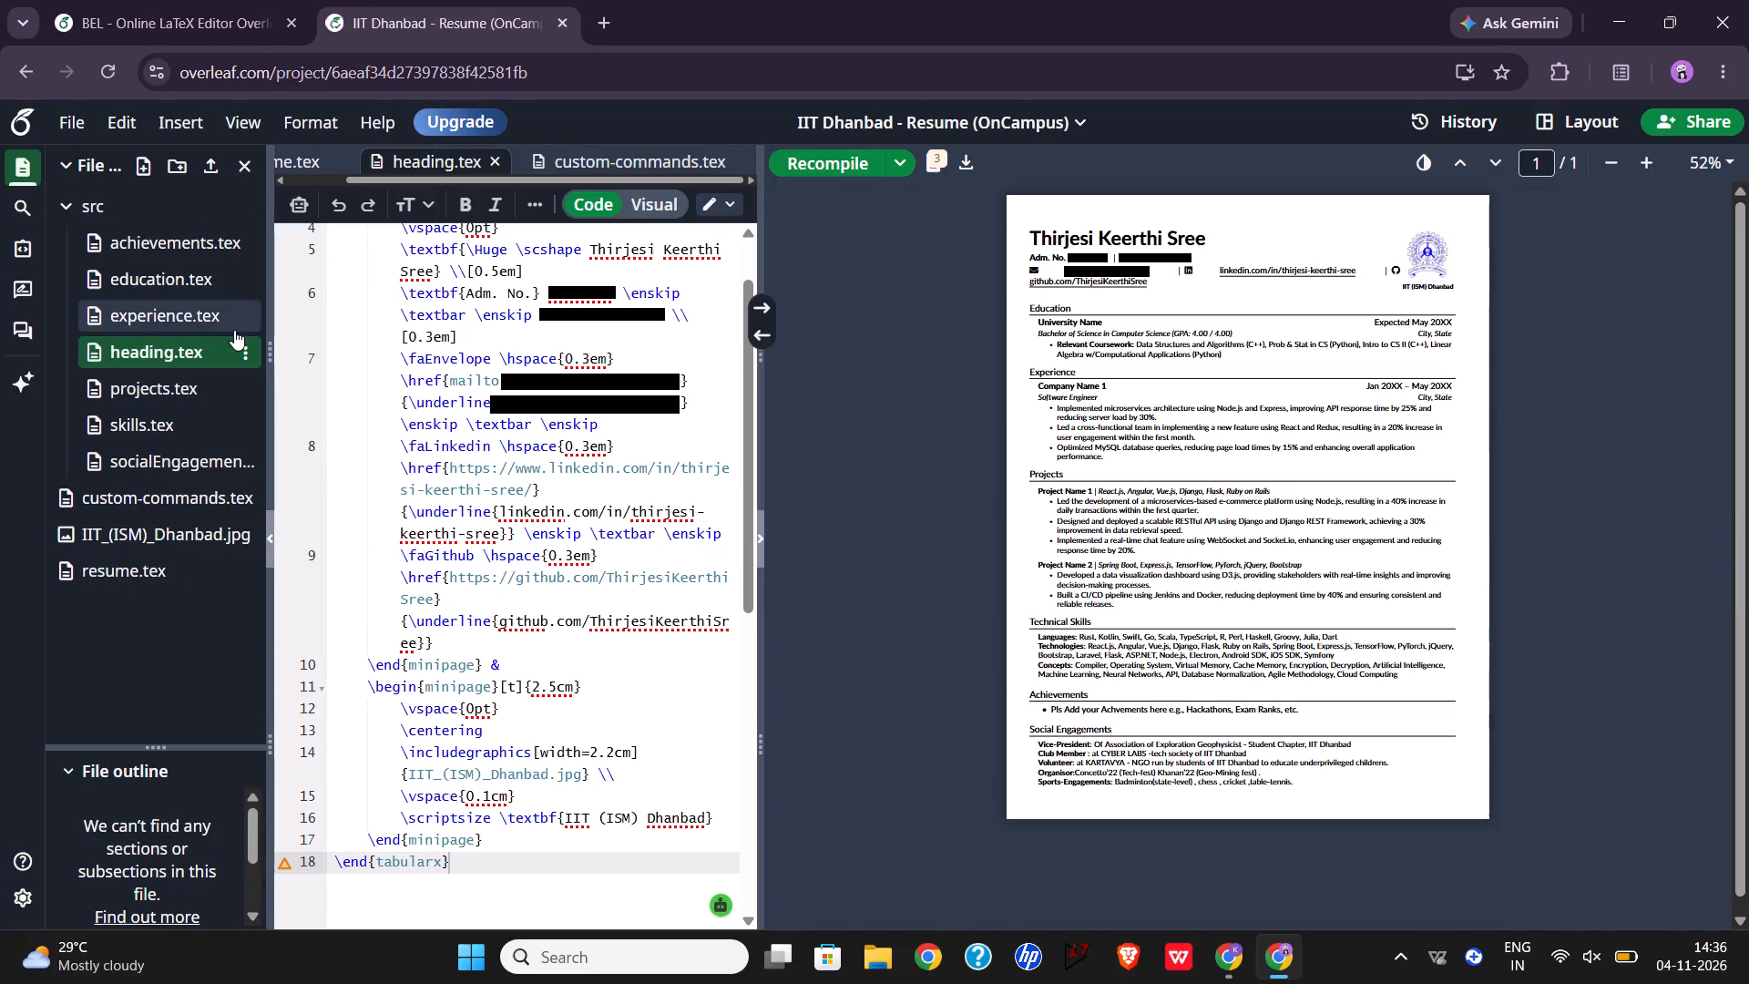
click(190, 417)
click(465, 395)
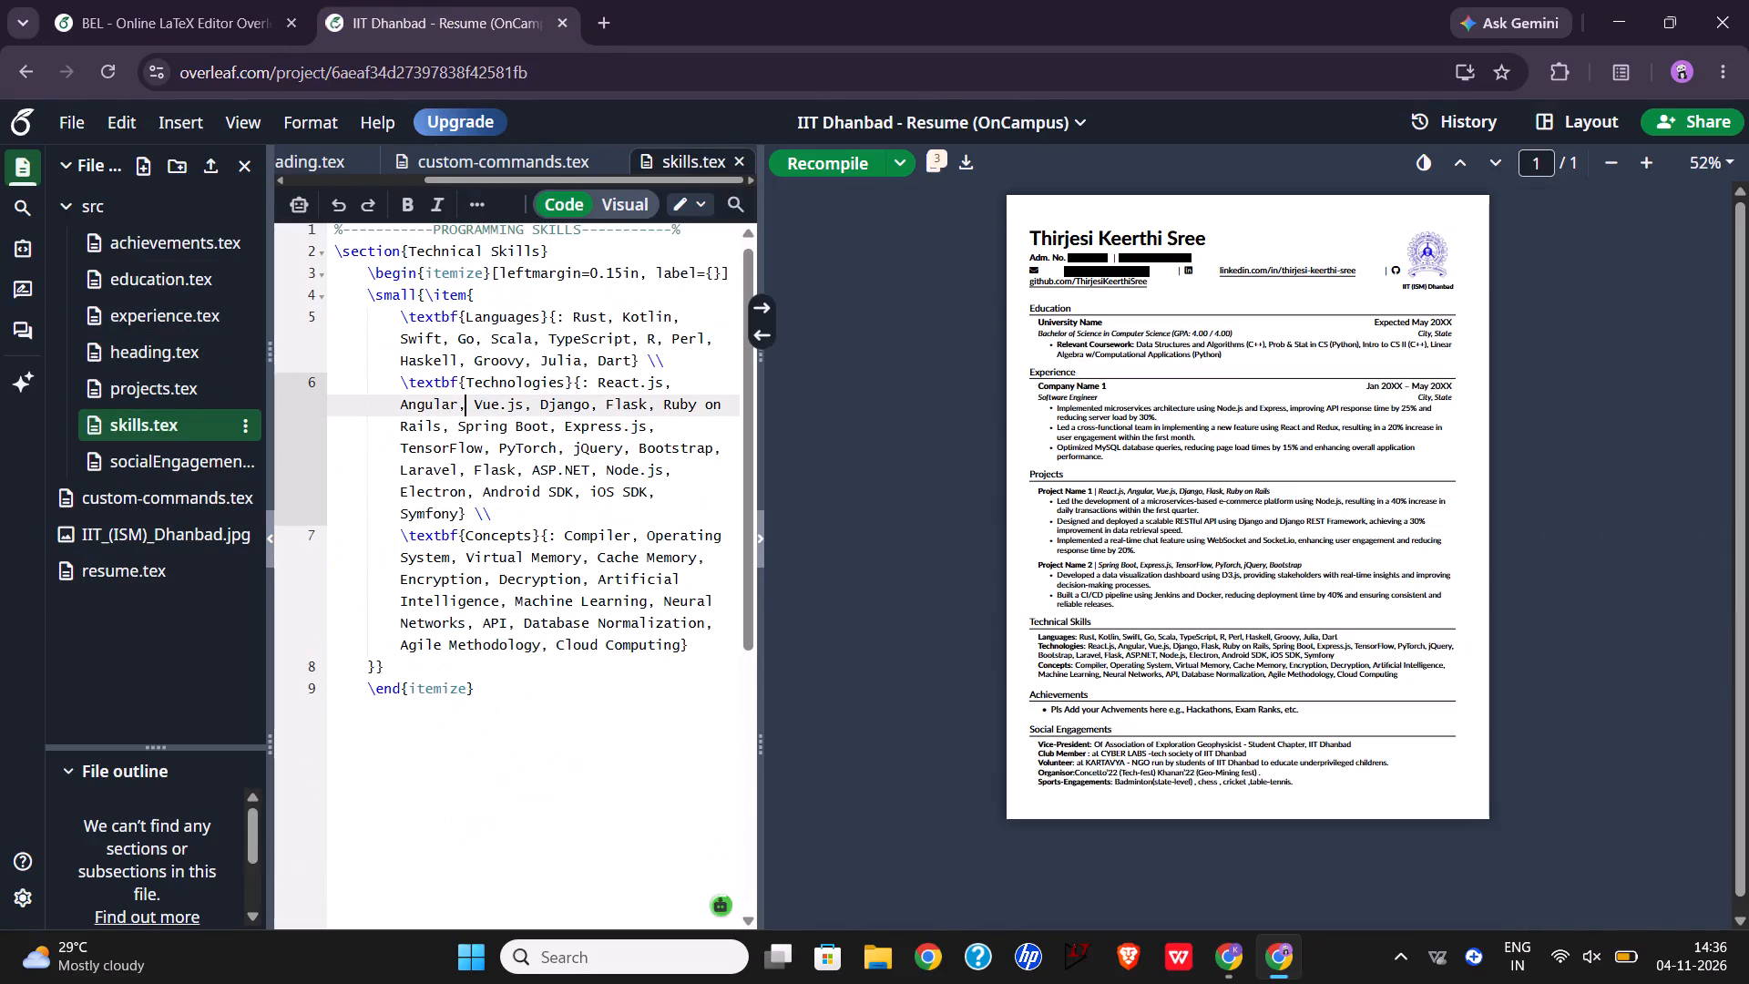
key(ctrl+a)
key(ctrl+v)
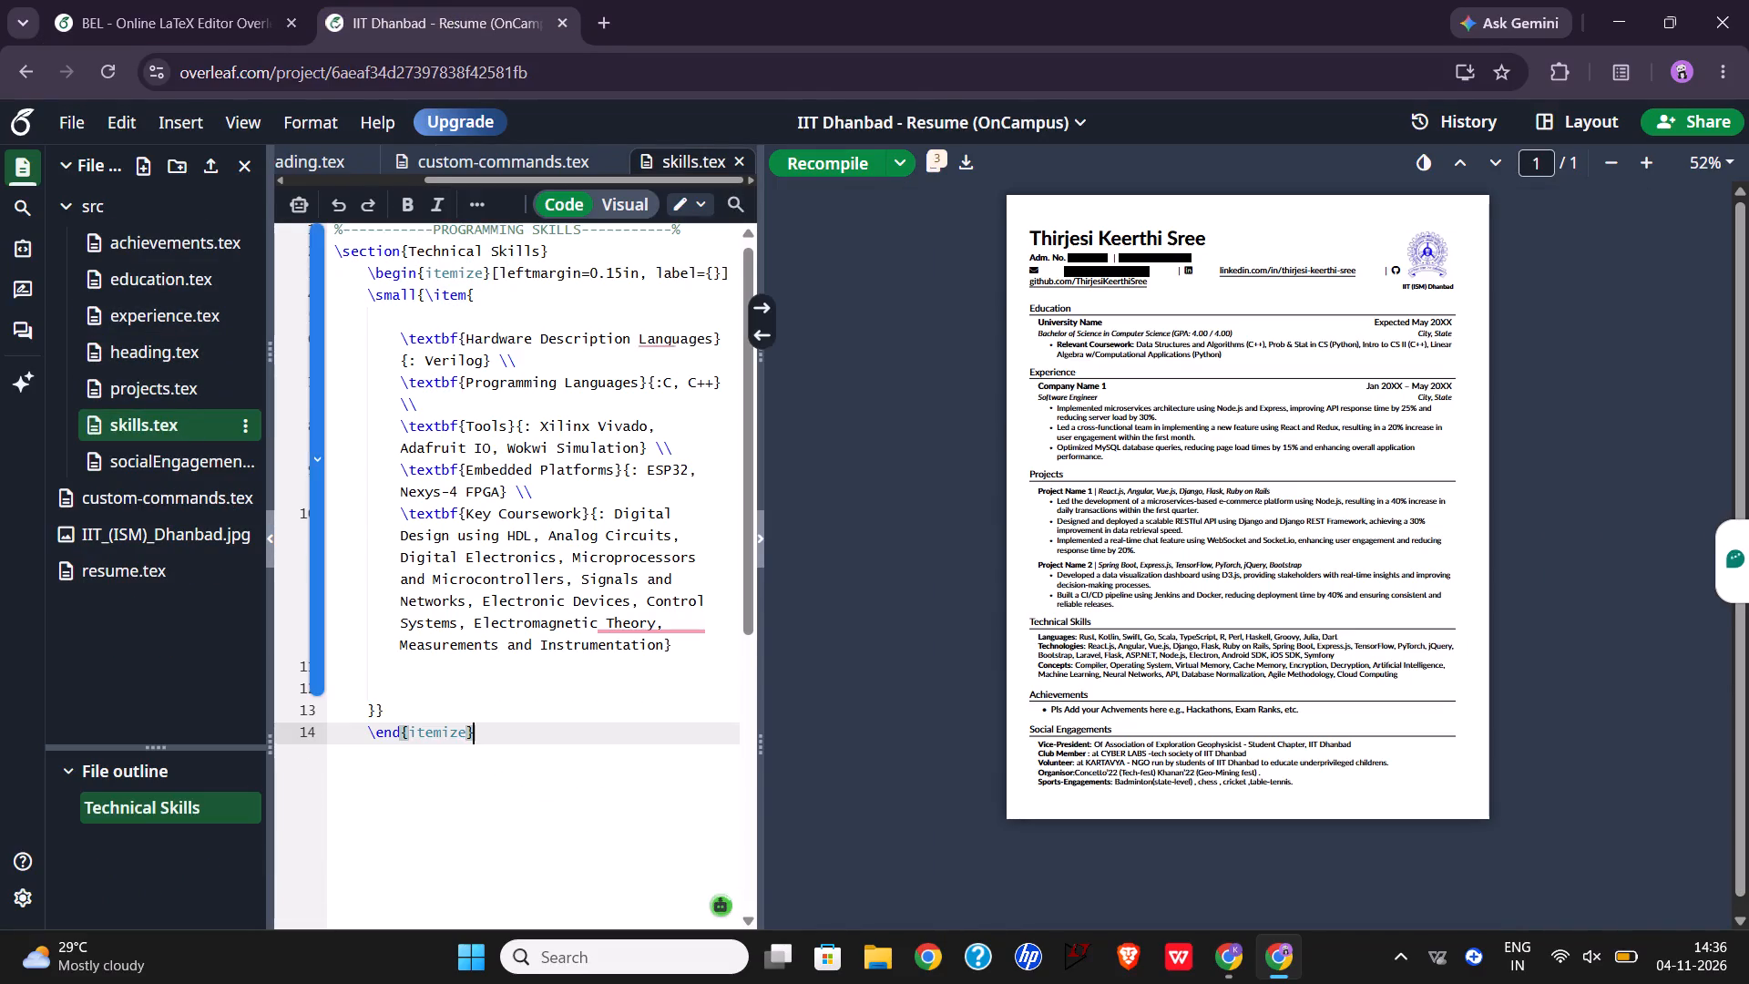
click(806, 169)
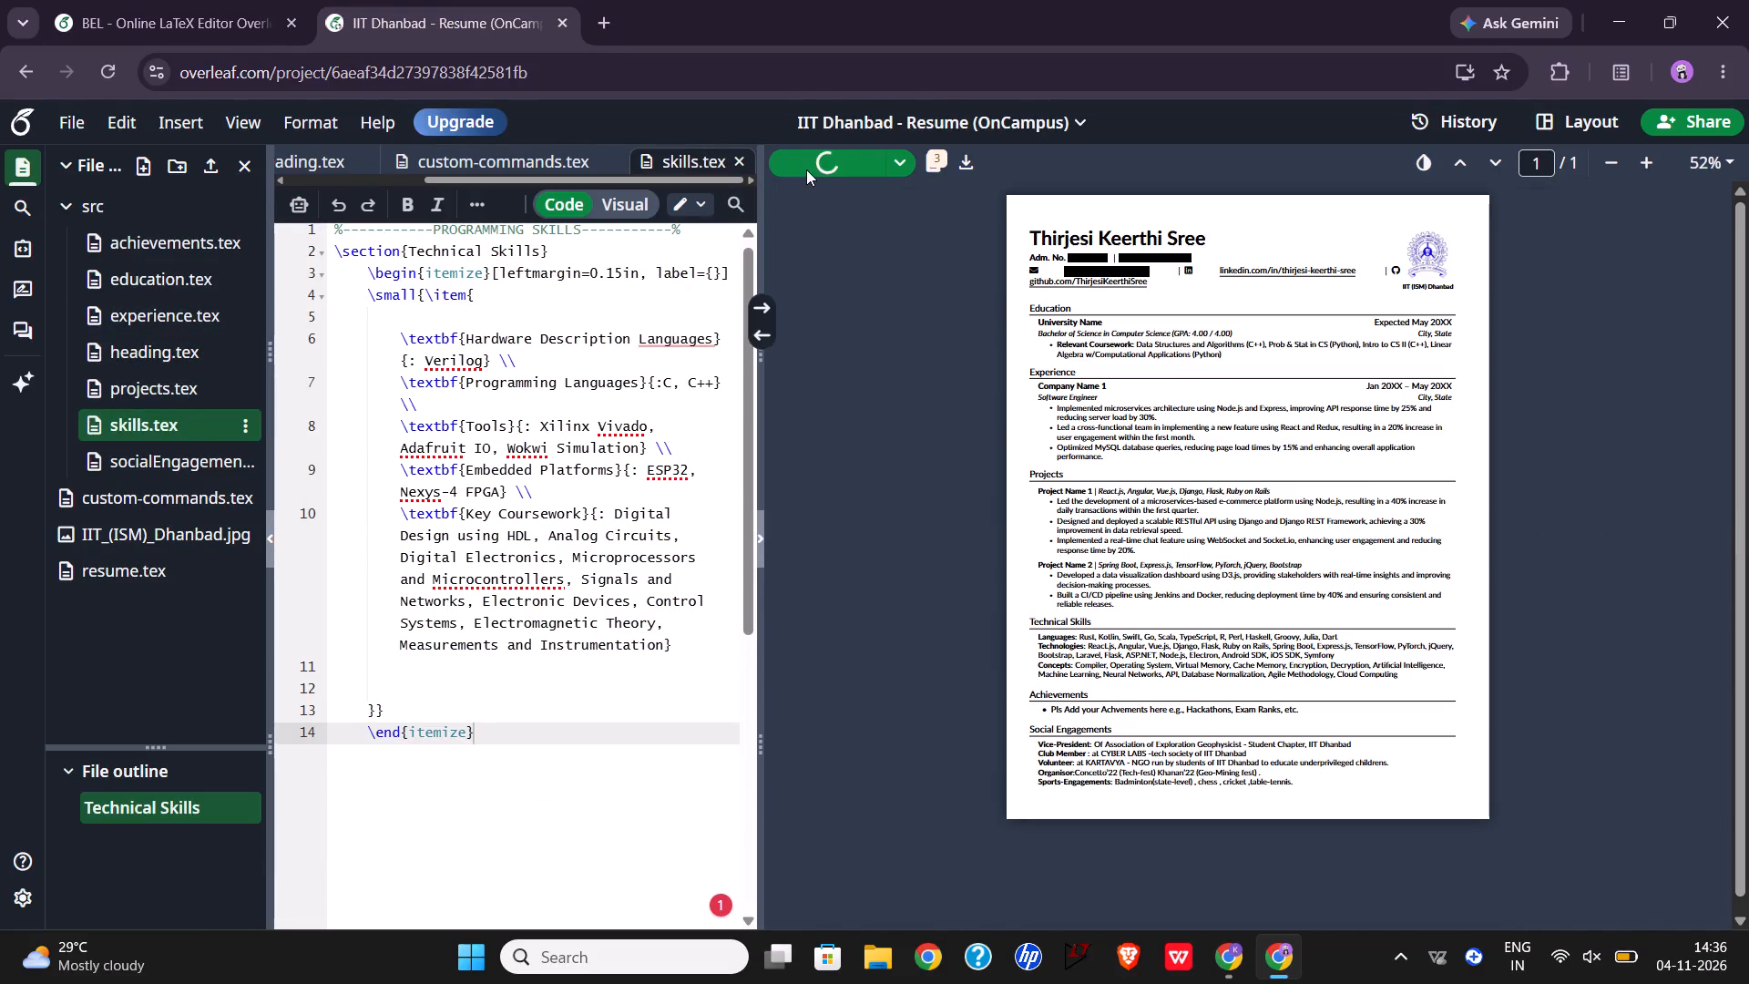
Replace the whole content of the IIT Dhanbad resume's socialEngagements.tex with BEL's socialEngagements.tex code and recompile.
click(180, 0)
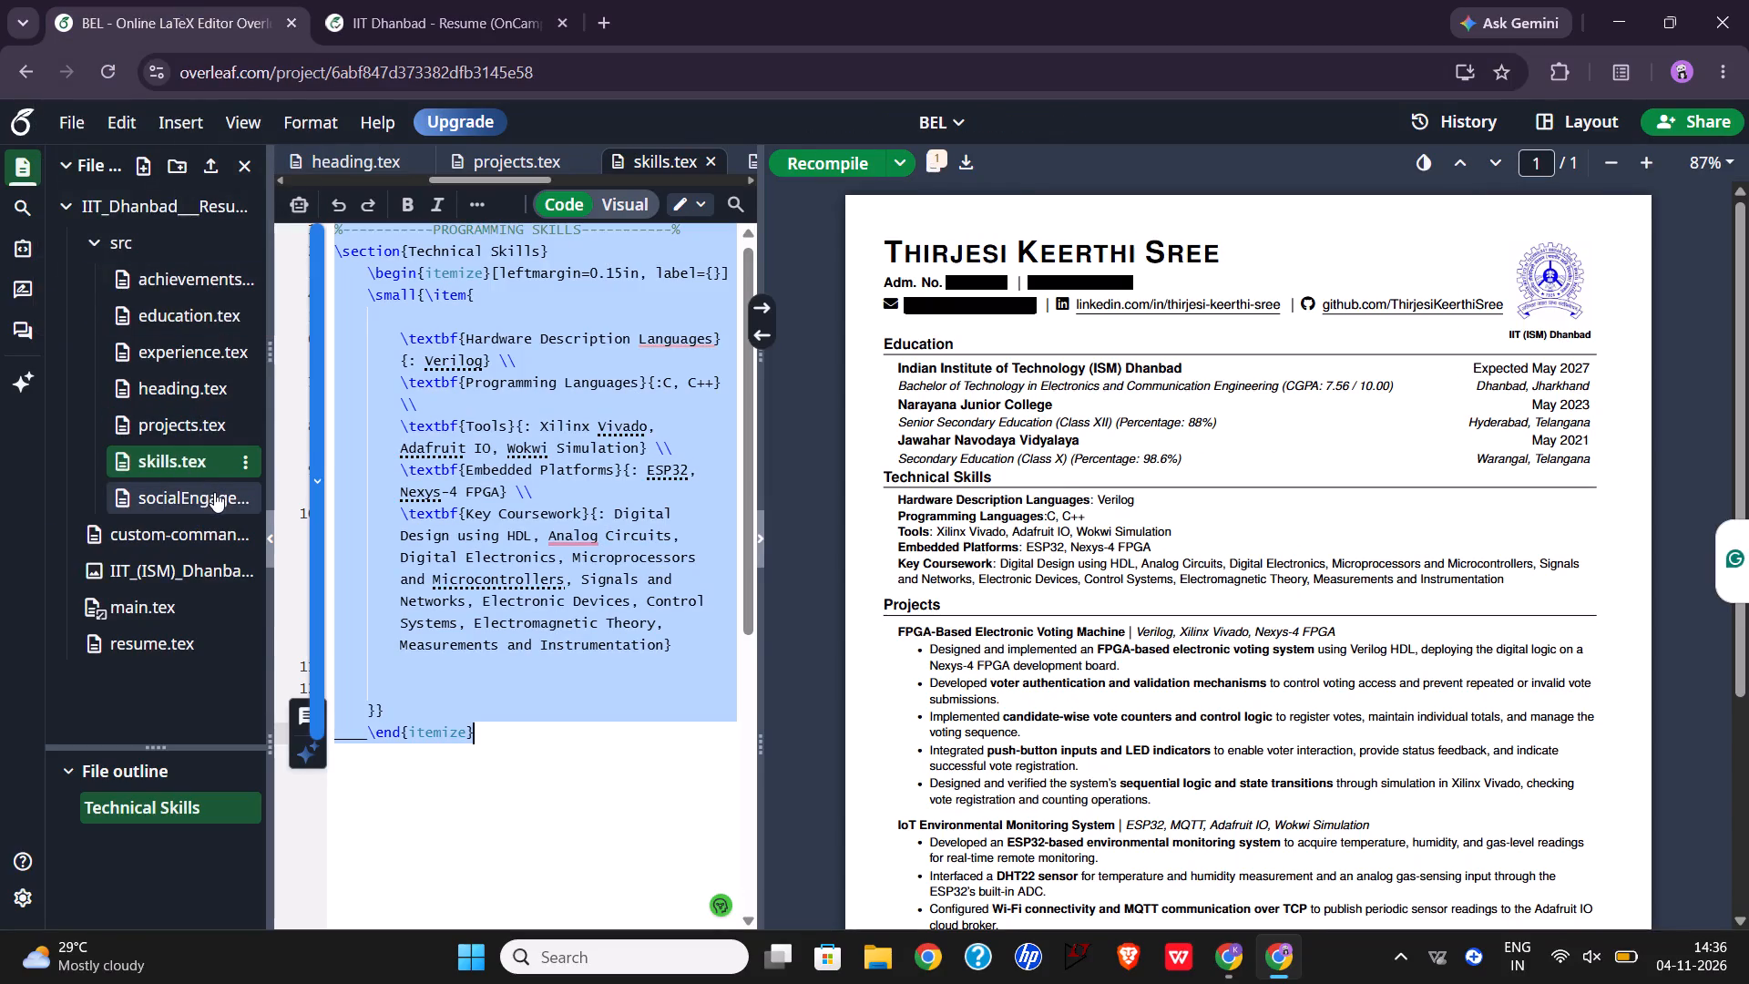
click(176, 497)
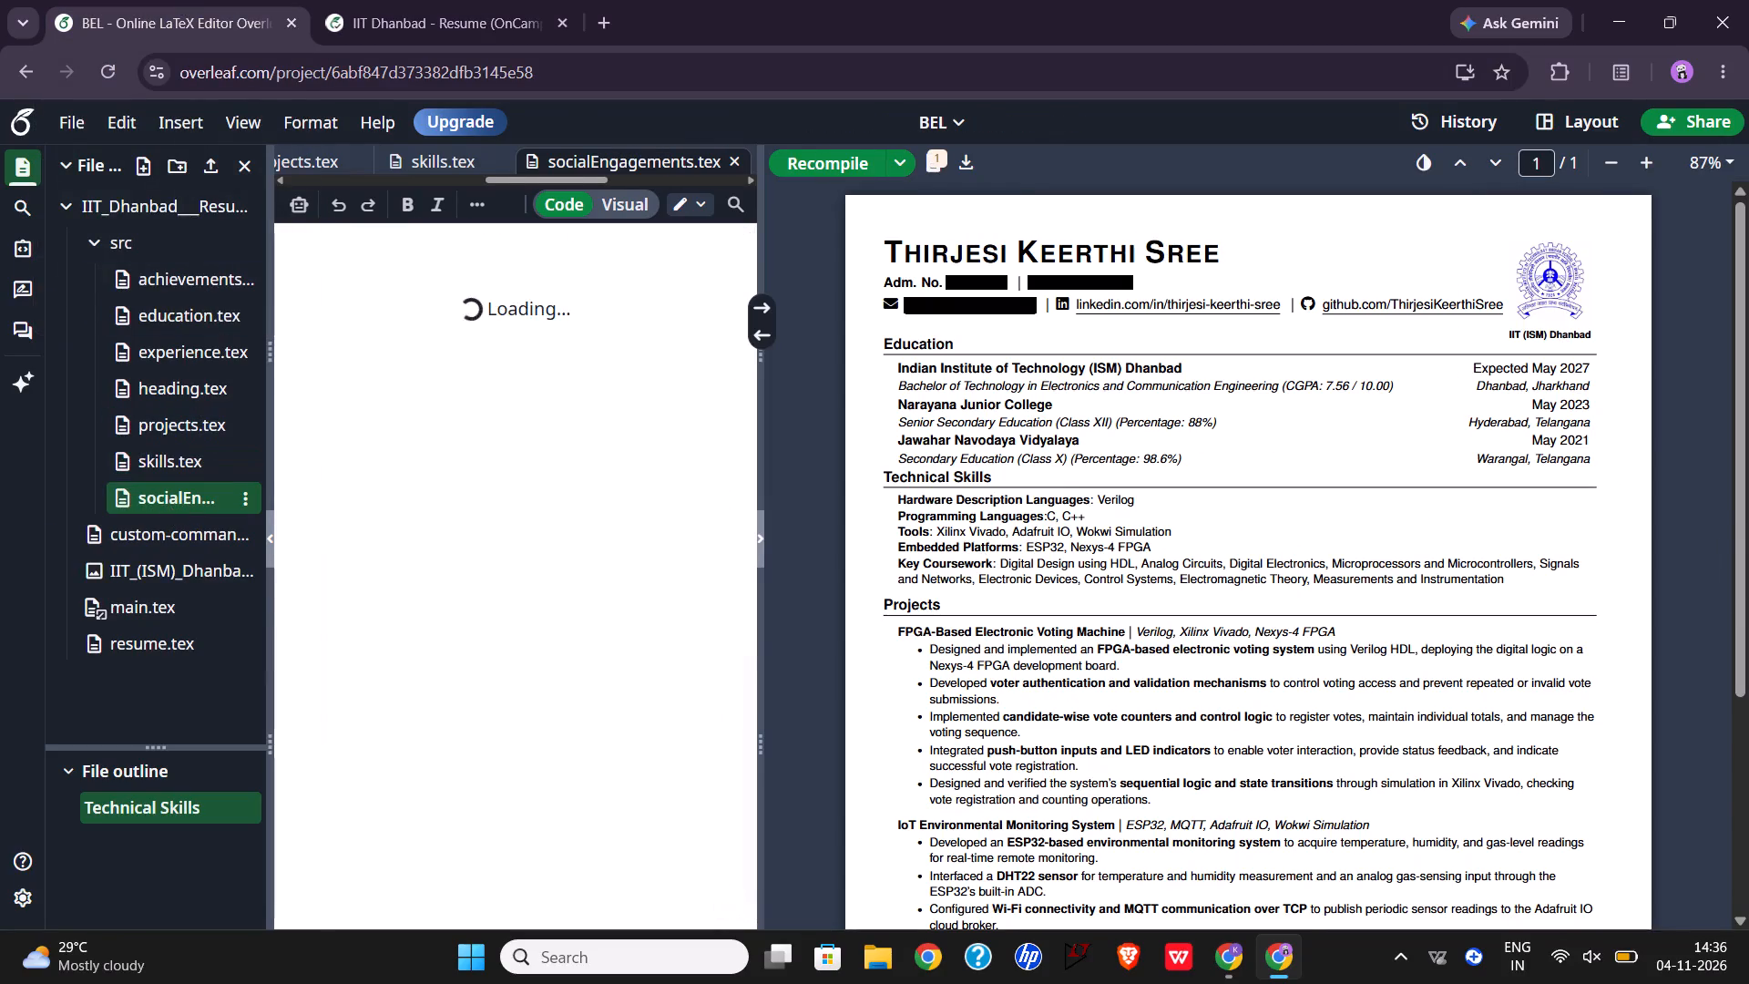
click(489, 437)
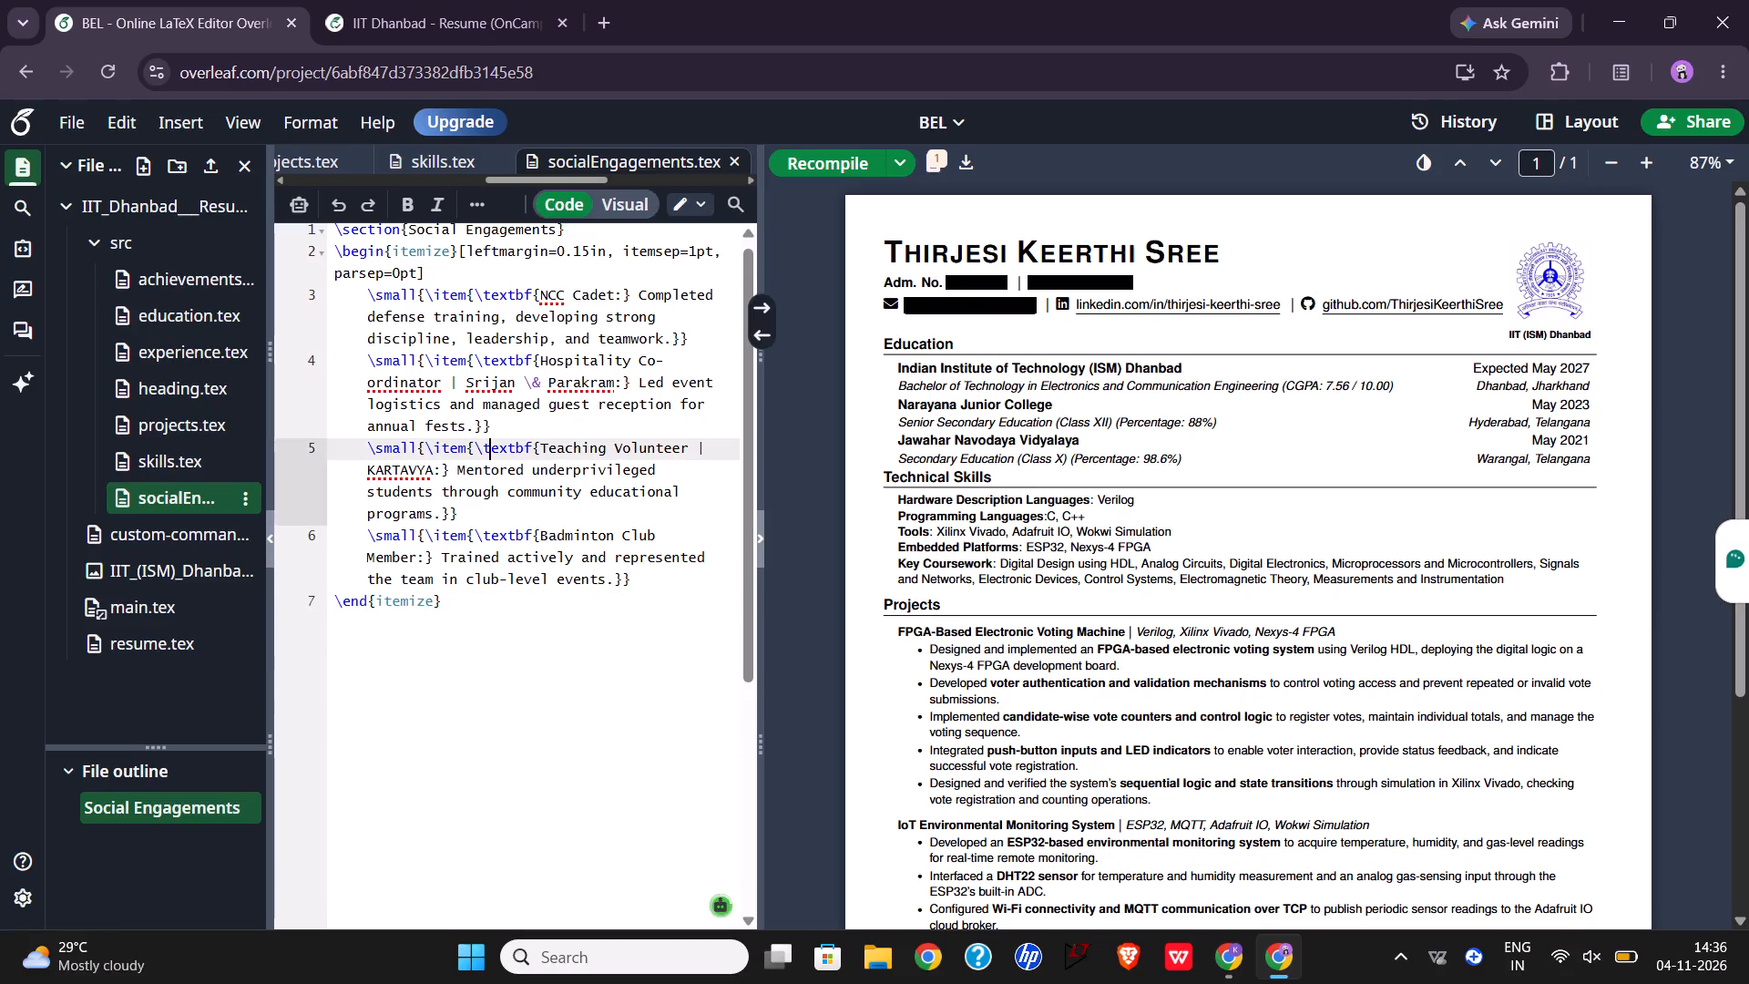
key(ctrl+a)
key(ctrl+c)
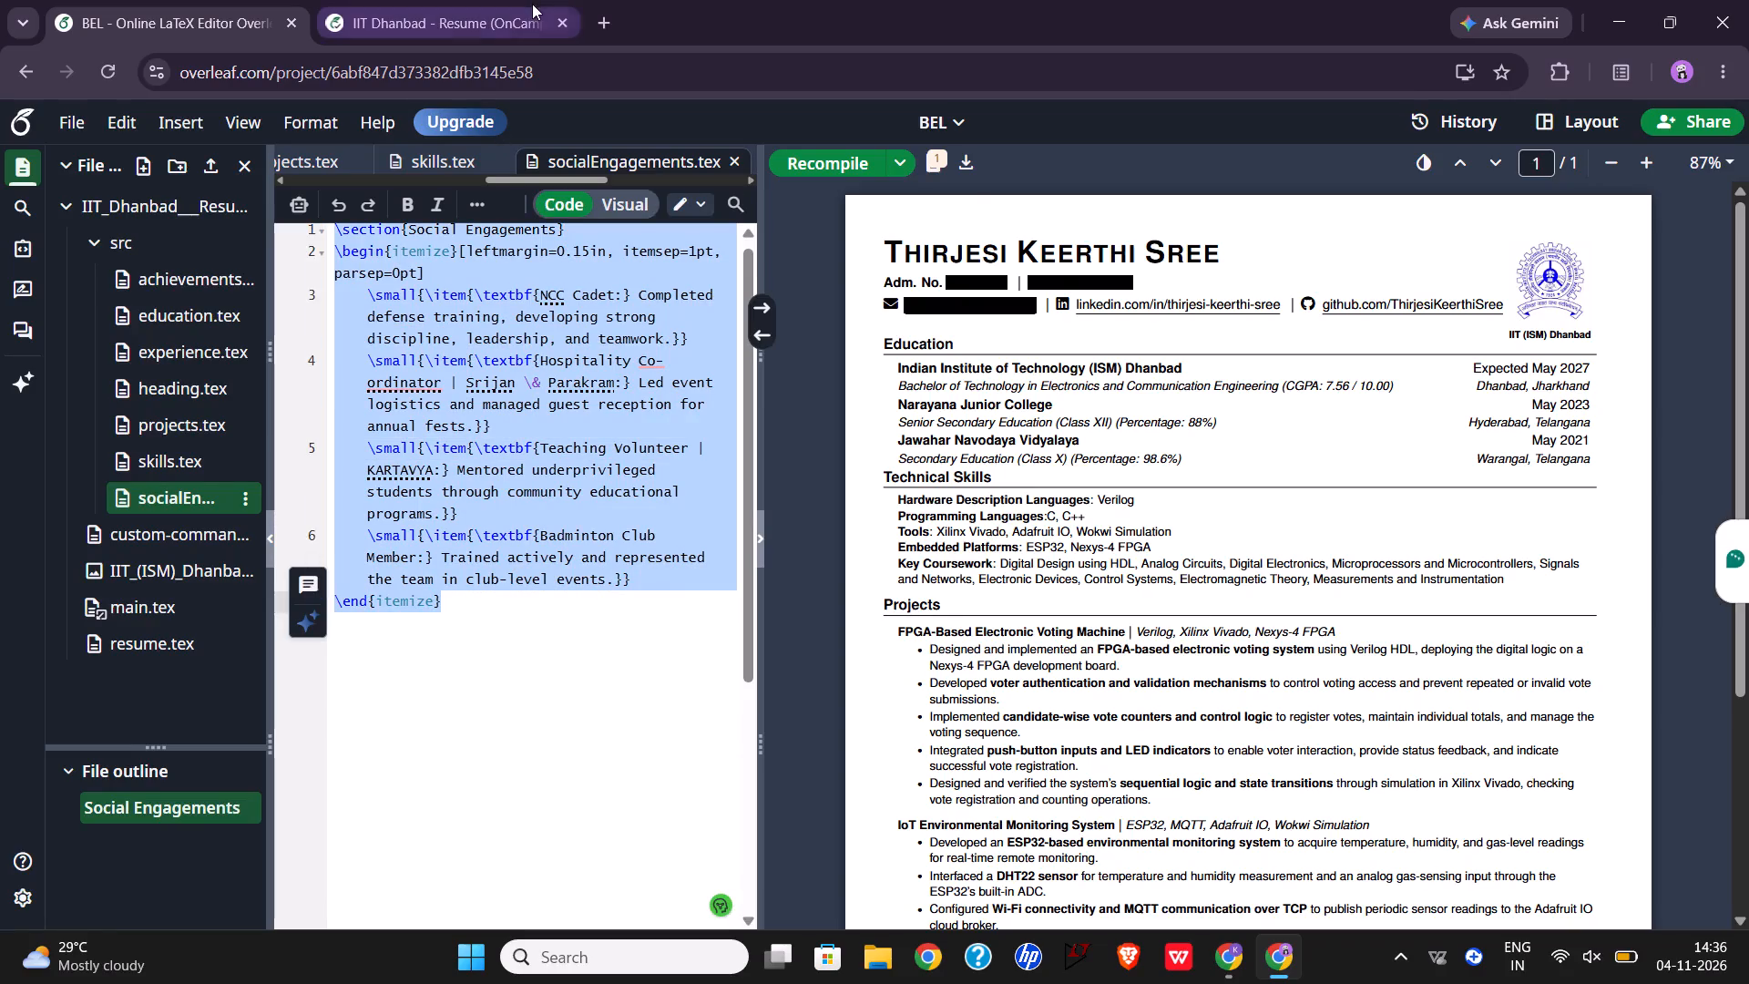
click(463, 0)
click(220, 463)
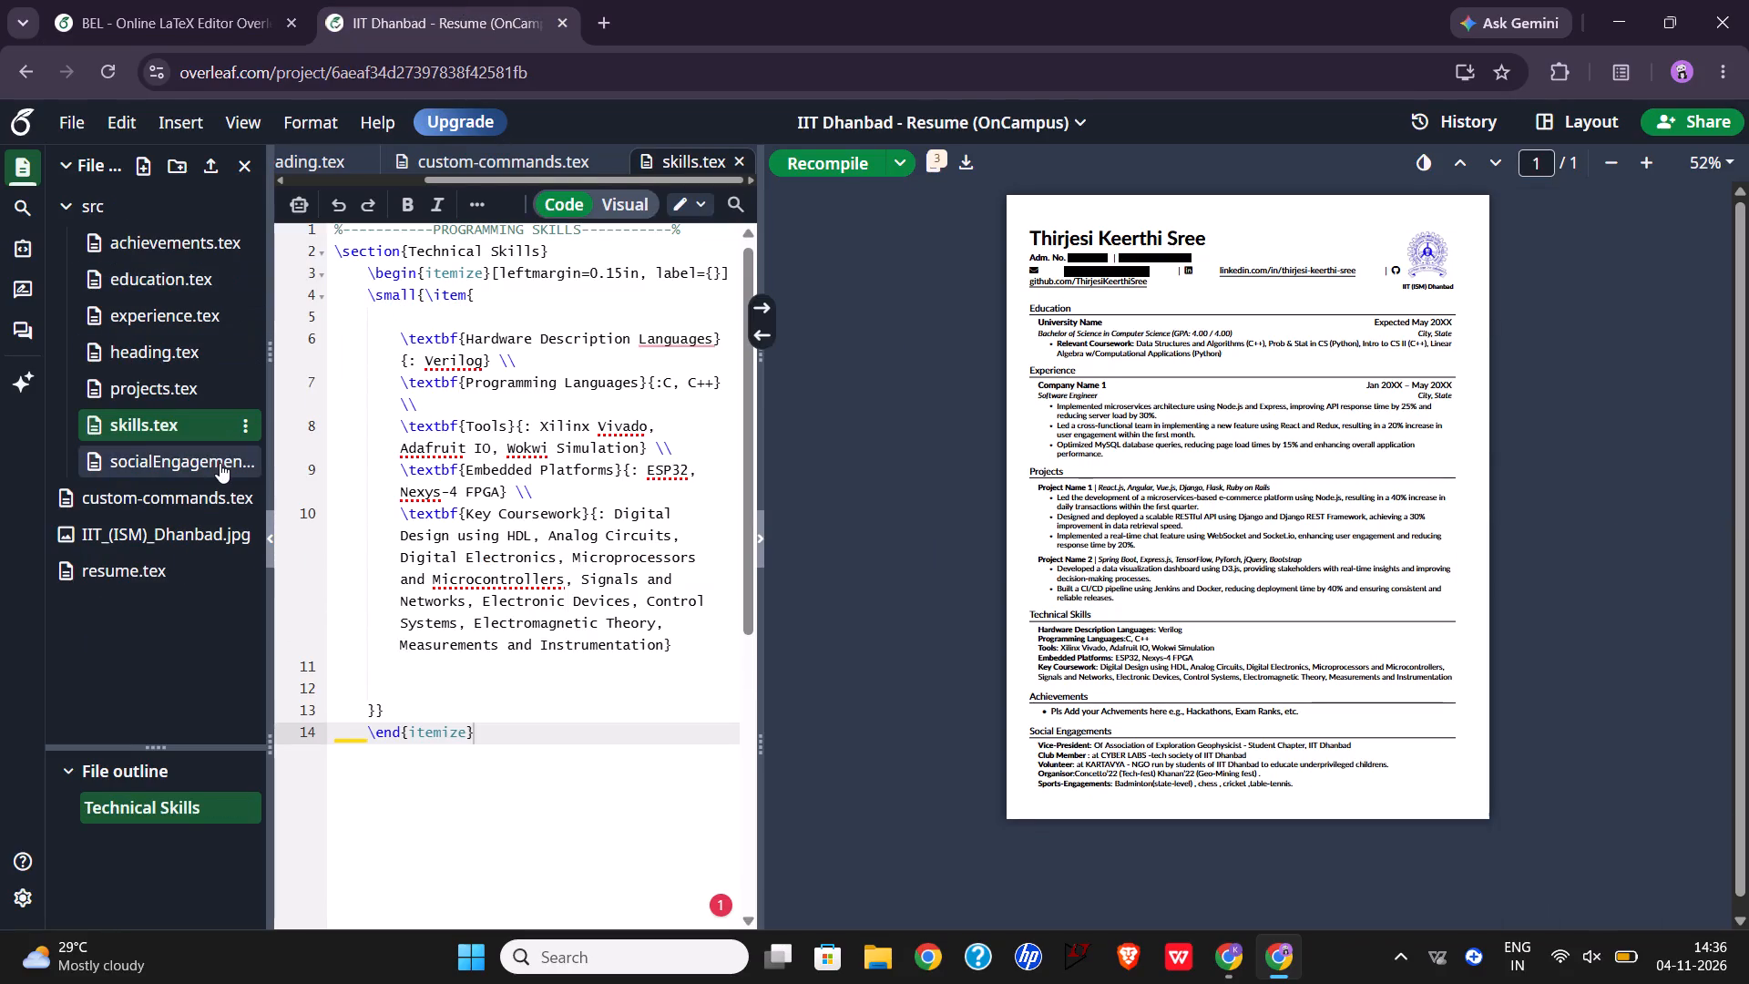
click(496, 377)
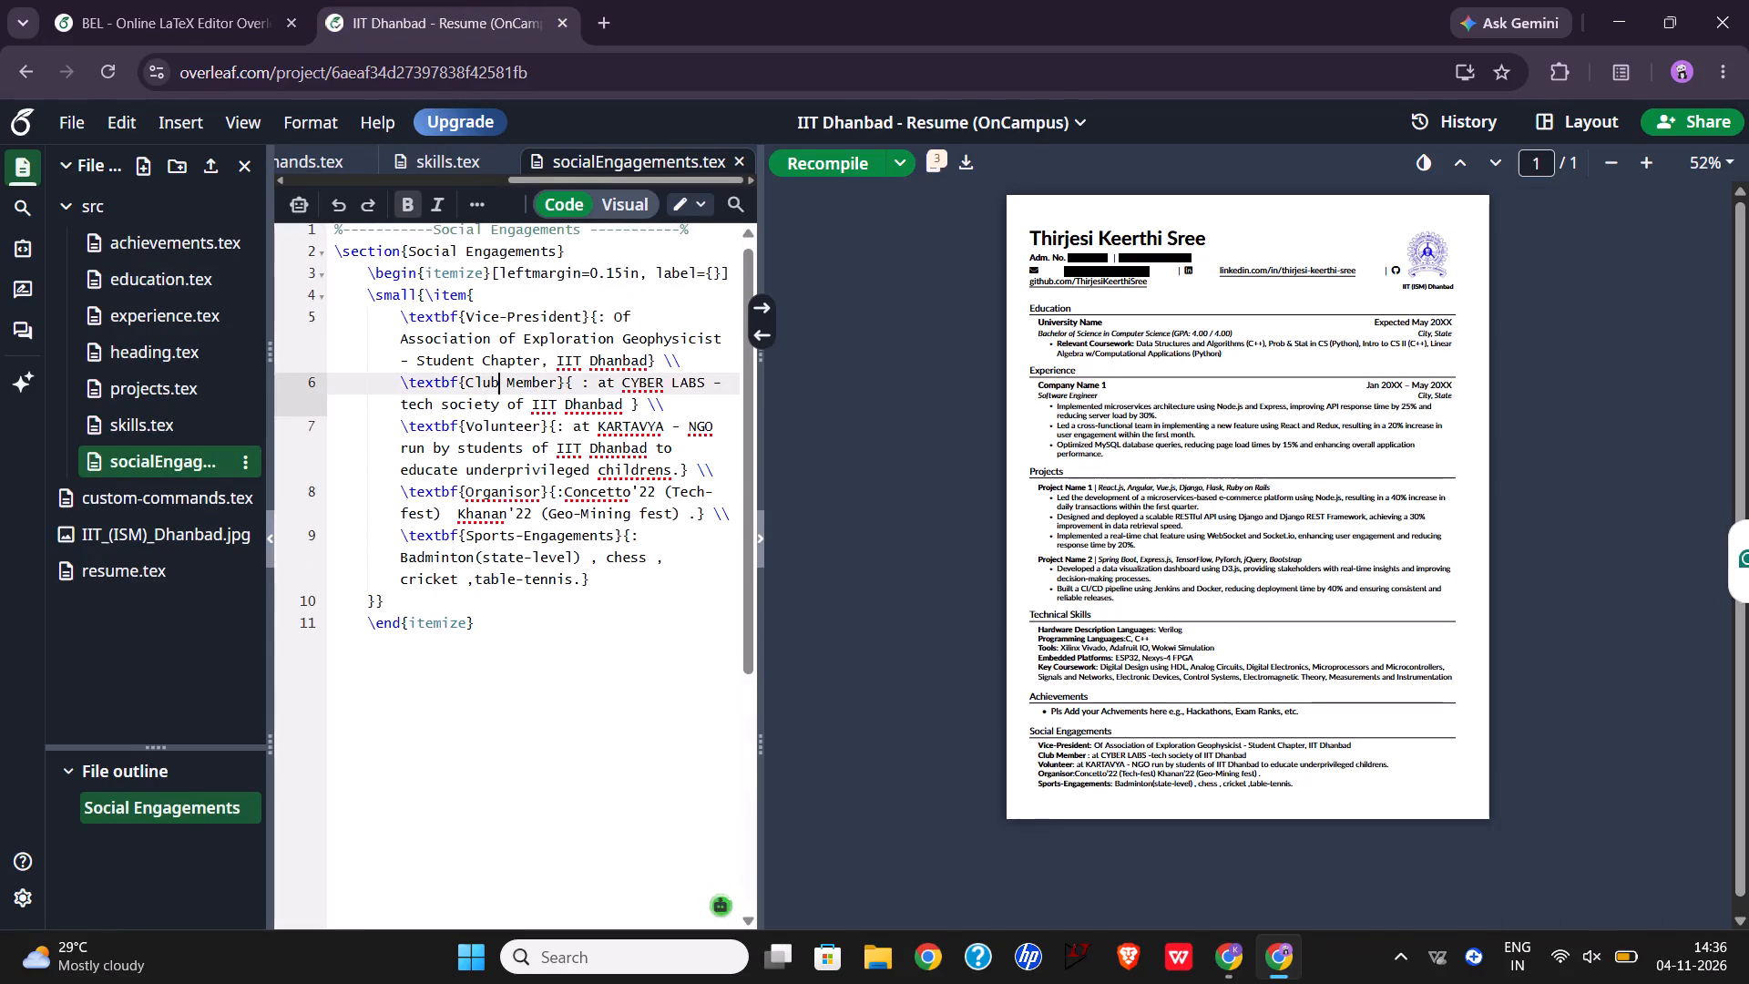
key(ctrl+a)
key(ctrl+v)
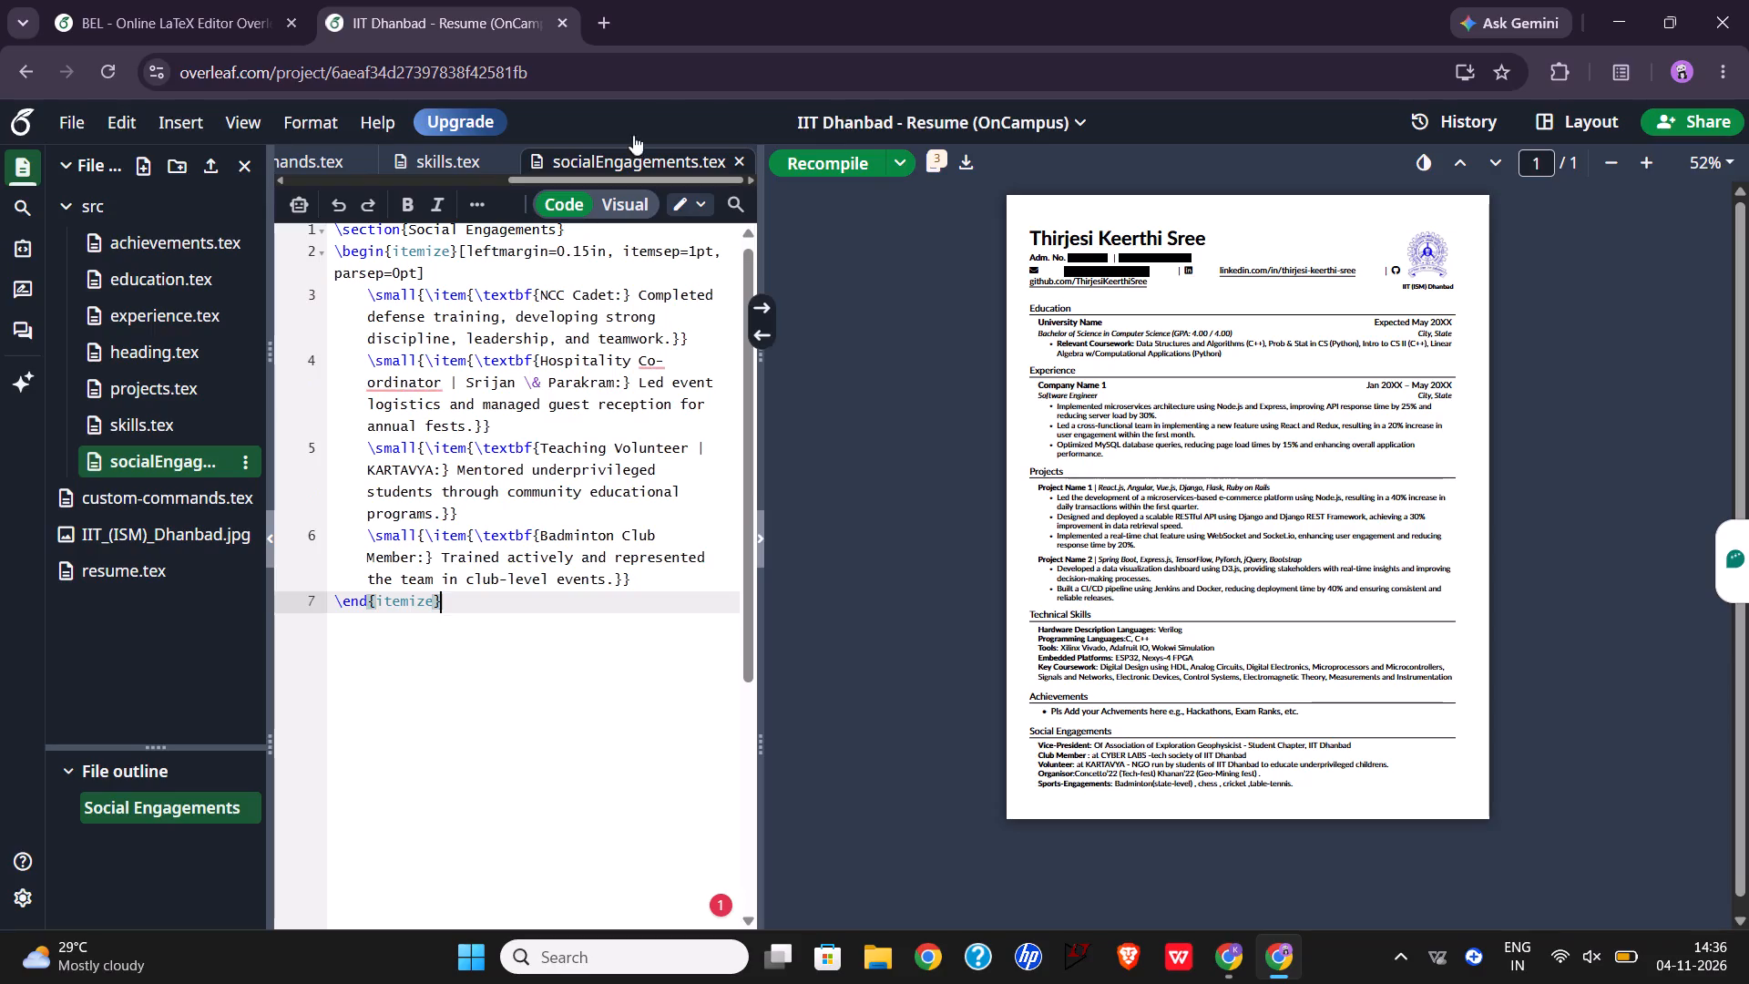
click(806, 169)
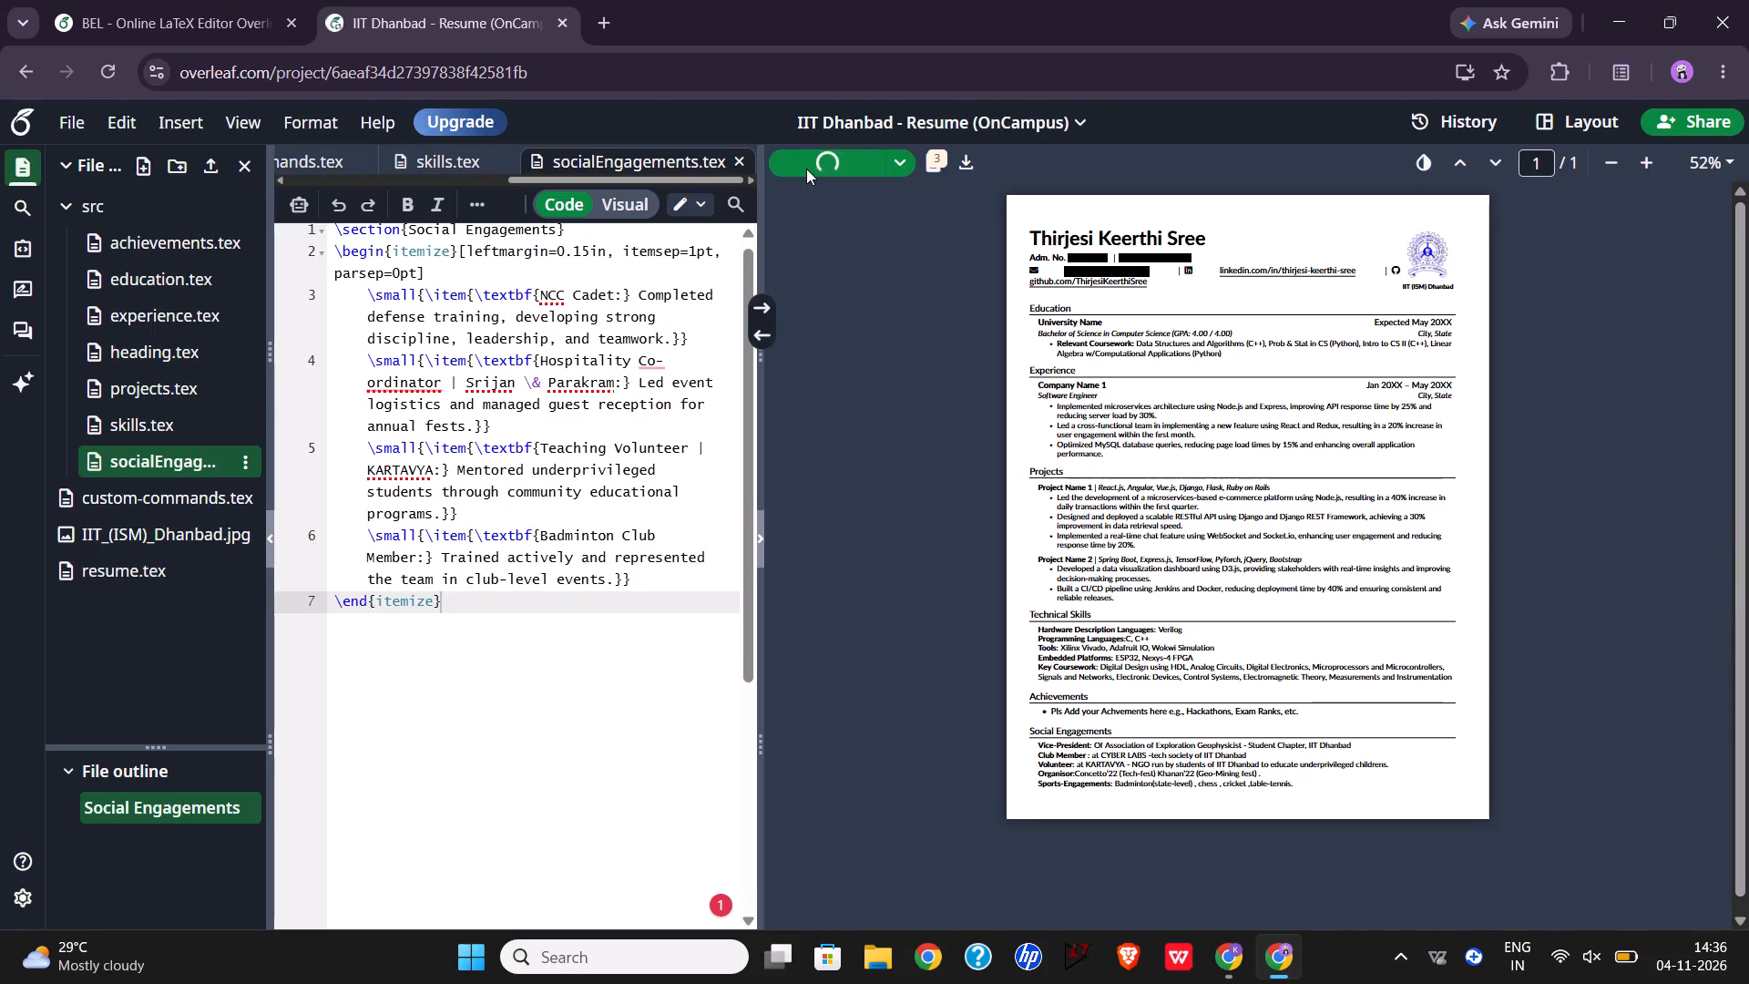
Open achievements.tex in both projects, copy all of BEL's version, and select and copy the IIT Dhanbad resume's placeholder code.
click(179, 244)
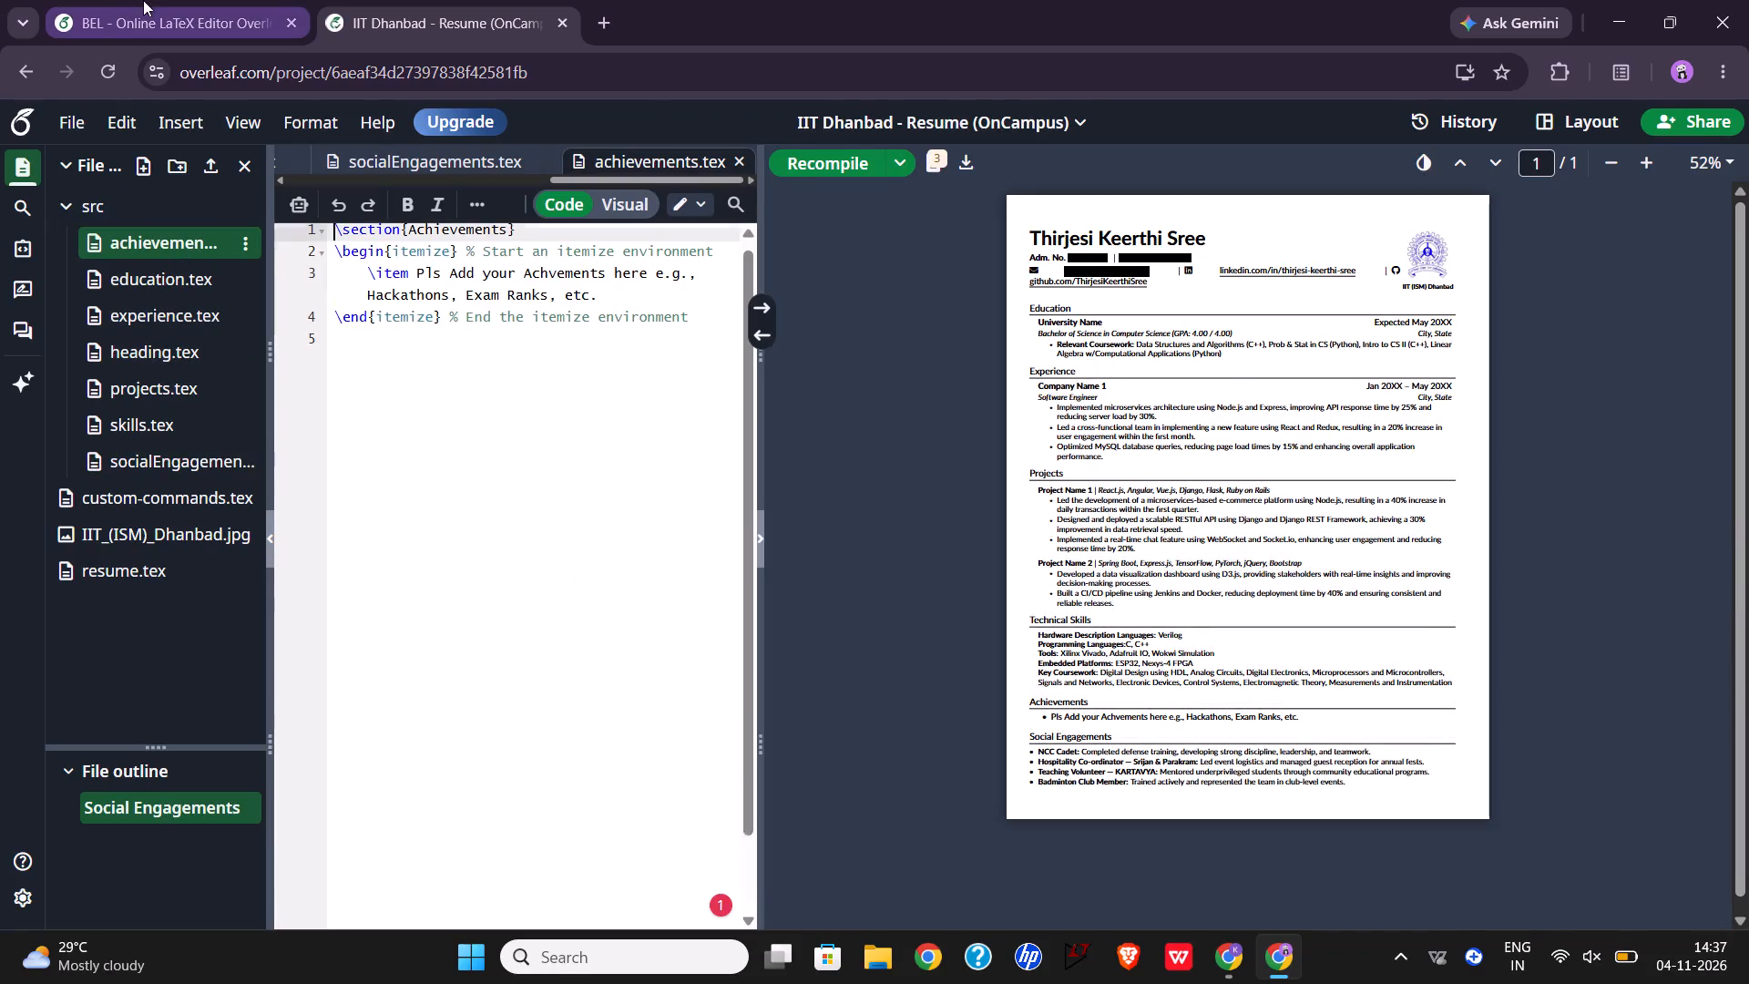
click(159, 13)
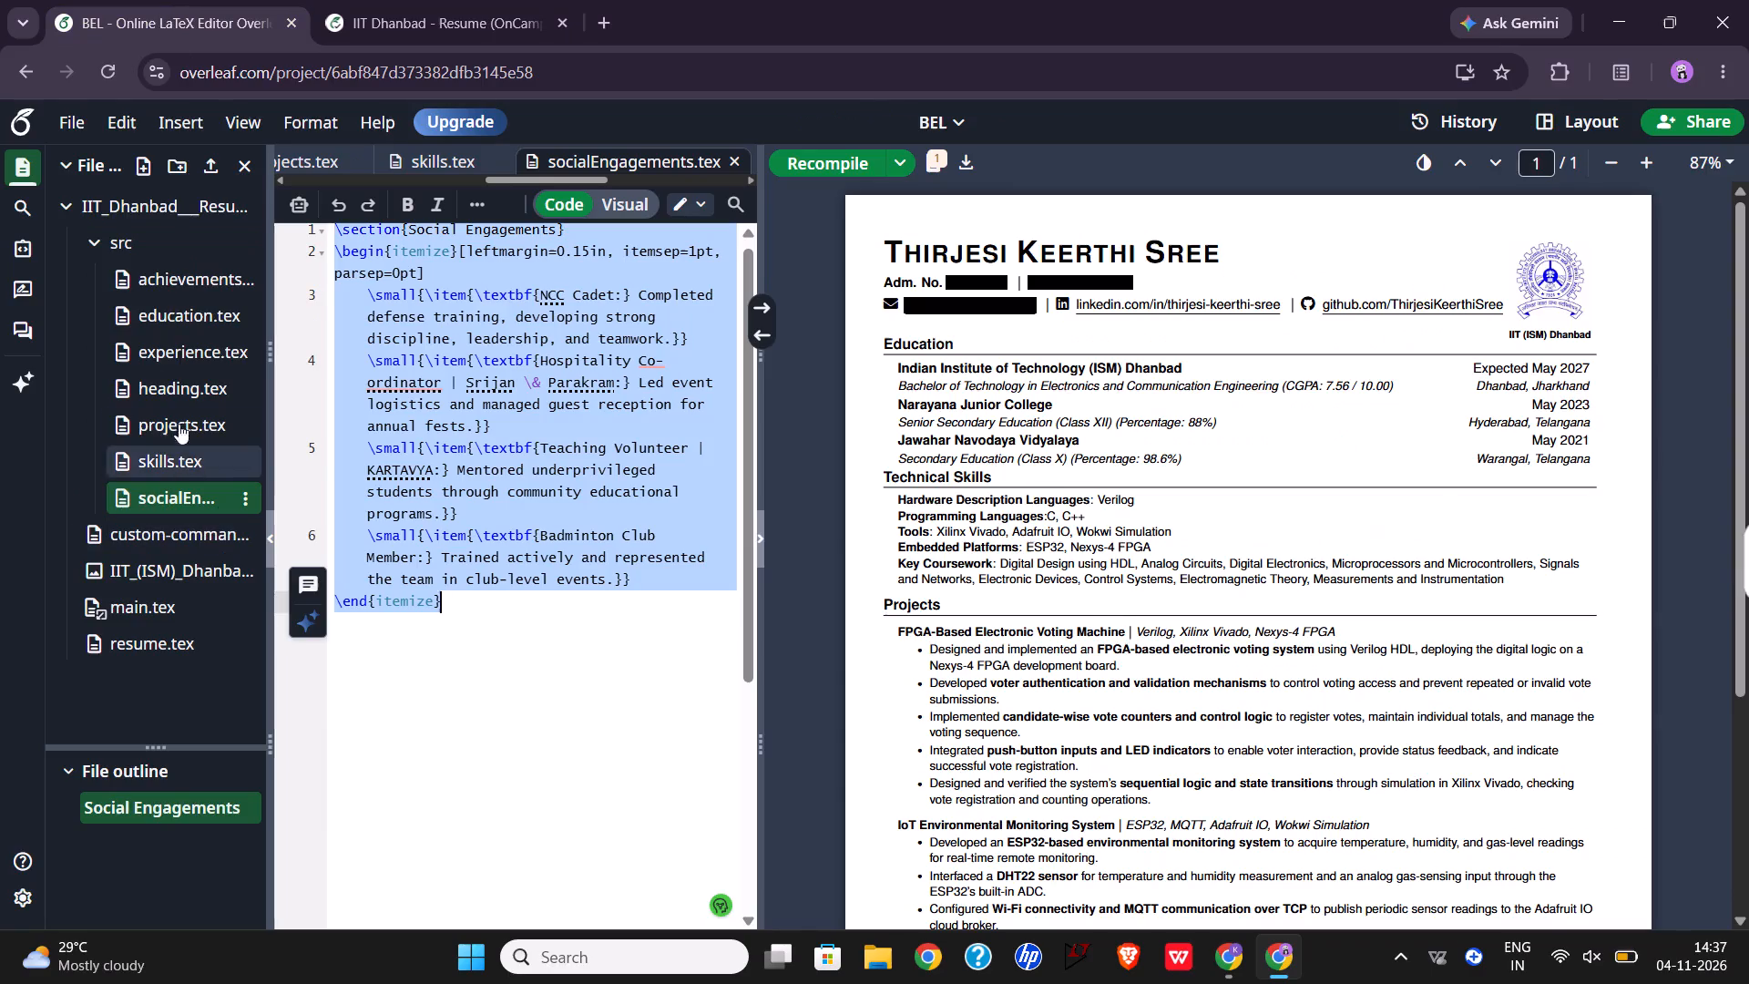
click(181, 286)
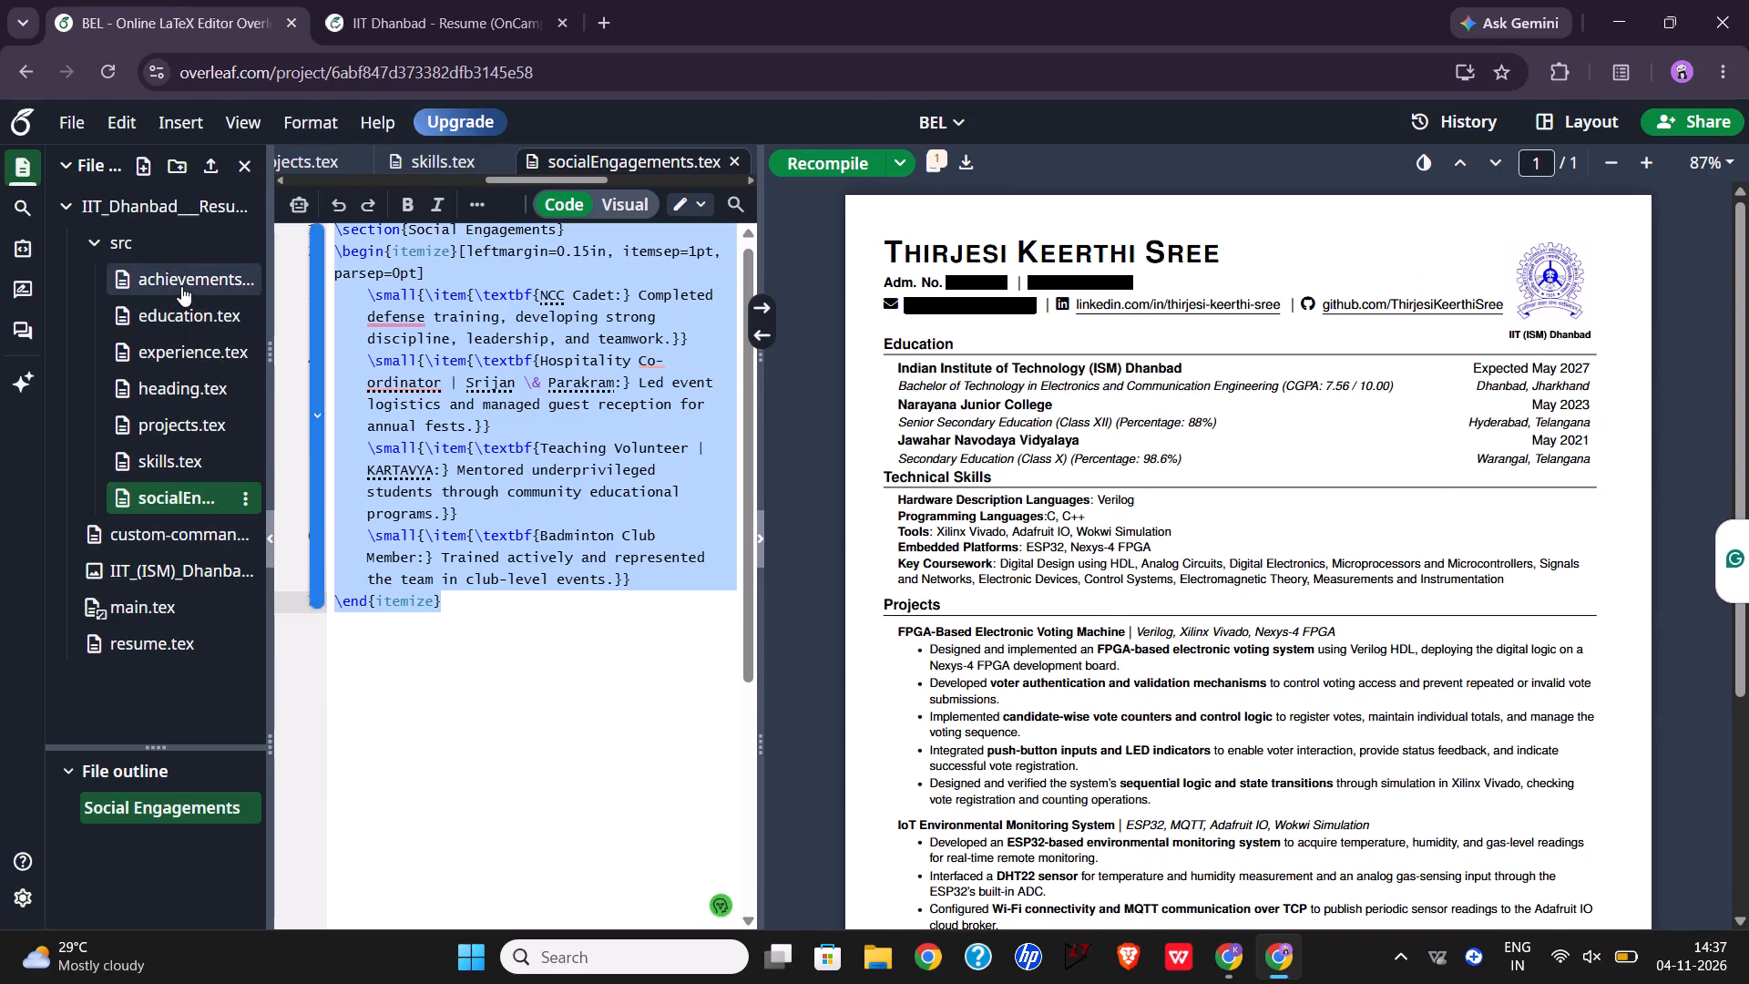
click(473, 432)
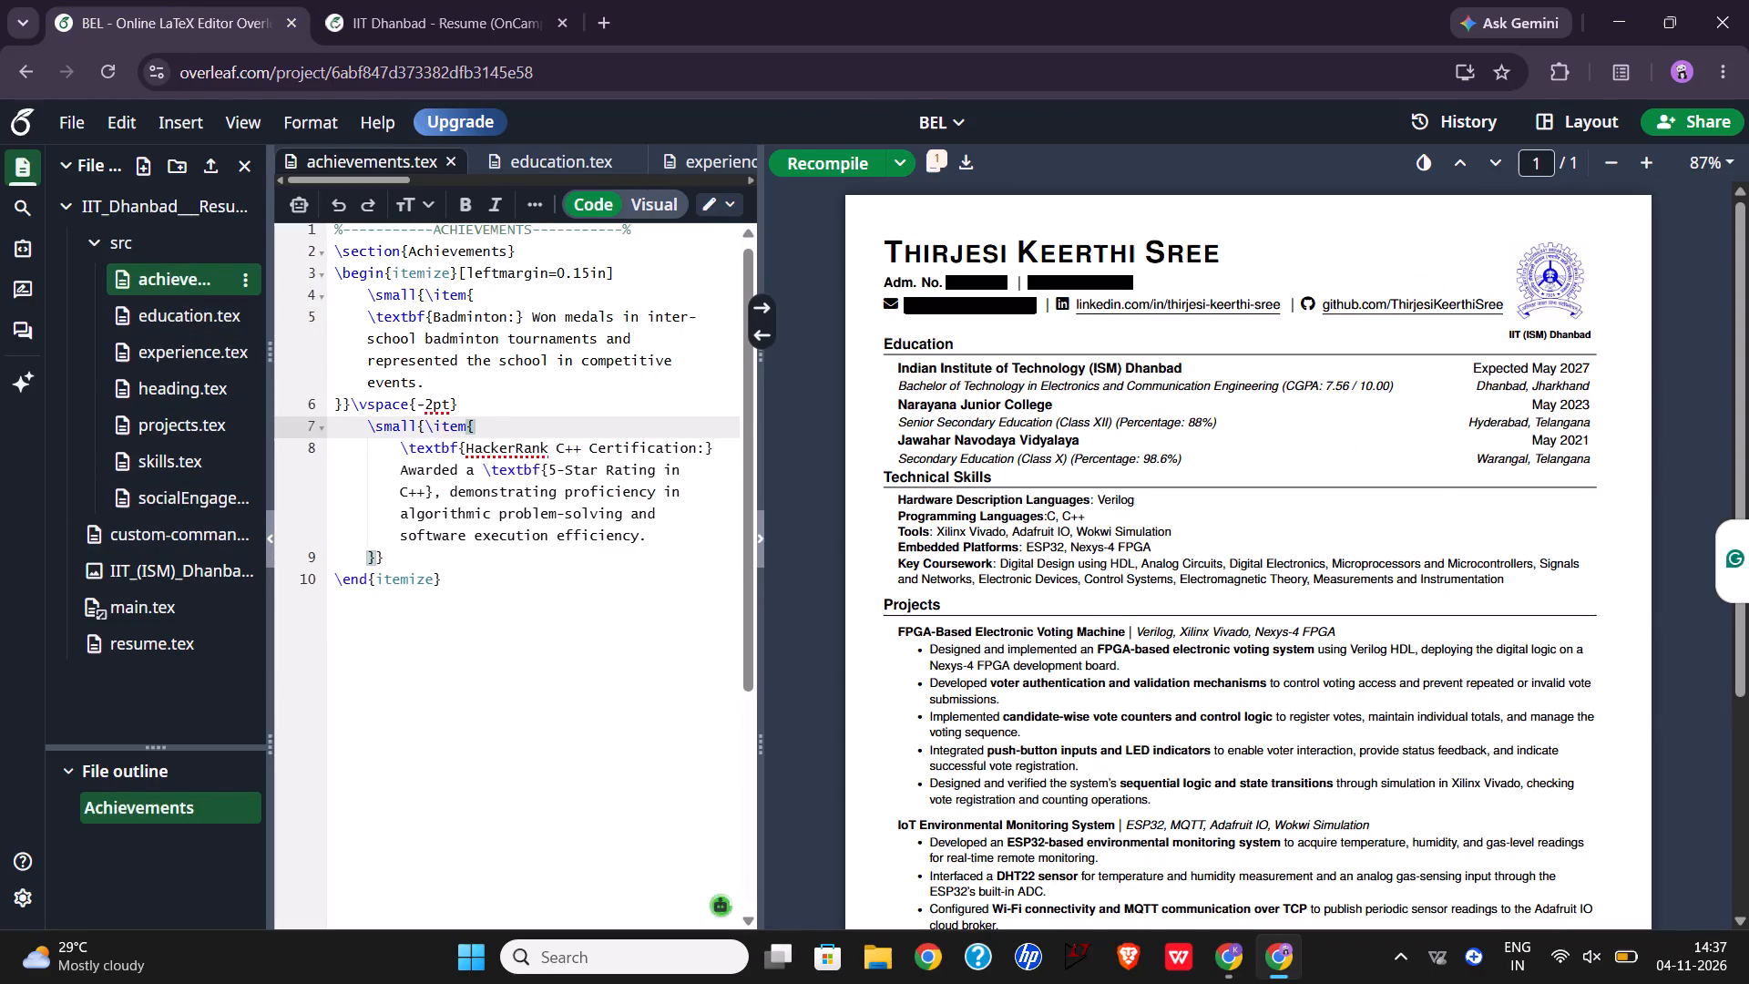
key(ctrl+a)
key(ctrl+c)
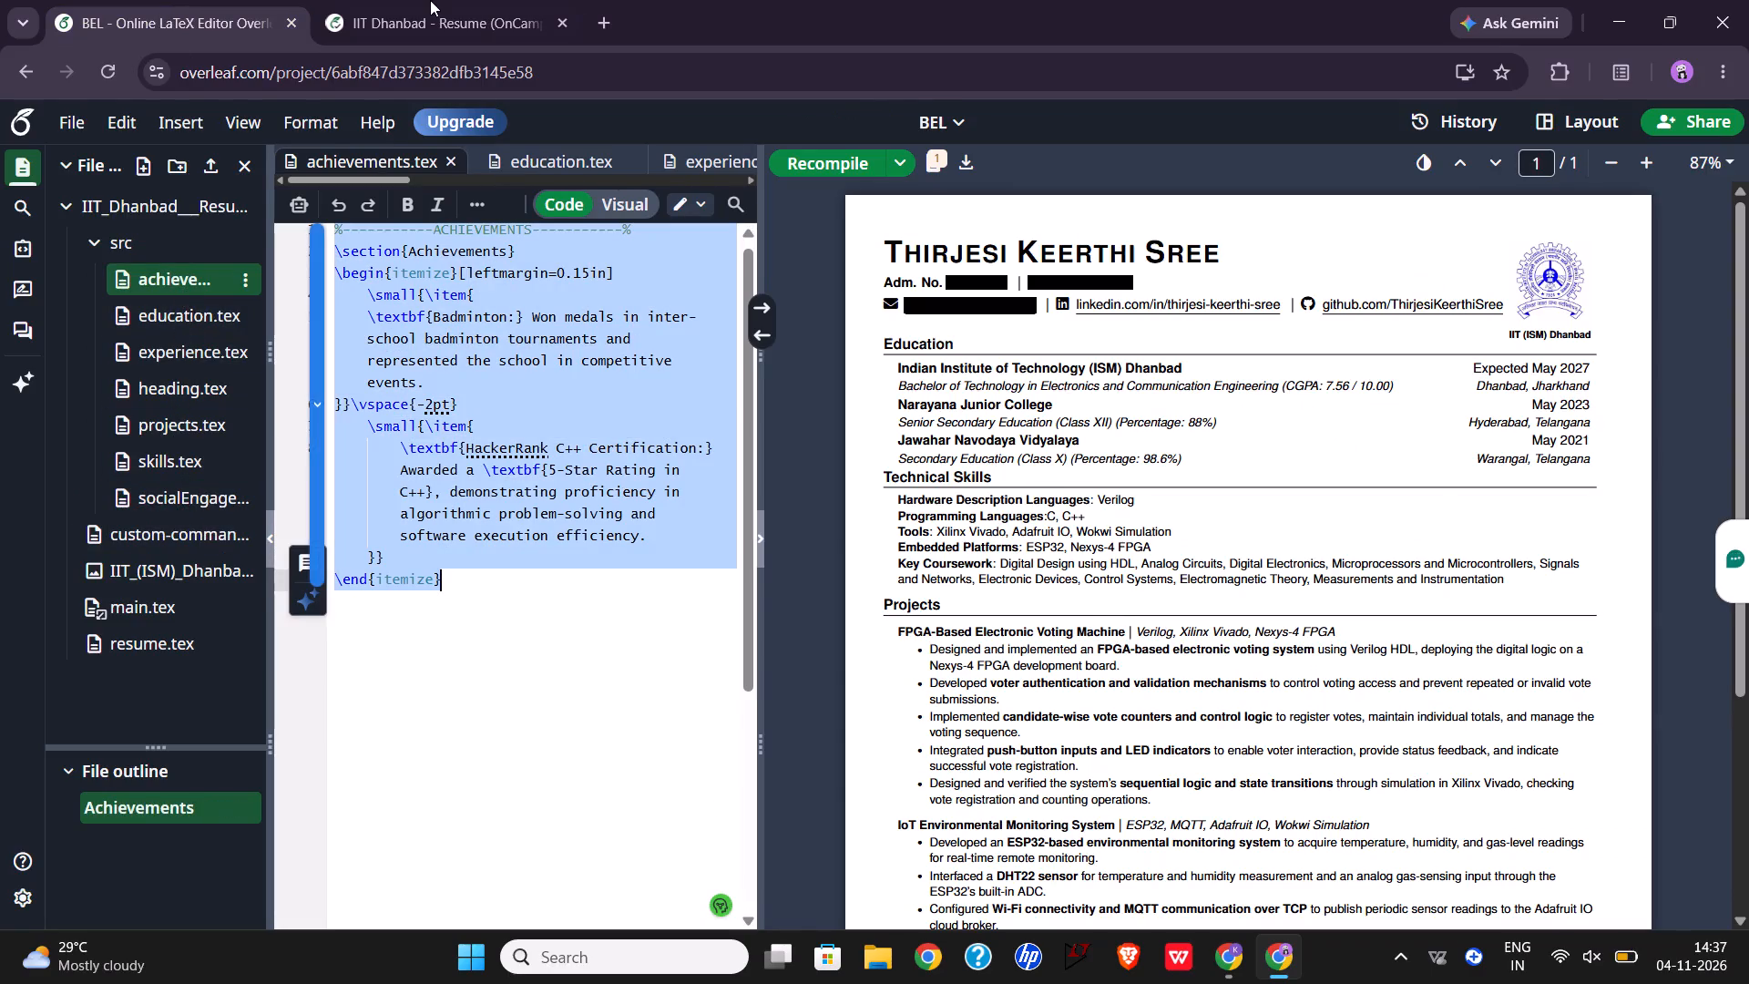
click(430, 0)
click(471, 333)
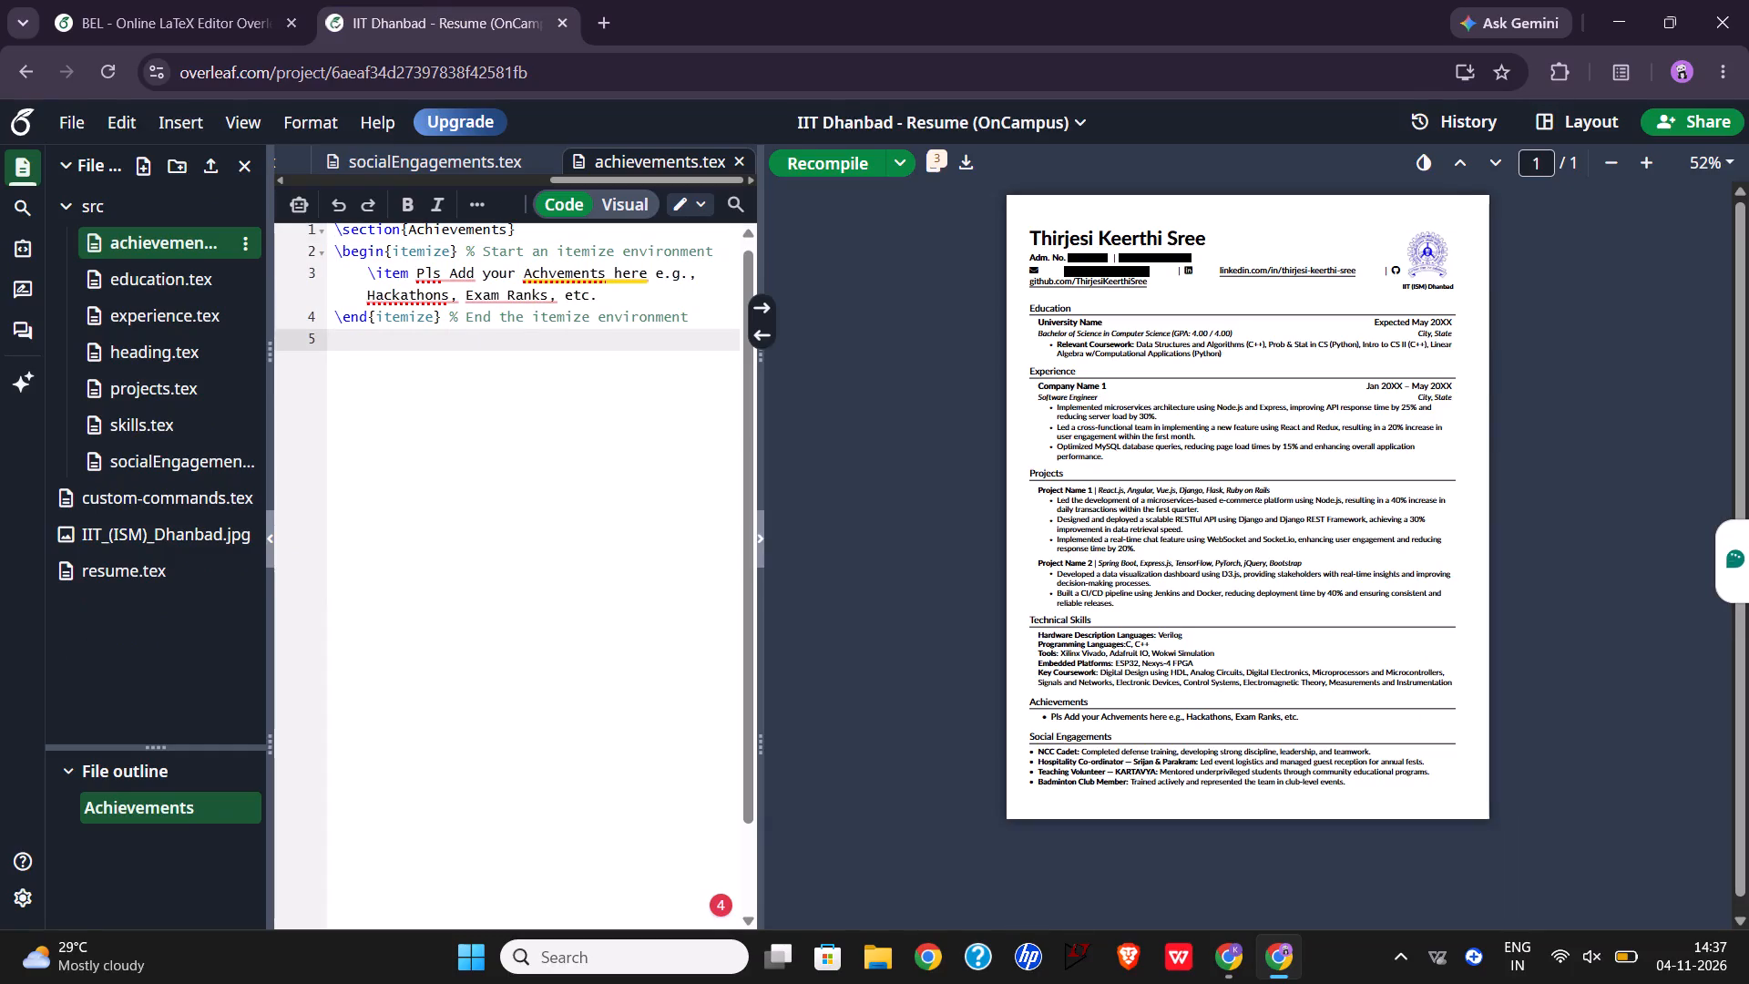
key(ctrl+a)
key(ctrl+c)
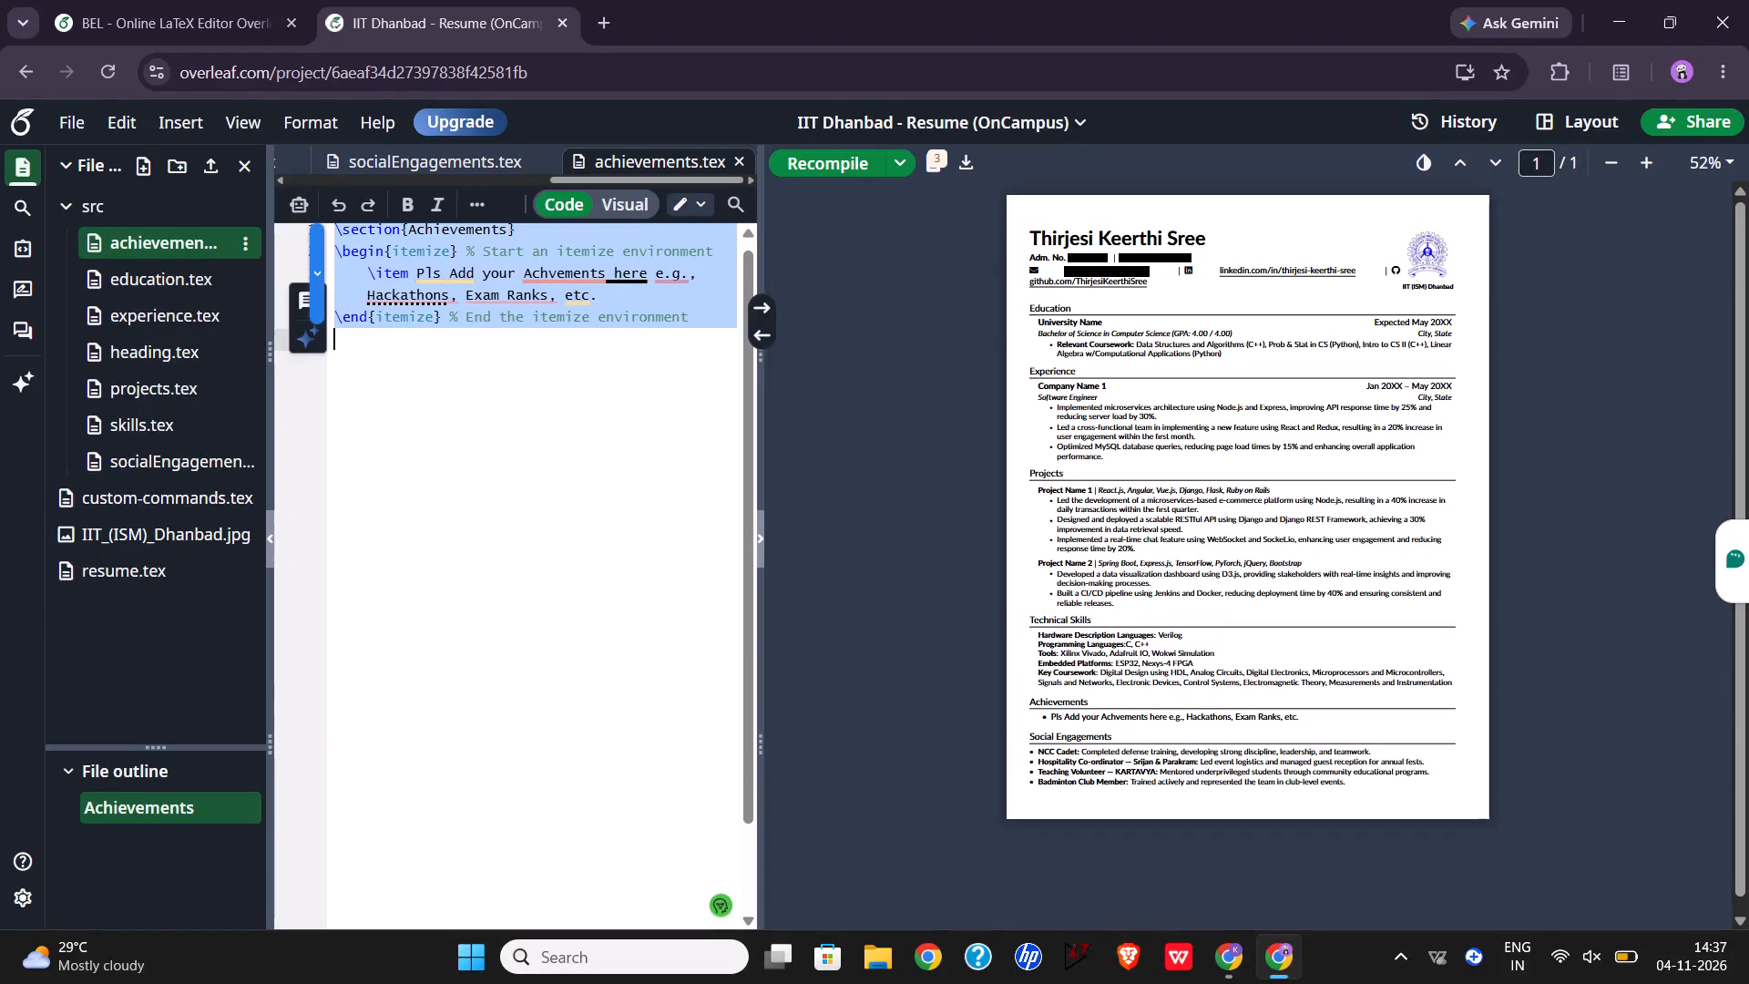
Turn on the Windows clipboard history and return to the IIT Dhanbad resume's achievements.tex.
key(super+v)
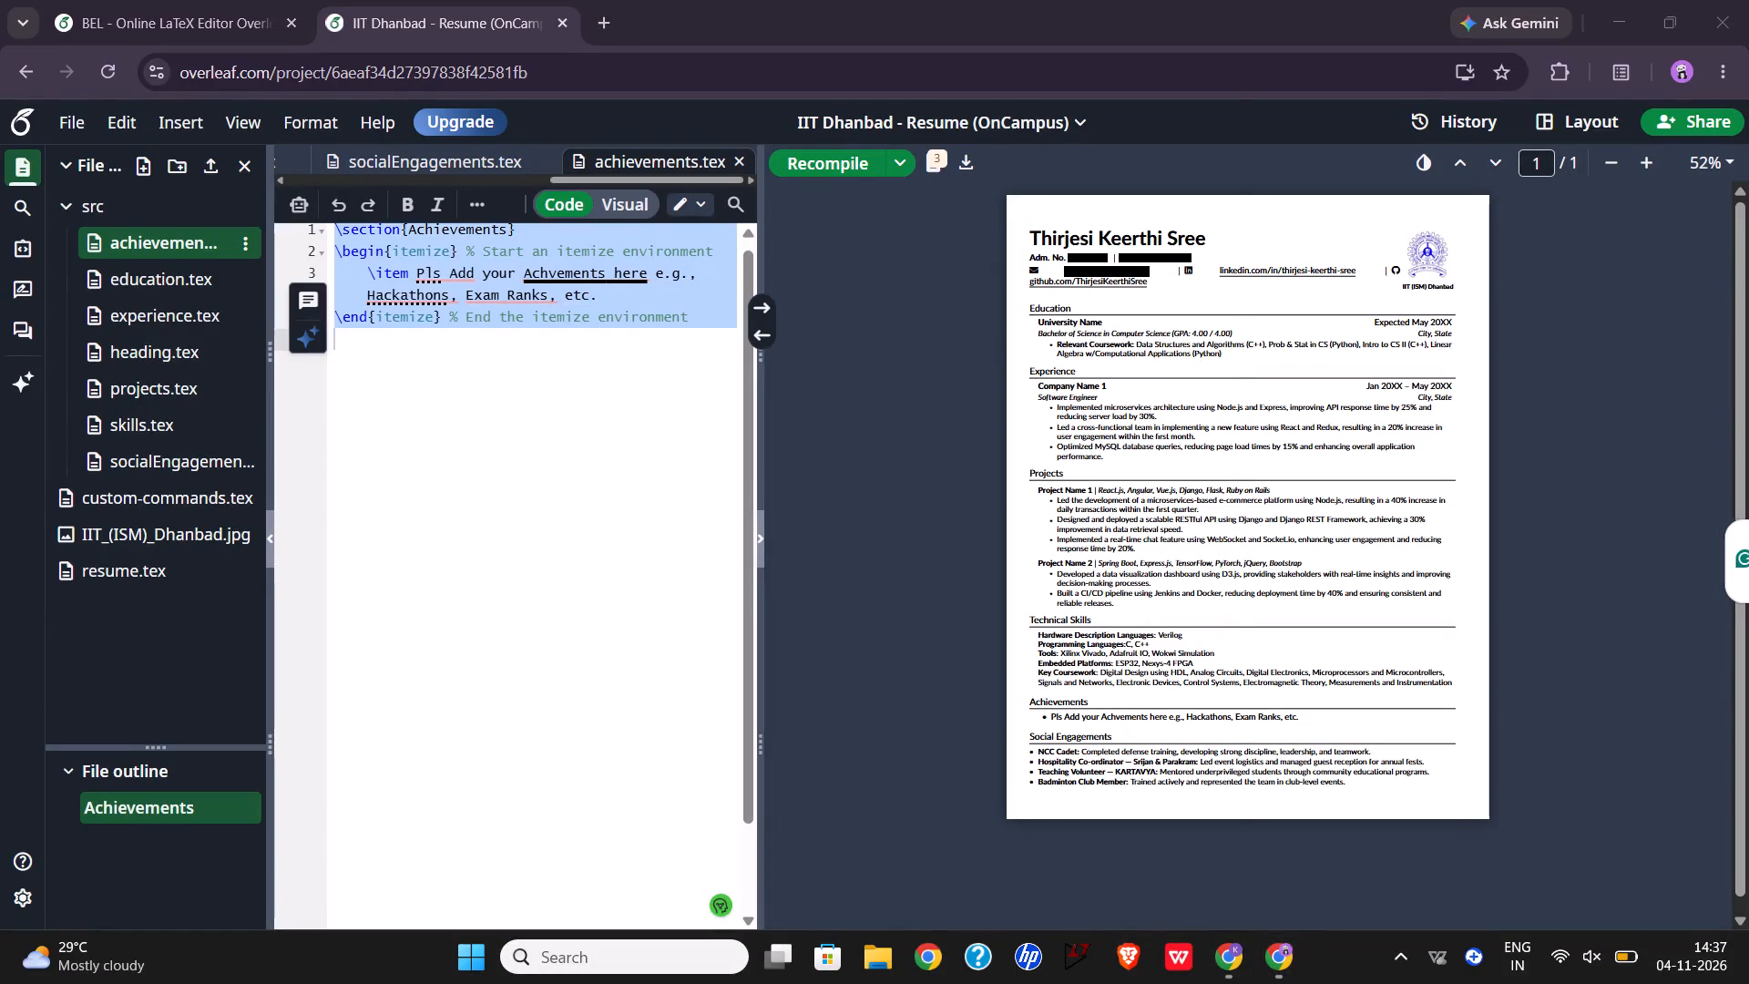
click(425, 435)
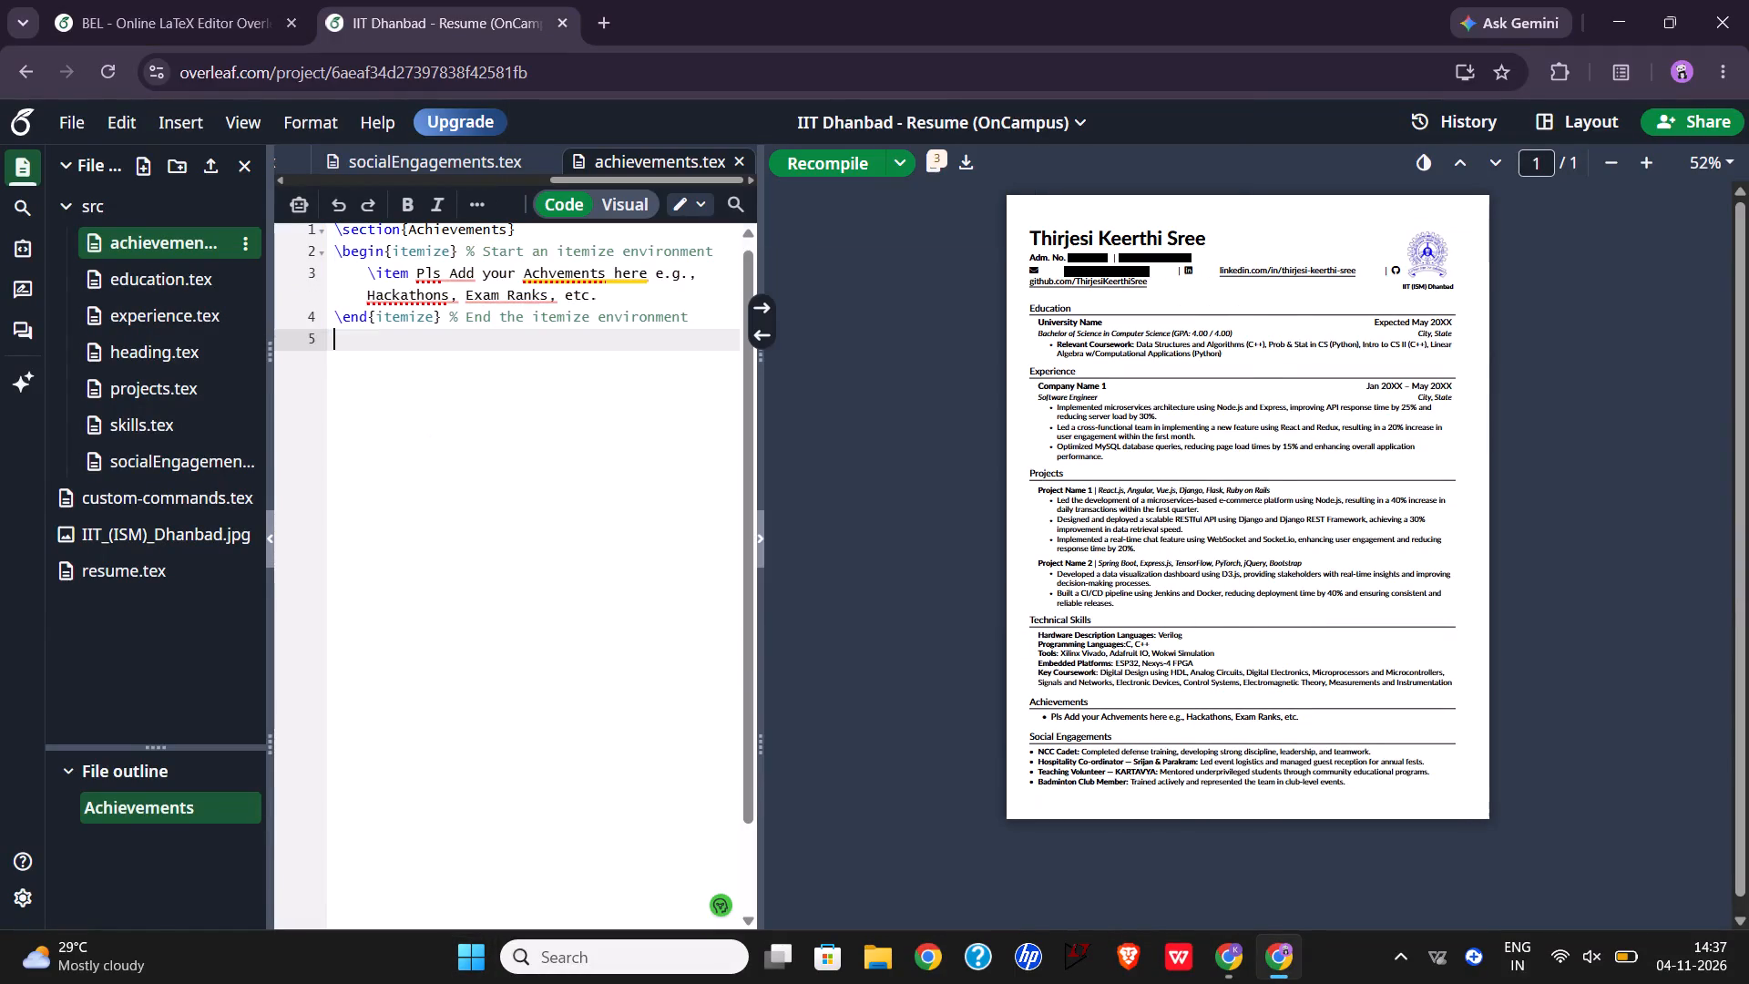
key(super+v)
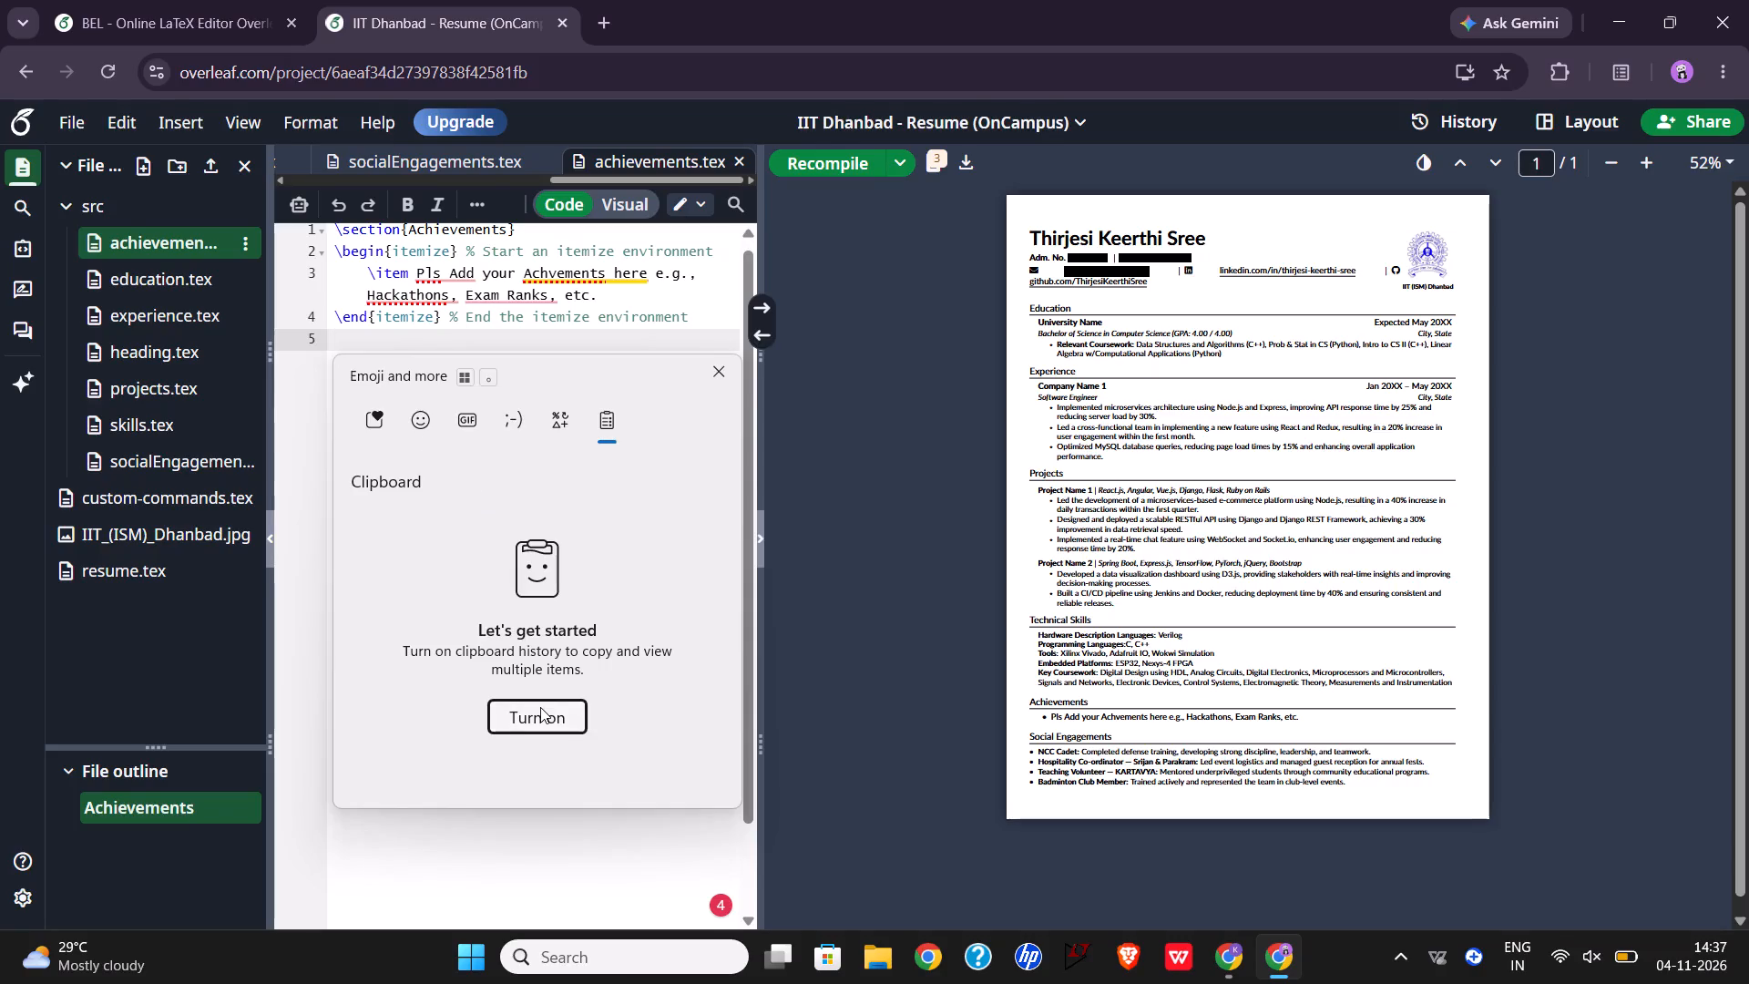
click(540, 707)
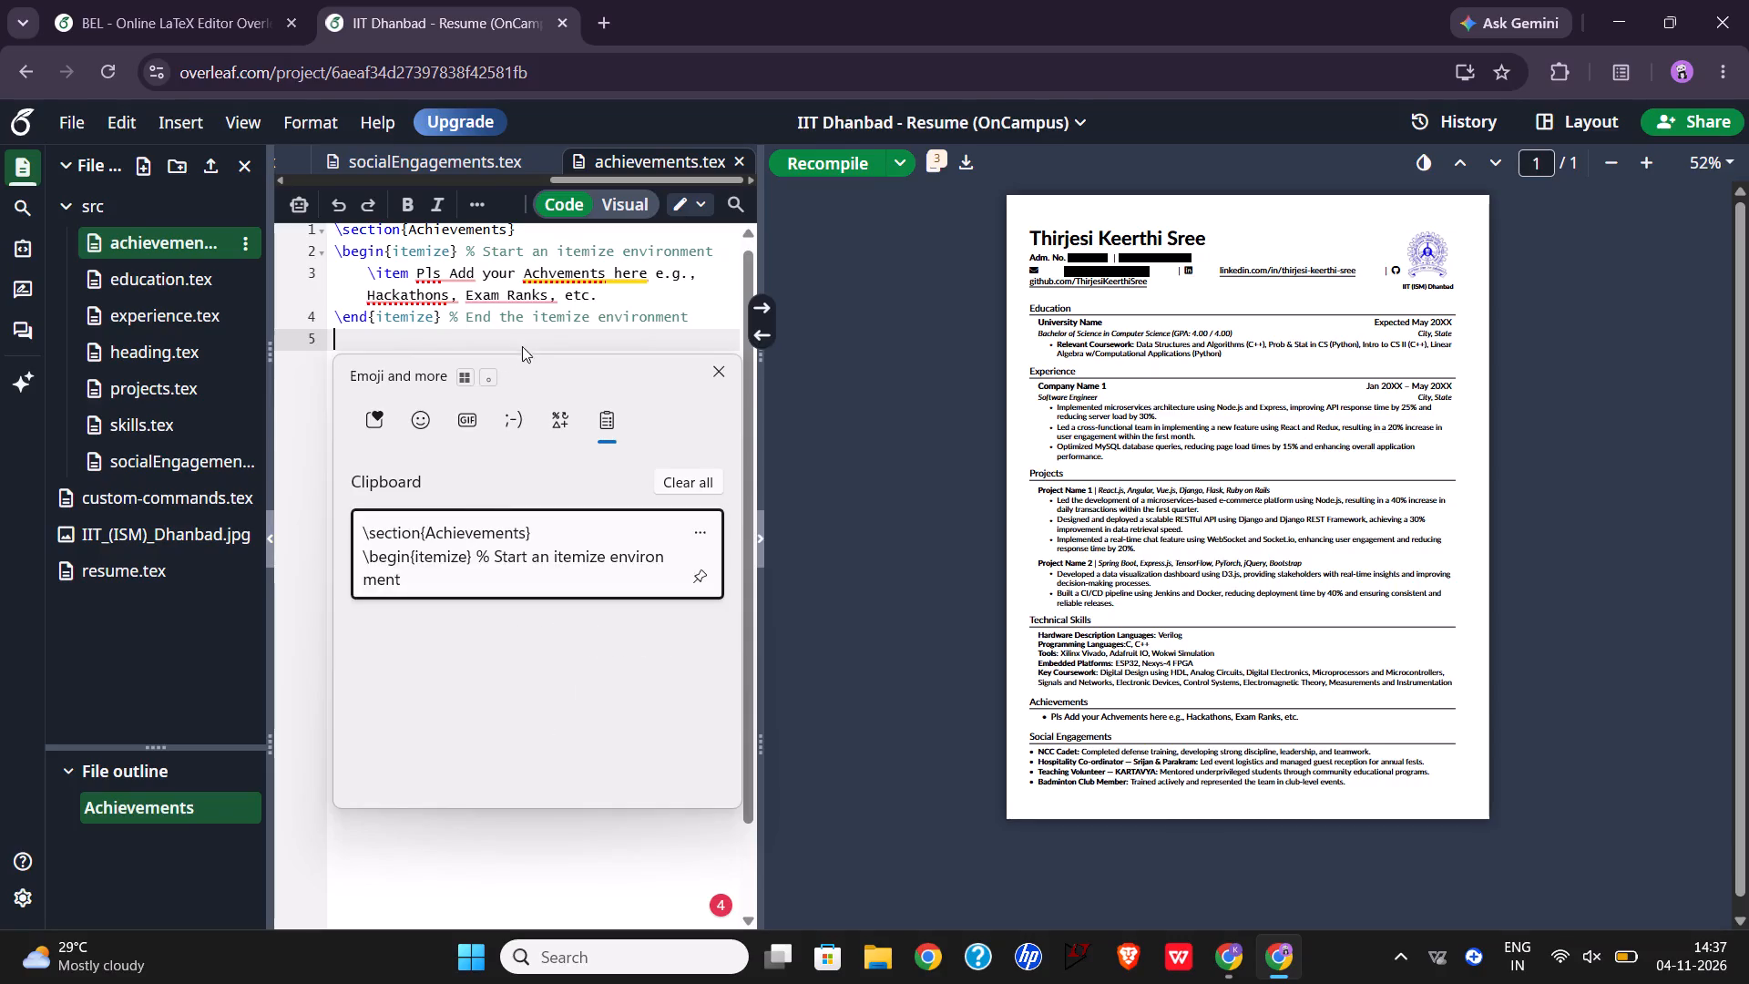
click(530, 343)
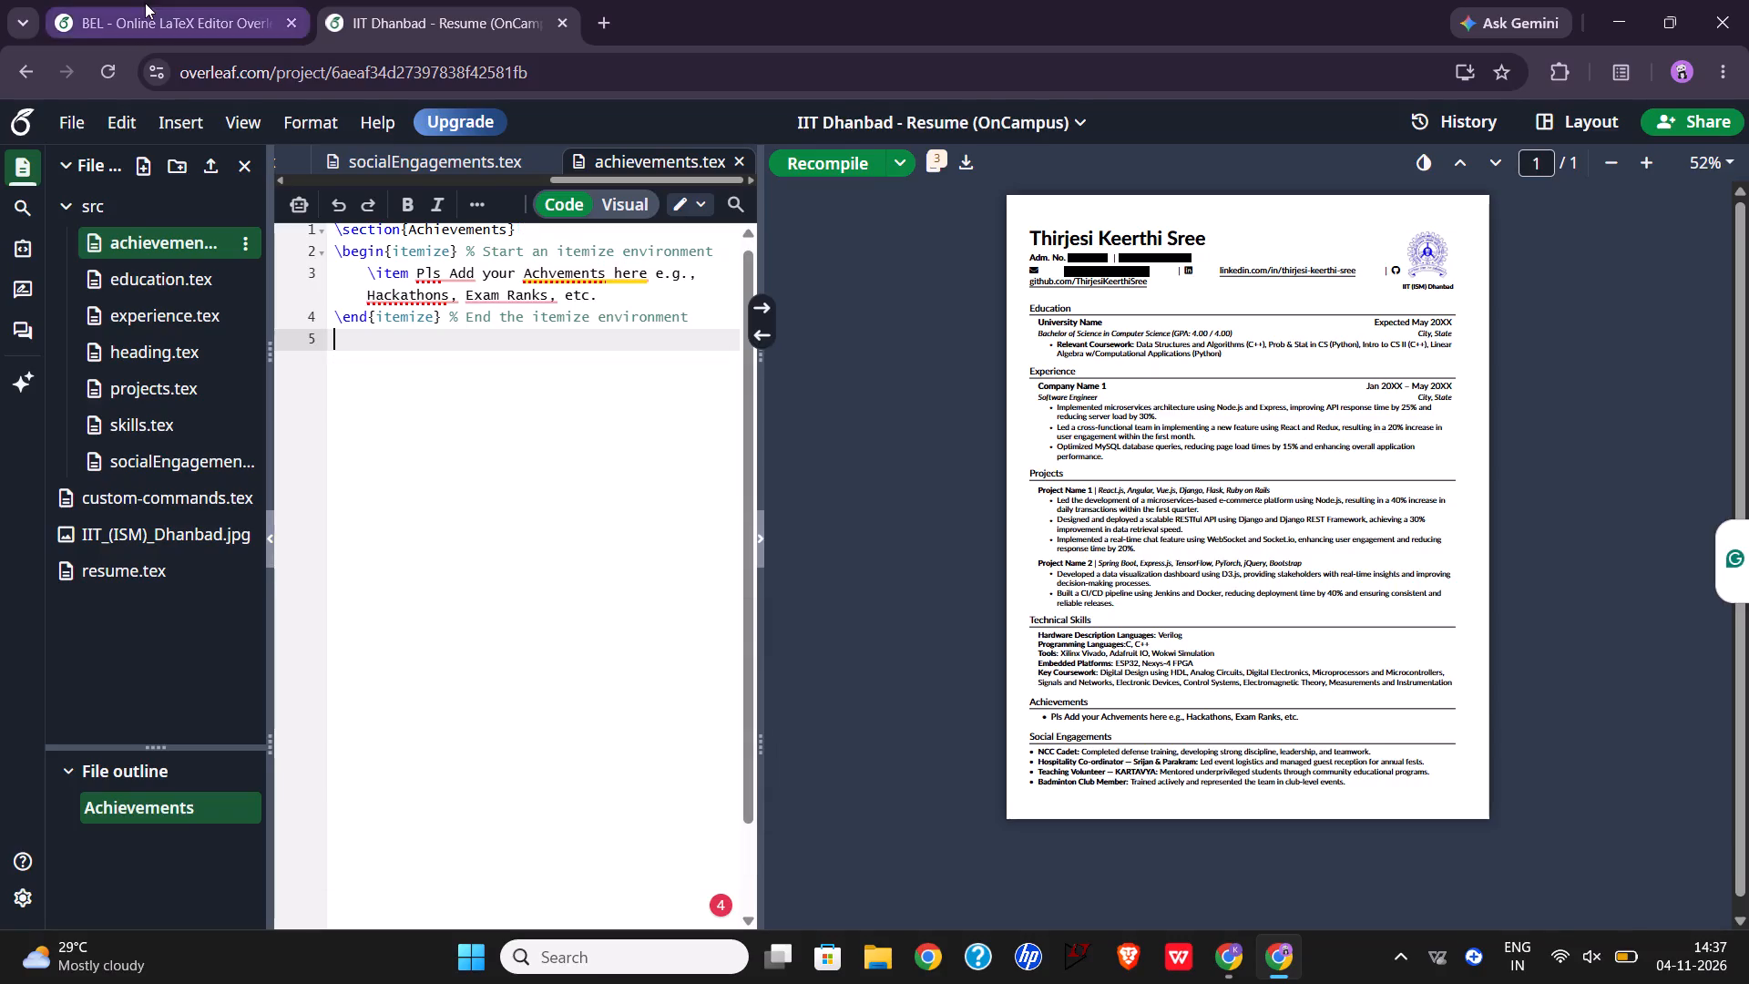
Copy BEL's achievements.tex code again, replace the whole content of the IIT Dhanbad resume's achievements.tex with it, and recompile.
click(145, 3)
key(ctrl+c)
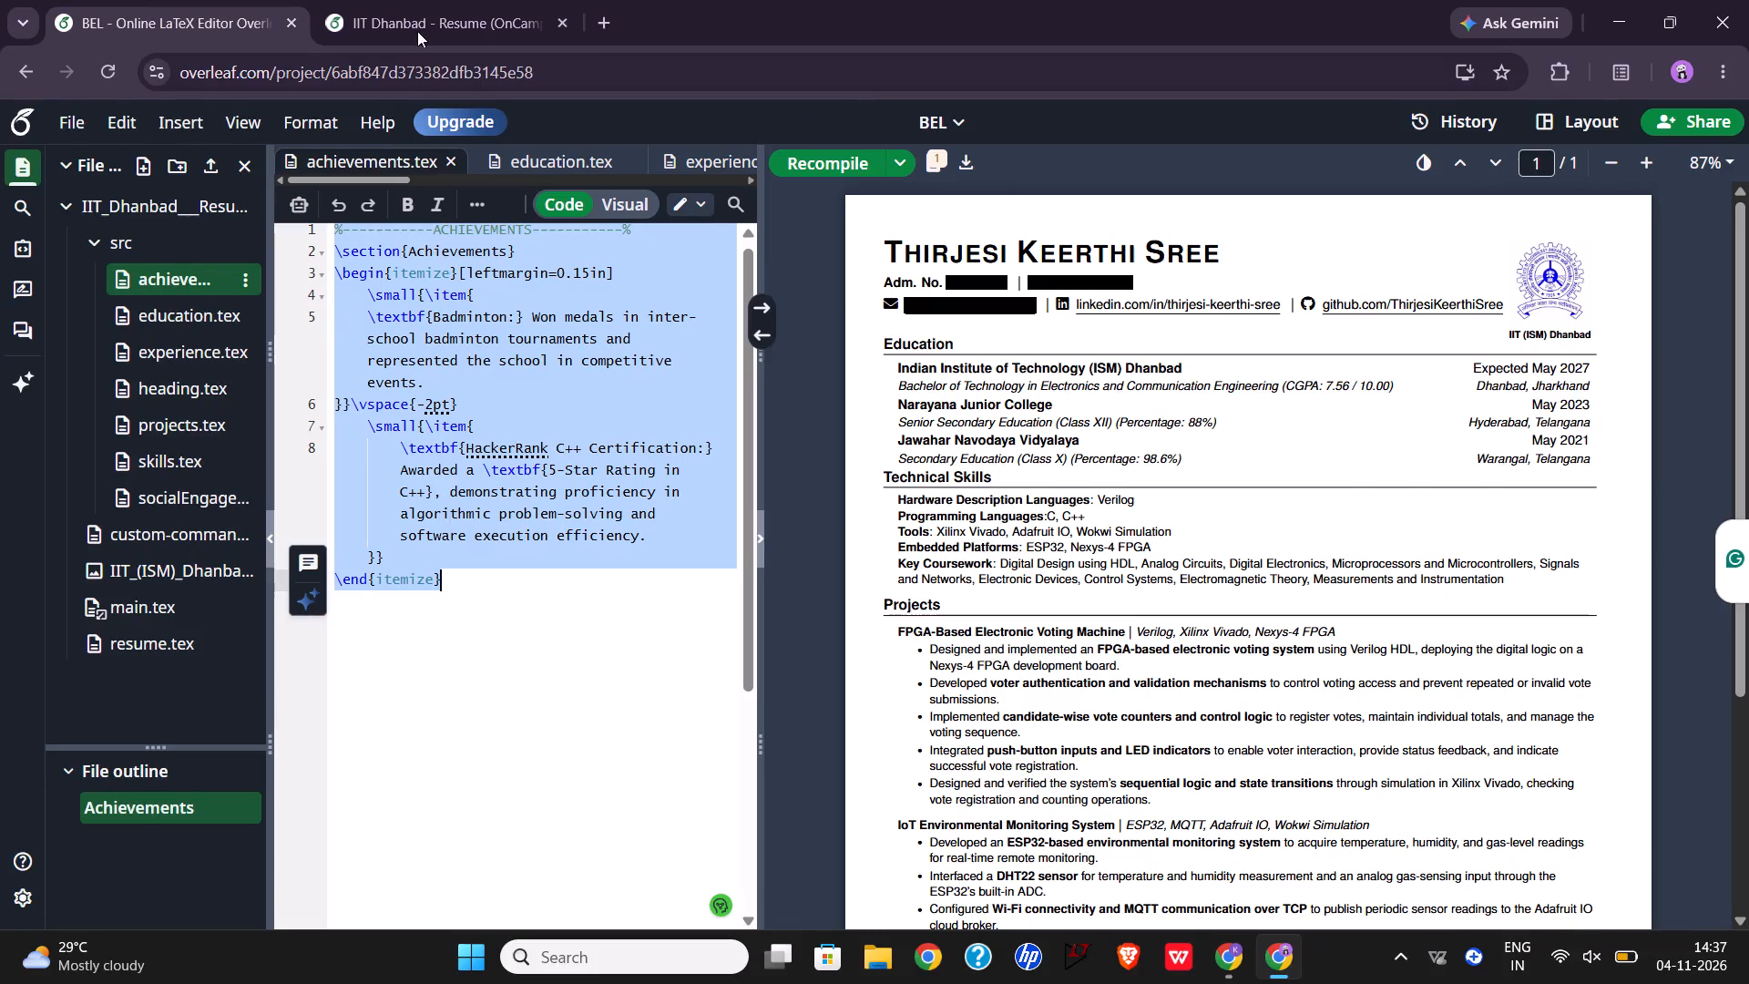
click(430, 16)
drag(354, 306, 373, 342)
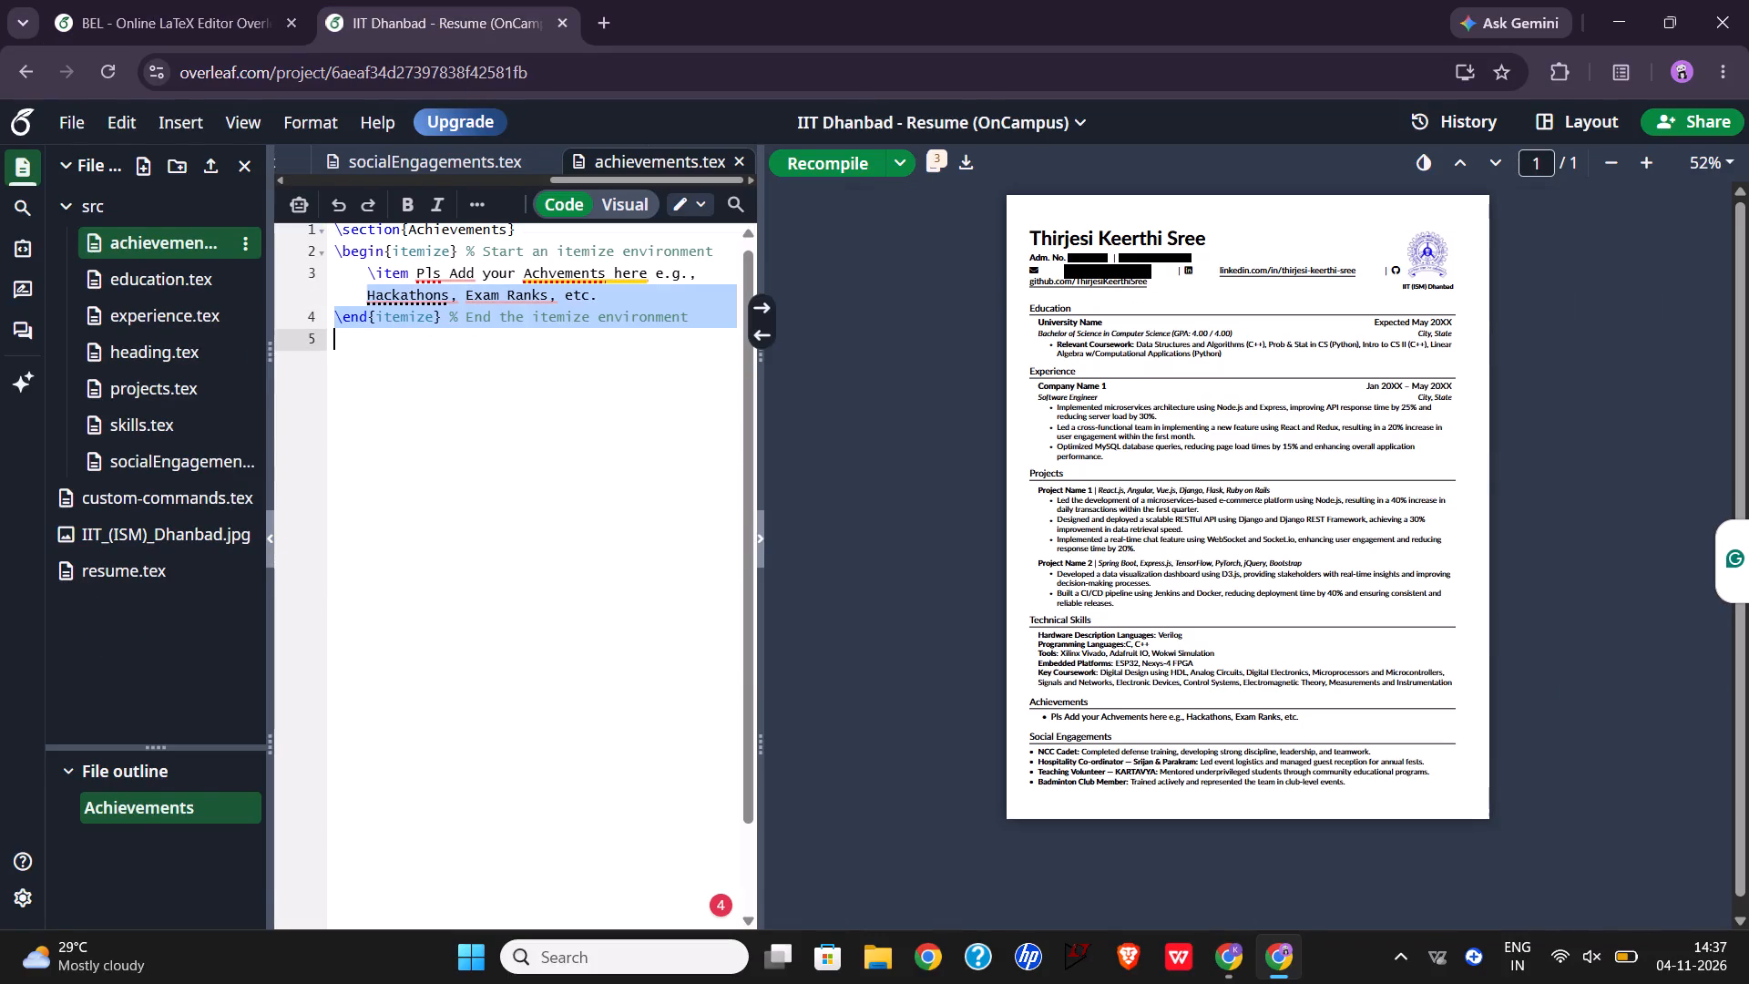
drag(373, 342, 373, 348)
click(373, 348)
drag(373, 348, 291, 179)
key(ctrl+v)
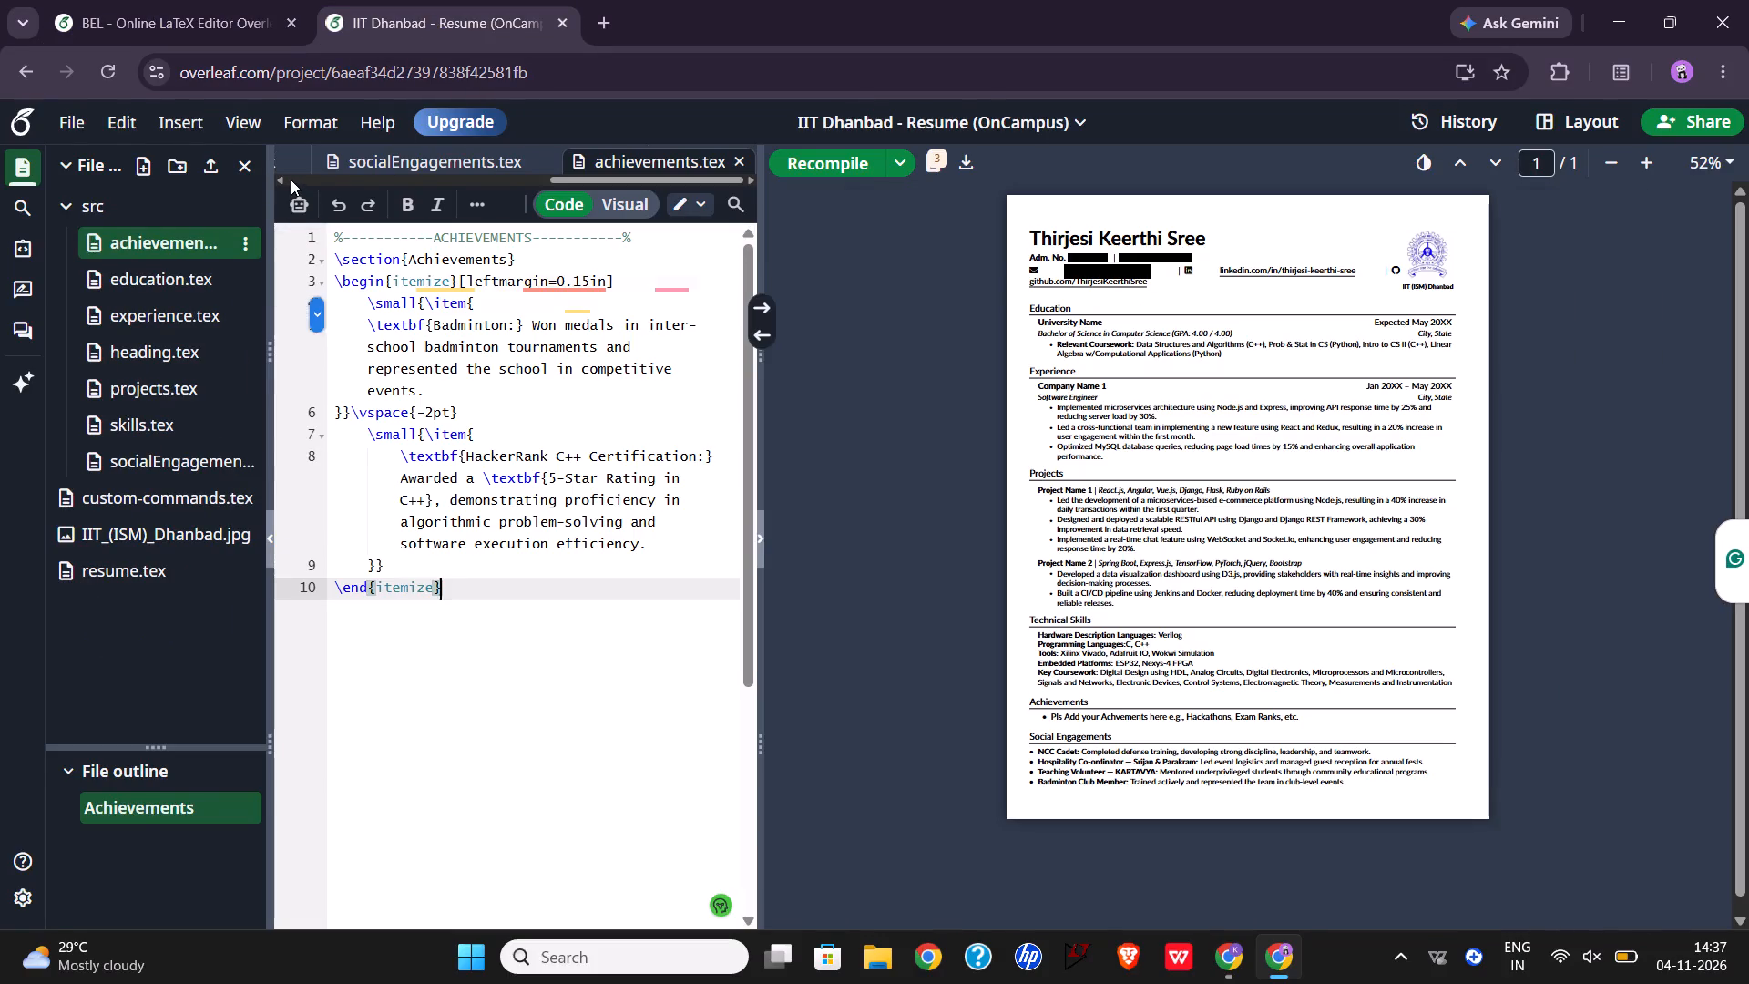
scroll(437, 387, up, 2)
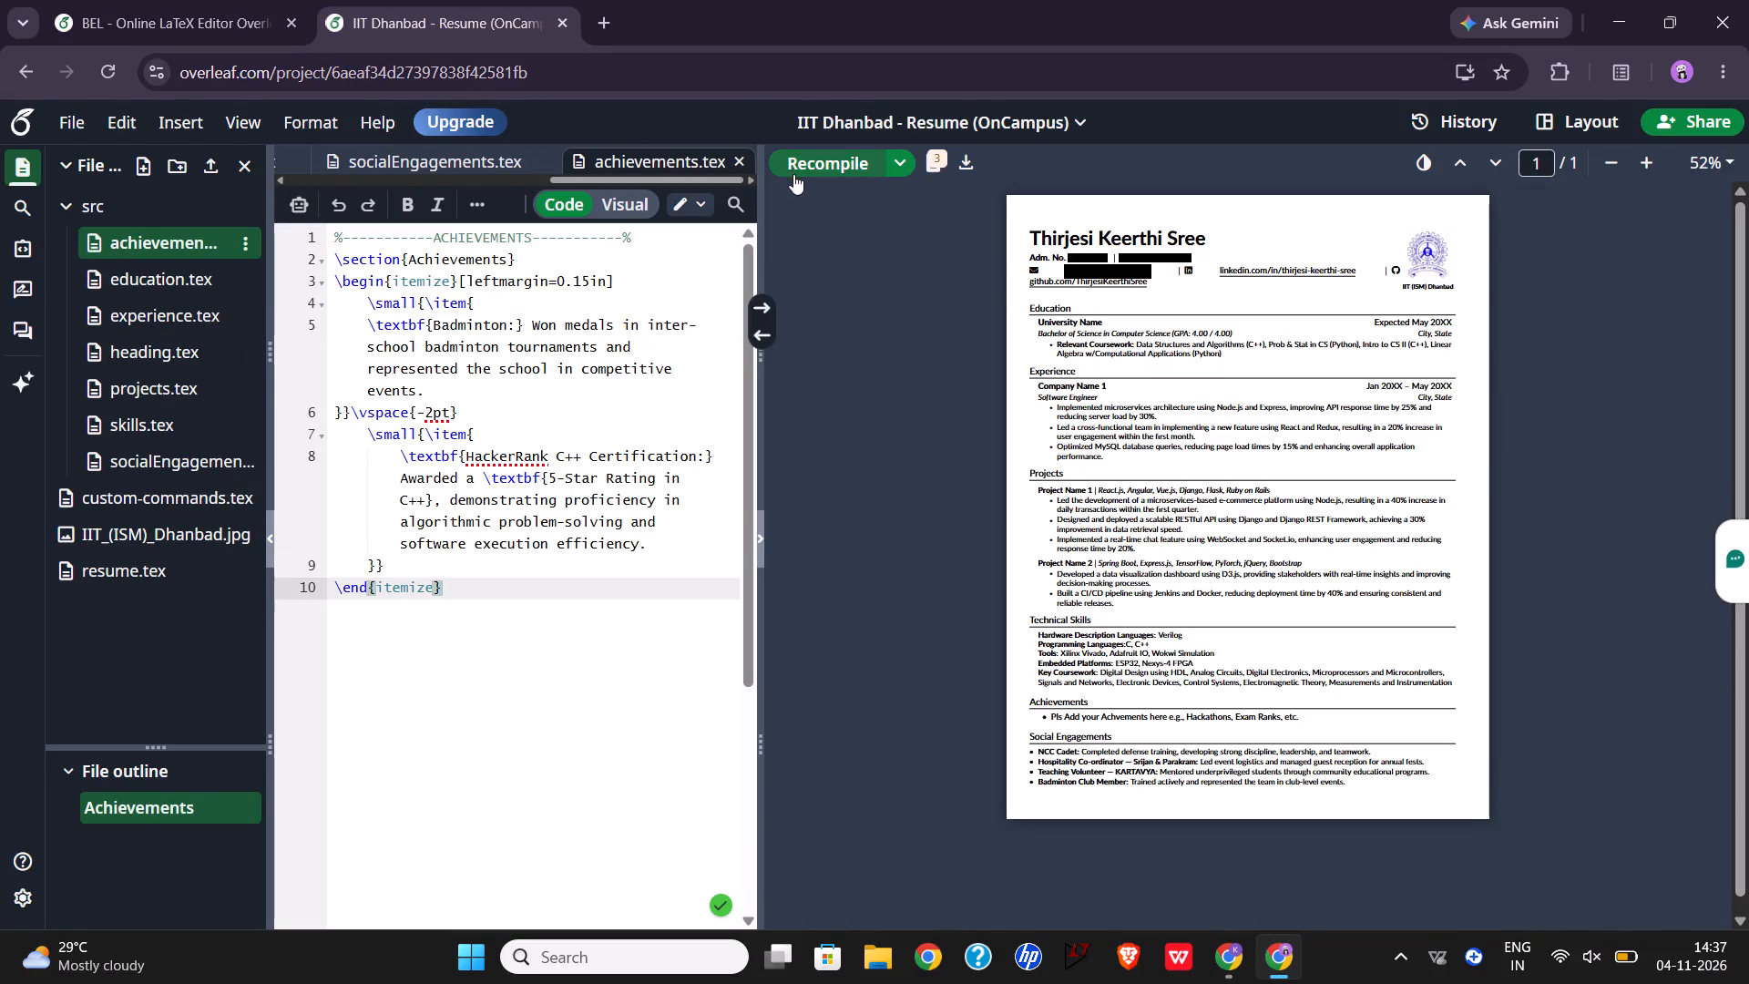
click(793, 174)
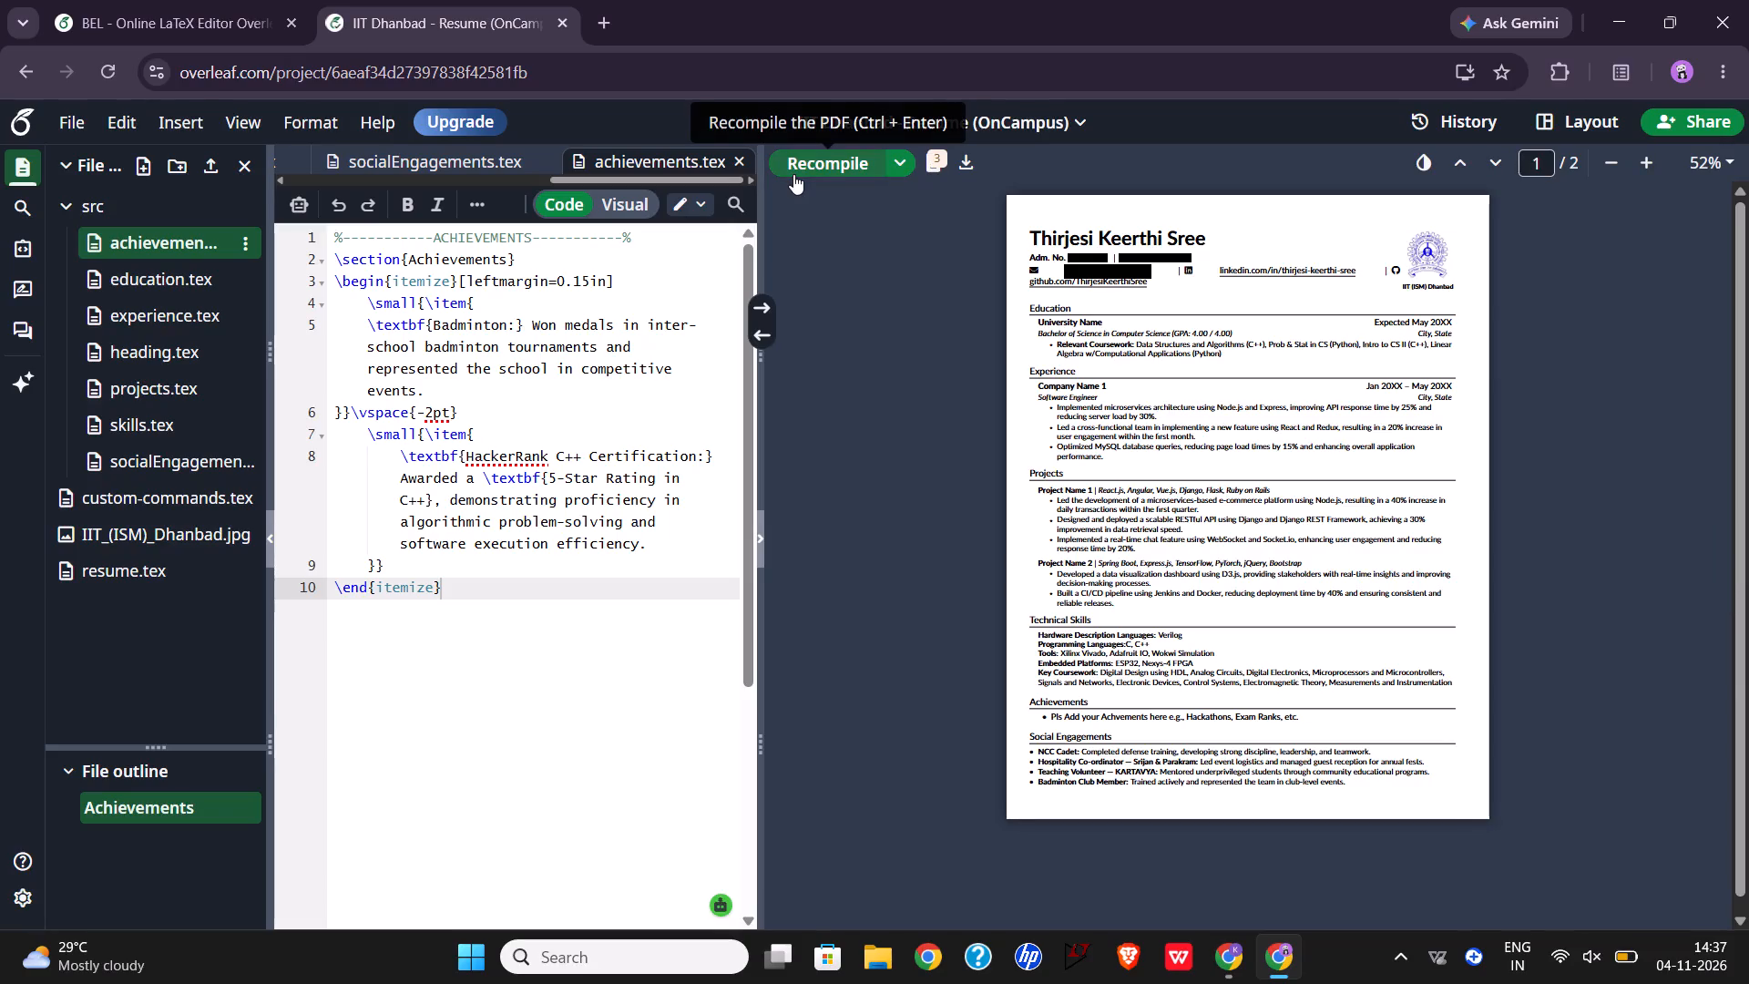
scroll(1059, 350, down, 1)
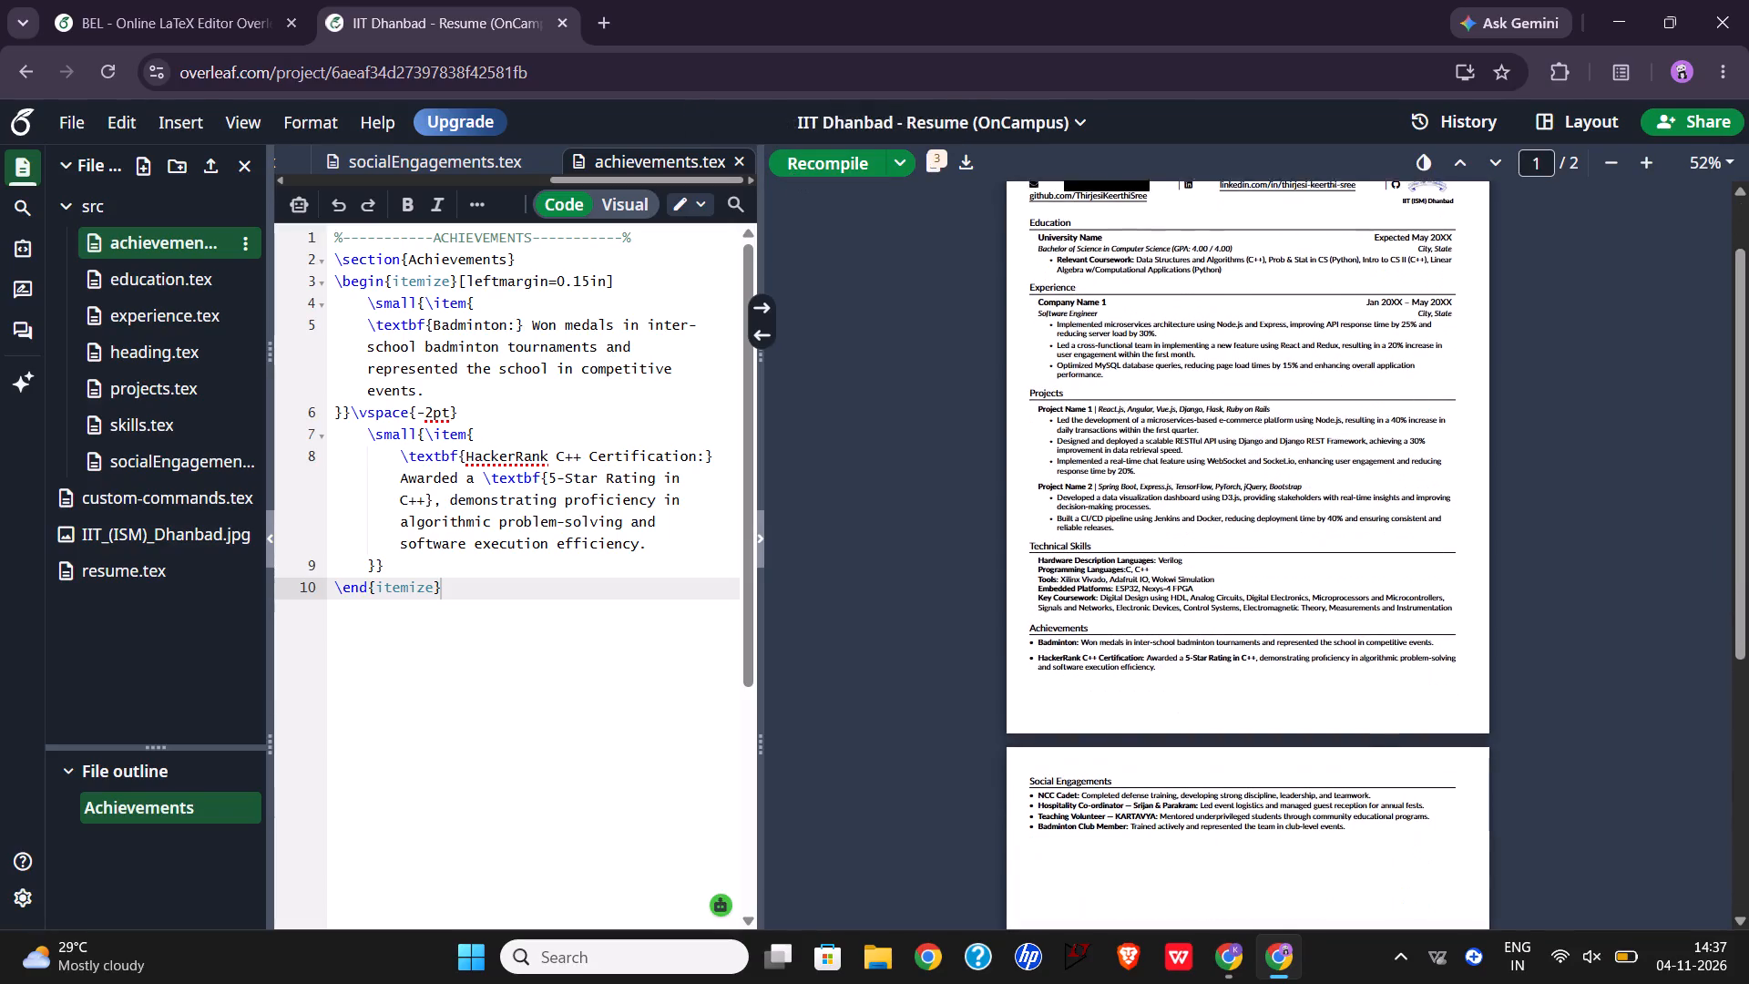
Open experience.tex in both projects, delete all the placeholder code from the IIT Dhanbad resume's version to match BEL's, and recompile.
scroll(1059, 350, down, 1)
scroll(1059, 350, up, 2)
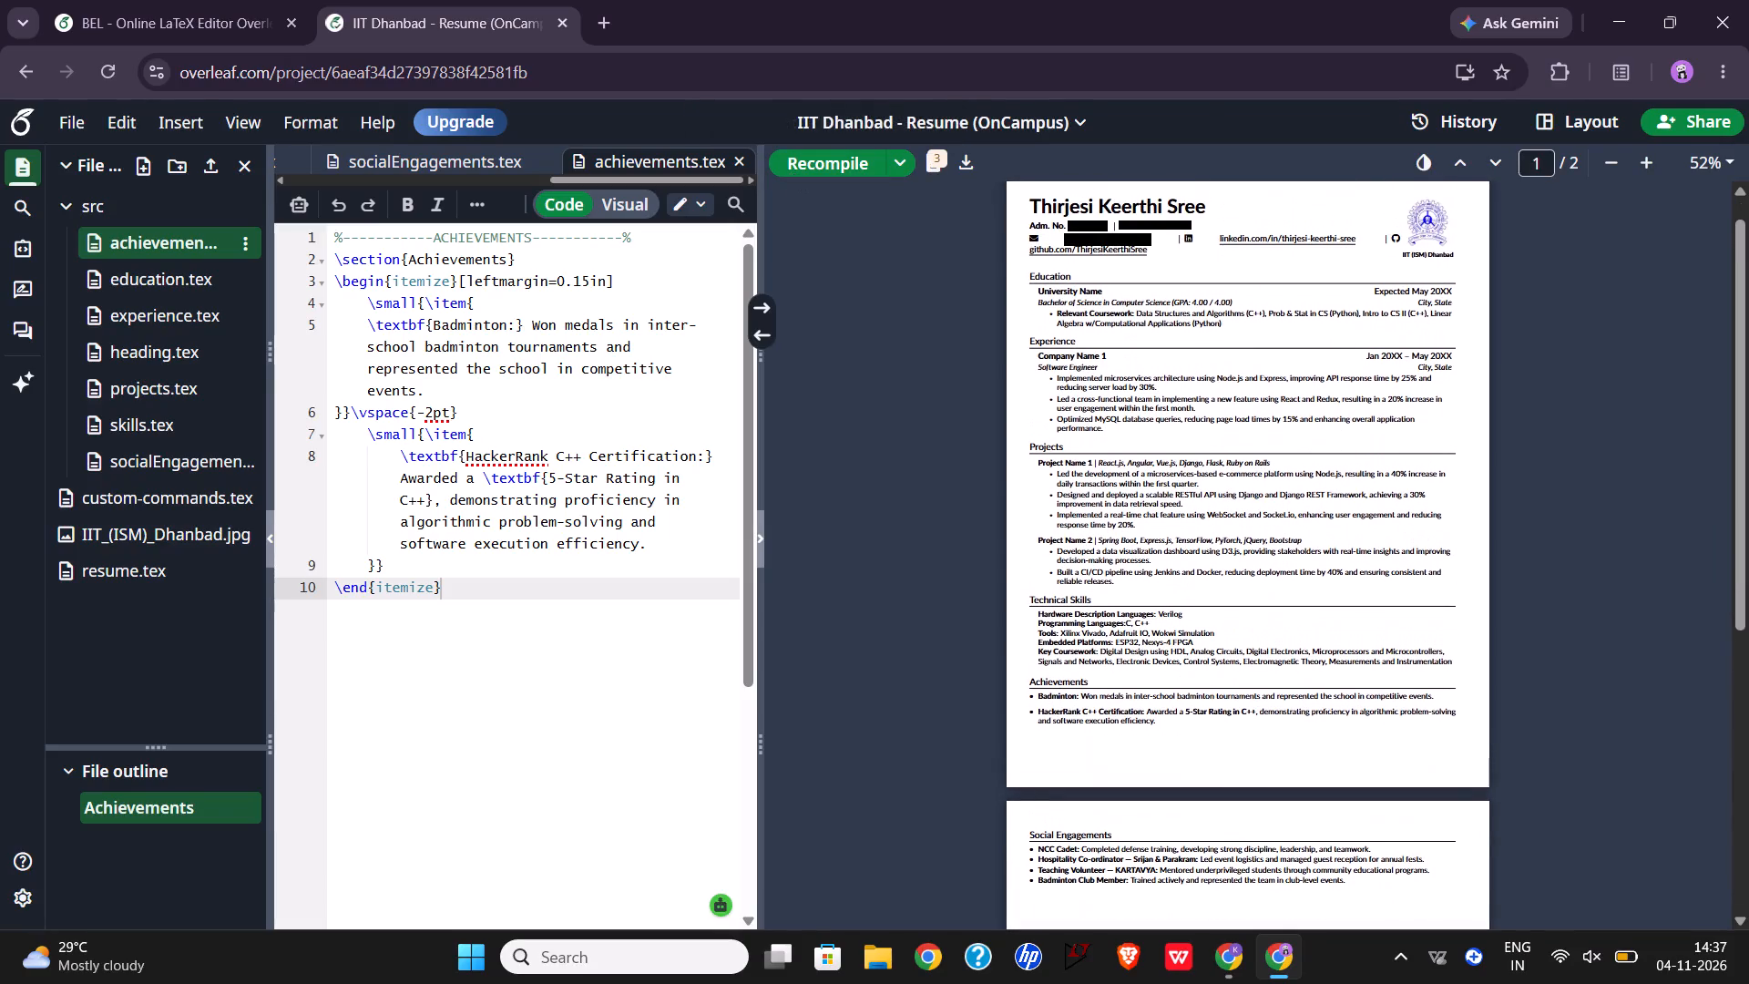
scroll(1059, 350, up, 2)
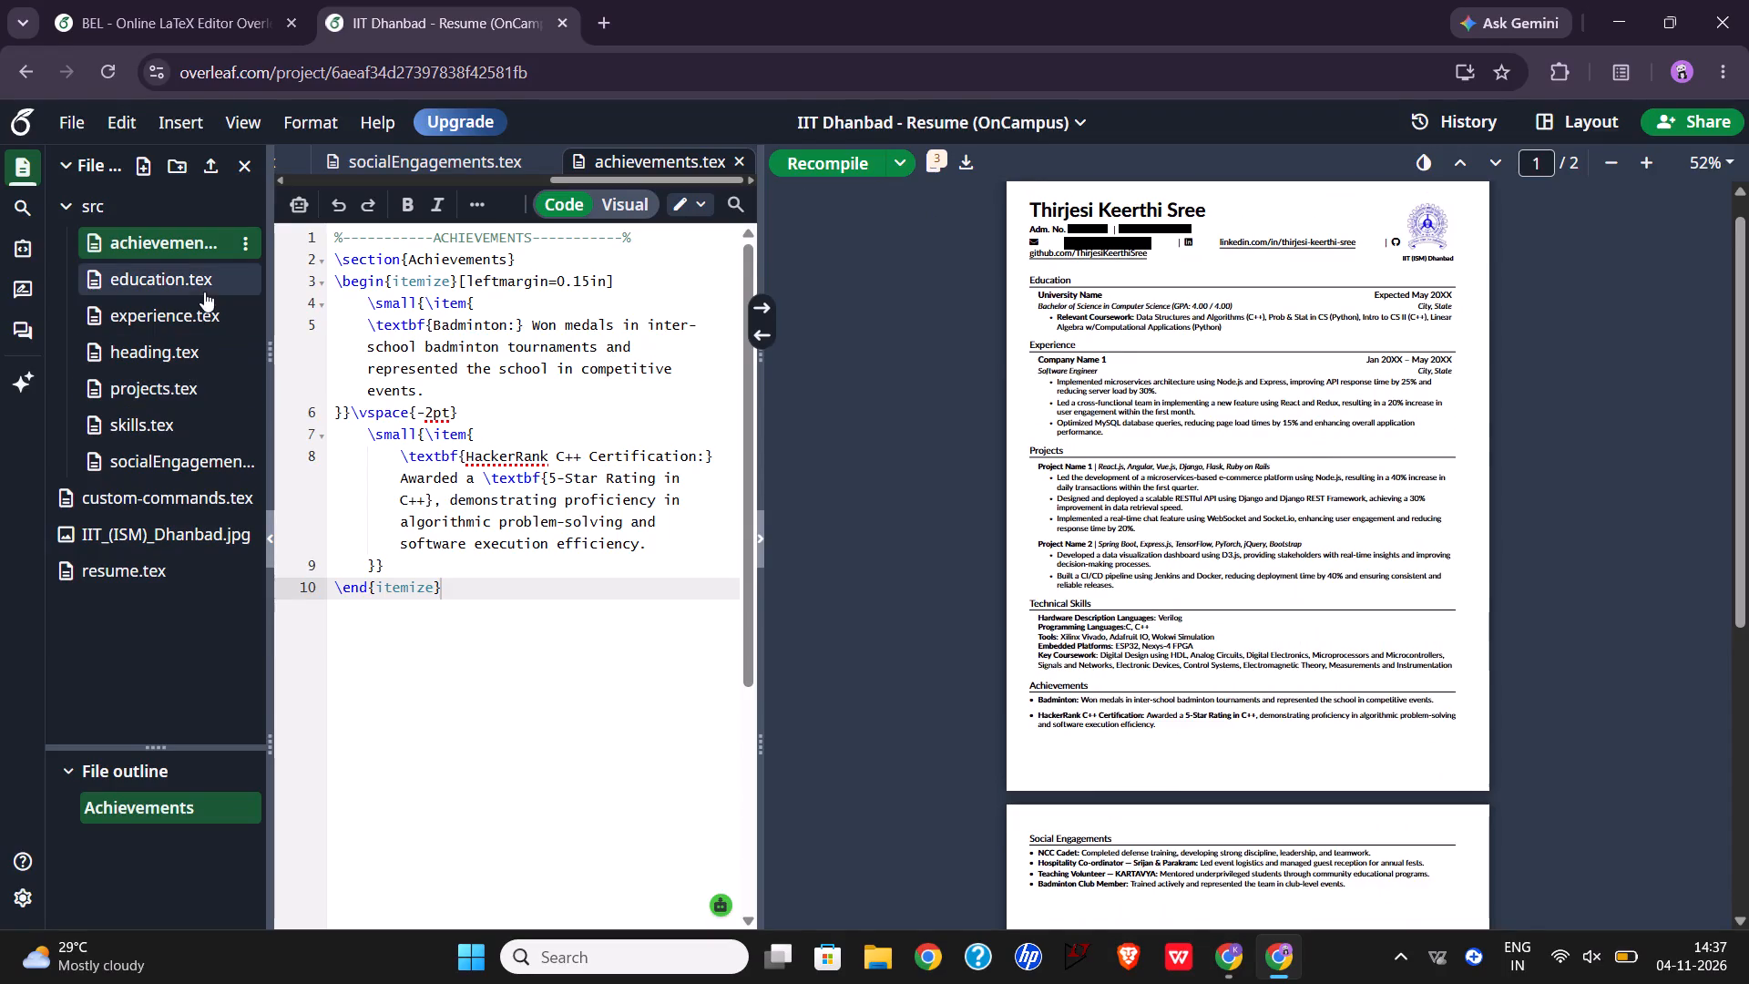
click(187, 36)
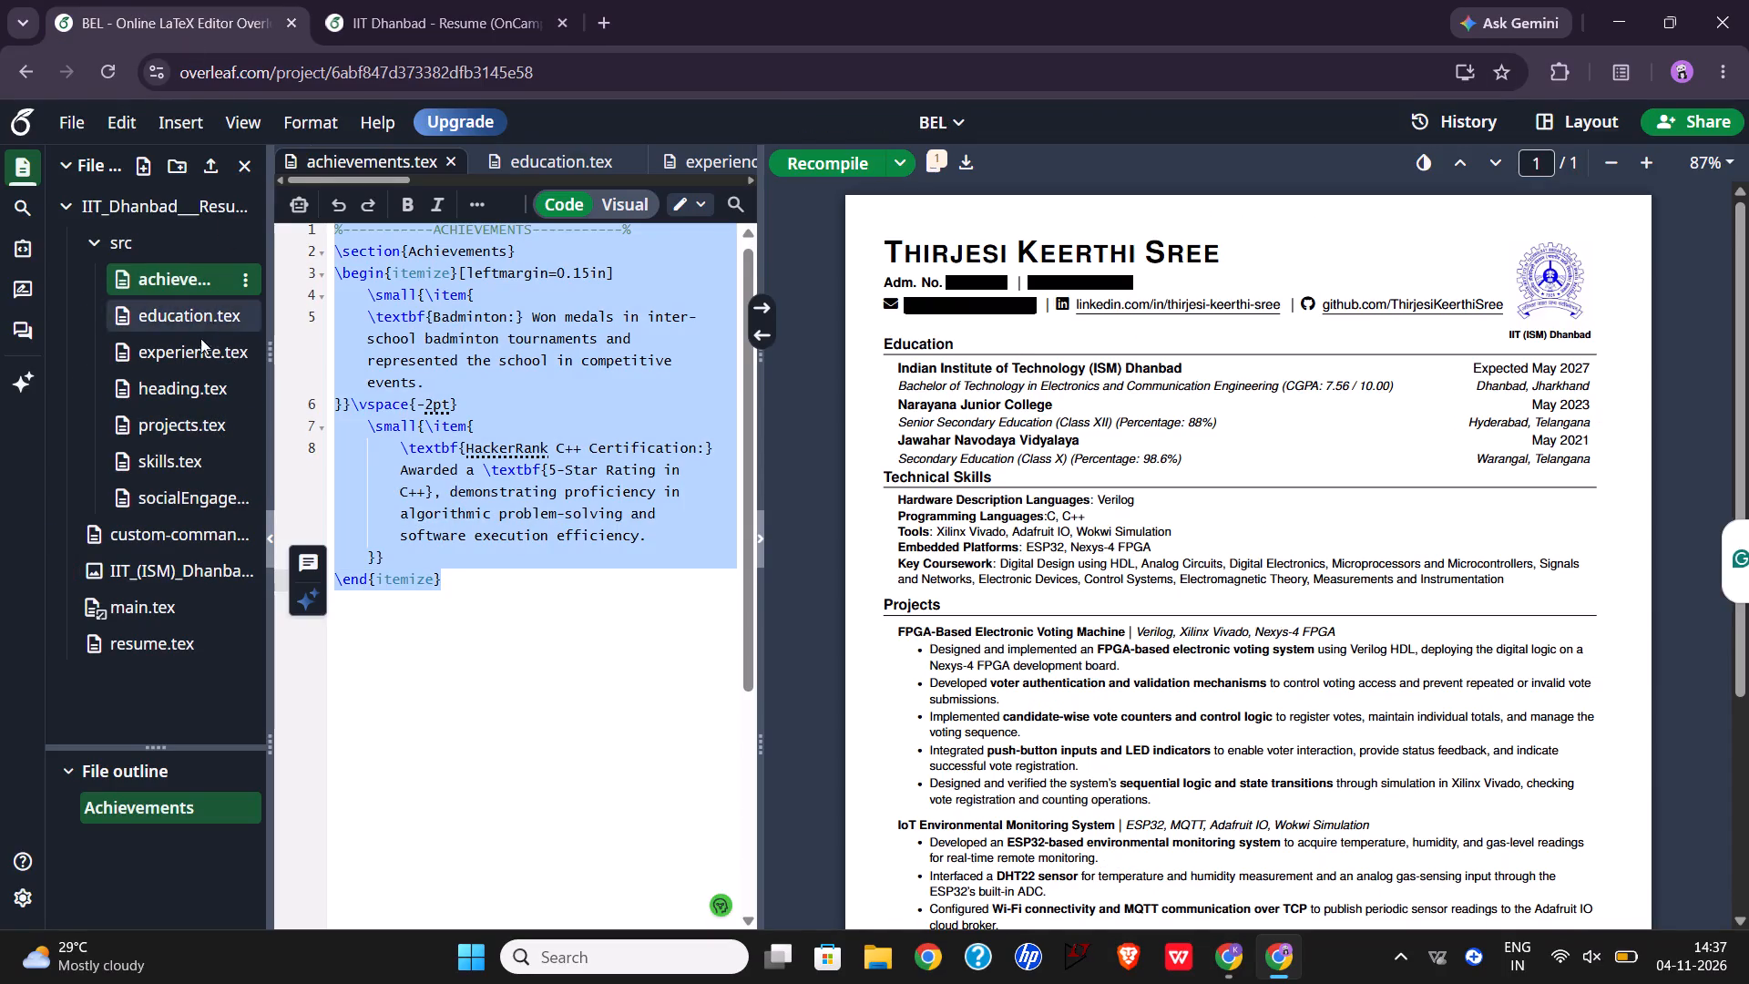
click(200, 353)
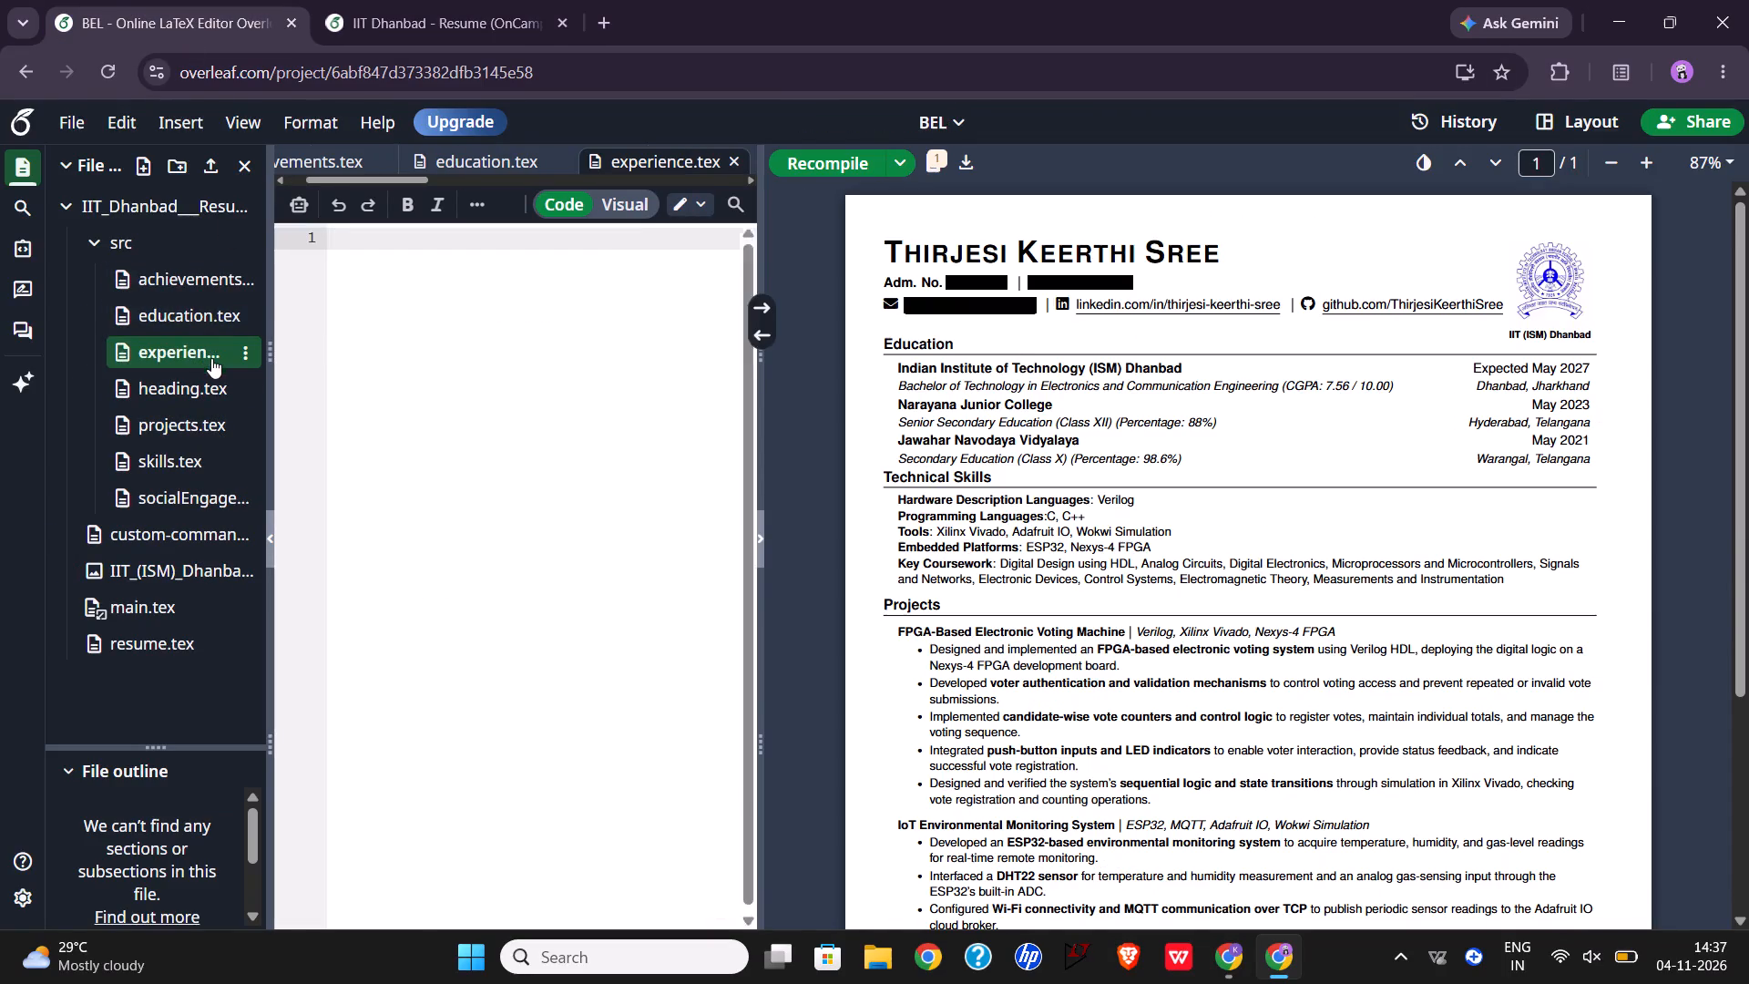
scroll(397, 369, up, 1)
click(367, 0)
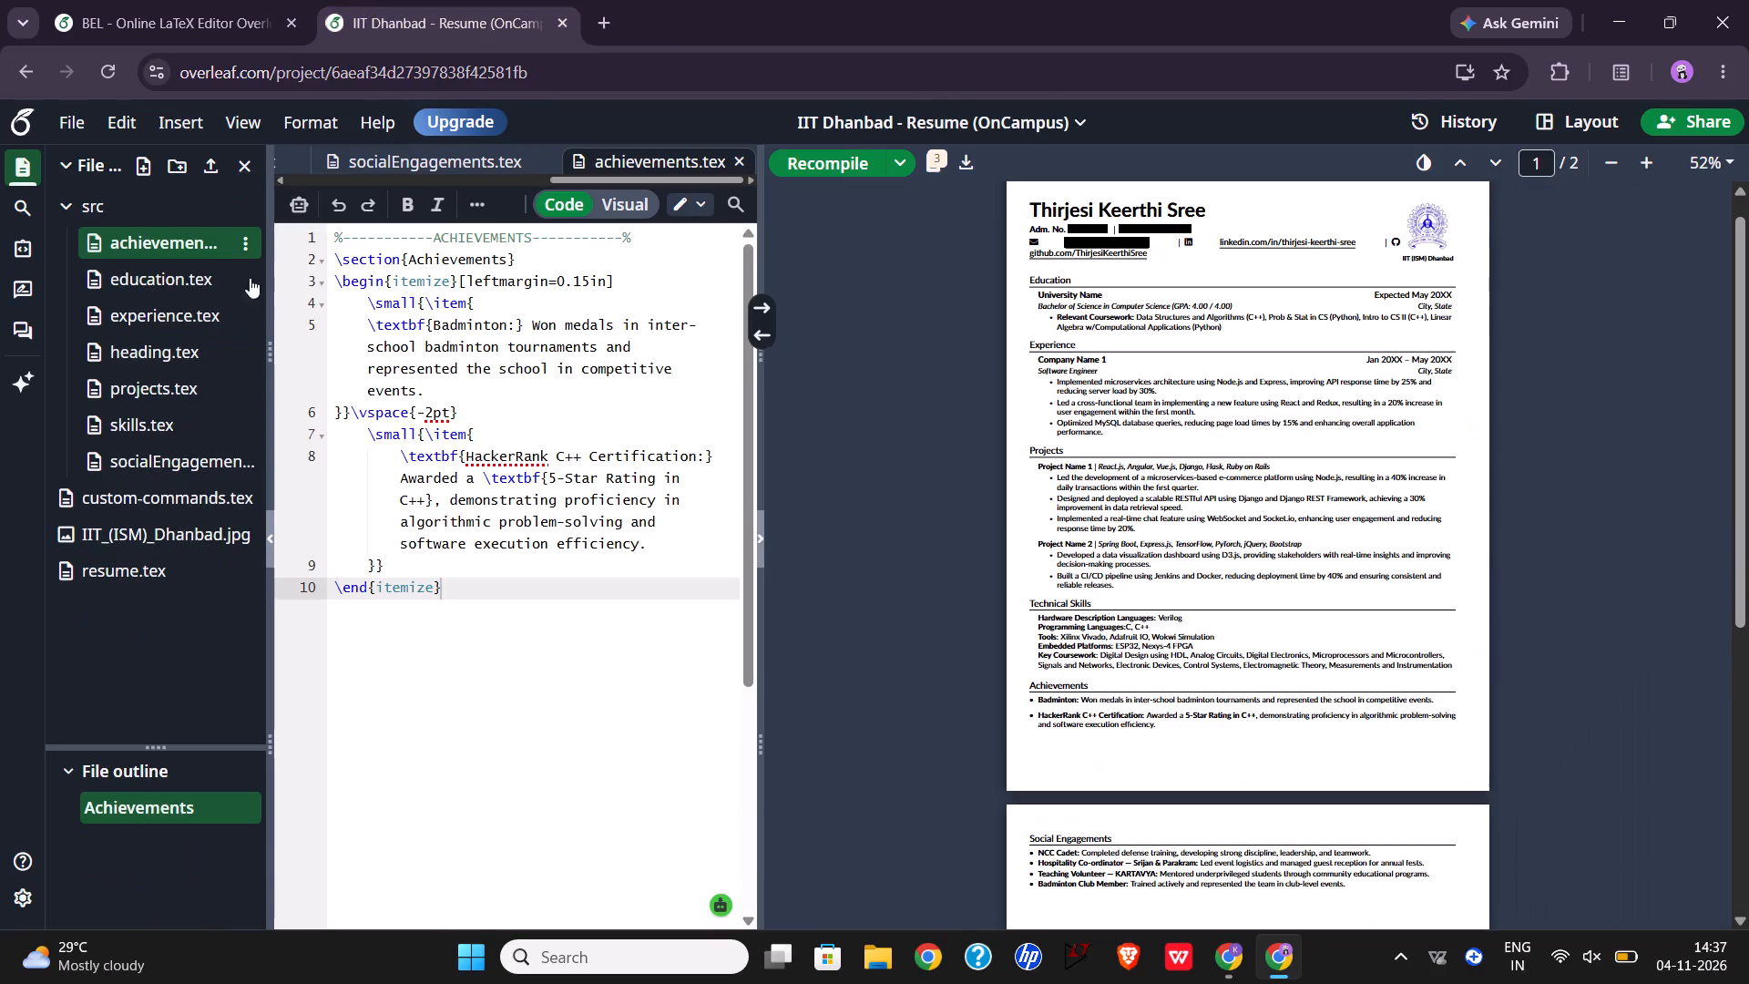
click(192, 321)
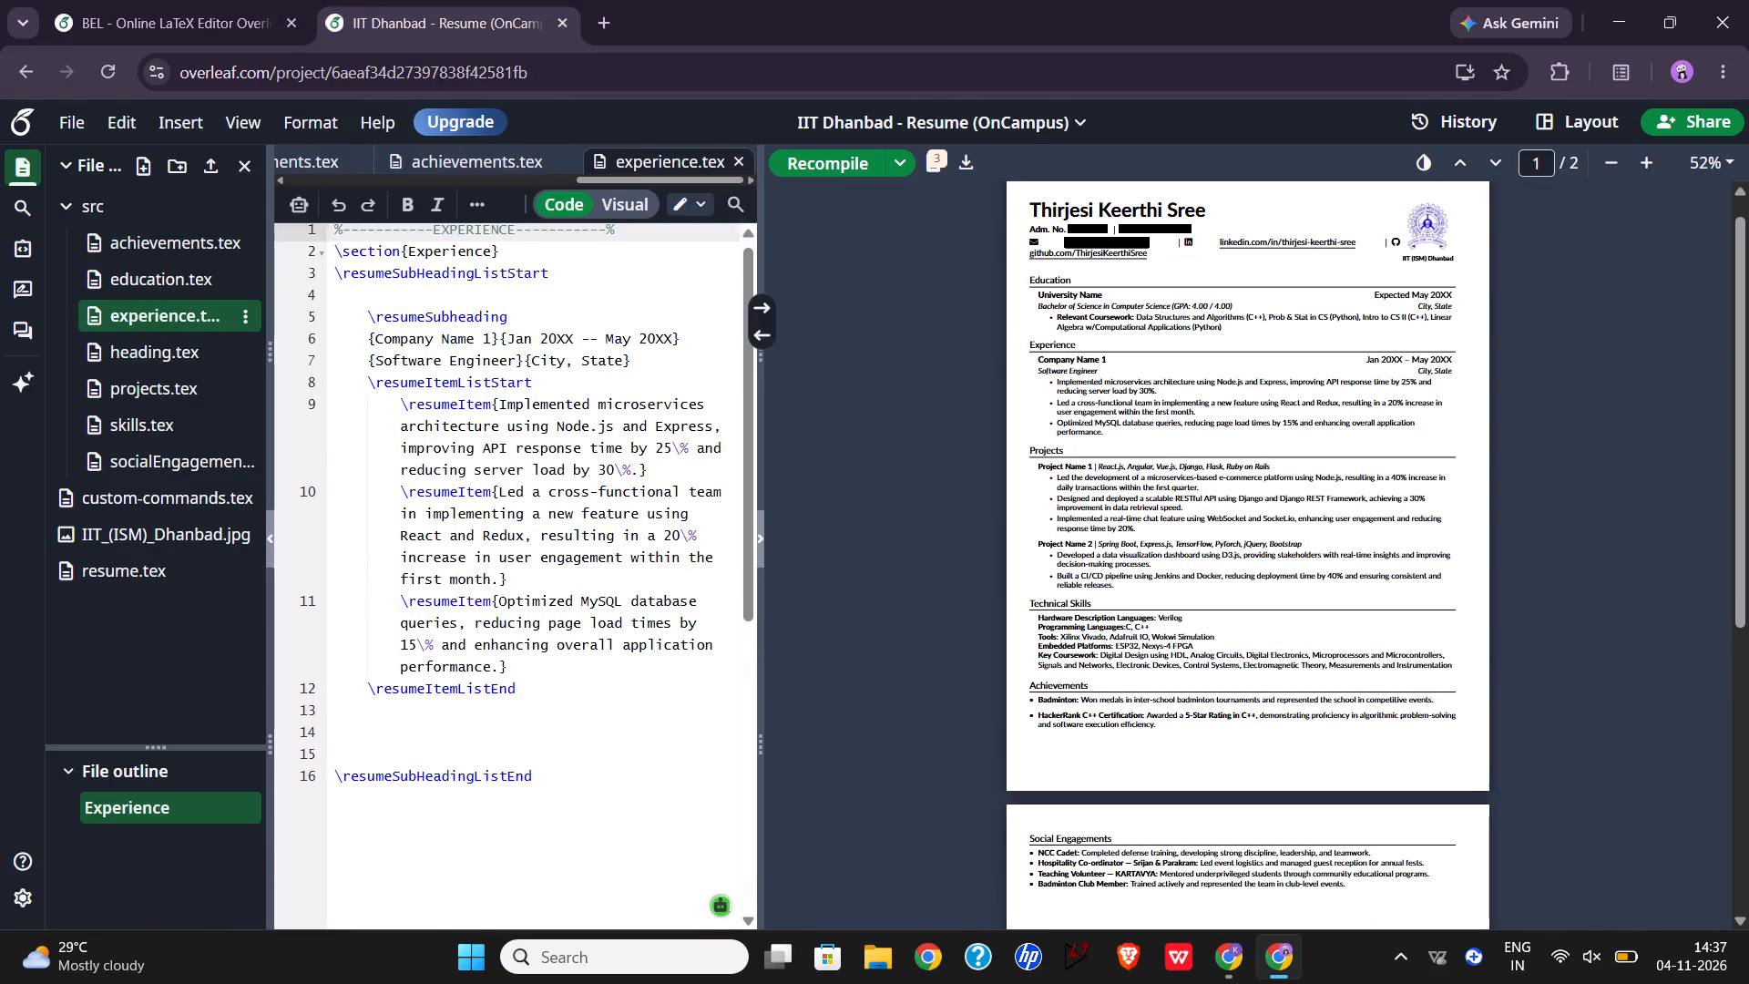
click(467, 579)
key(ctrl+a)
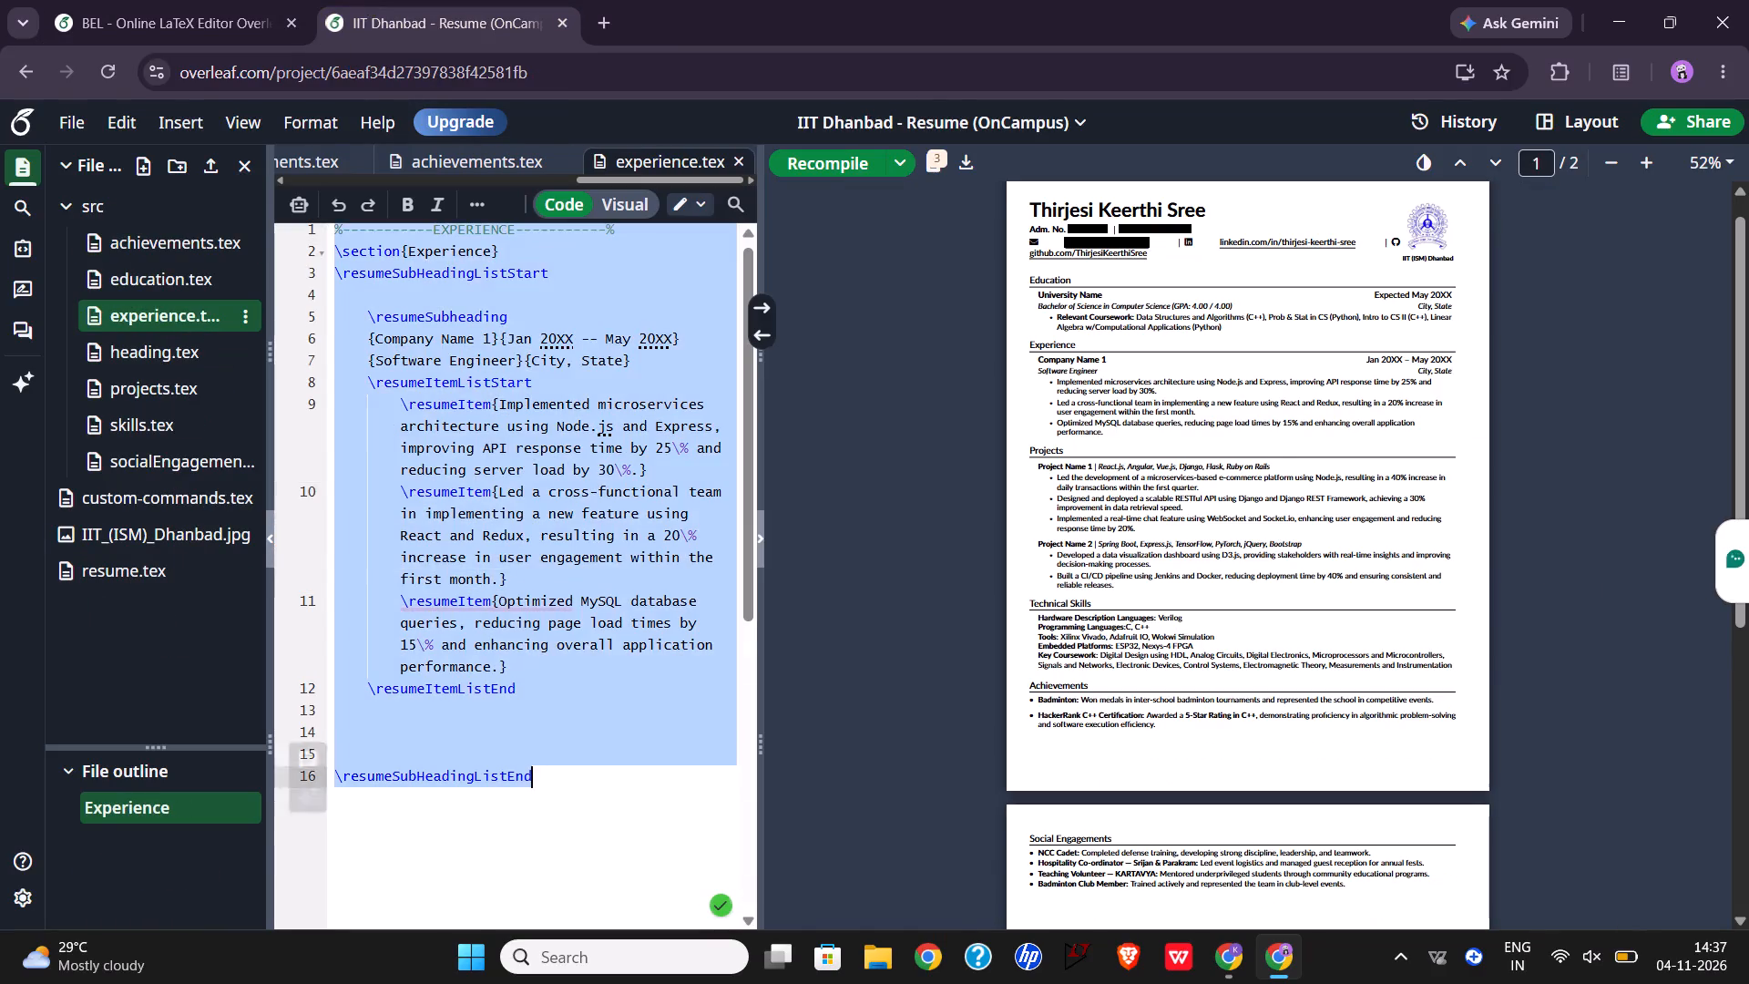
key(BackSpace)
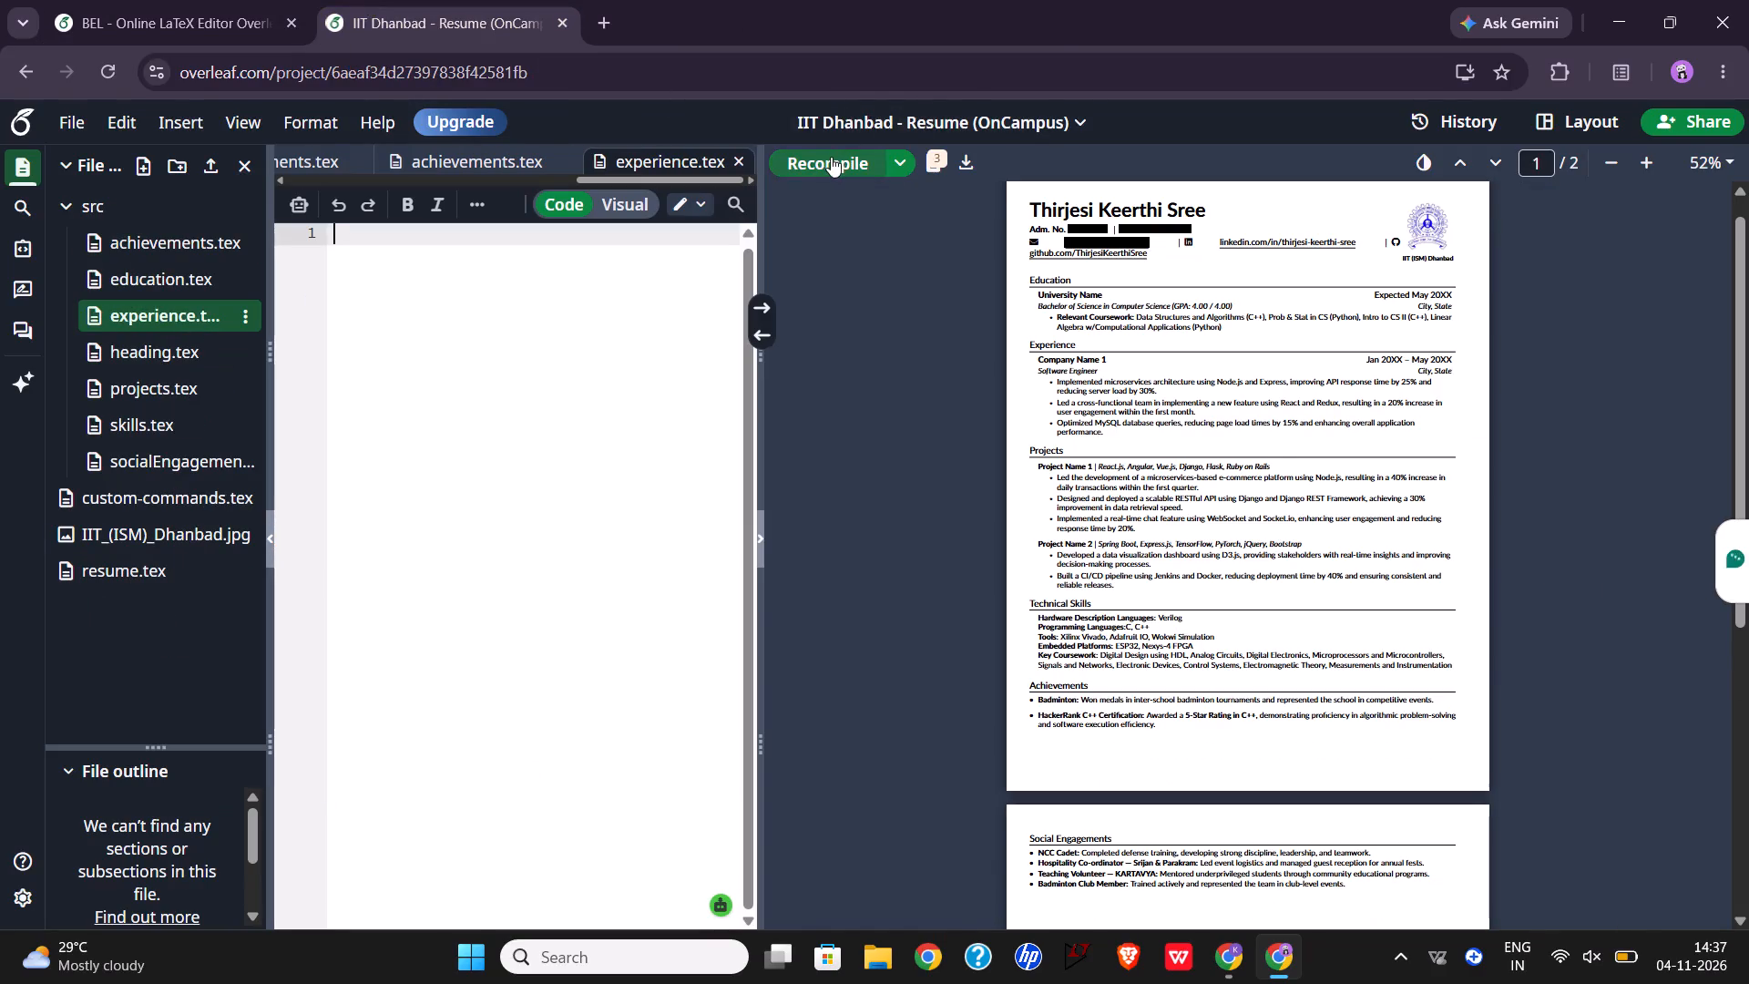
click(831, 157)
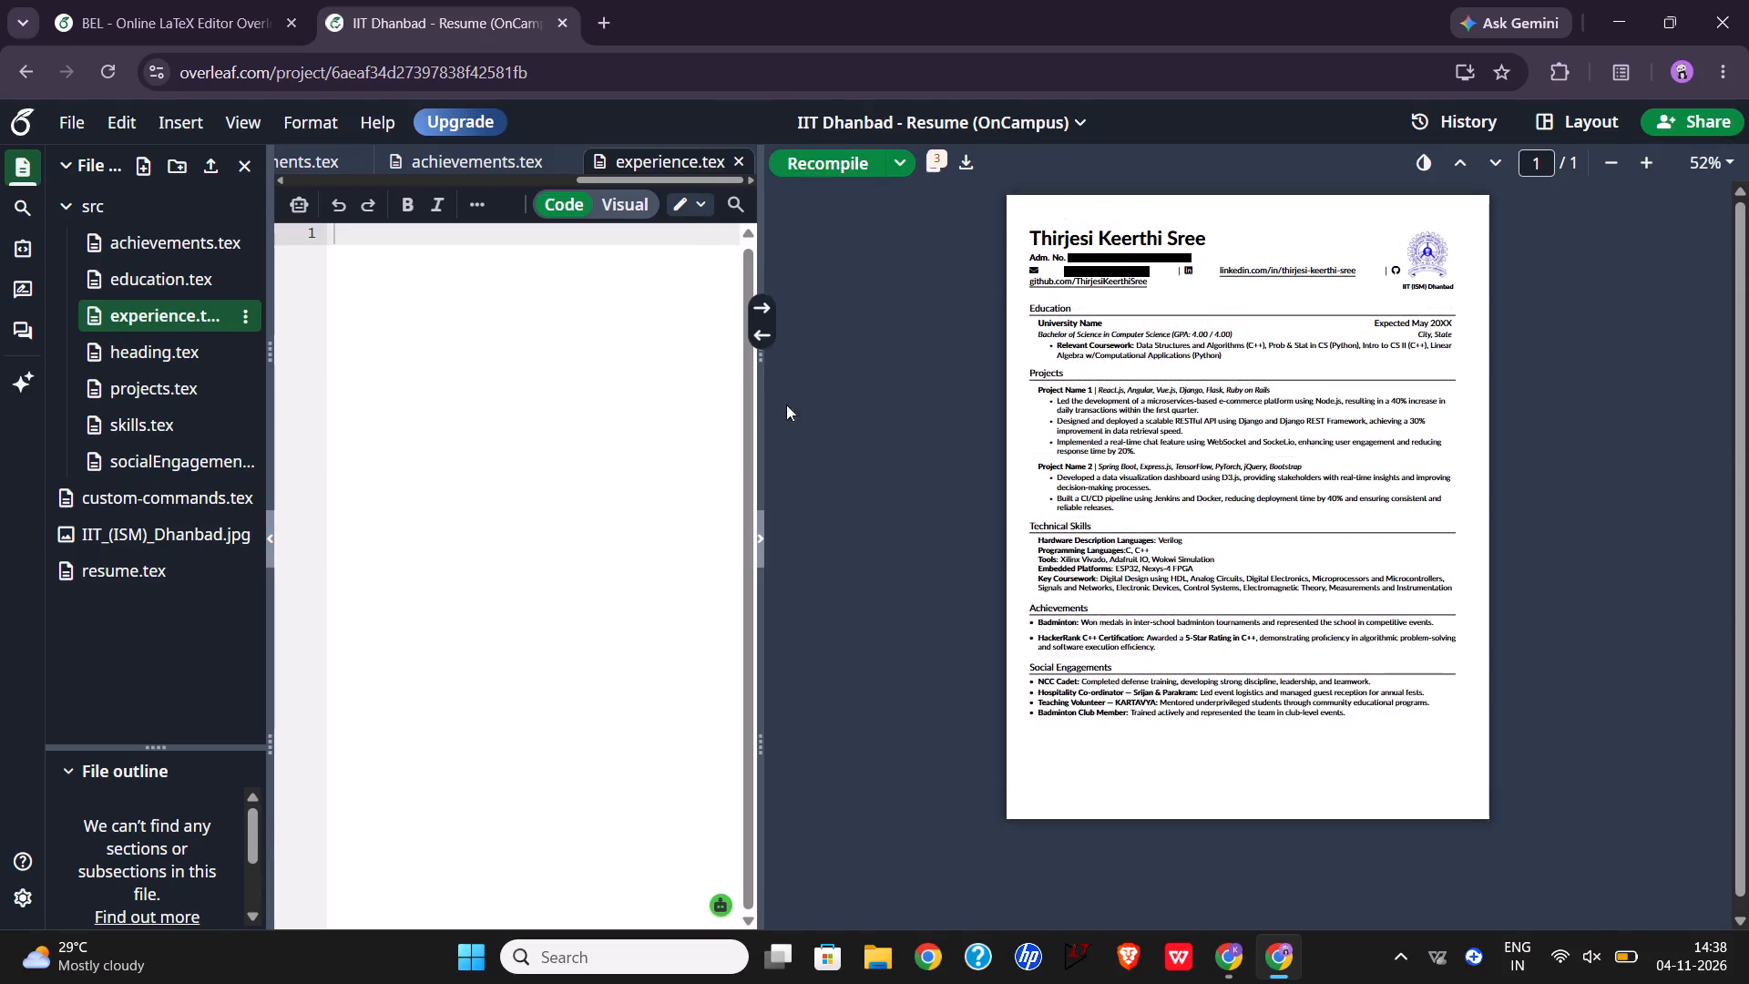
Copy the entire code of BEL's education.tex.
click(202, 19)
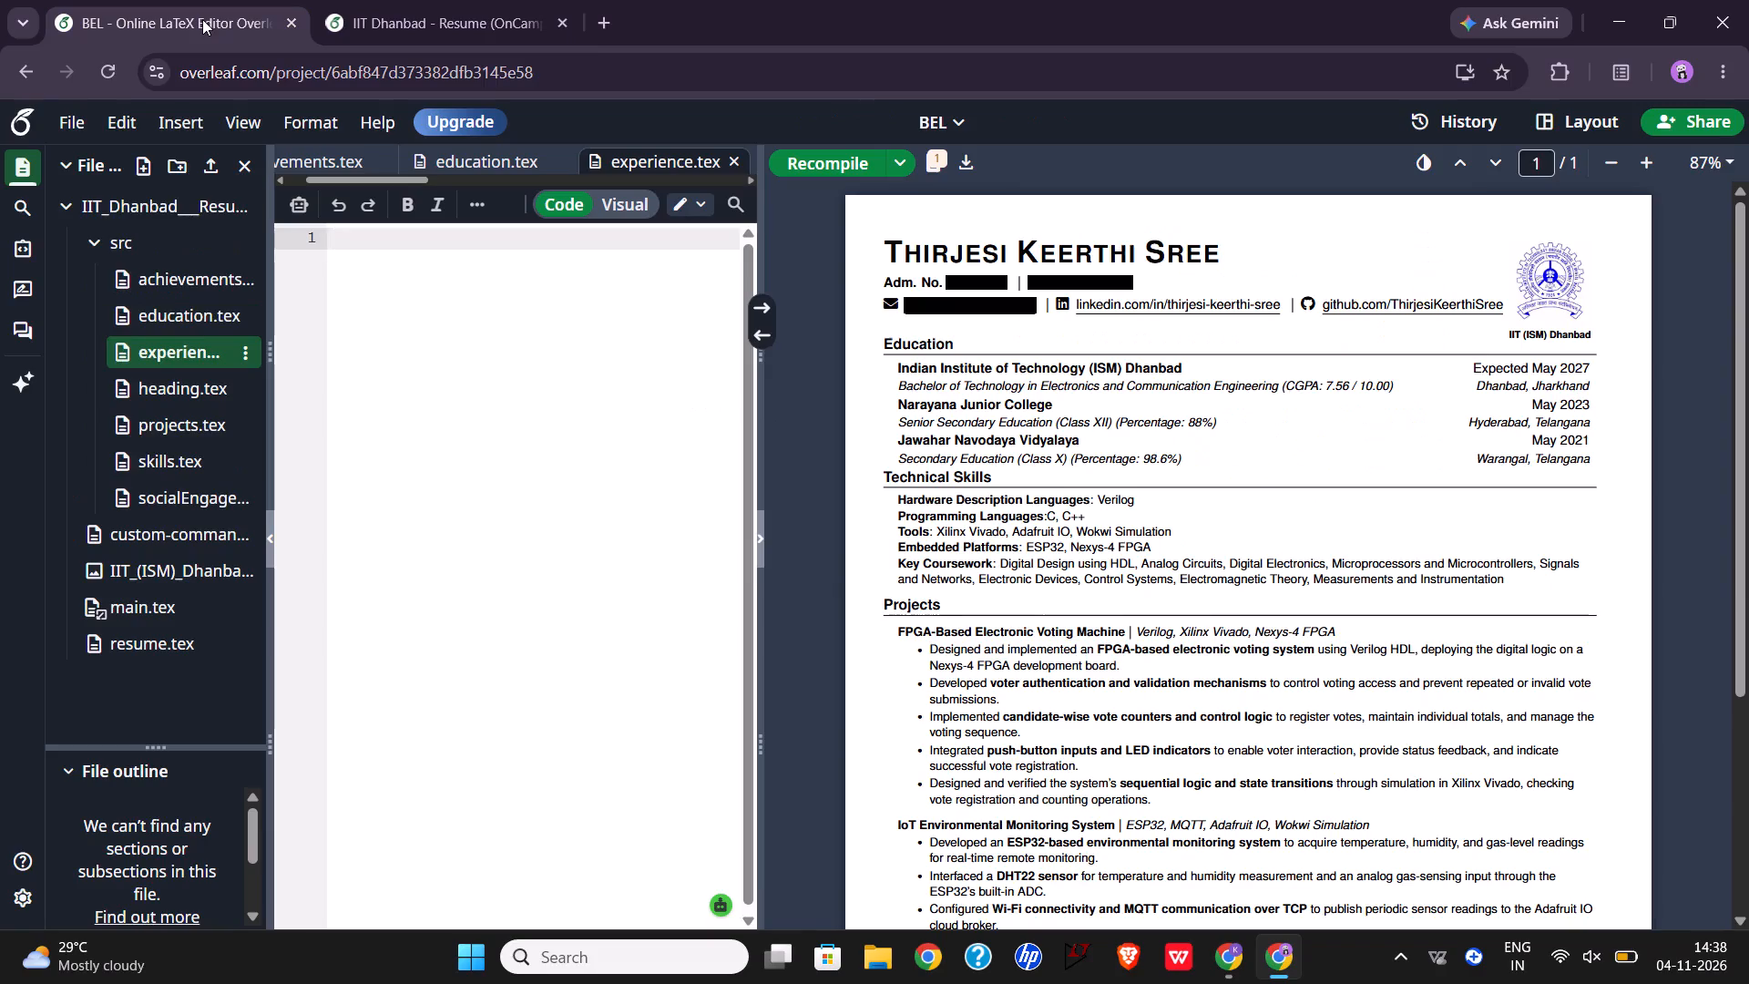
click(167, 433)
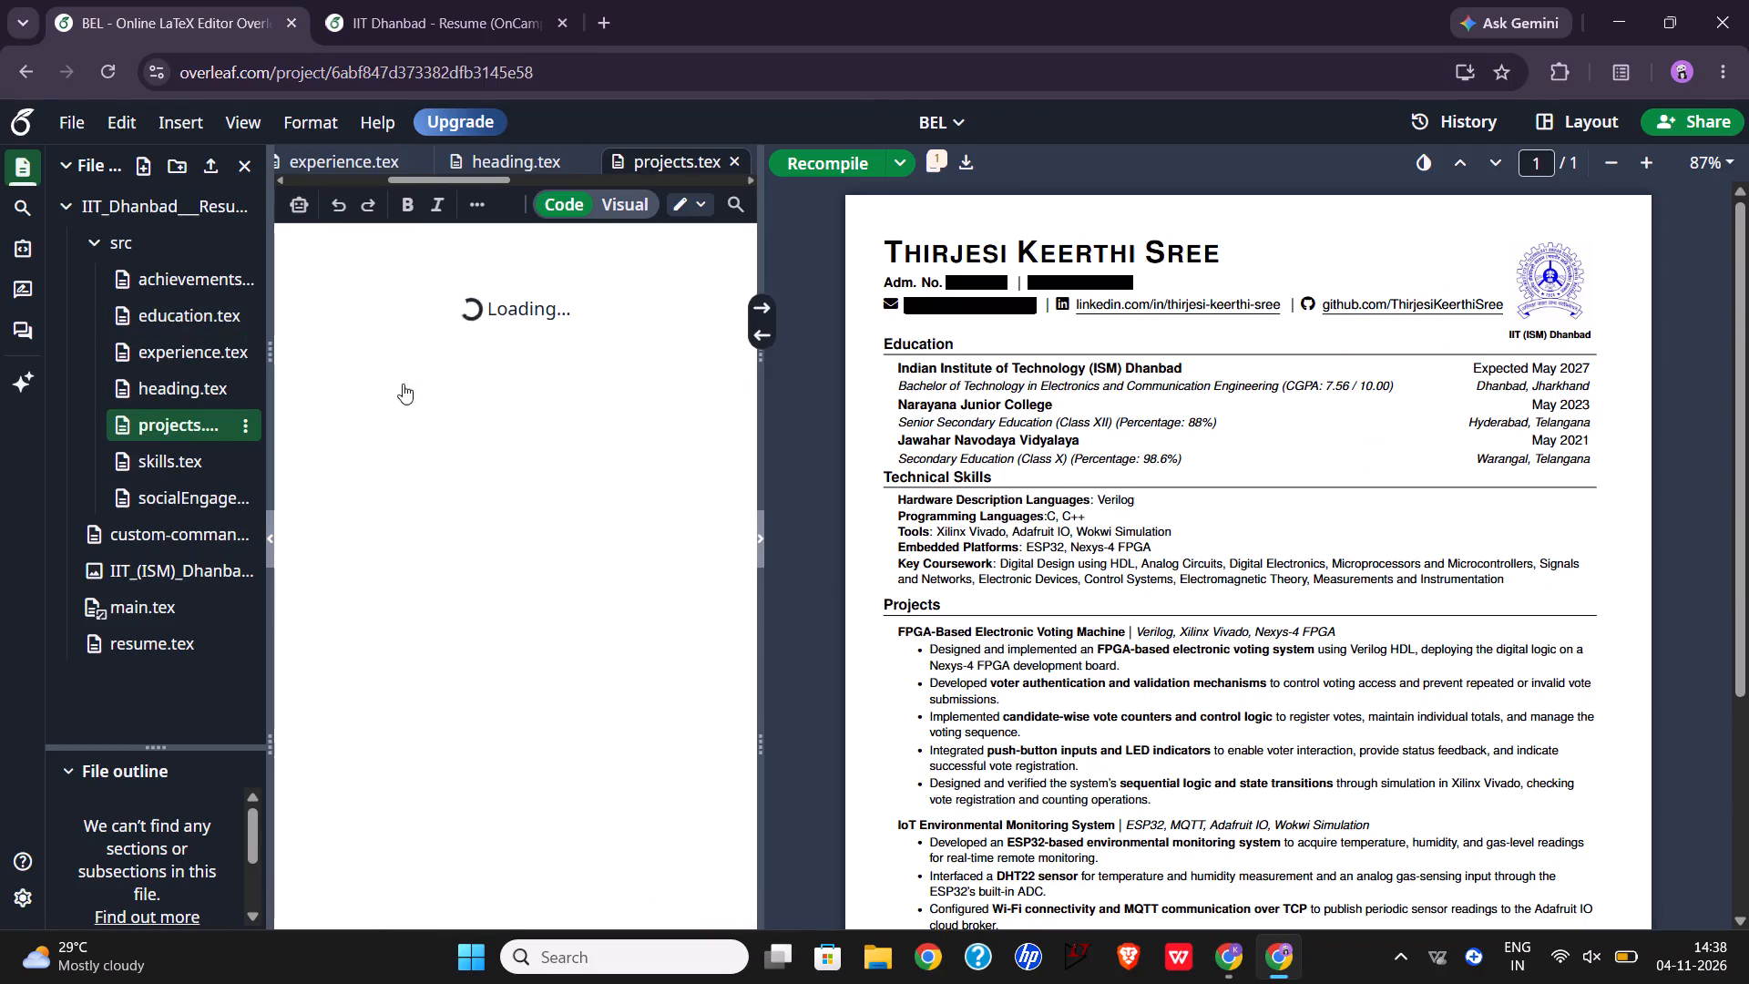
click(408, 315)
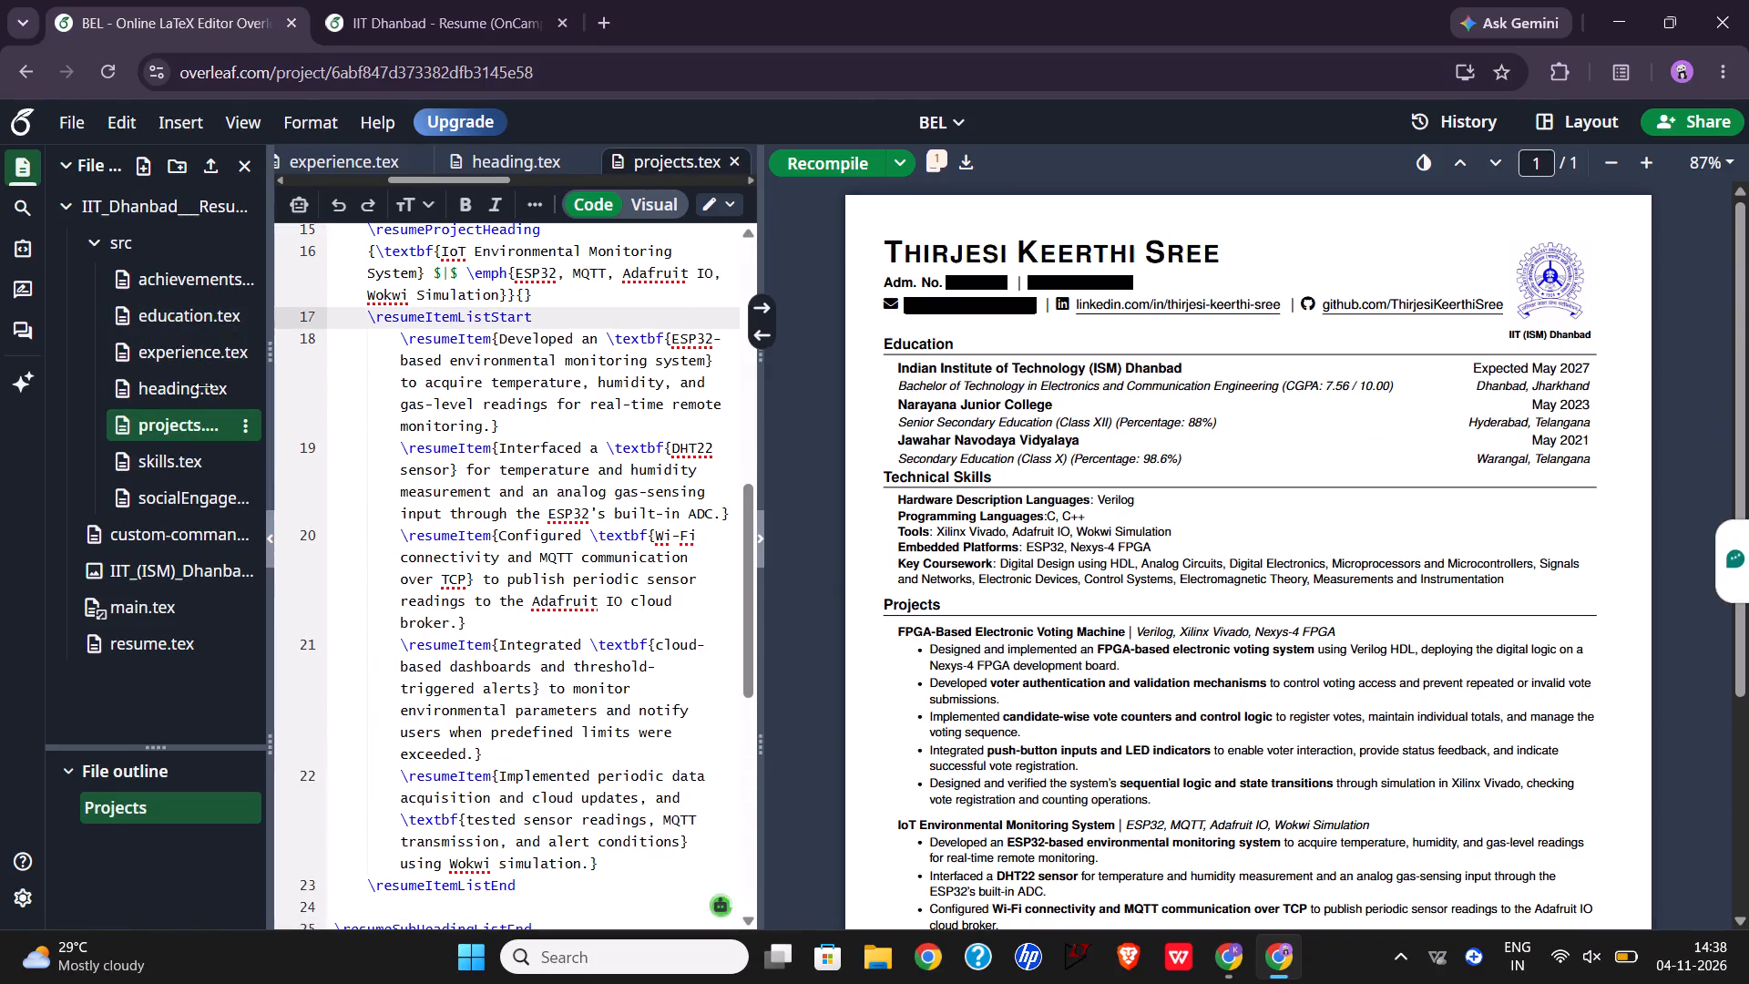
click(179, 312)
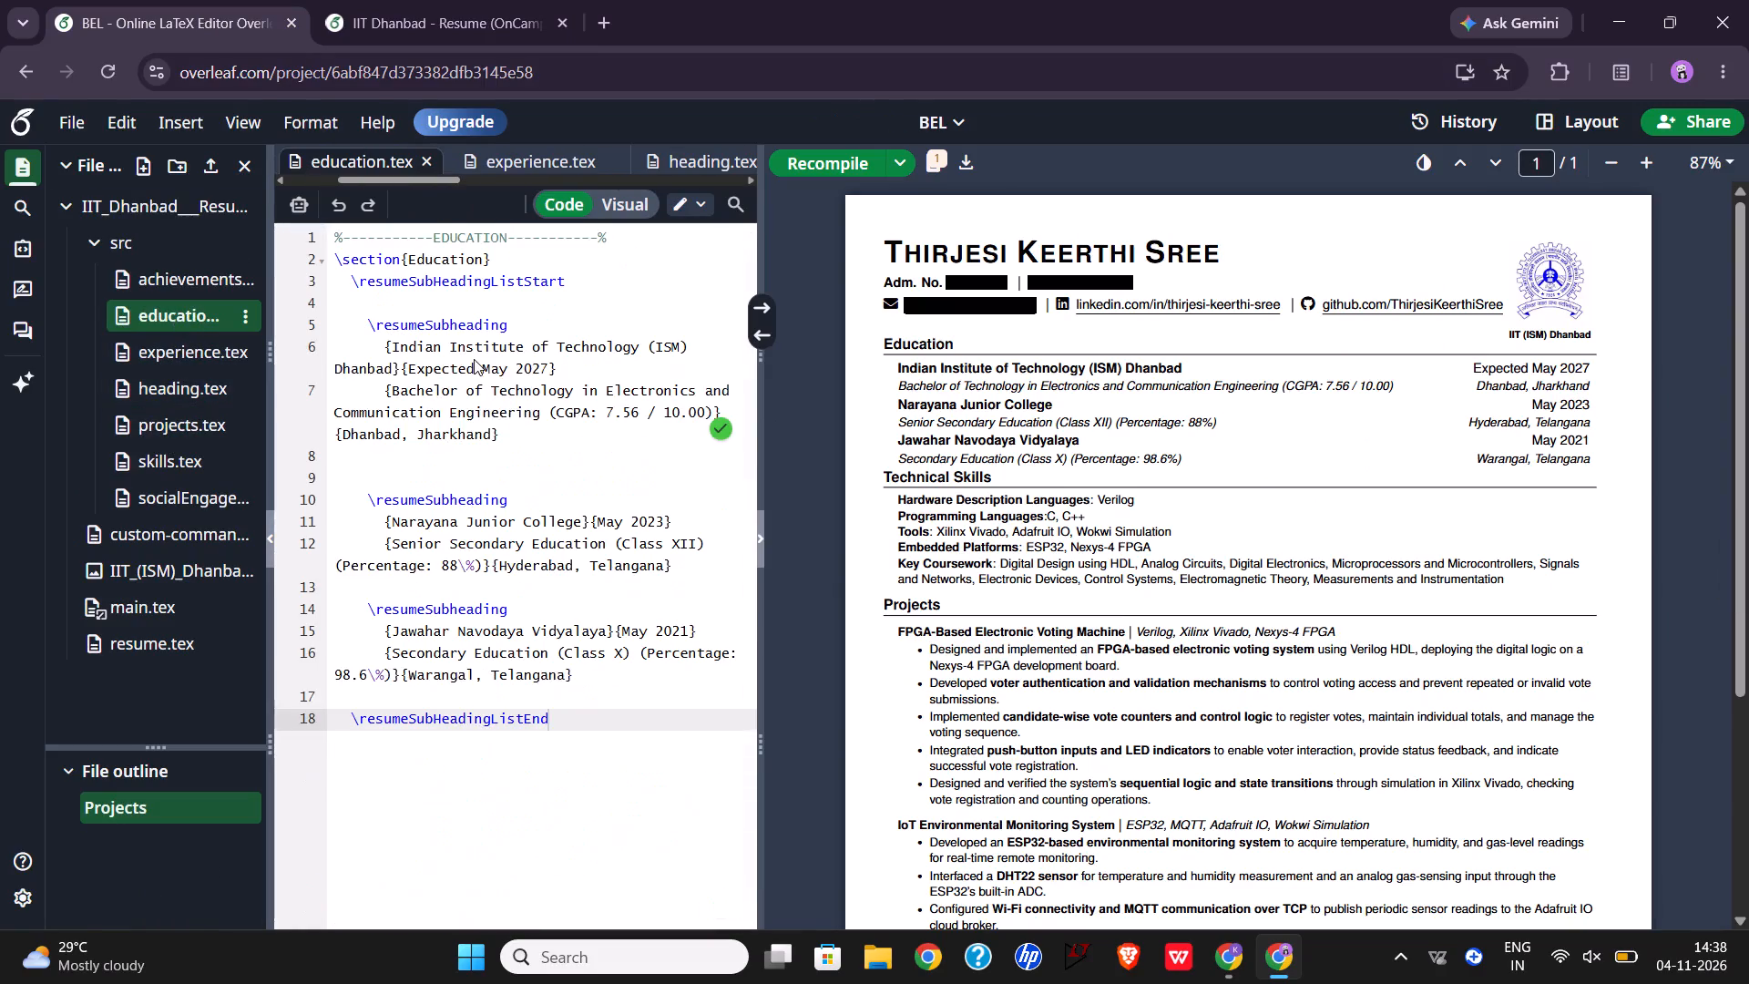
click(474, 359)
key(ctrl+a)
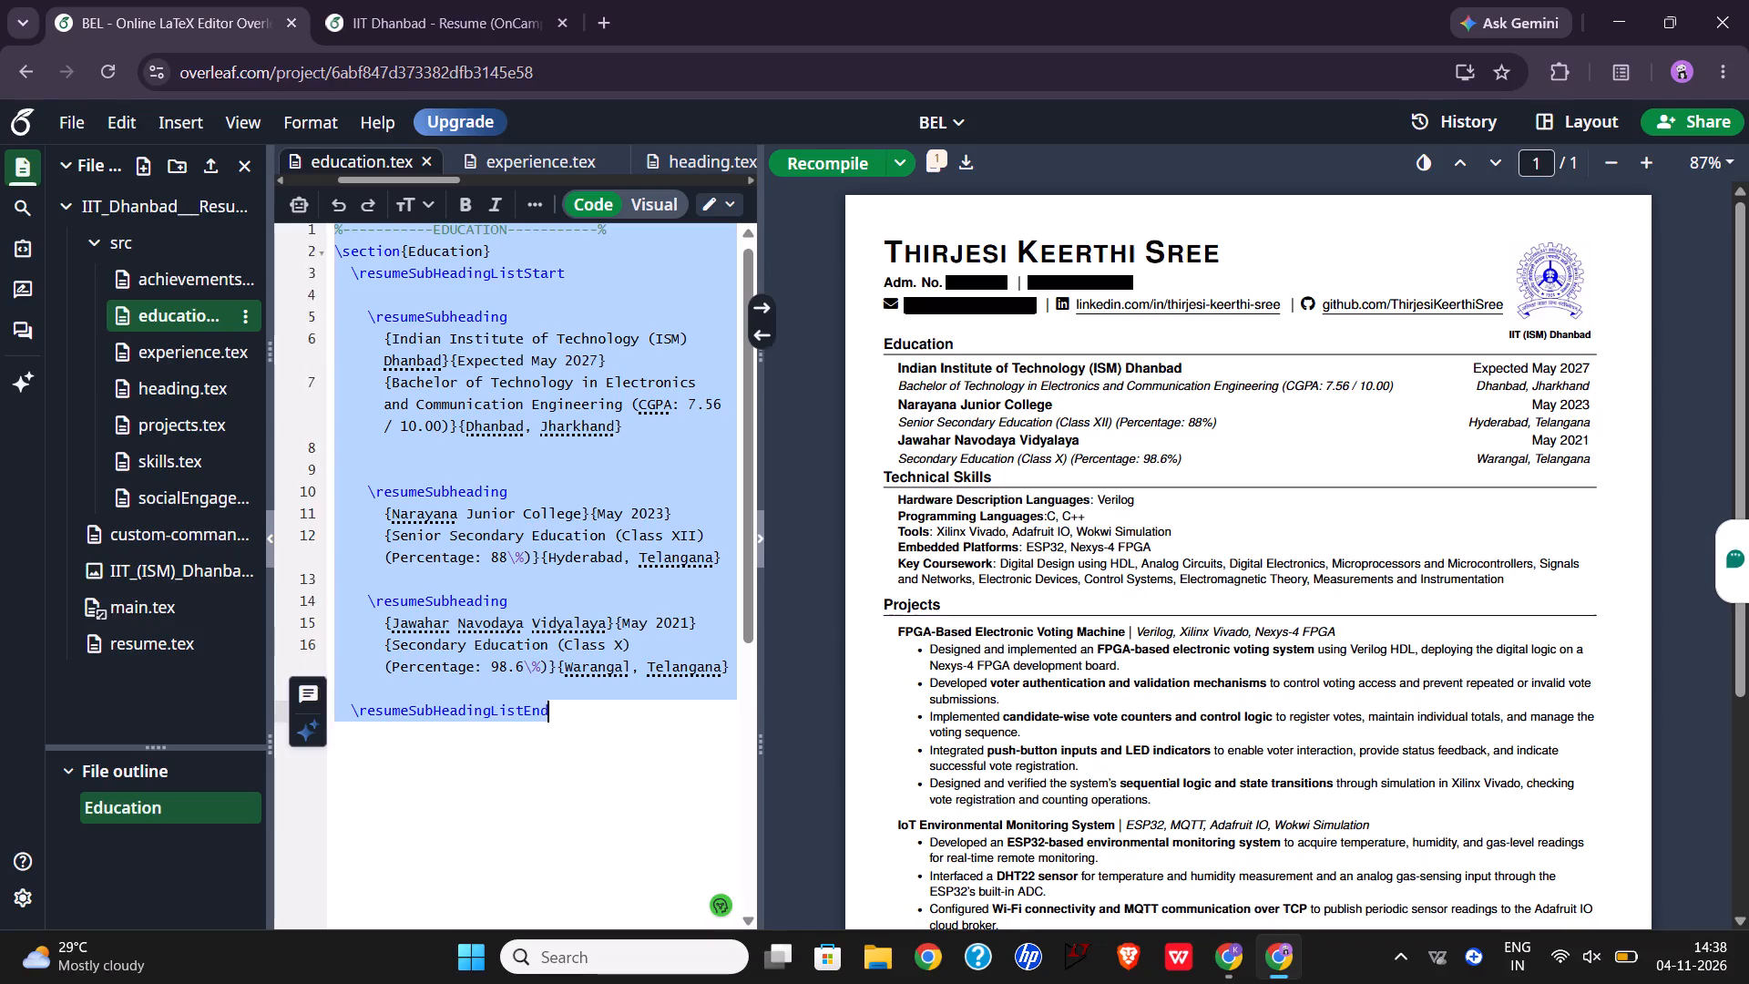
key(ctrl+c)
Replace the whole content of the IIT Dhanbad resume's education.tex with BEL's copied code, recompile and check the PDF preview.
click(423, 0)
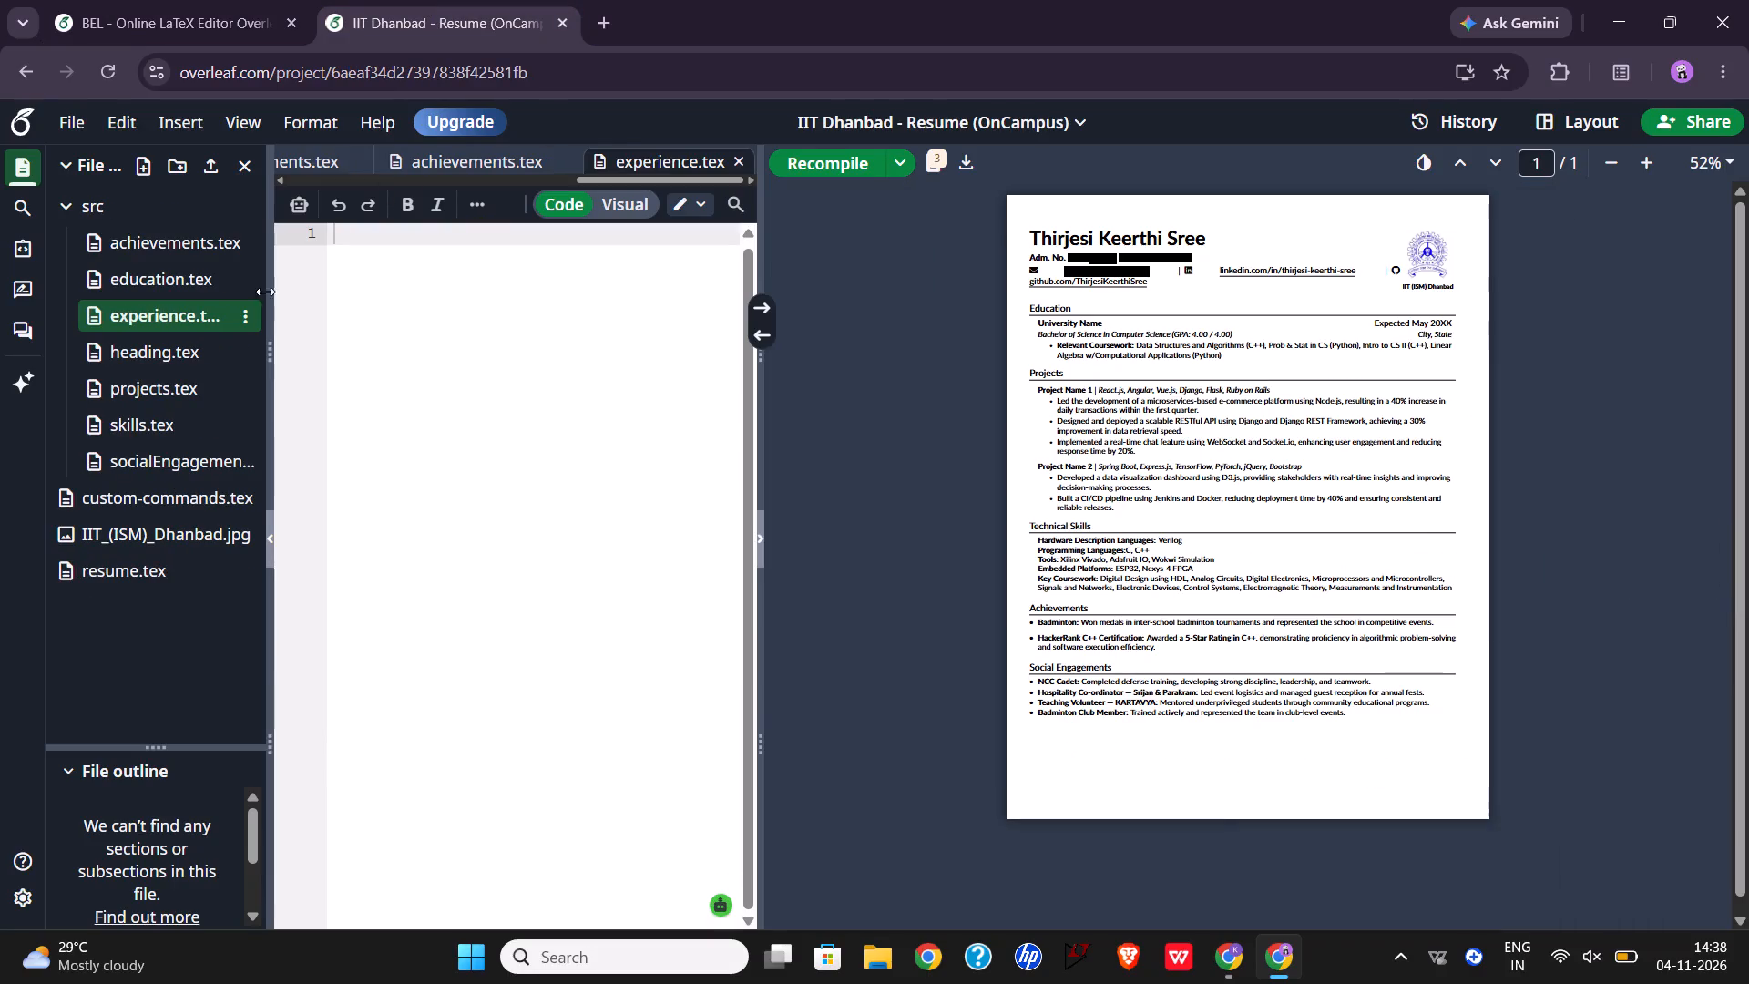
click(216, 294)
click(410, 338)
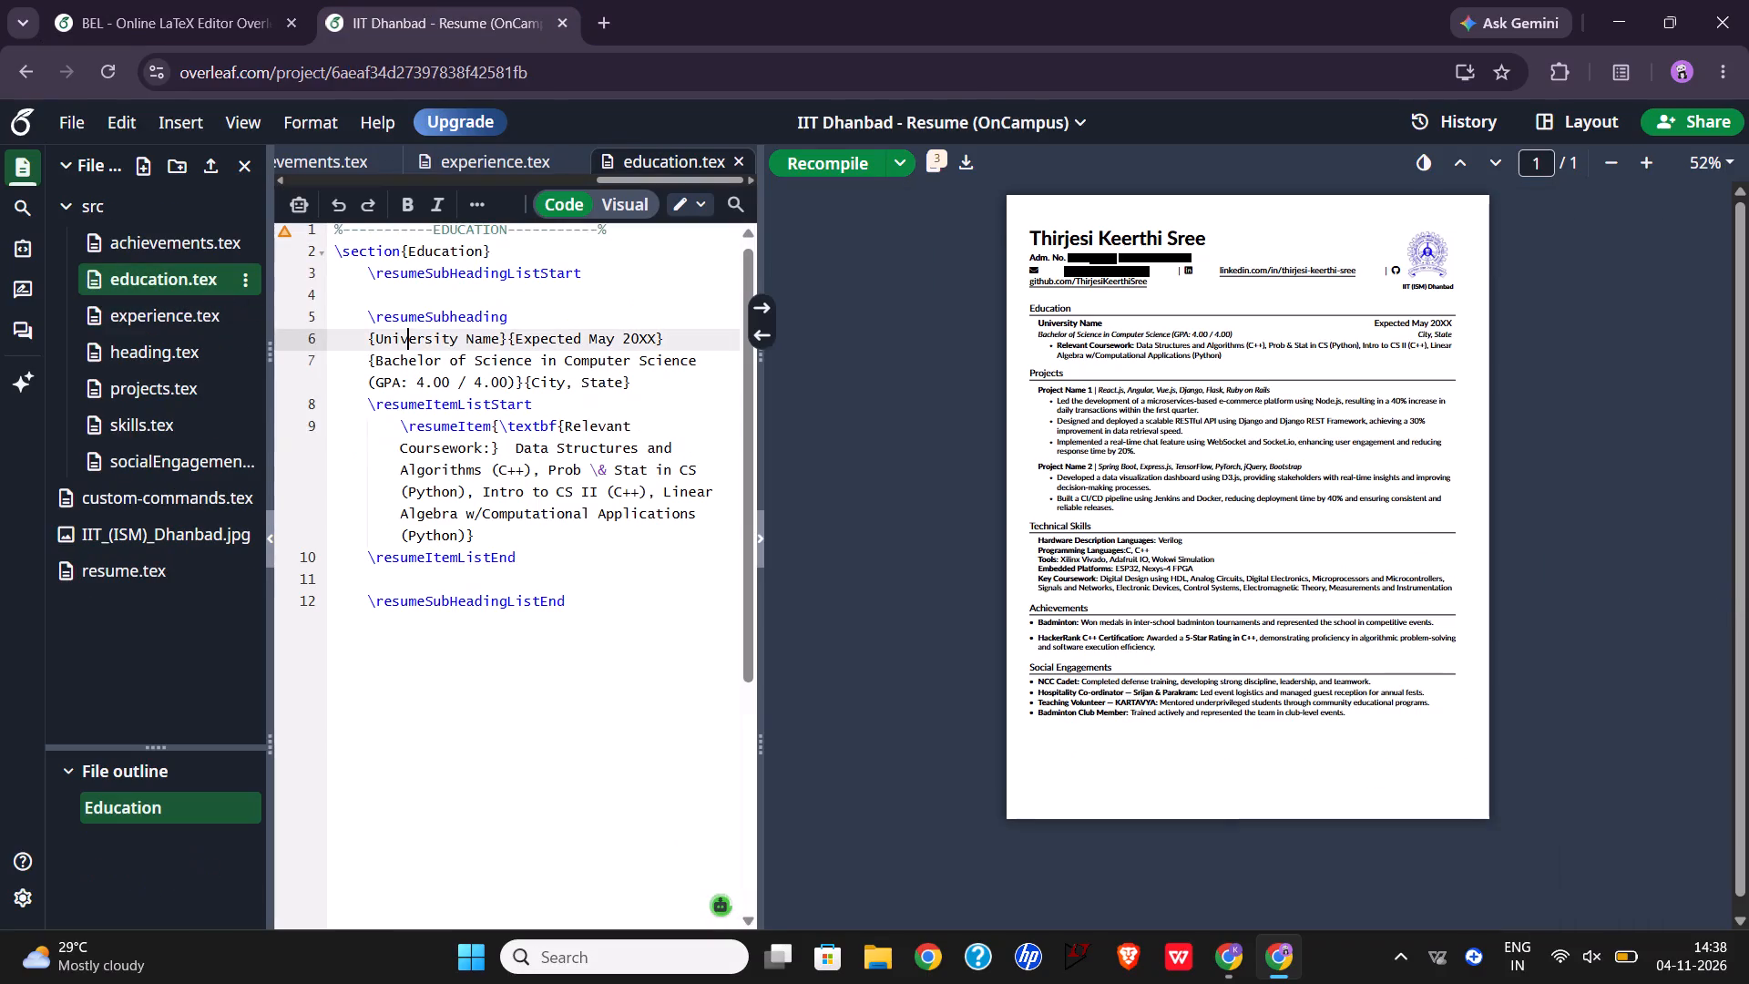
key(ctrl+a)
key(ctrl+v)
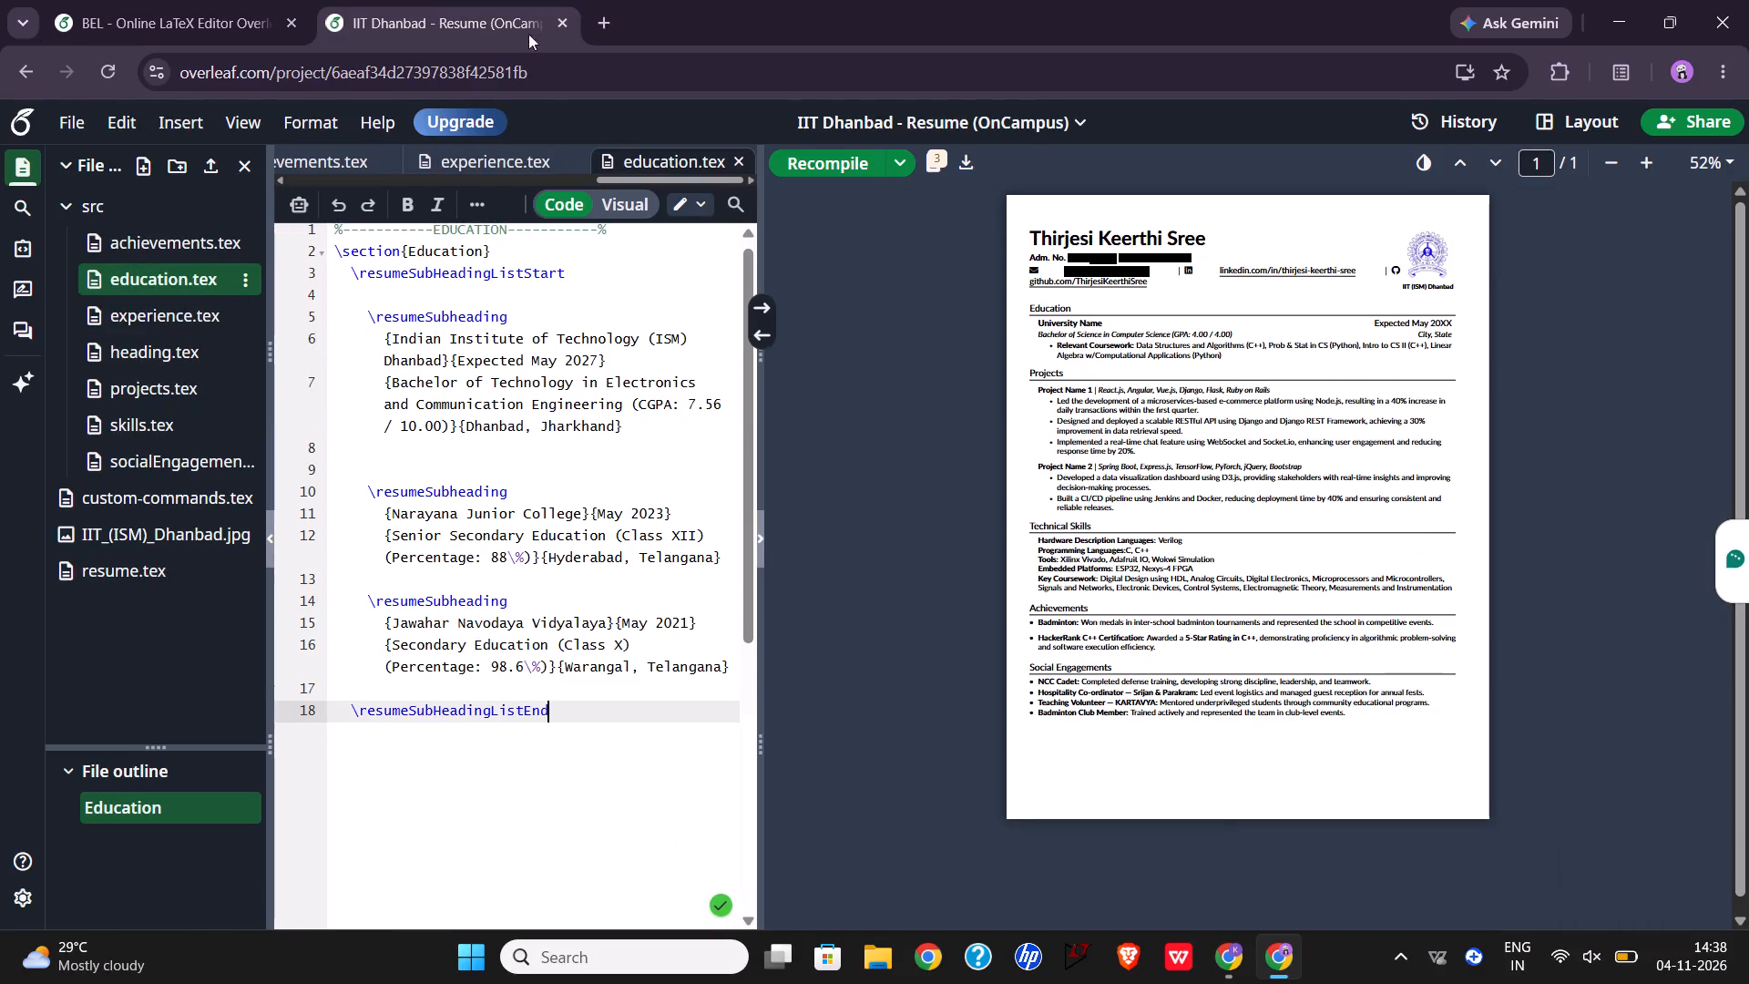
click(793, 155)
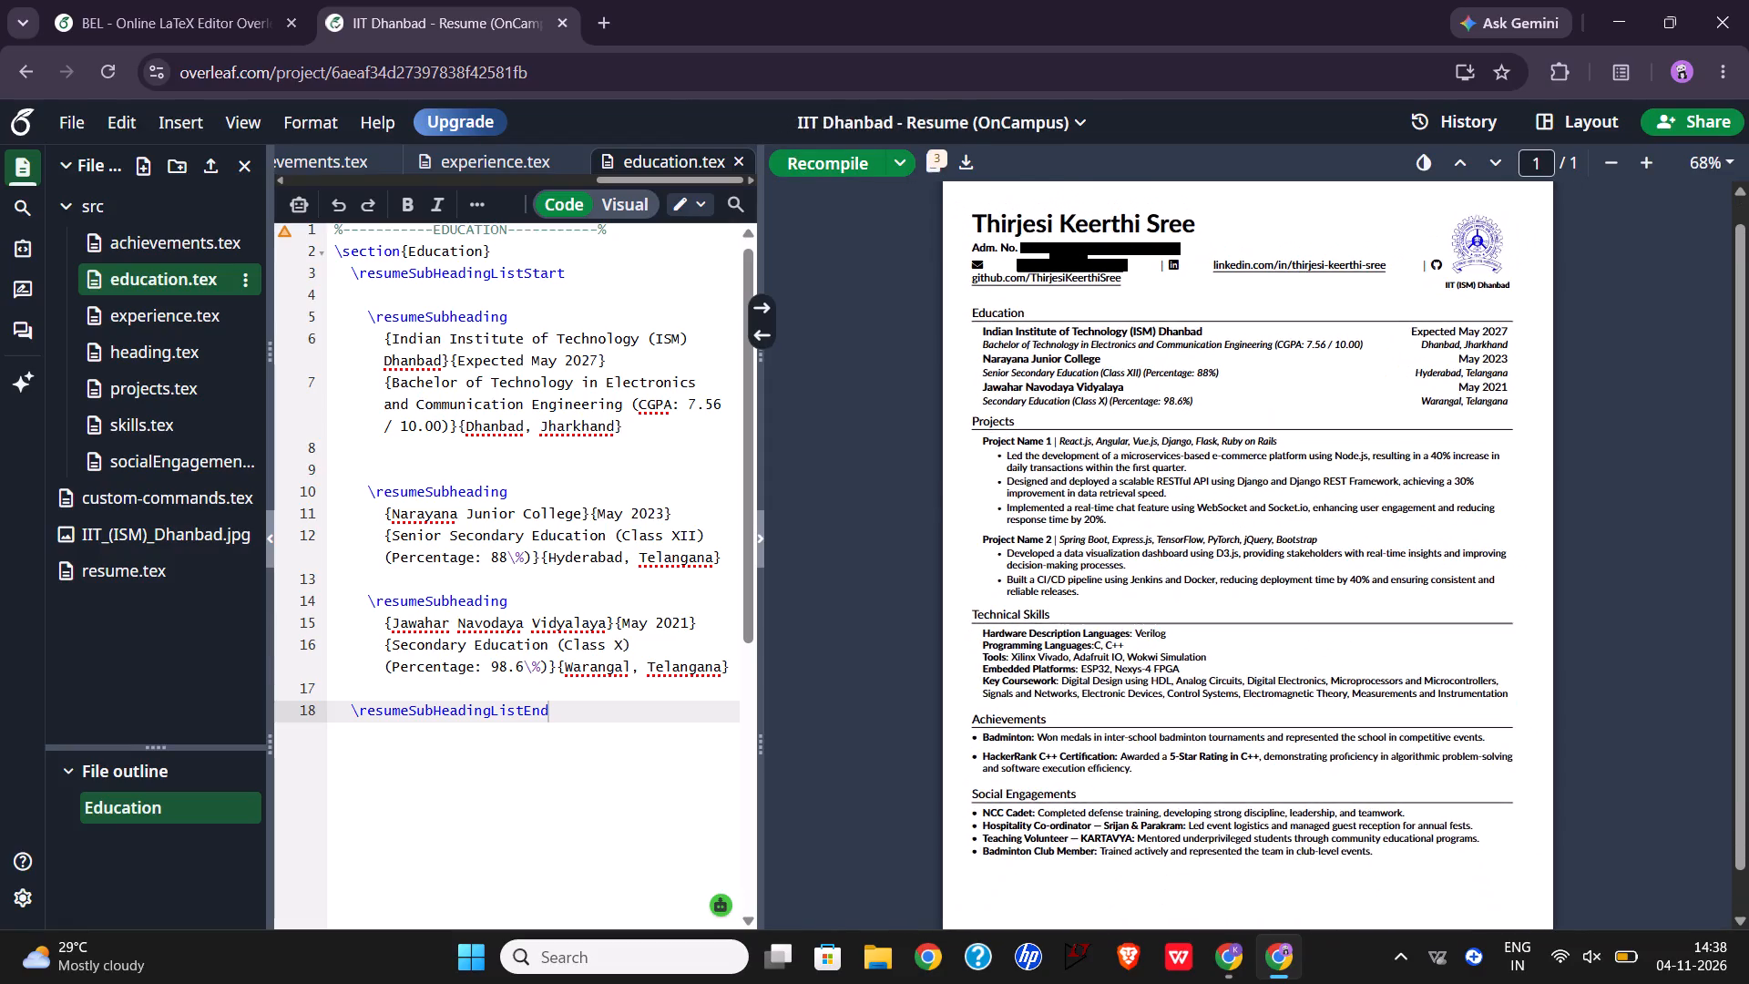
scroll(1062, 376, down, 1)
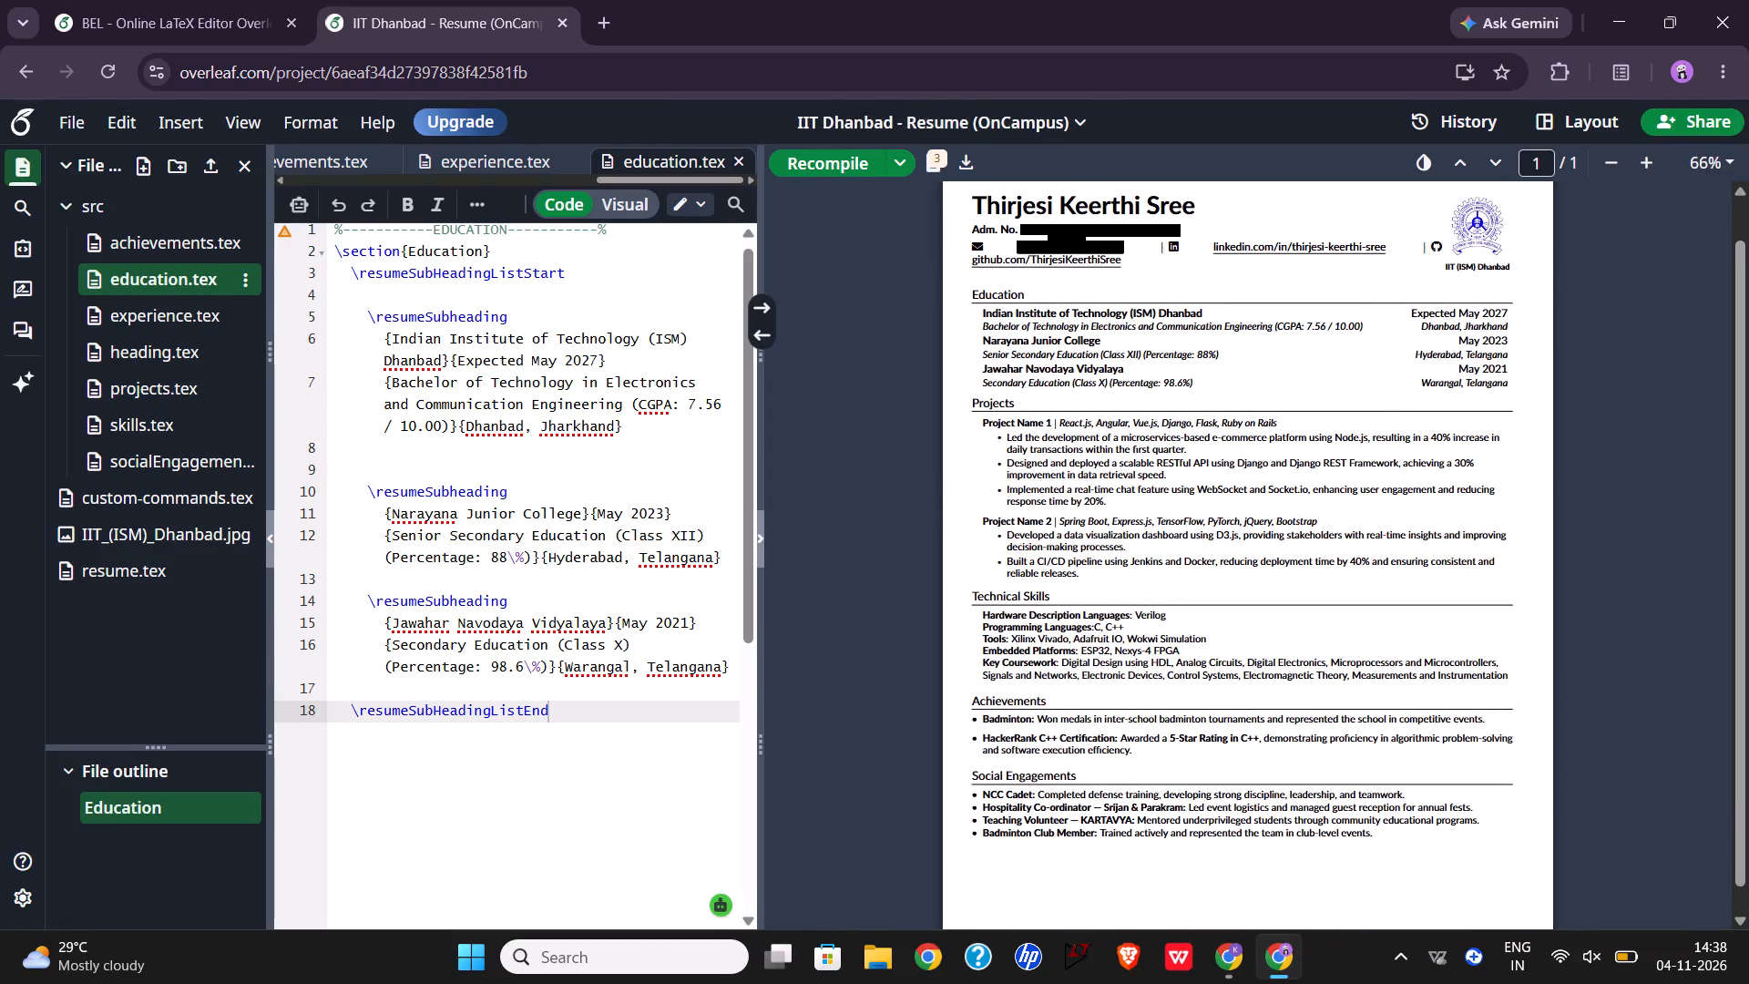
scroll(1062, 376, down, 1)
scroll(1062, 376, up, 1)
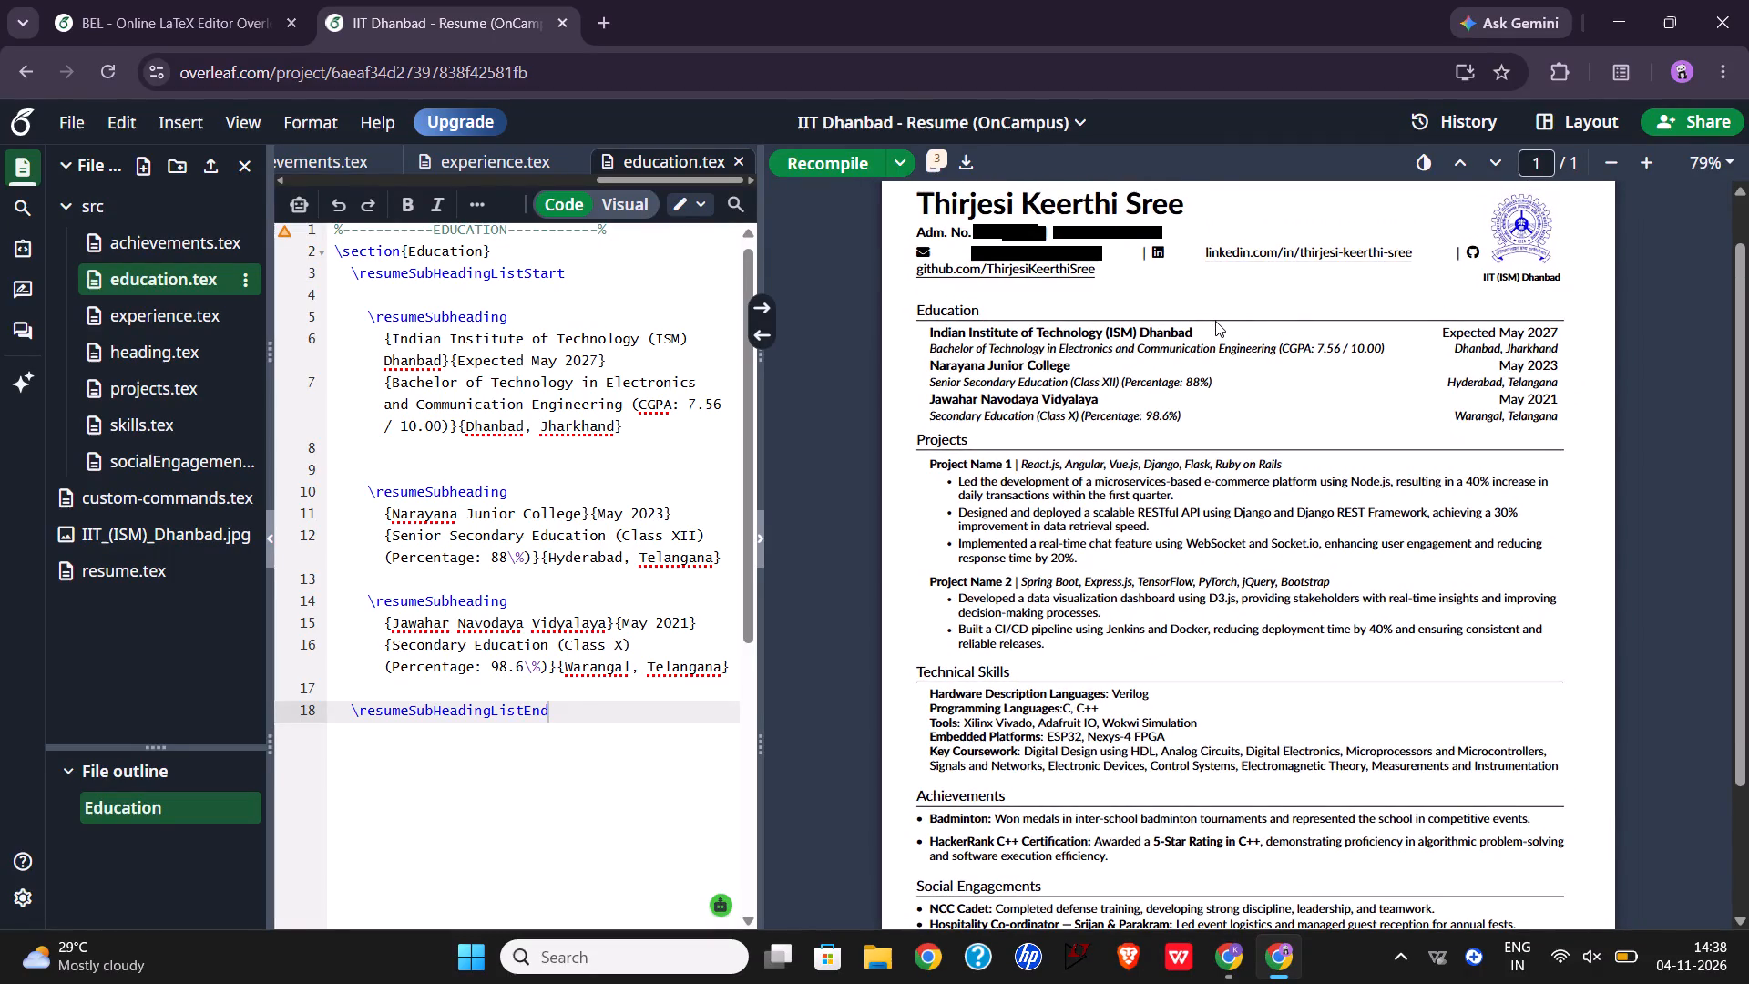
Return to the BEL project.
click(195, 0)
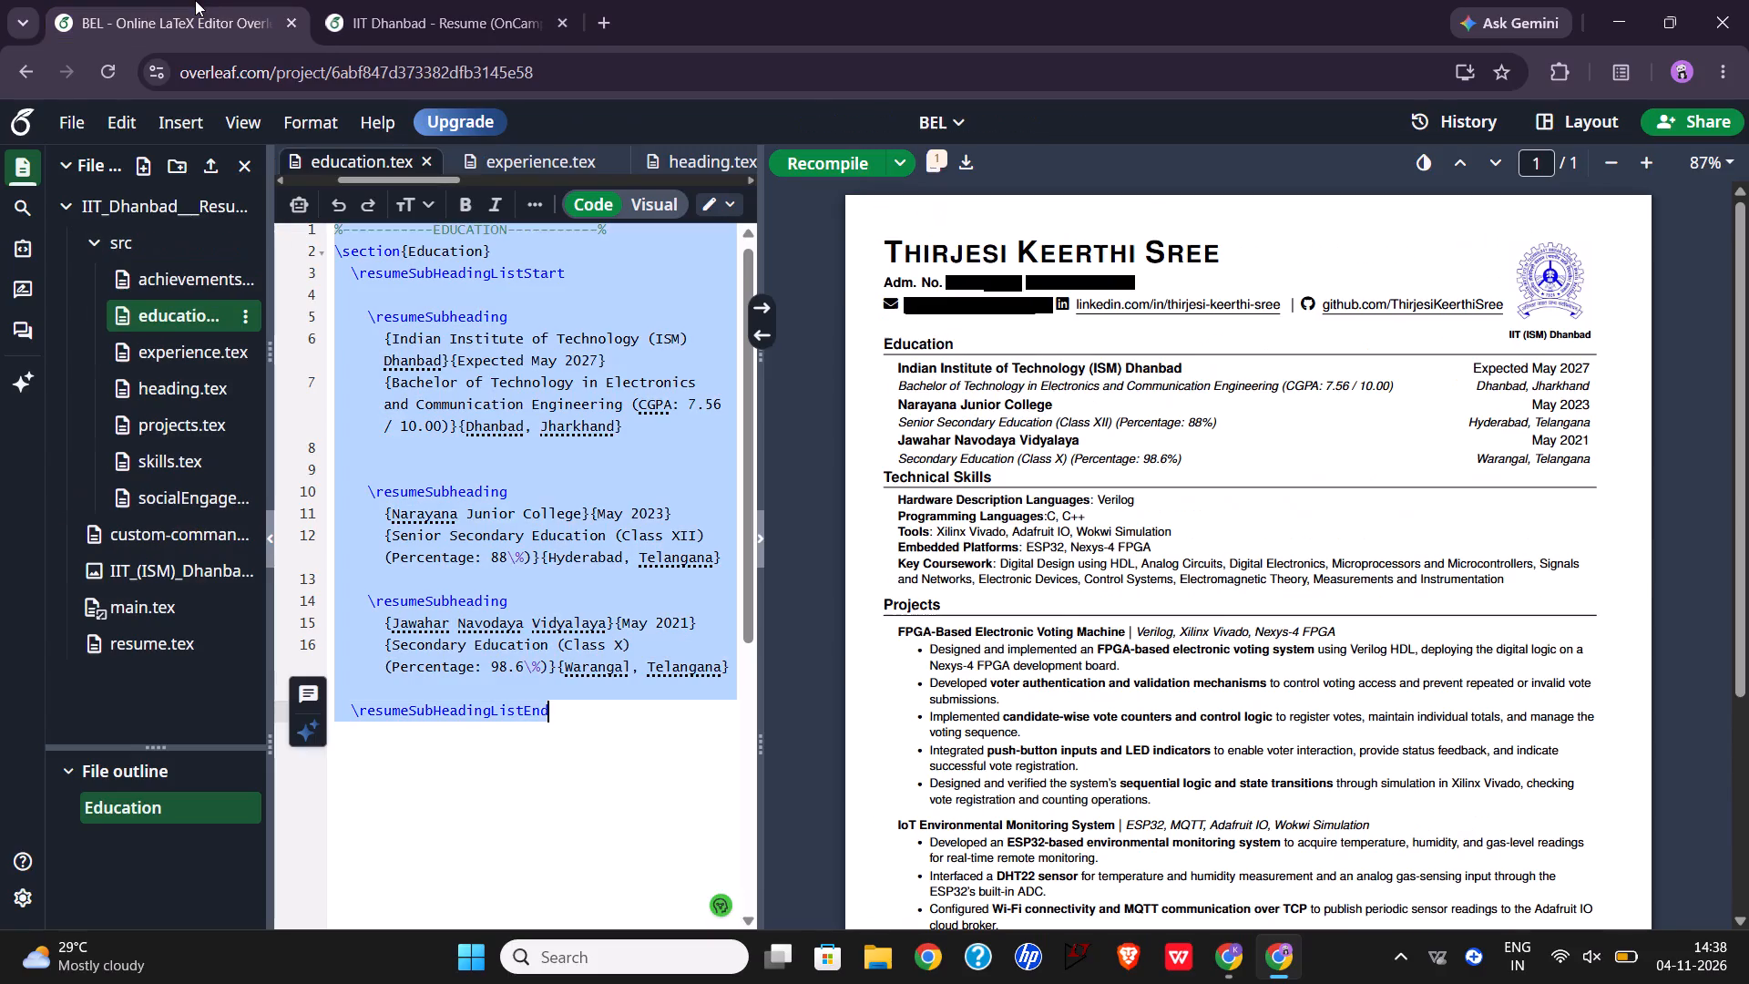
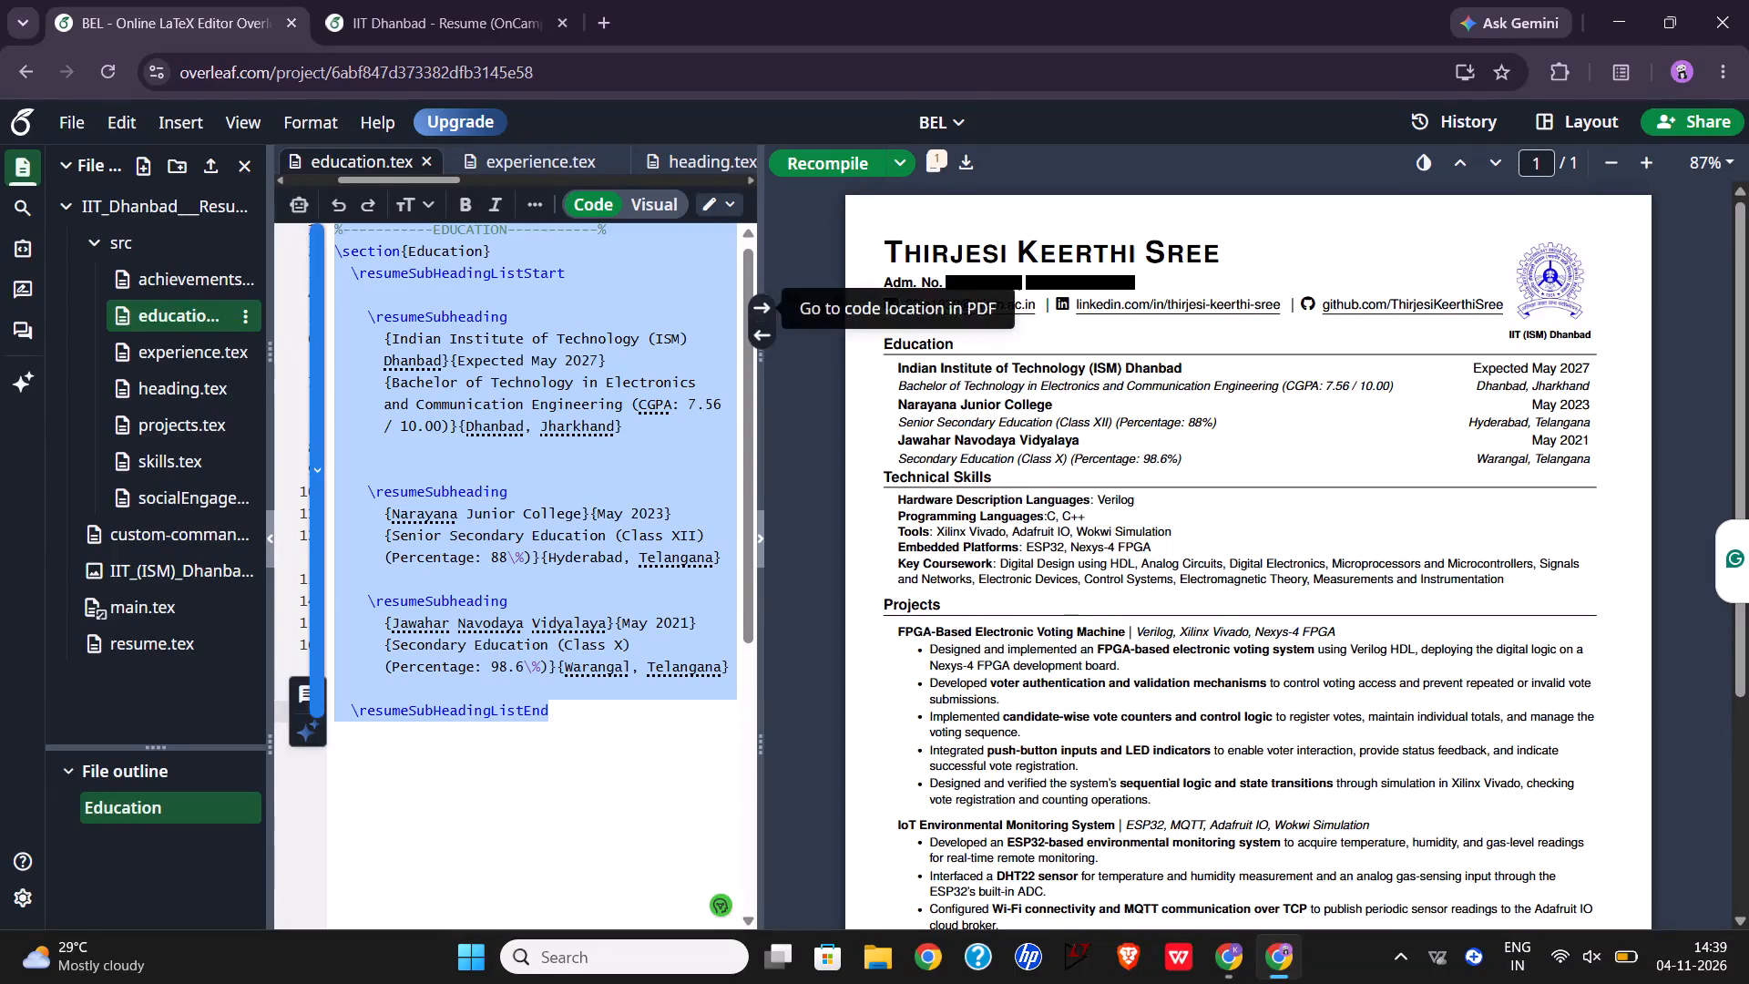
Open resume.tex in both the BEL and IIT Dhanbad projects and copy the entire code of BEL's version.
click(179, 598)
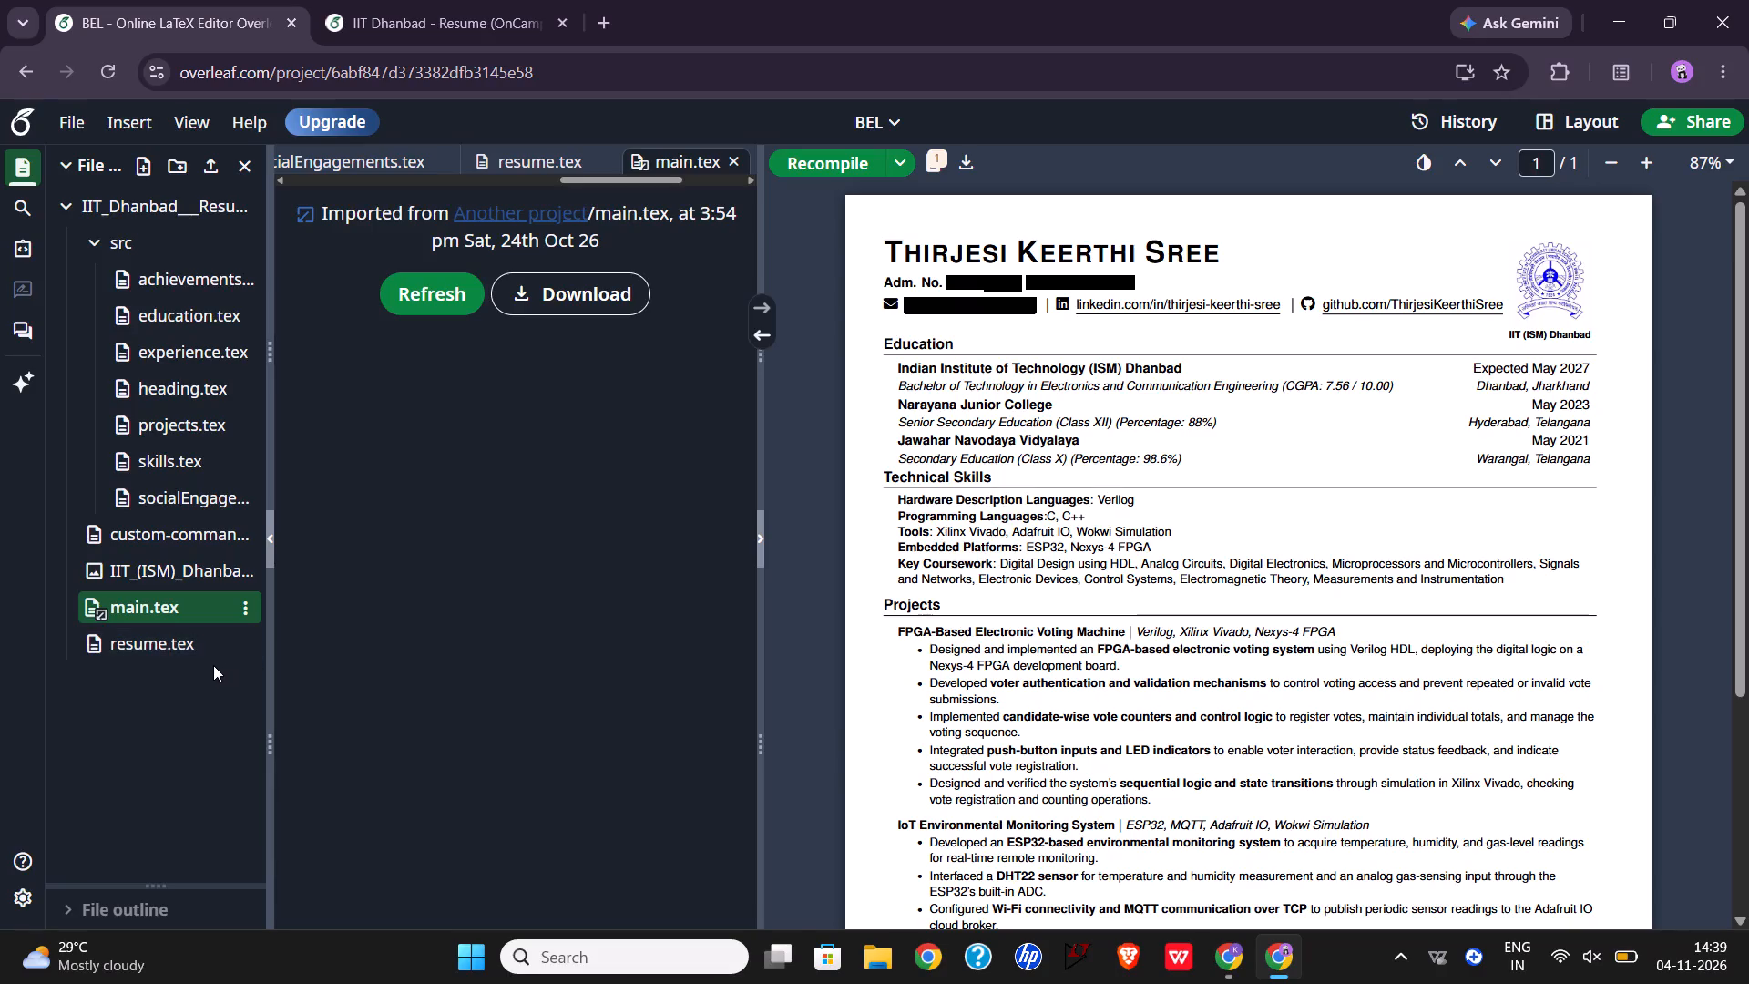
click(207, 642)
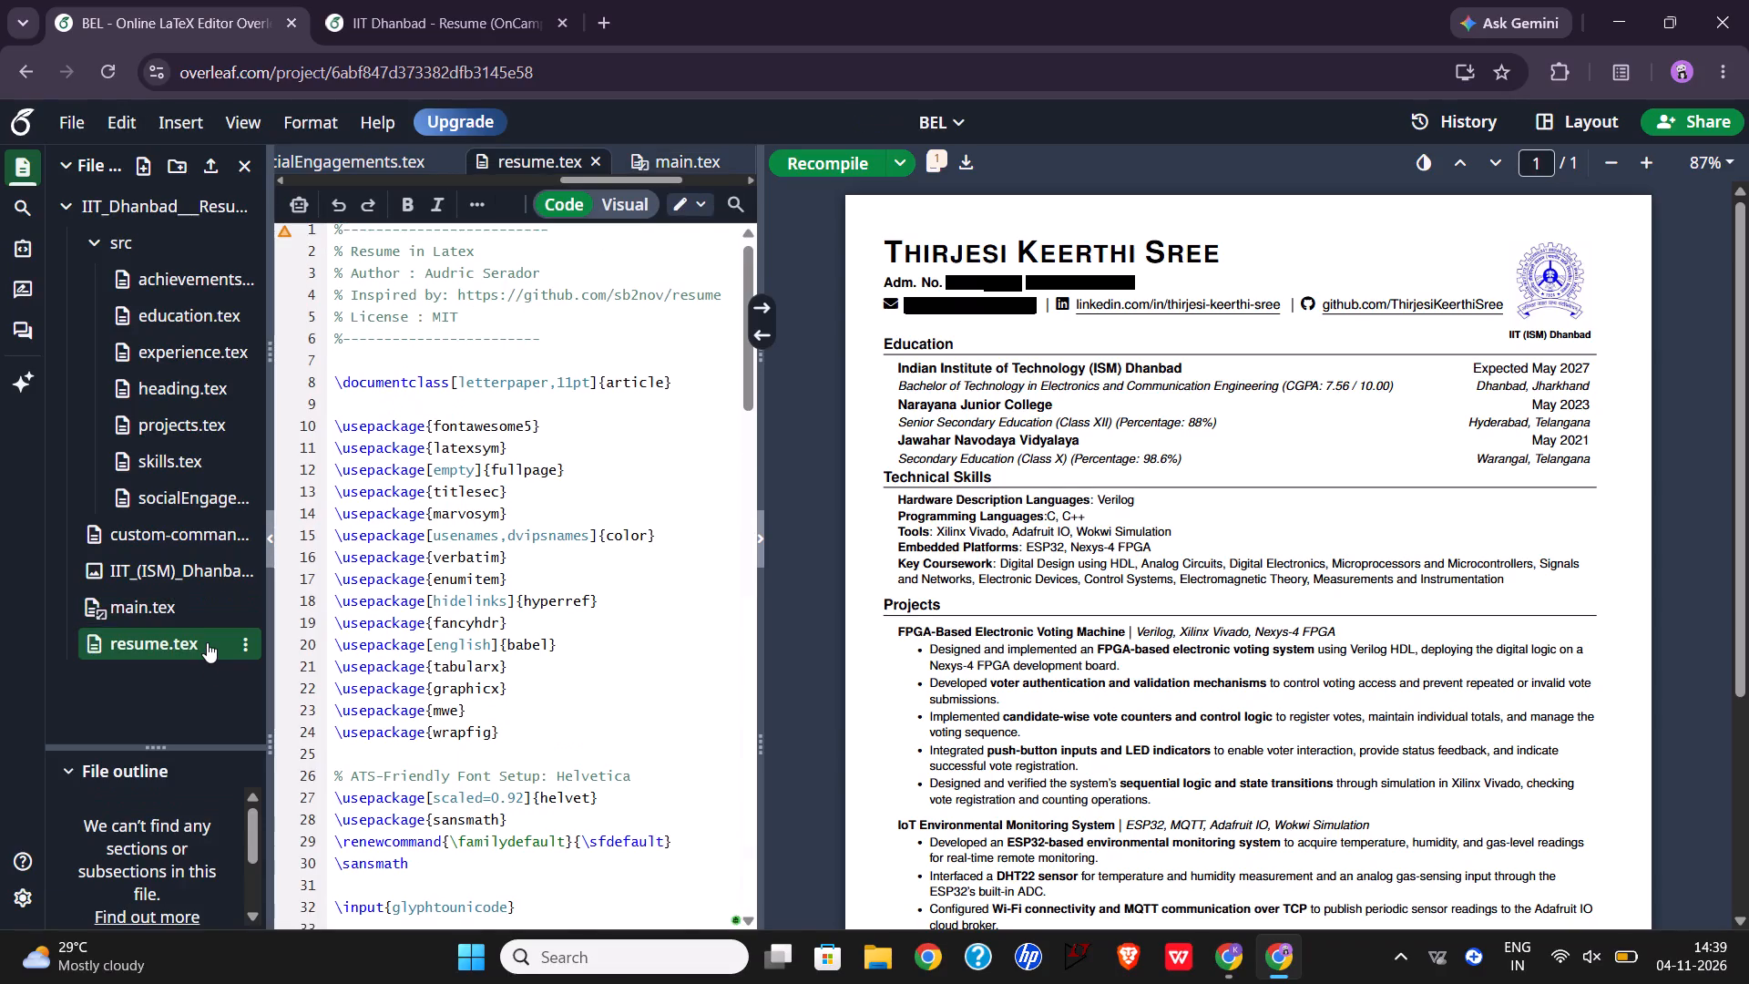
scroll(408, 540, down, 3)
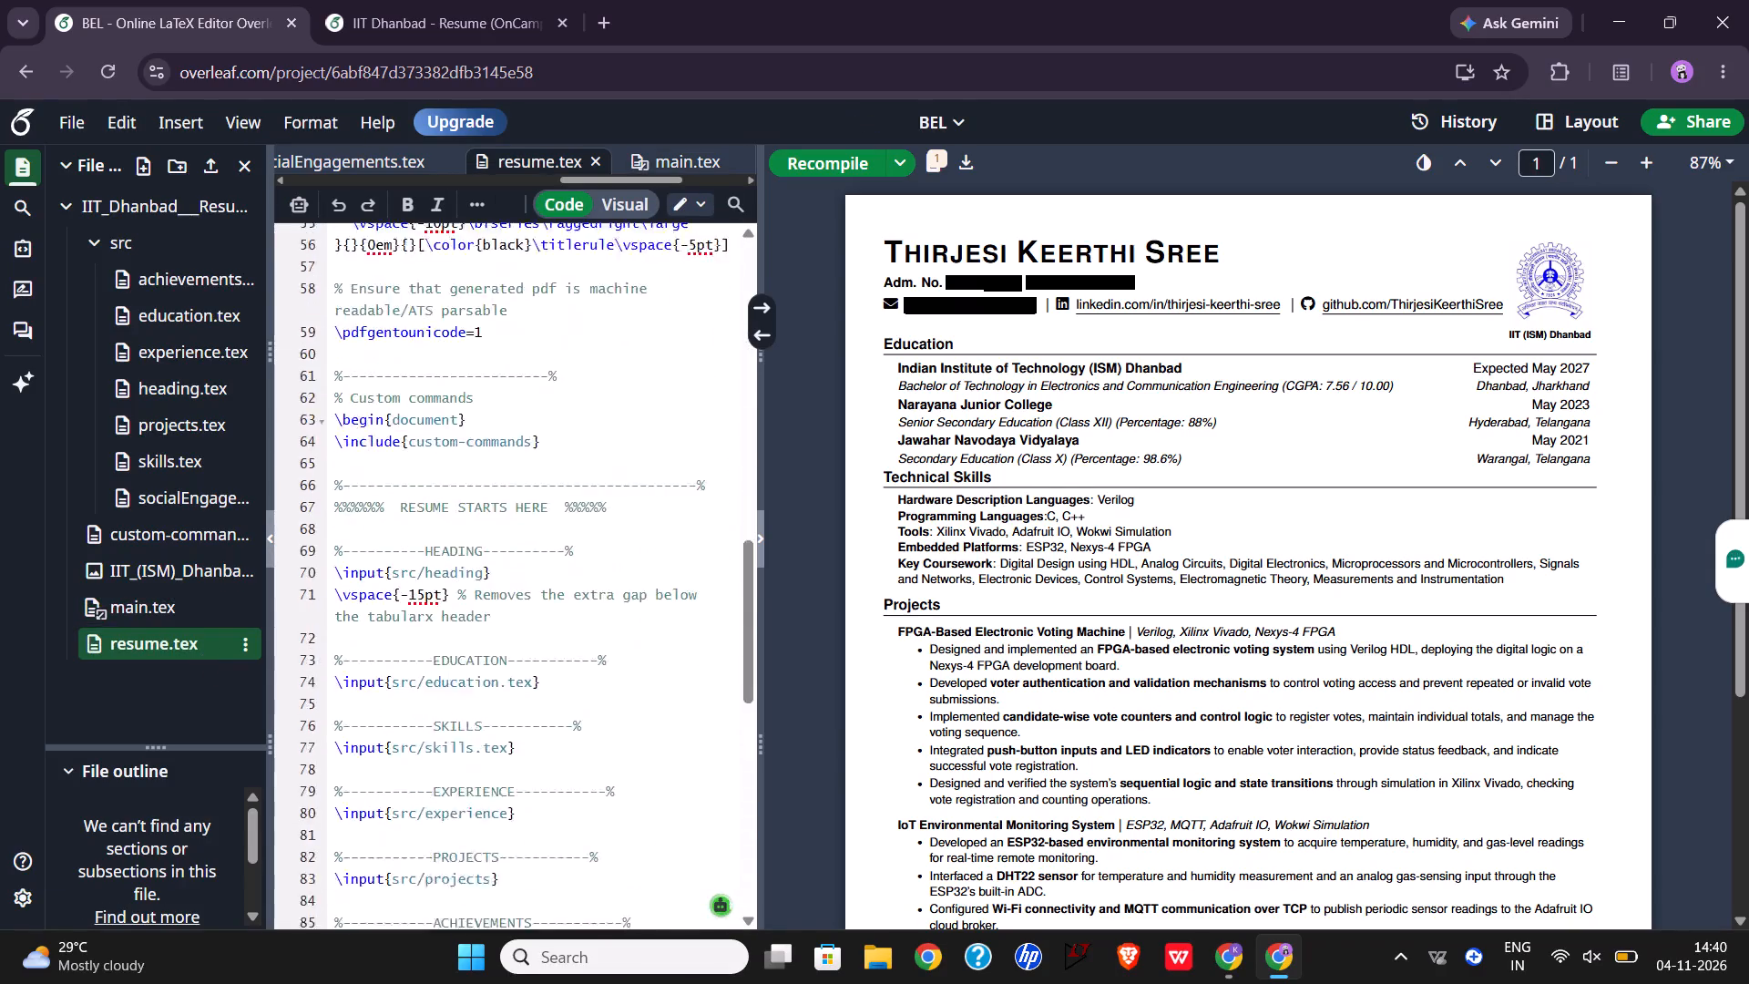
scroll(408, 540, down, 2)
click(382, 5)
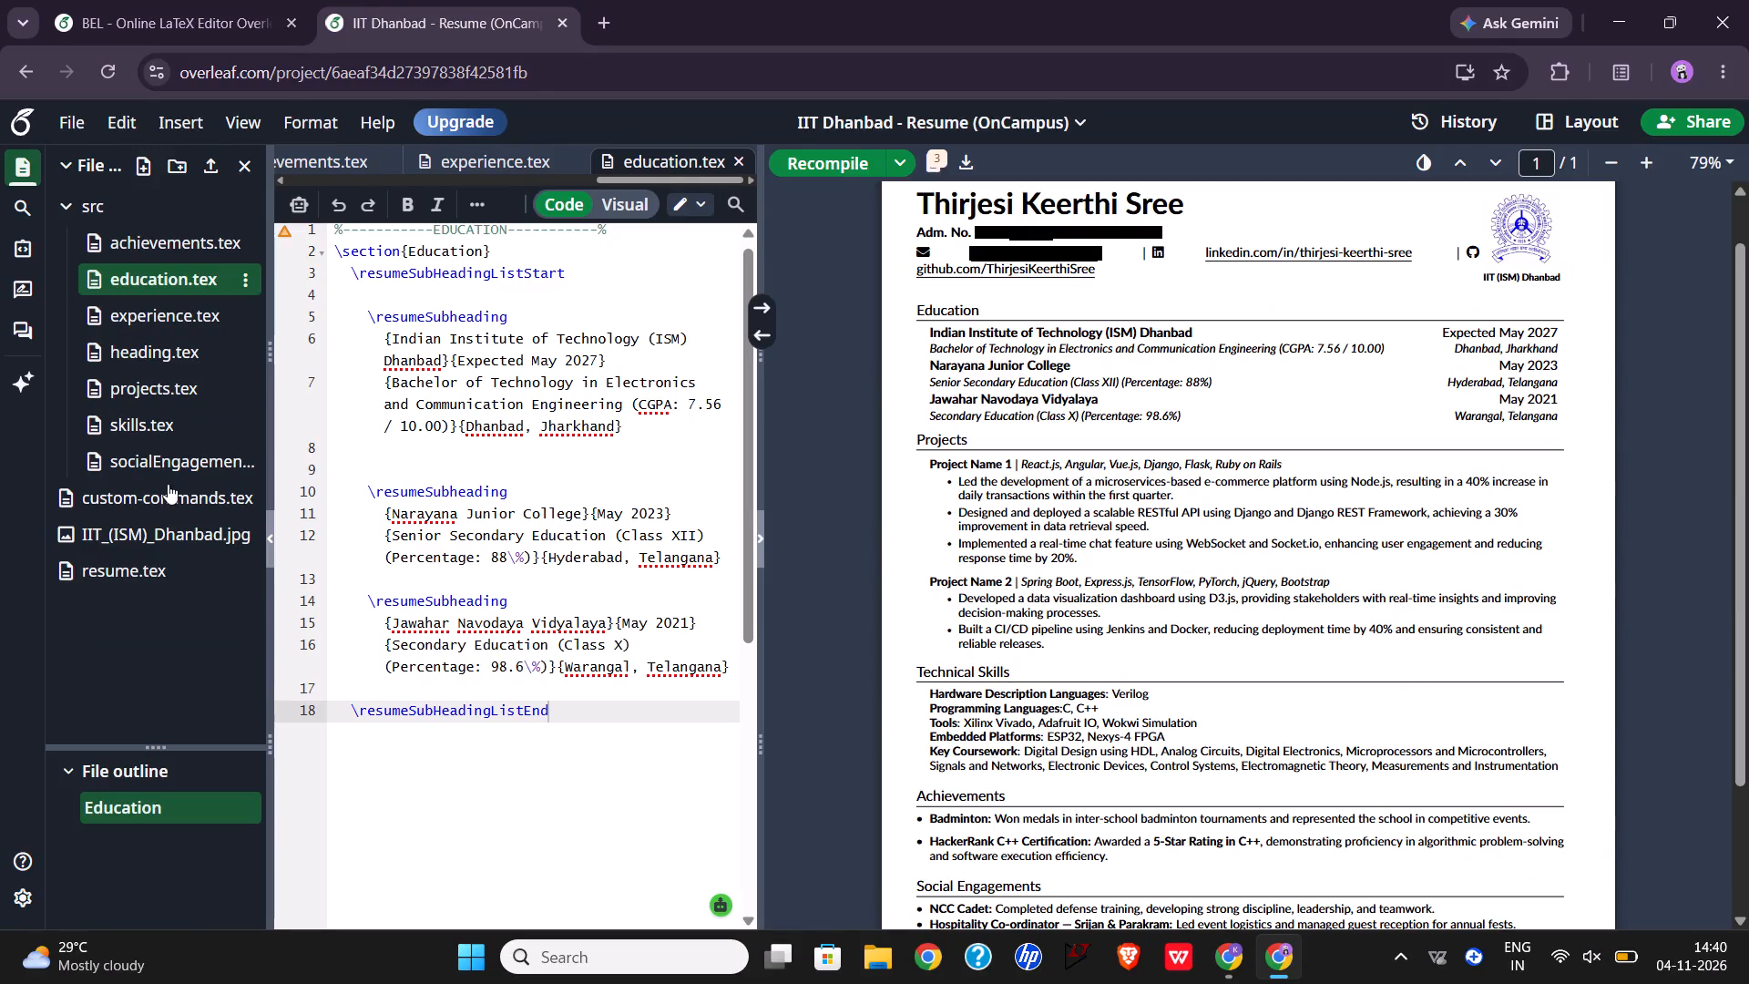
click(158, 569)
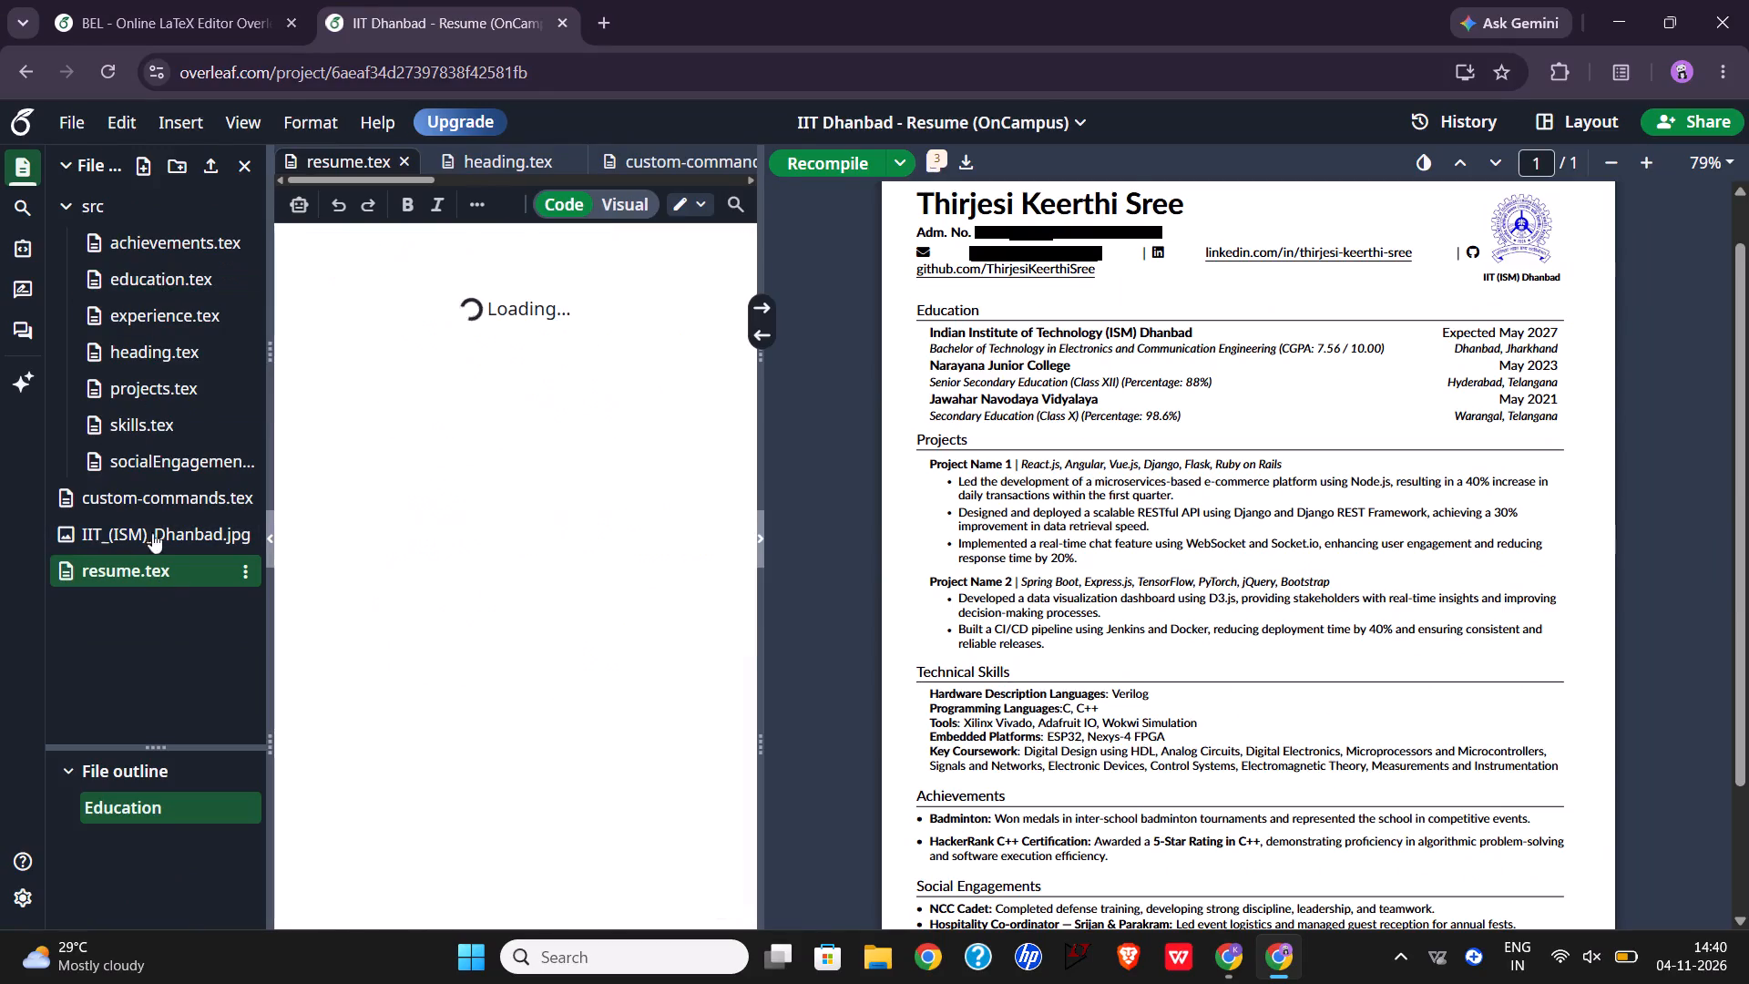
click(188, 0)
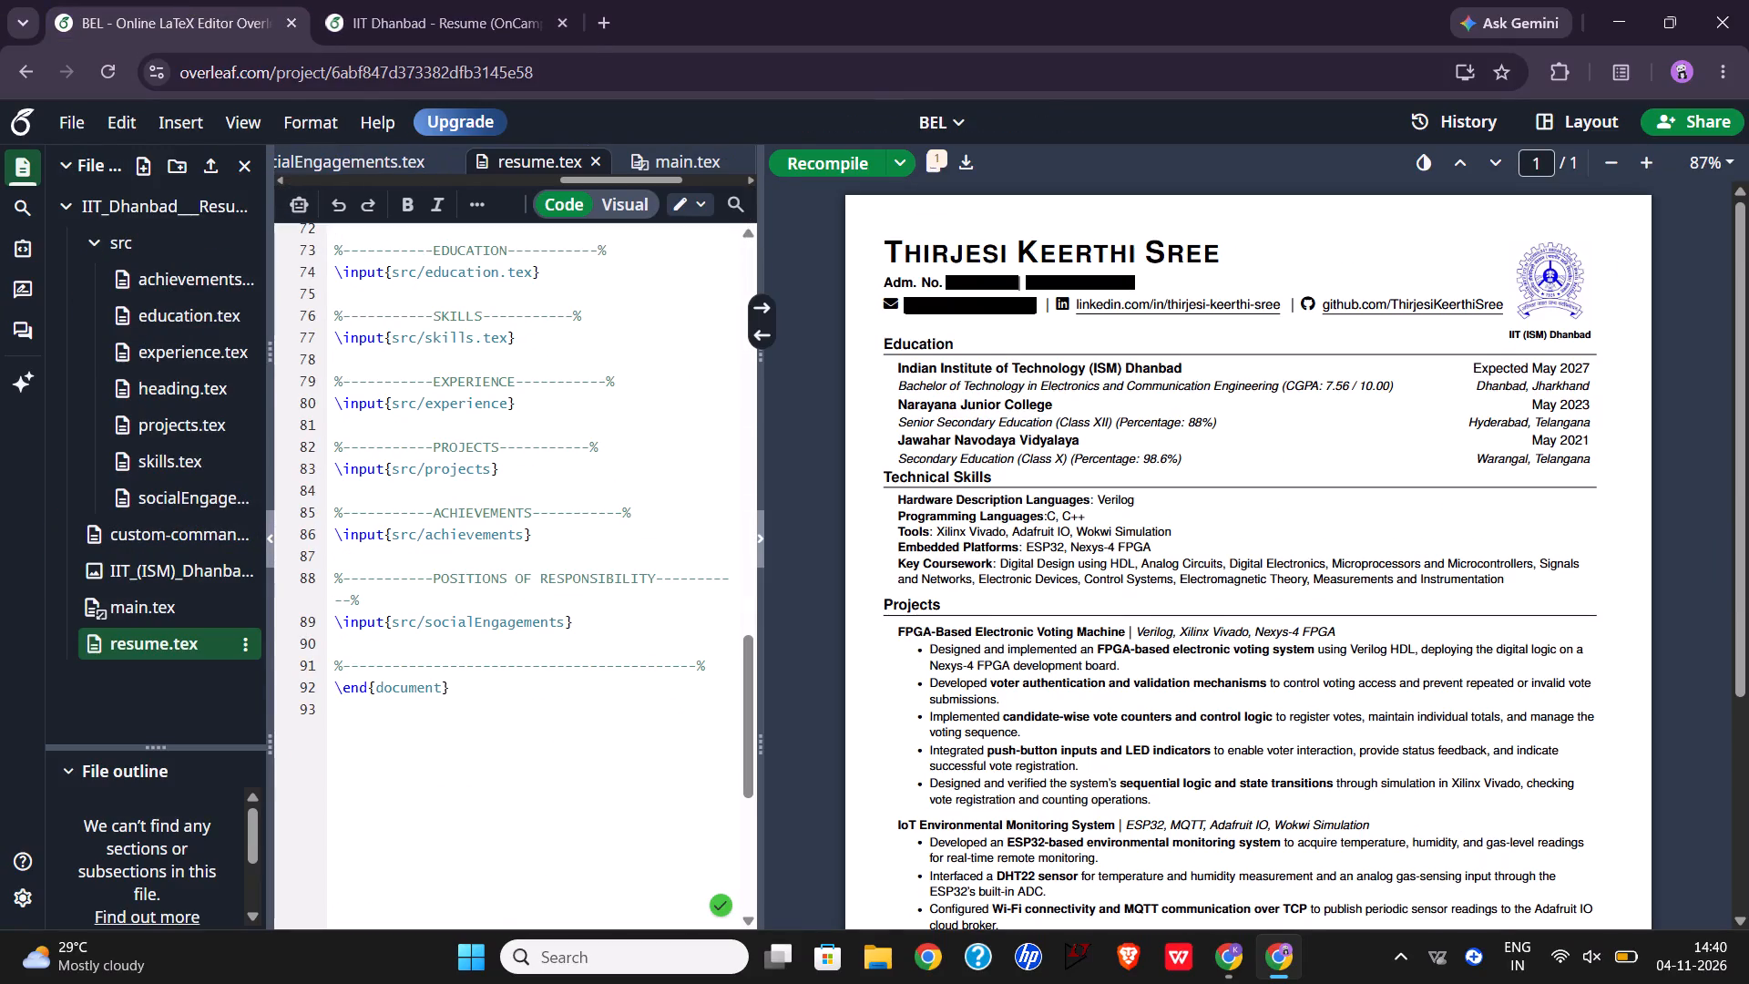
click(384, 352)
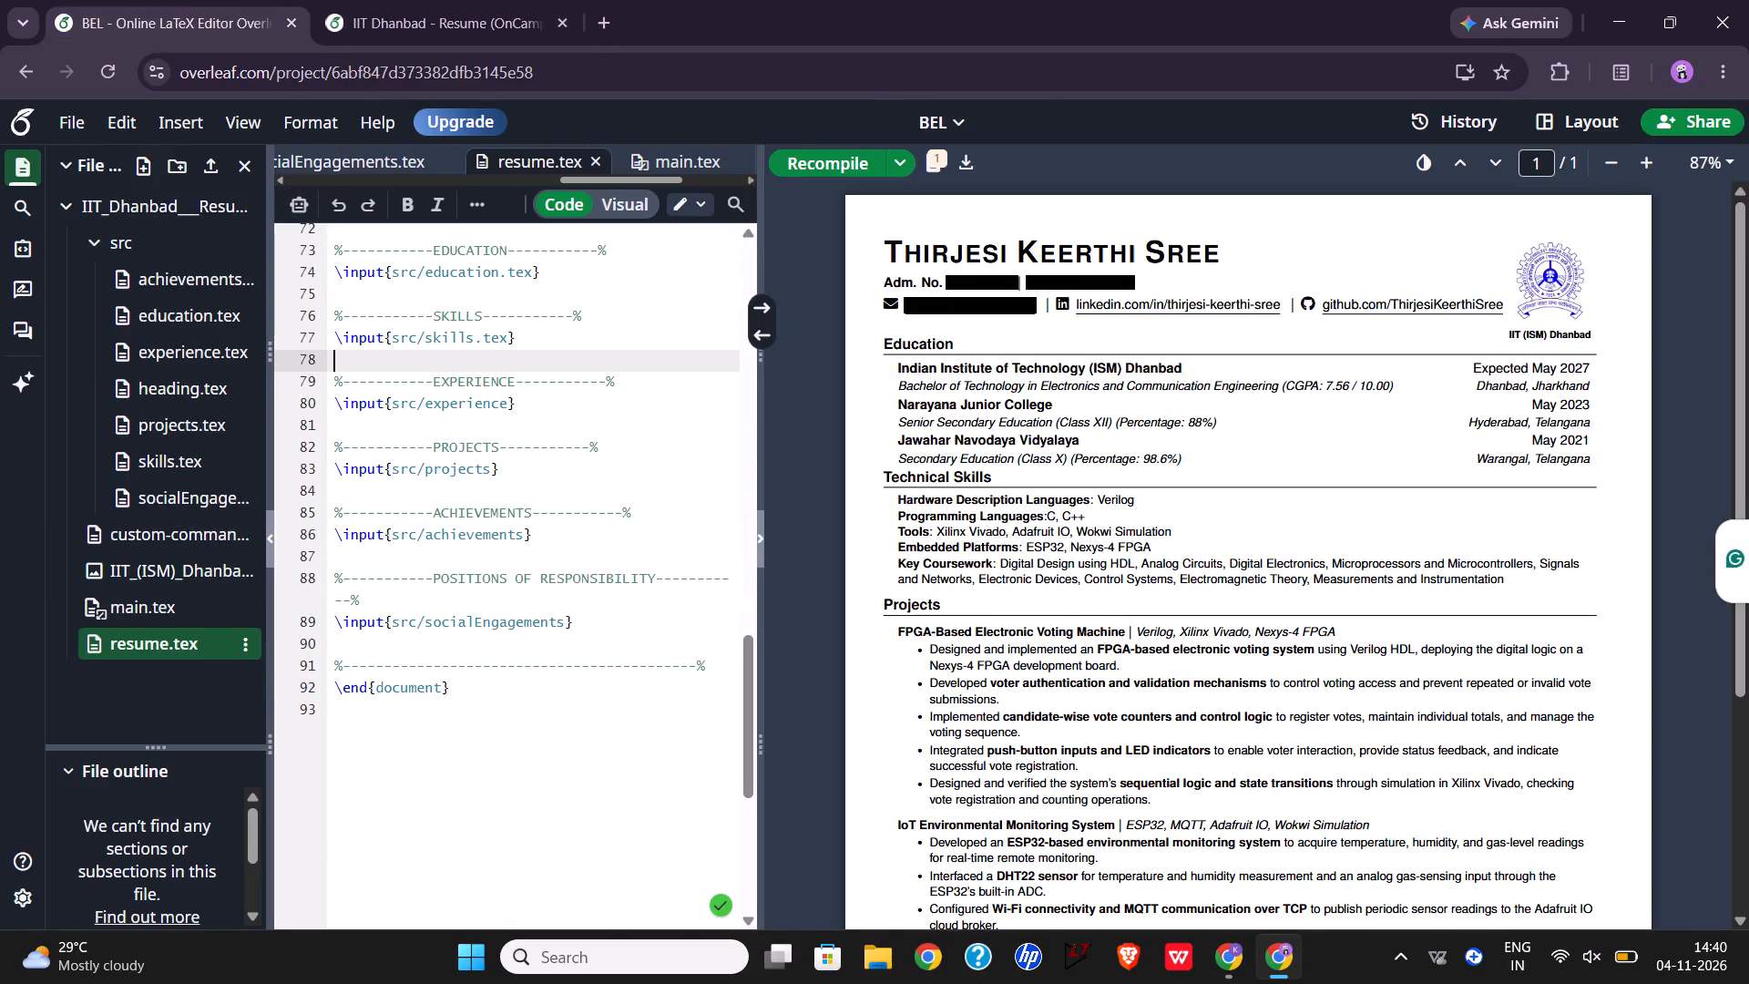
key(ctrl+a)
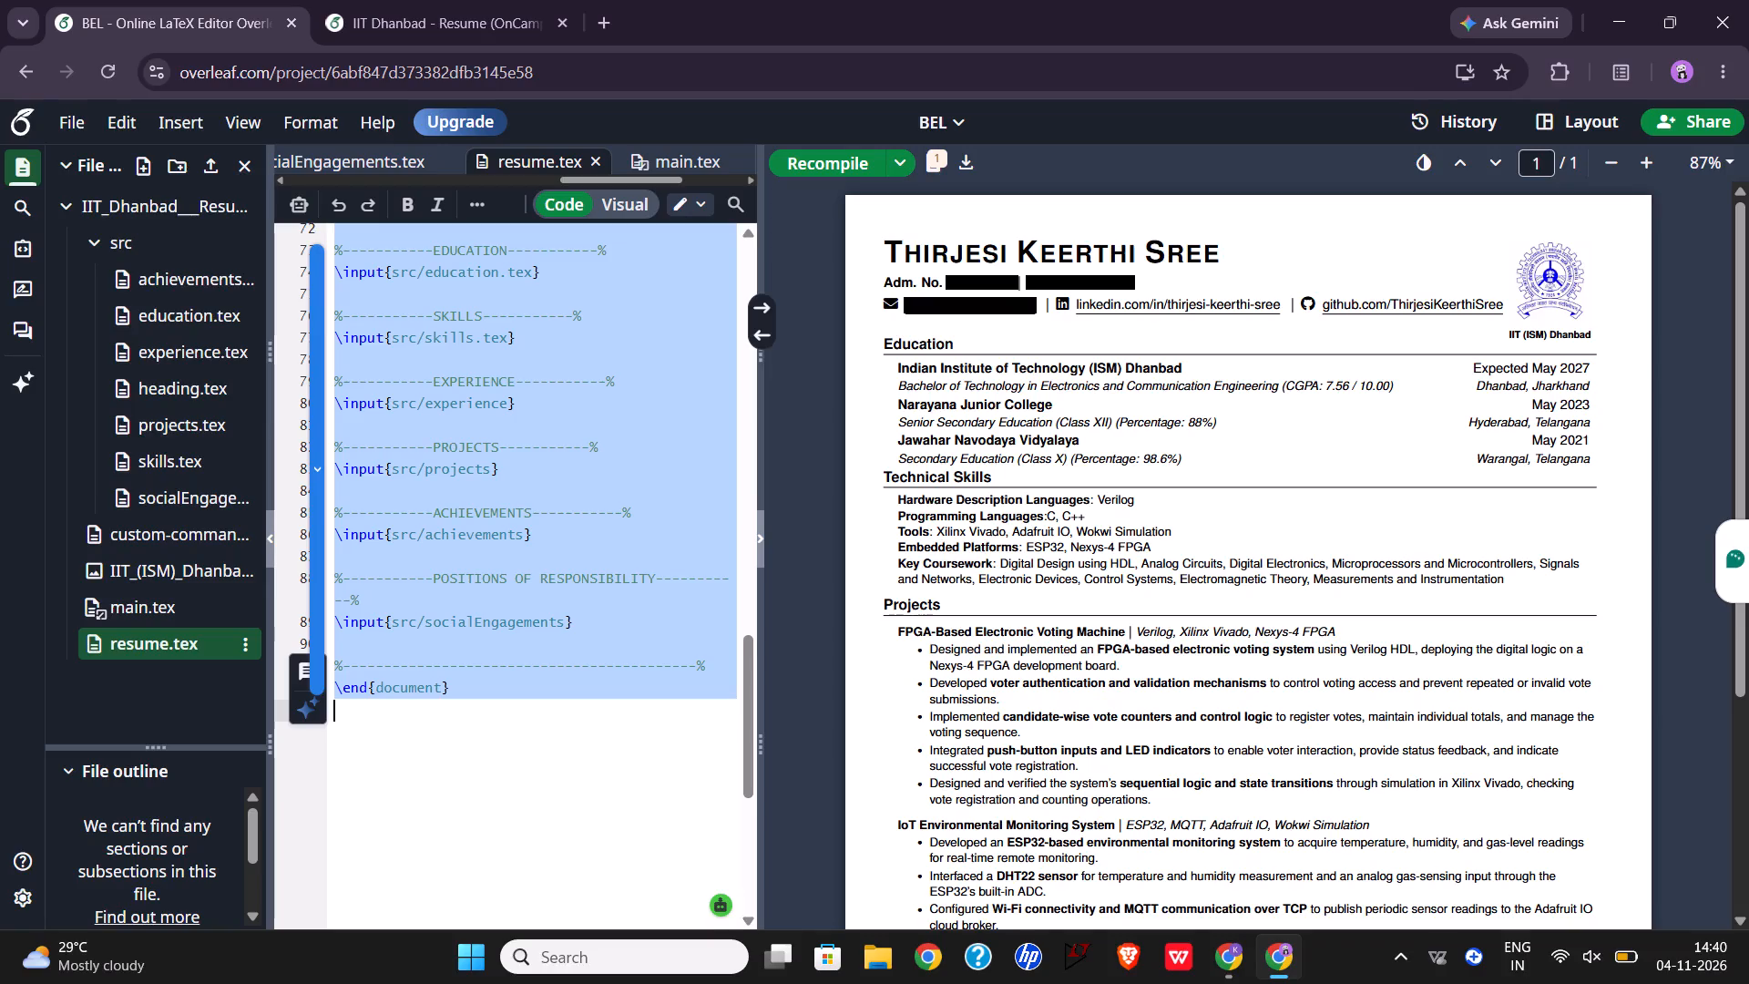
key(ctrl+c)
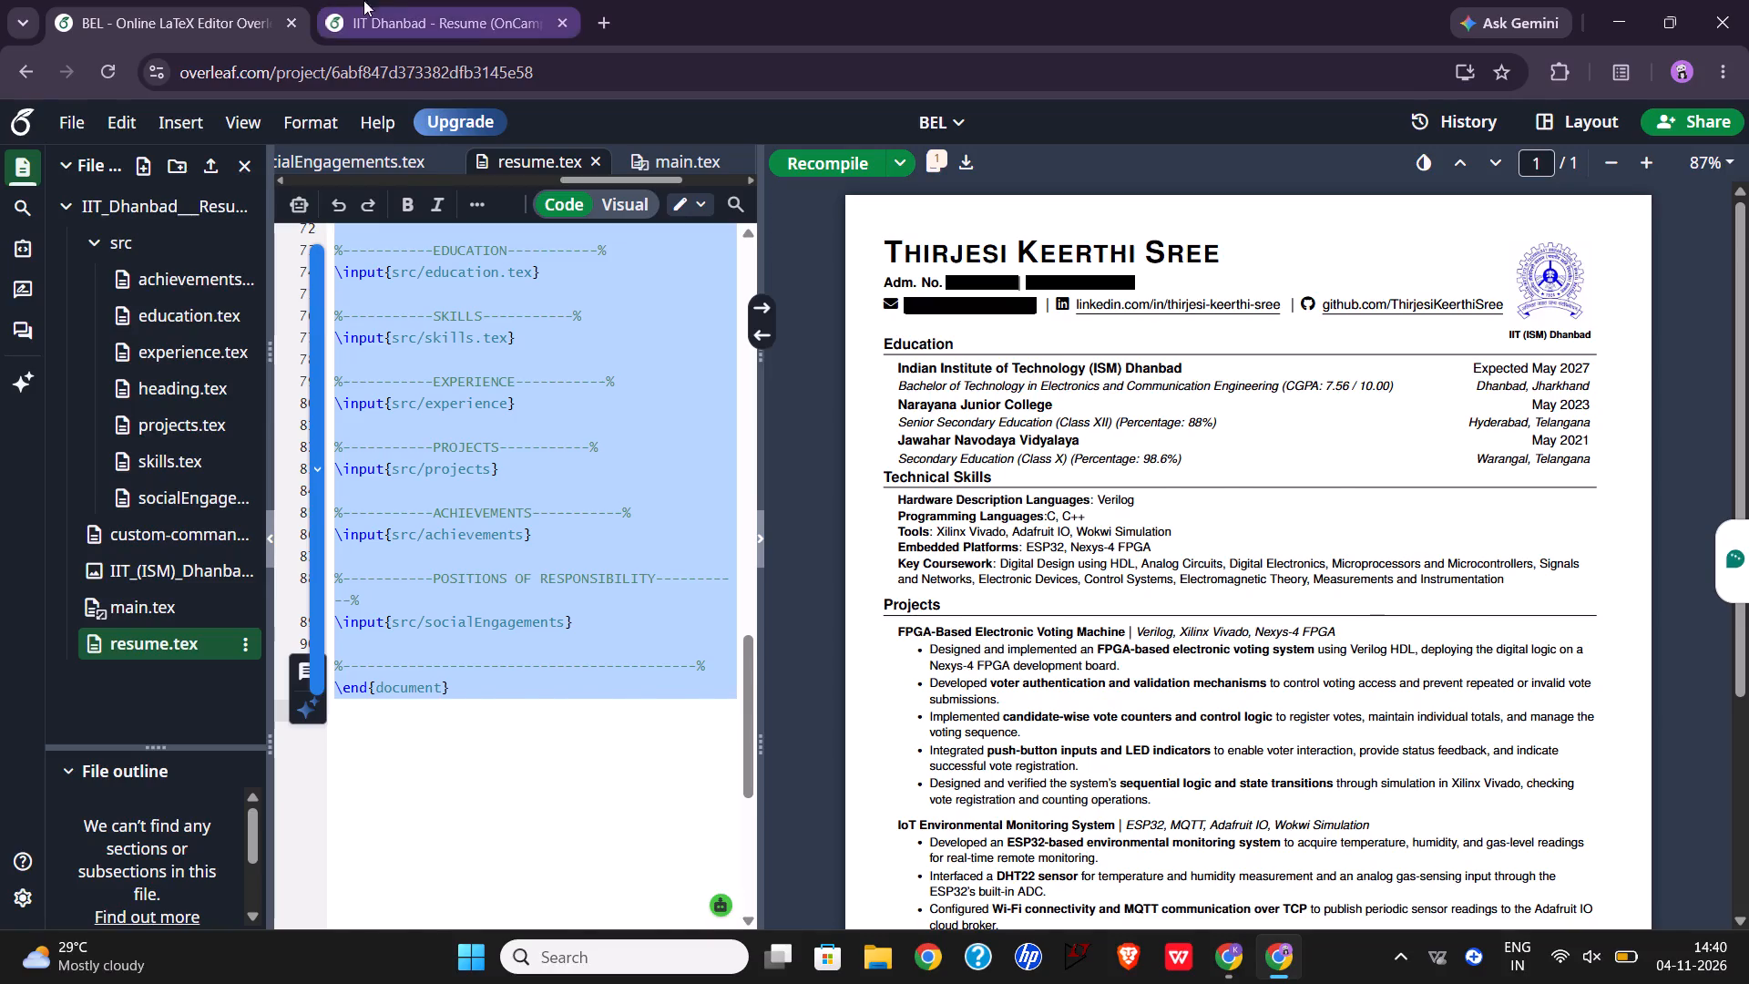
Replace the whole content of the IIT Dhanbad resume's resume.tex with BEL's copied code, recompile and check the PDF preview.
click(392, 0)
click(418, 383)
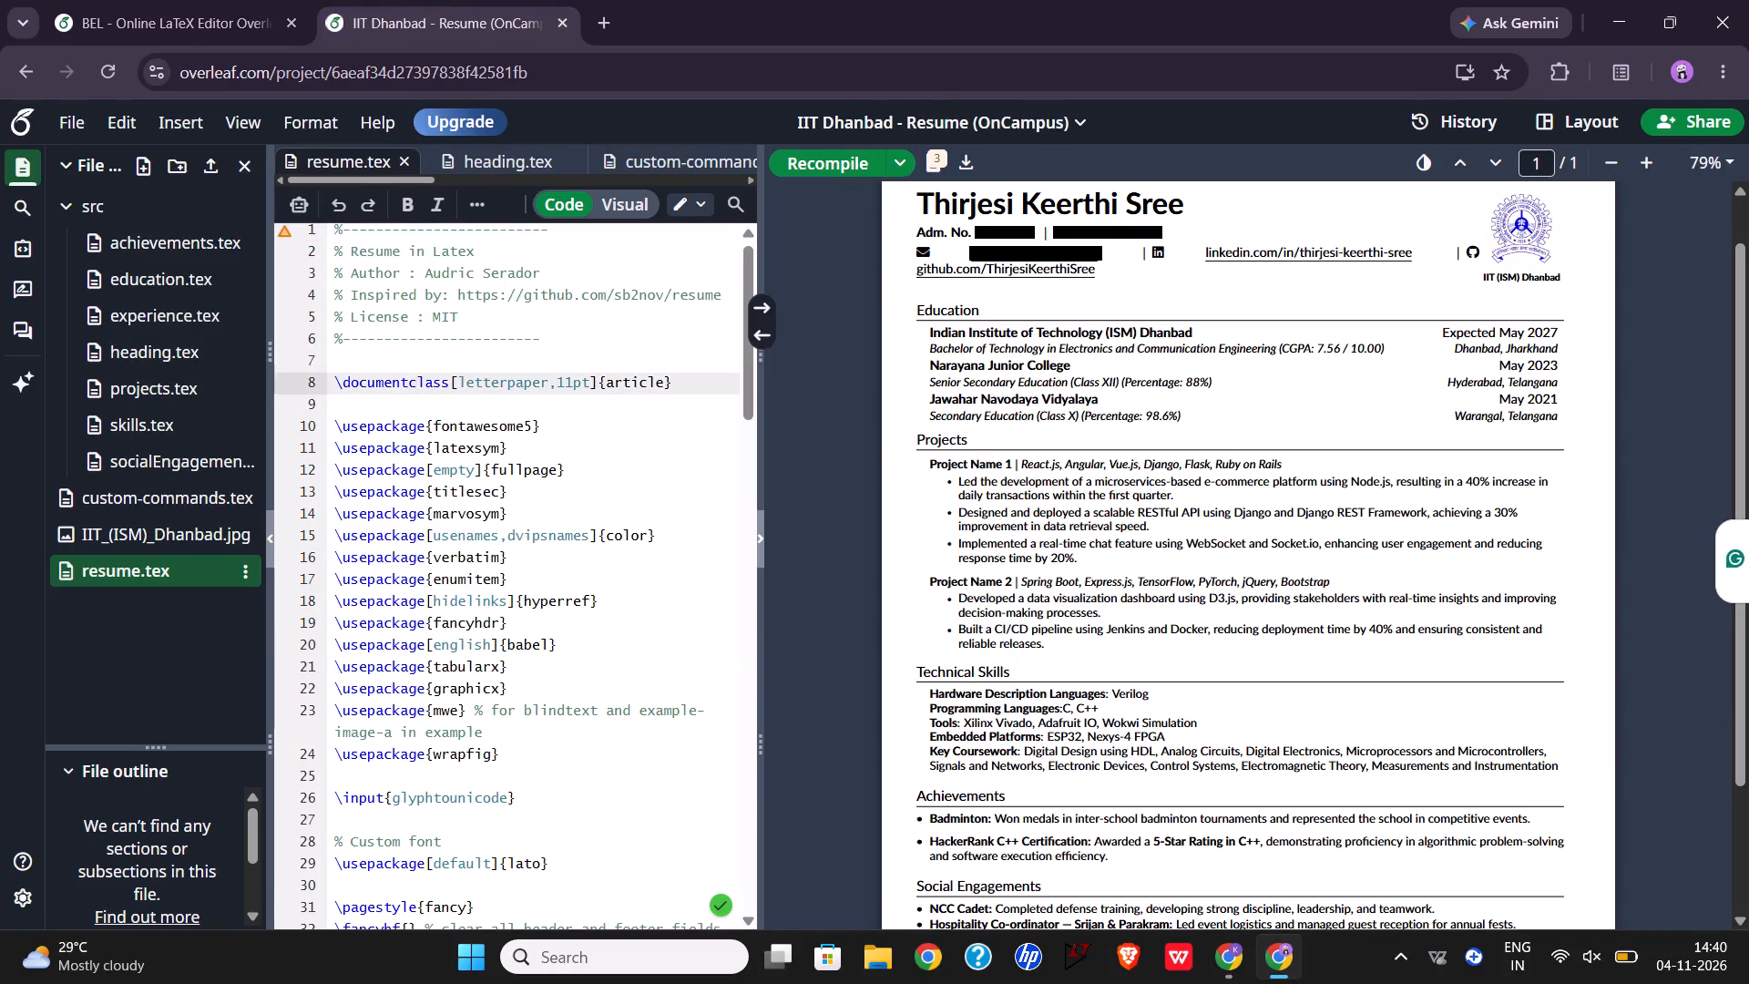
key(ctrl+a)
key(ctrl+v)
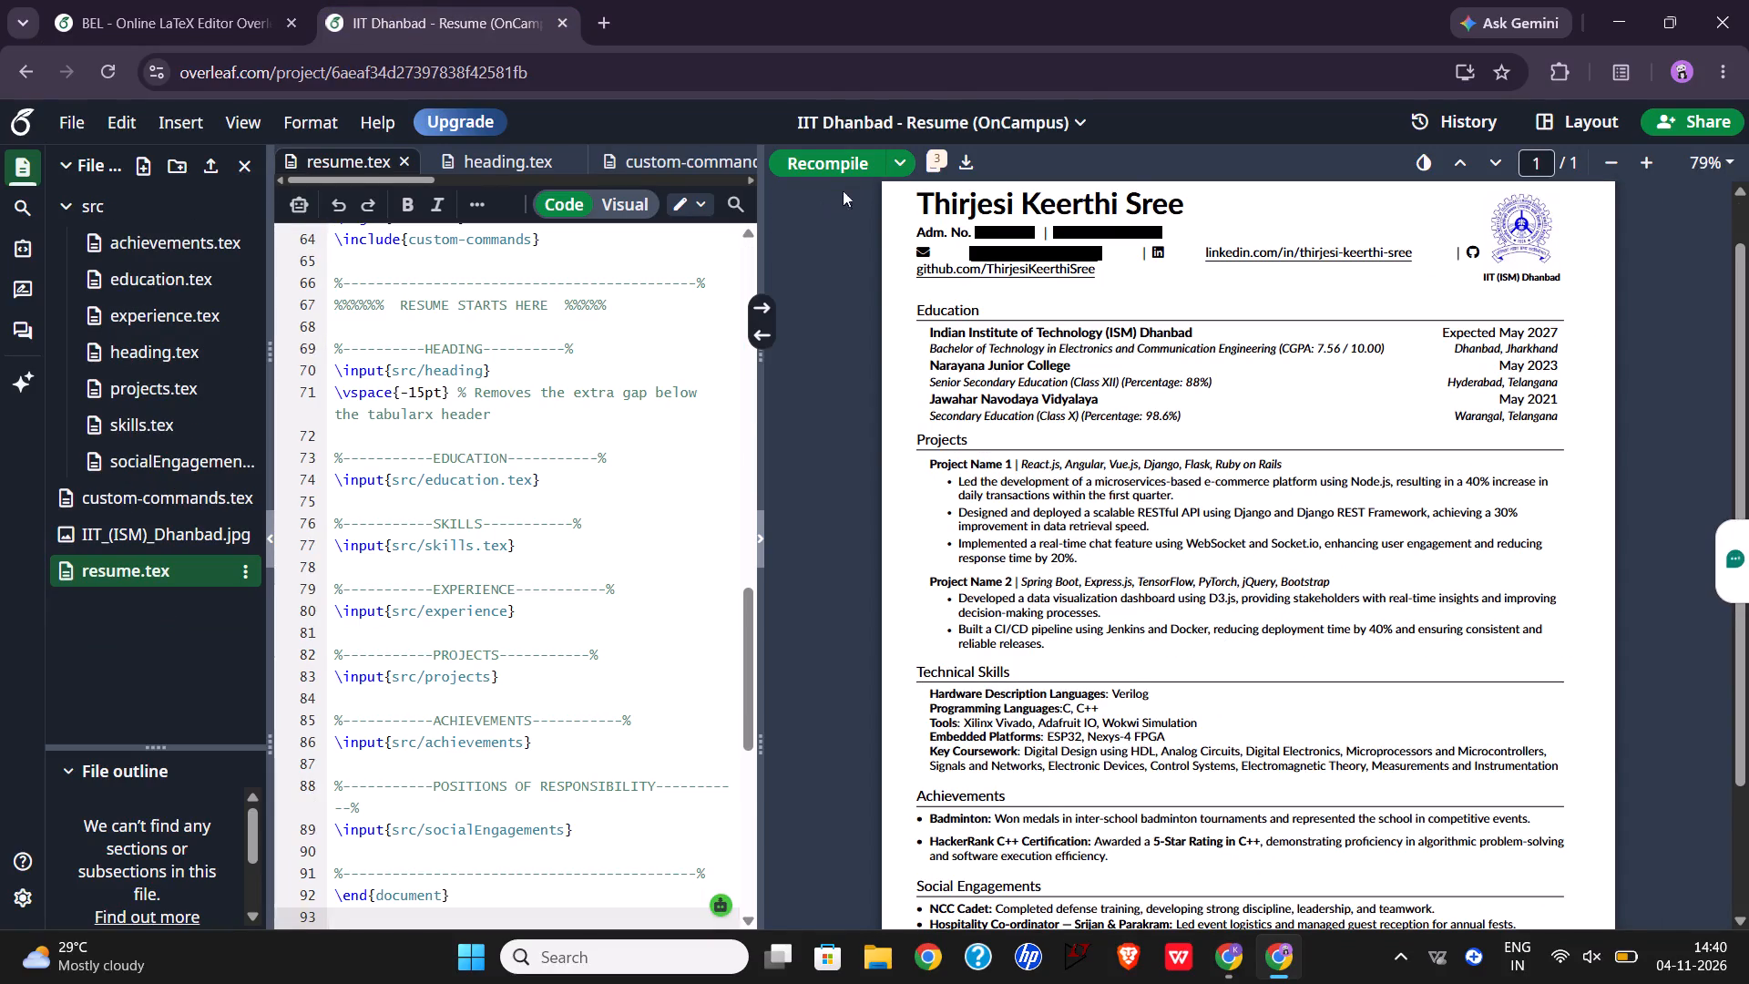
click(841, 151)
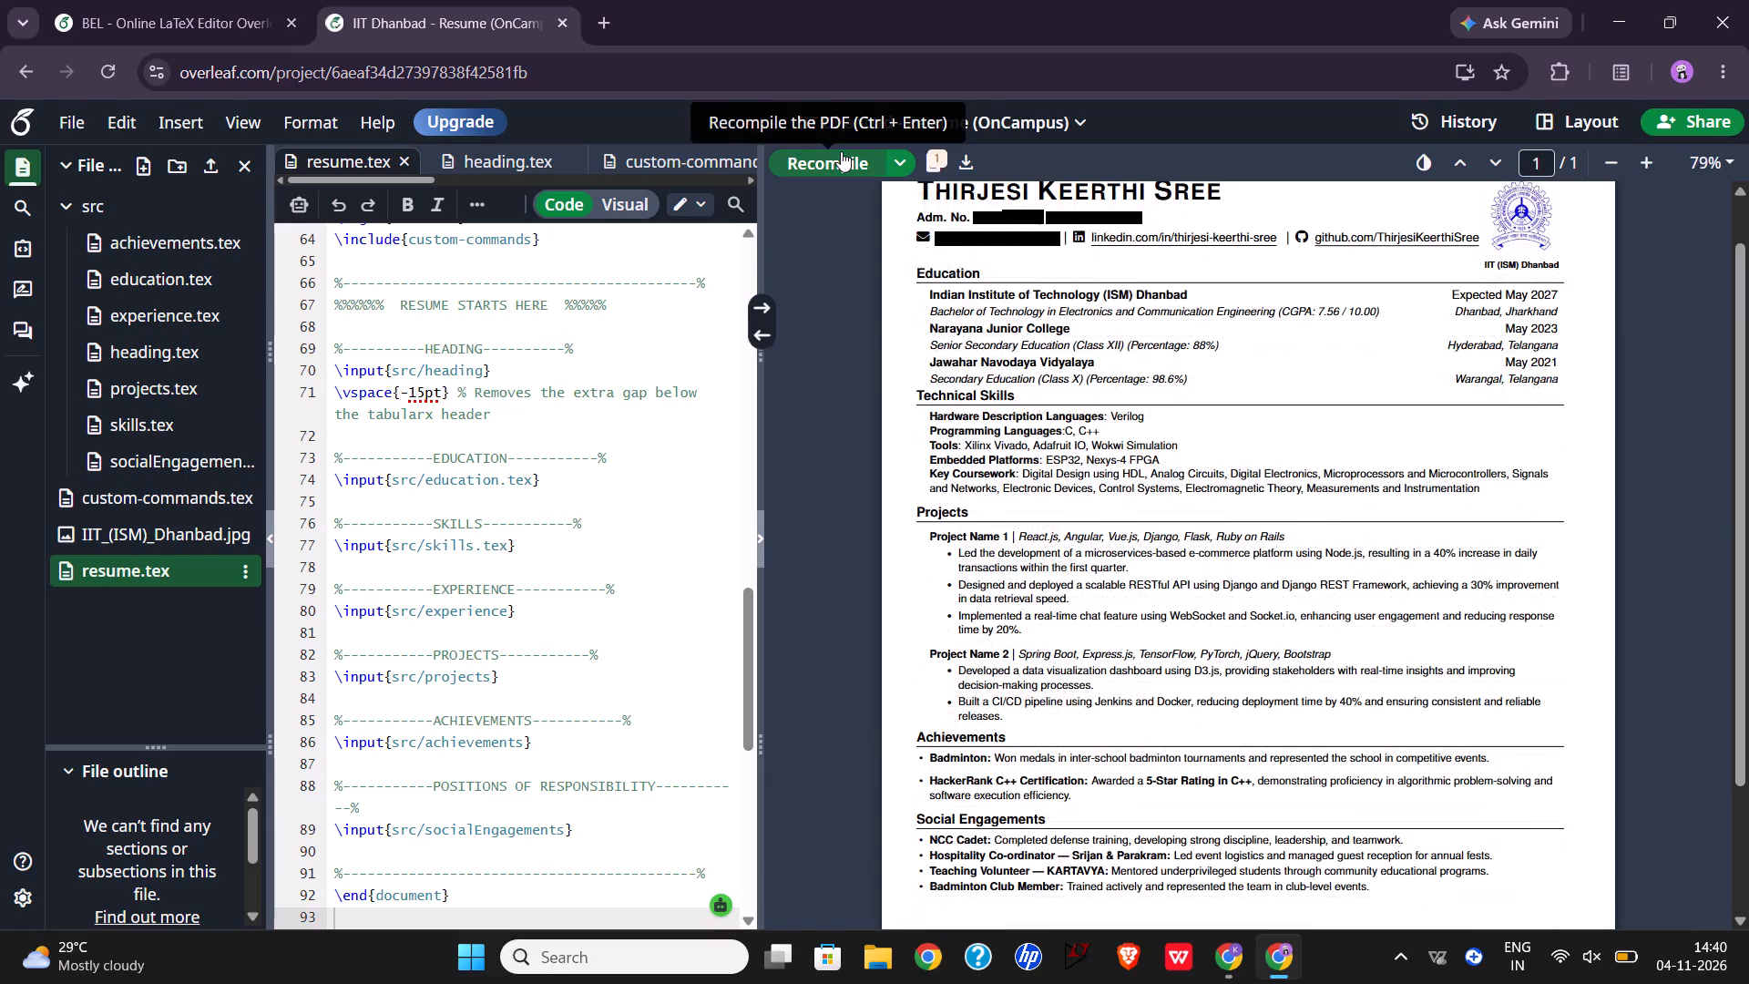
scroll(513, 460, up, 2)
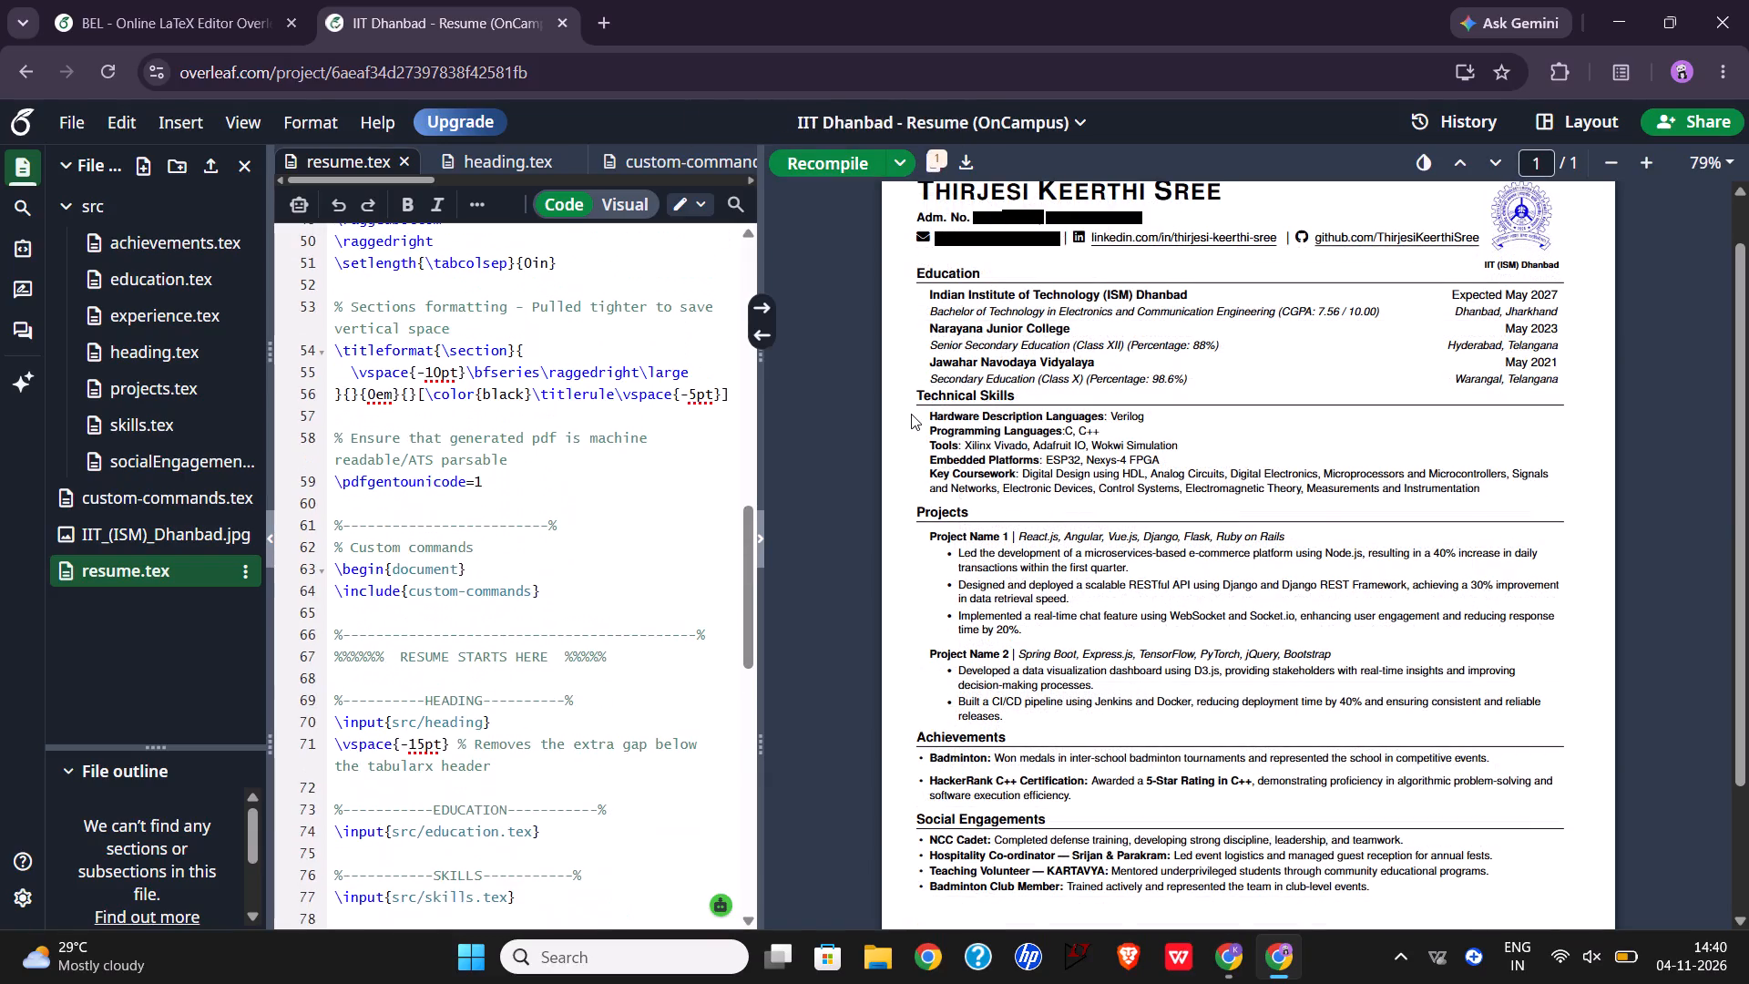
scroll(911, 414, up, 3)
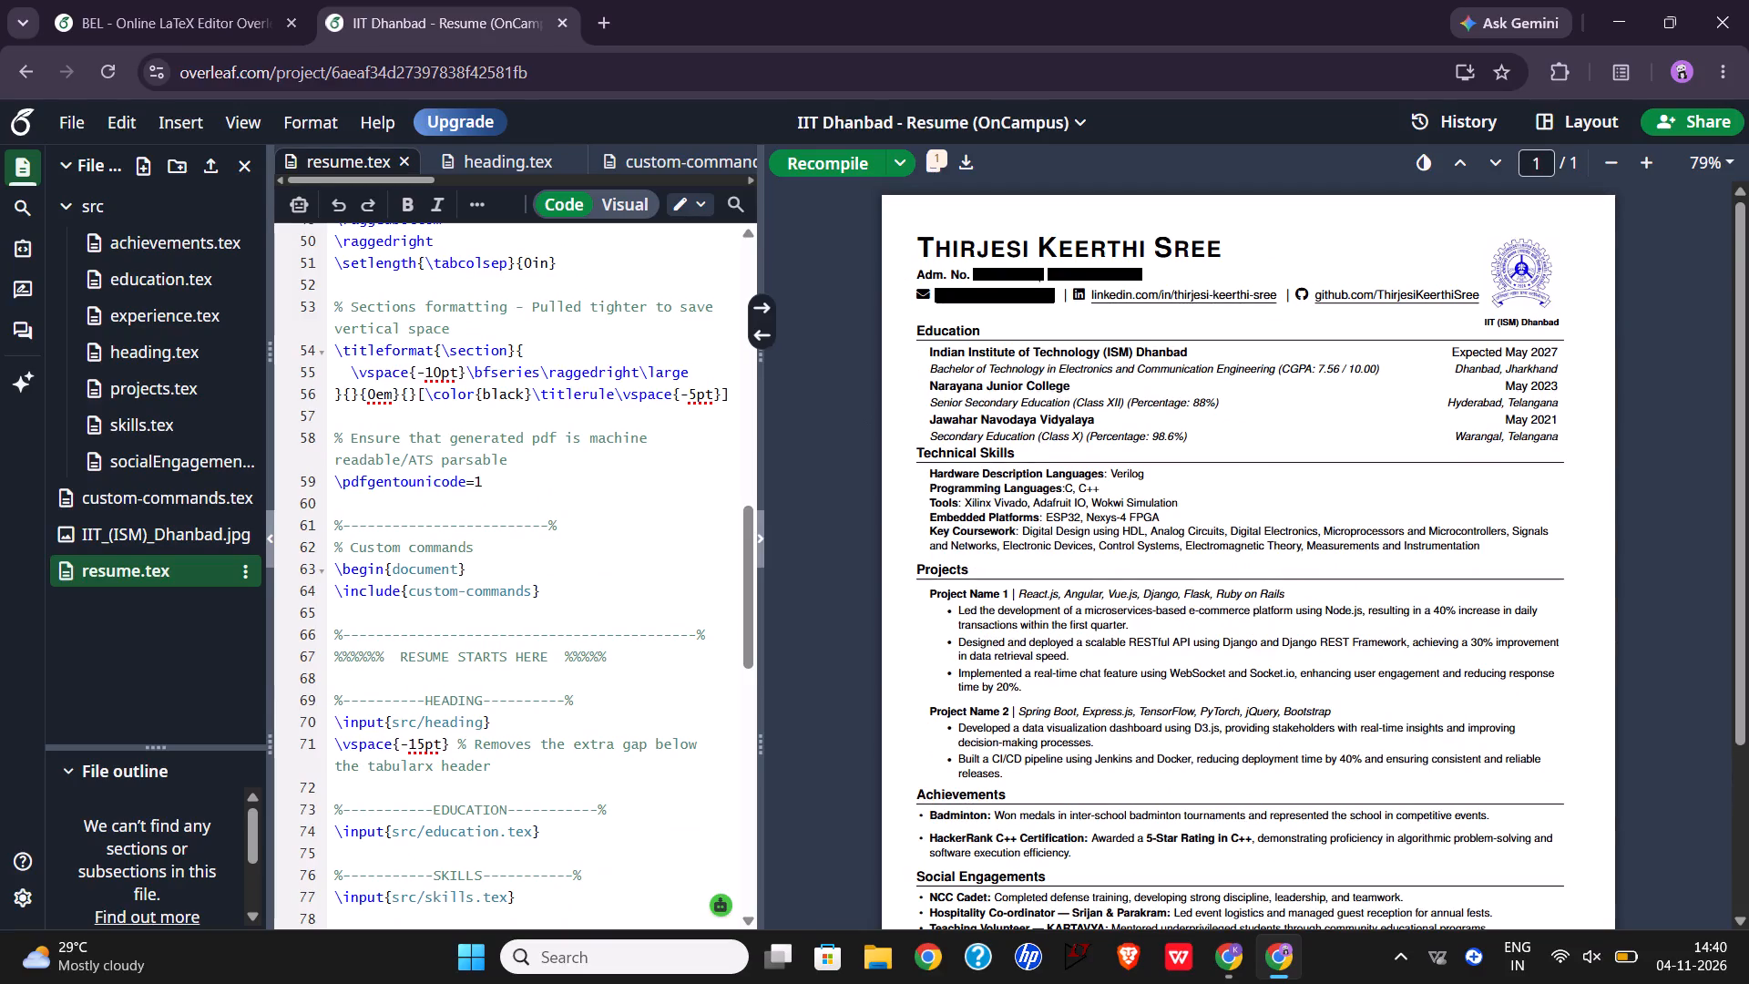
scroll(998, 534, down, 4)
scroll(998, 534, up, 2)
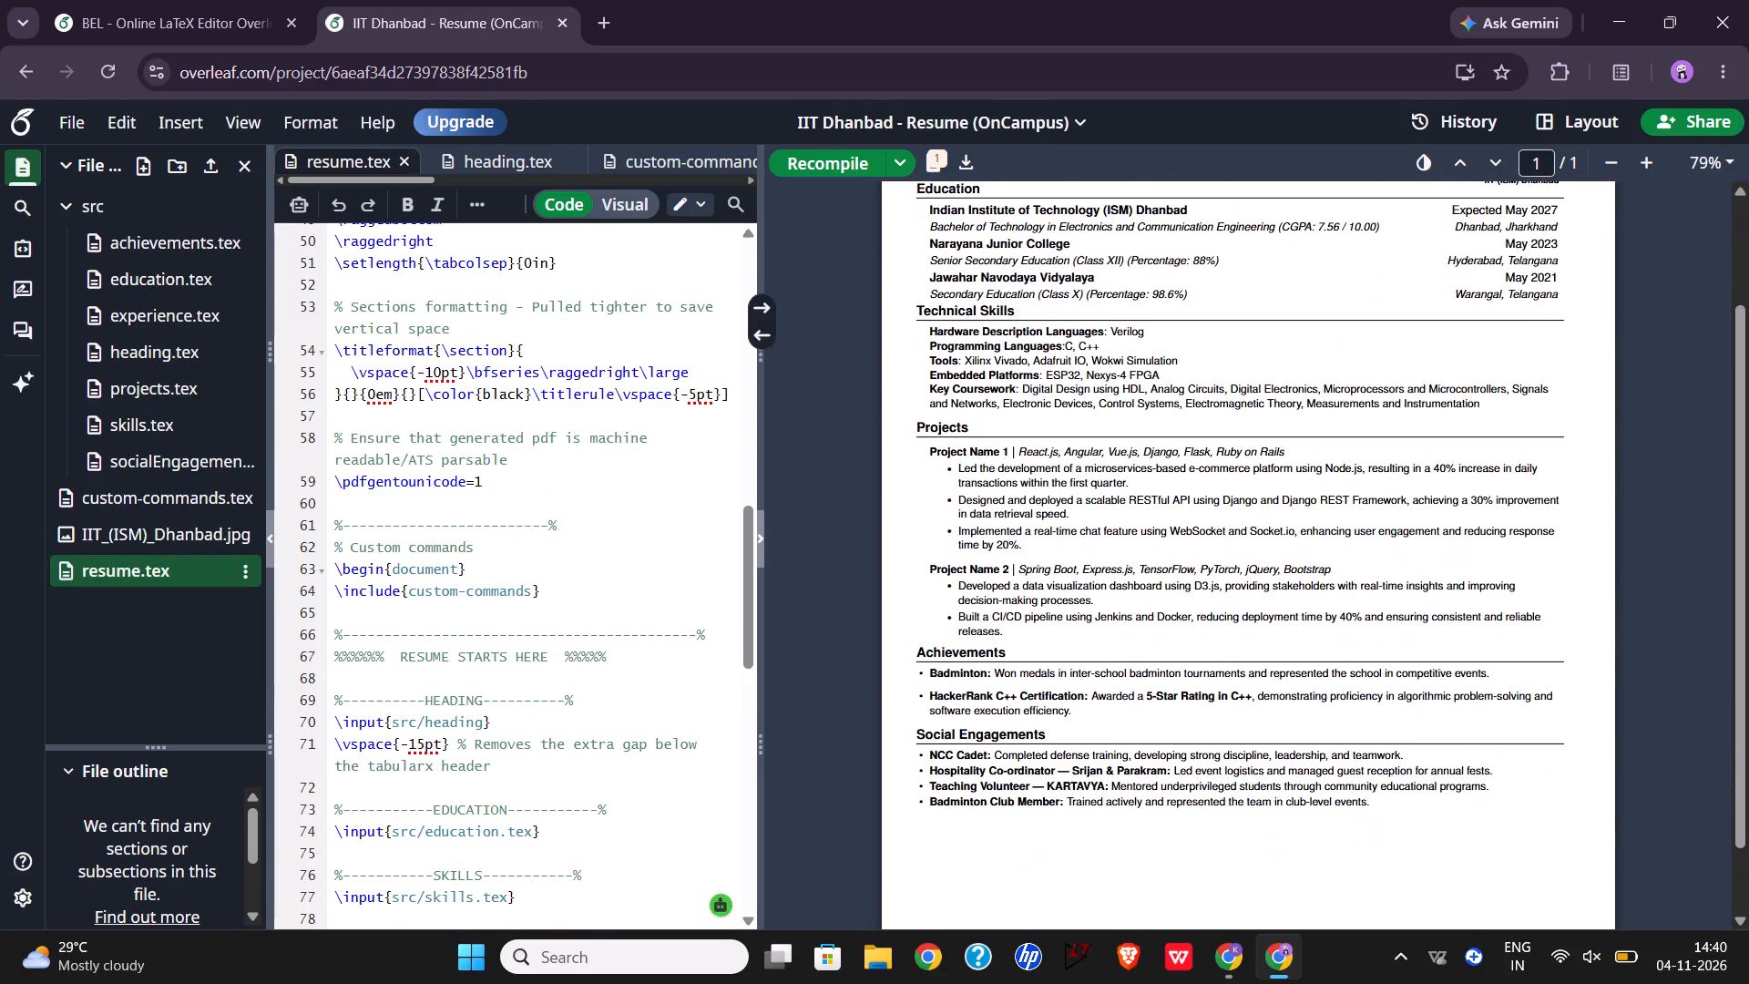
scroll(998, 534, up, 3)
Return to the BEL project and open its projects.tex.
click(198, 2)
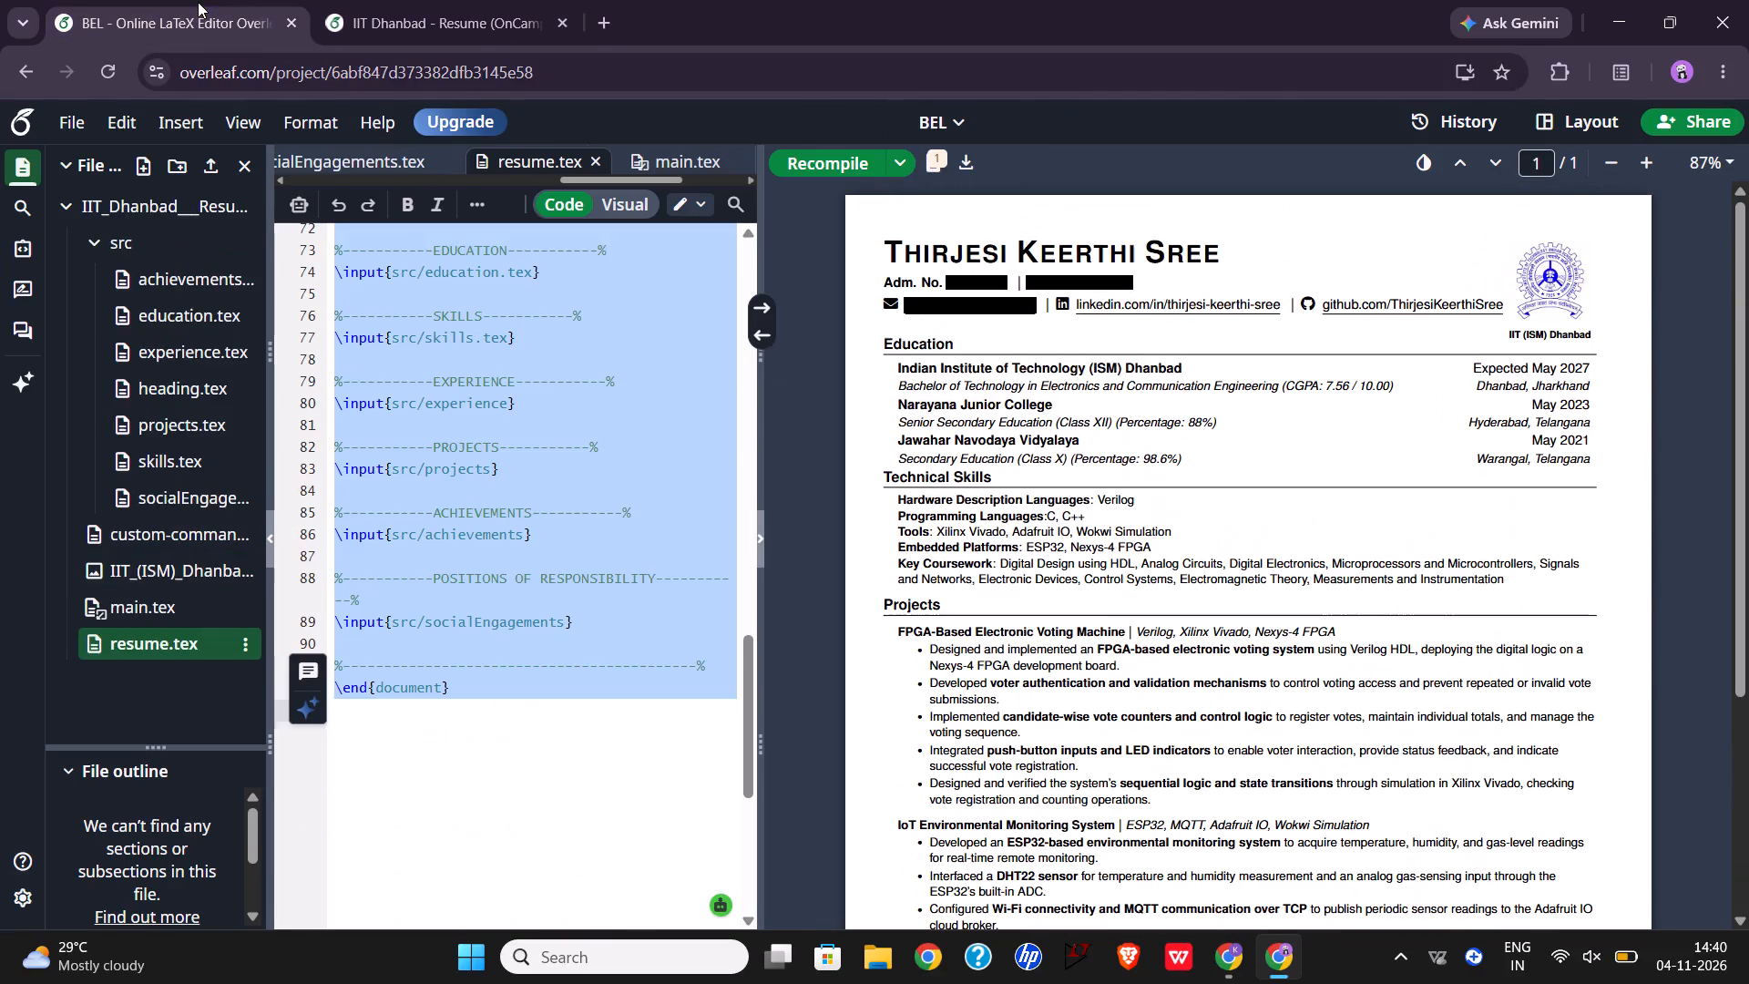
click(167, 421)
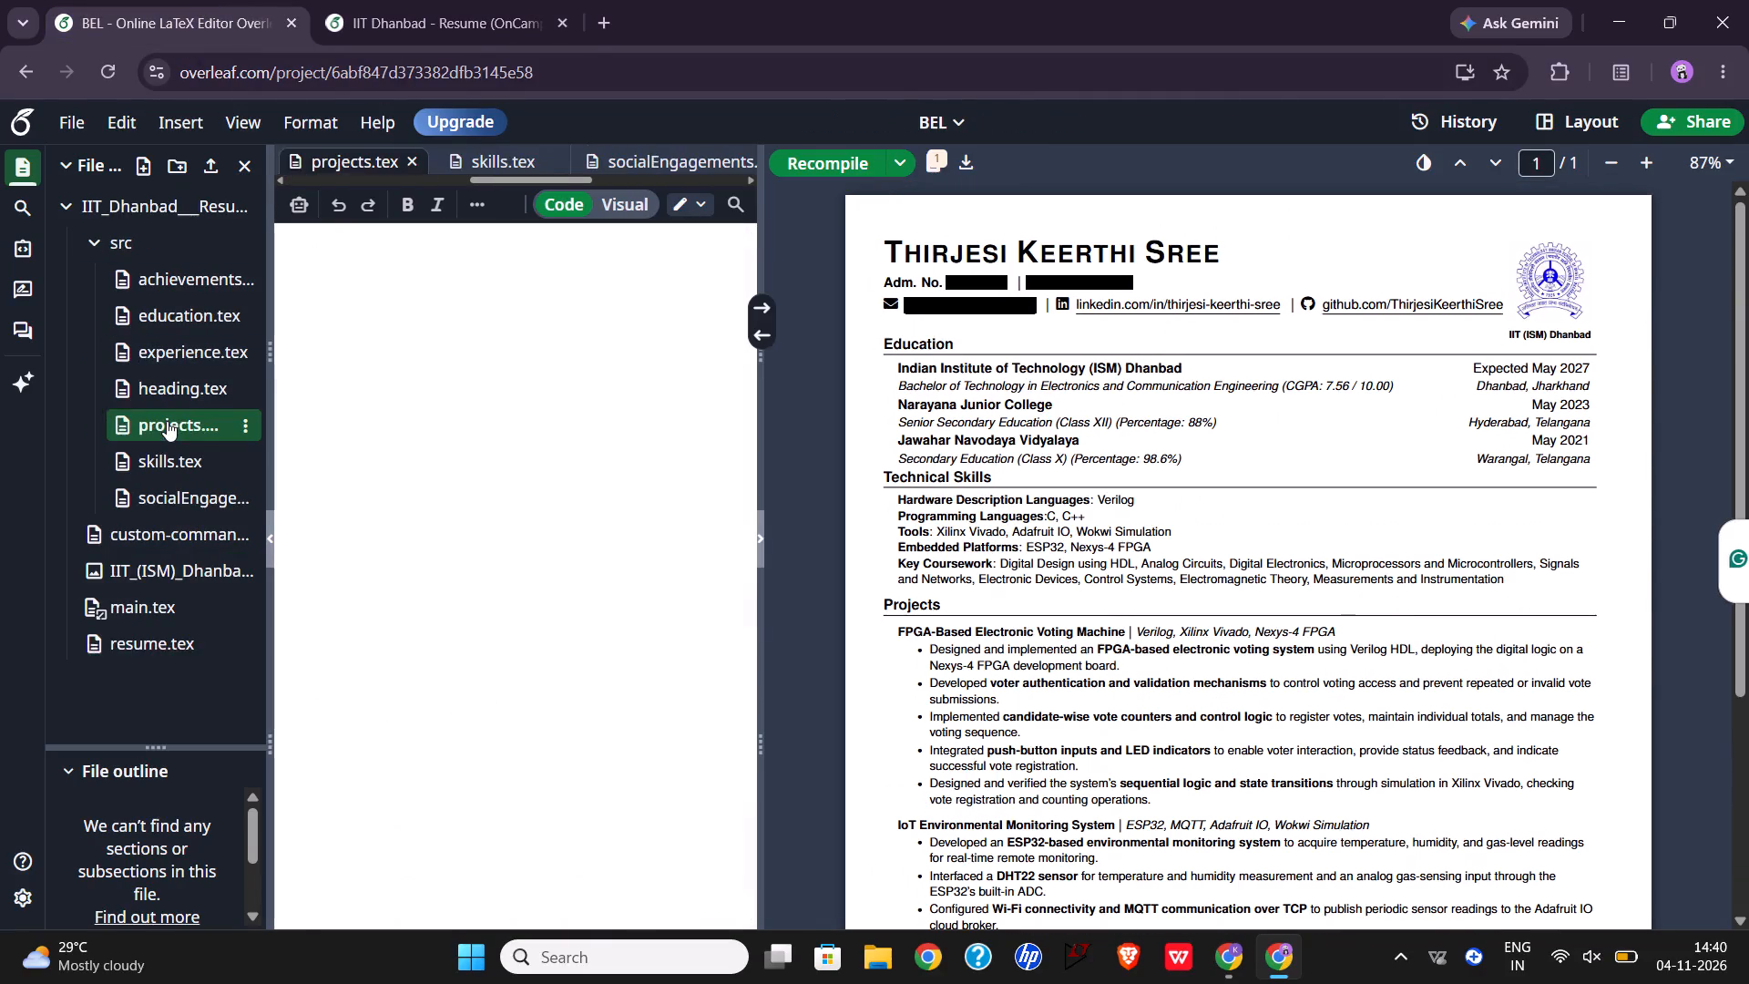
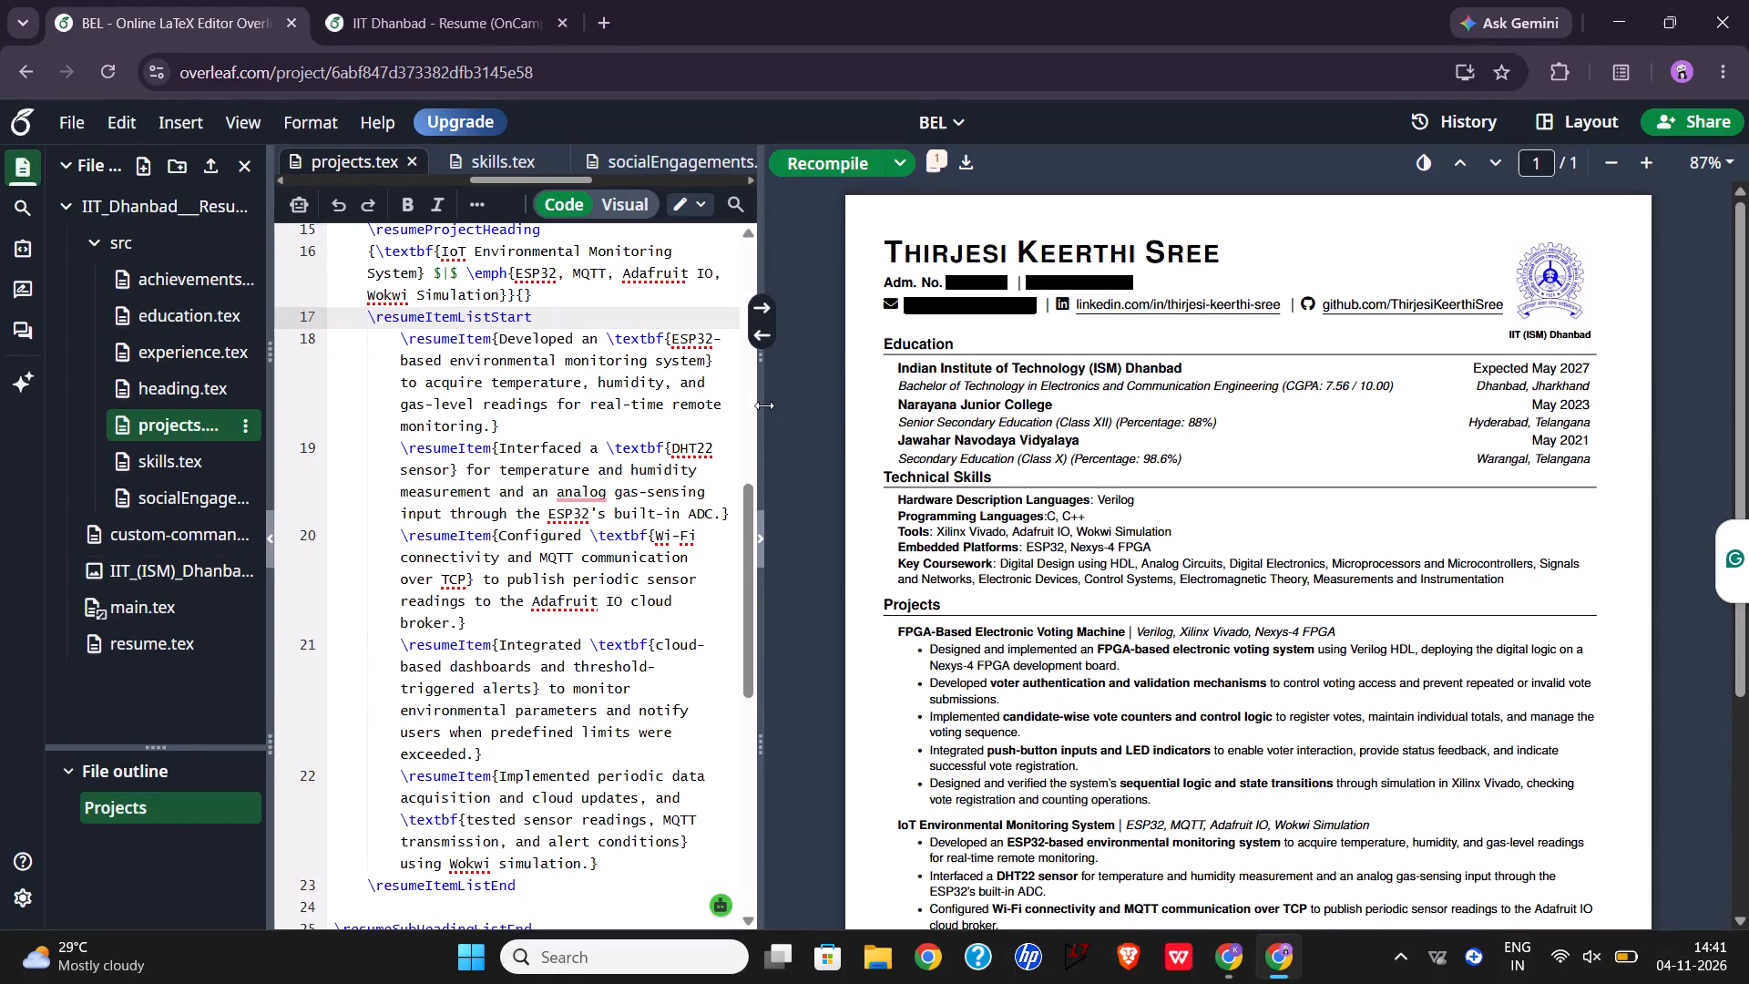
Widen the BEL code editor and review the Projects section in BEL's PDF preview, glancing at the IIT Dhanbad resume for comparison.
drag(764, 405, 825, 405)
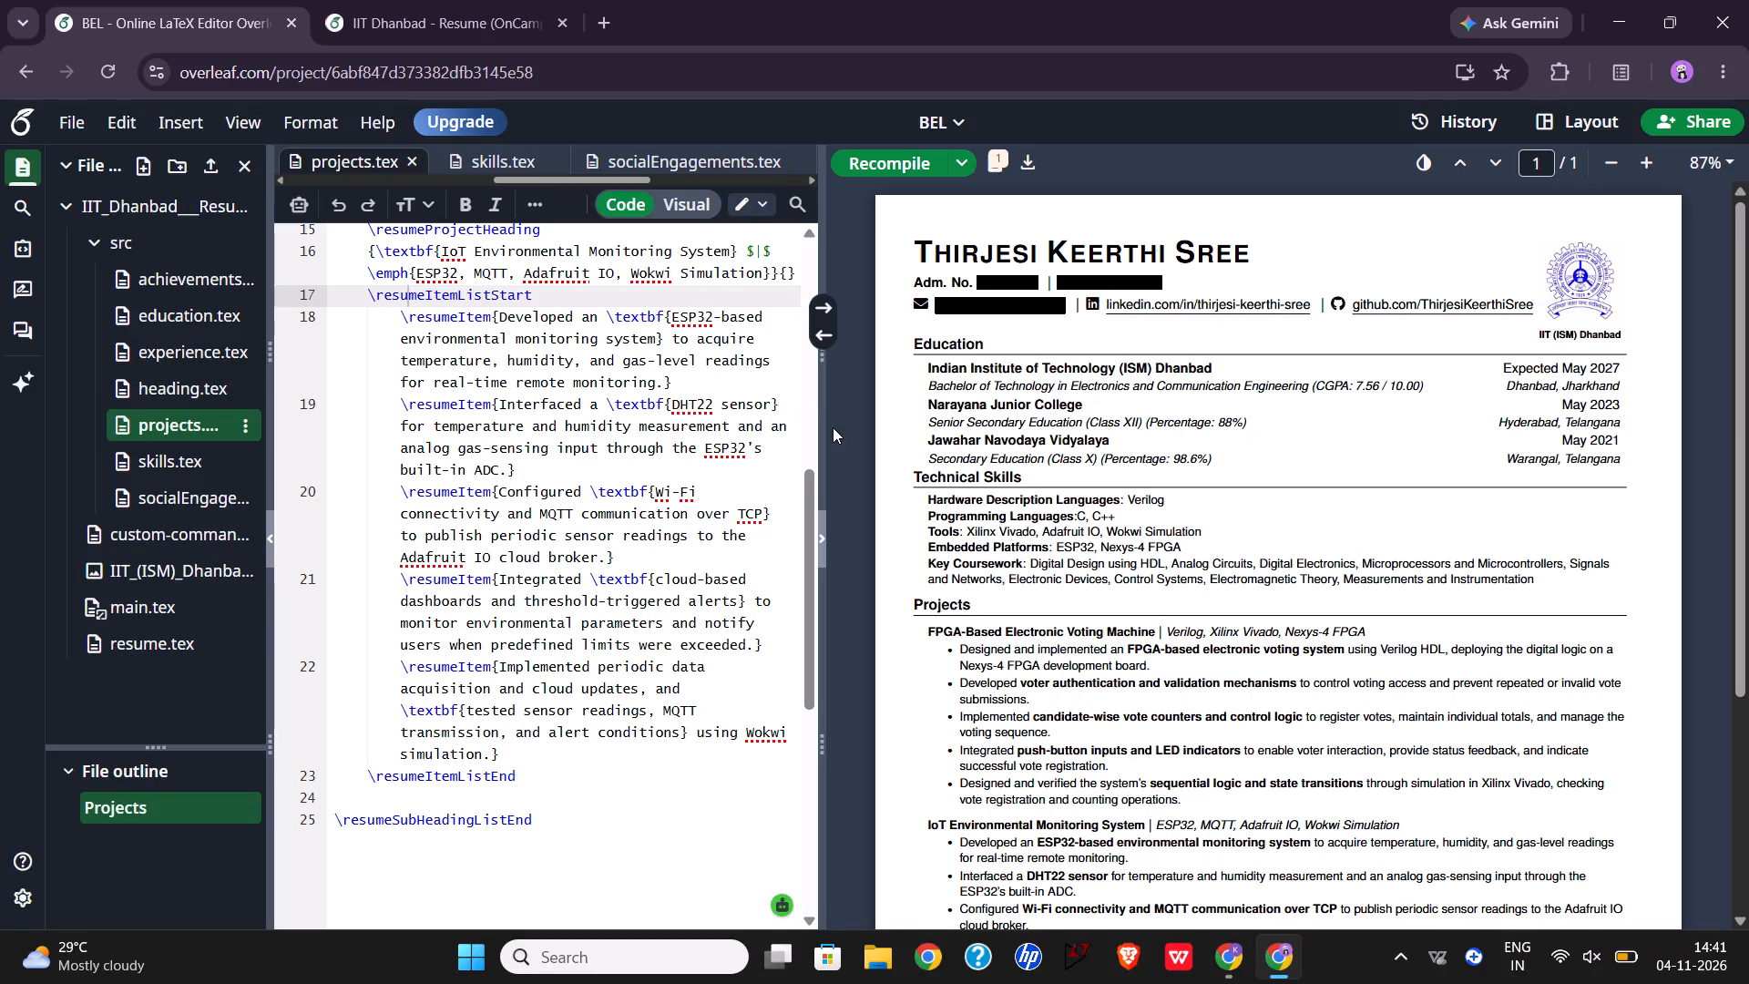
click(442, 1)
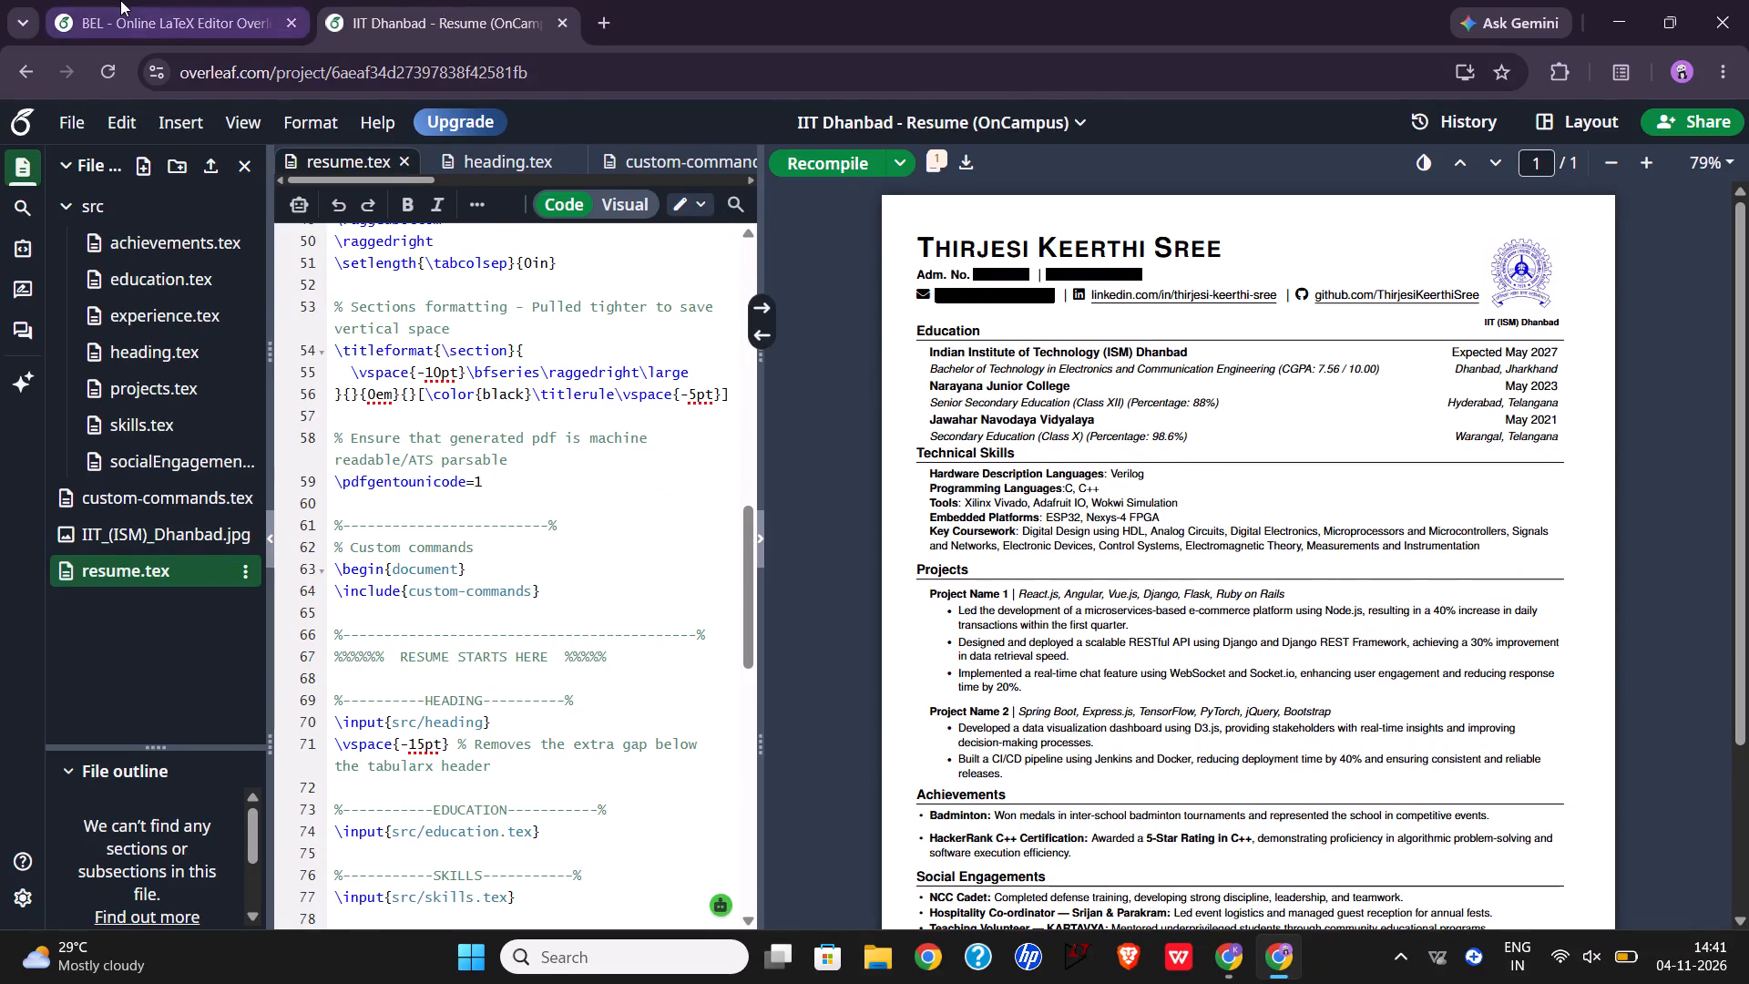
click(120, 0)
scroll(1253, 794, down, 1)
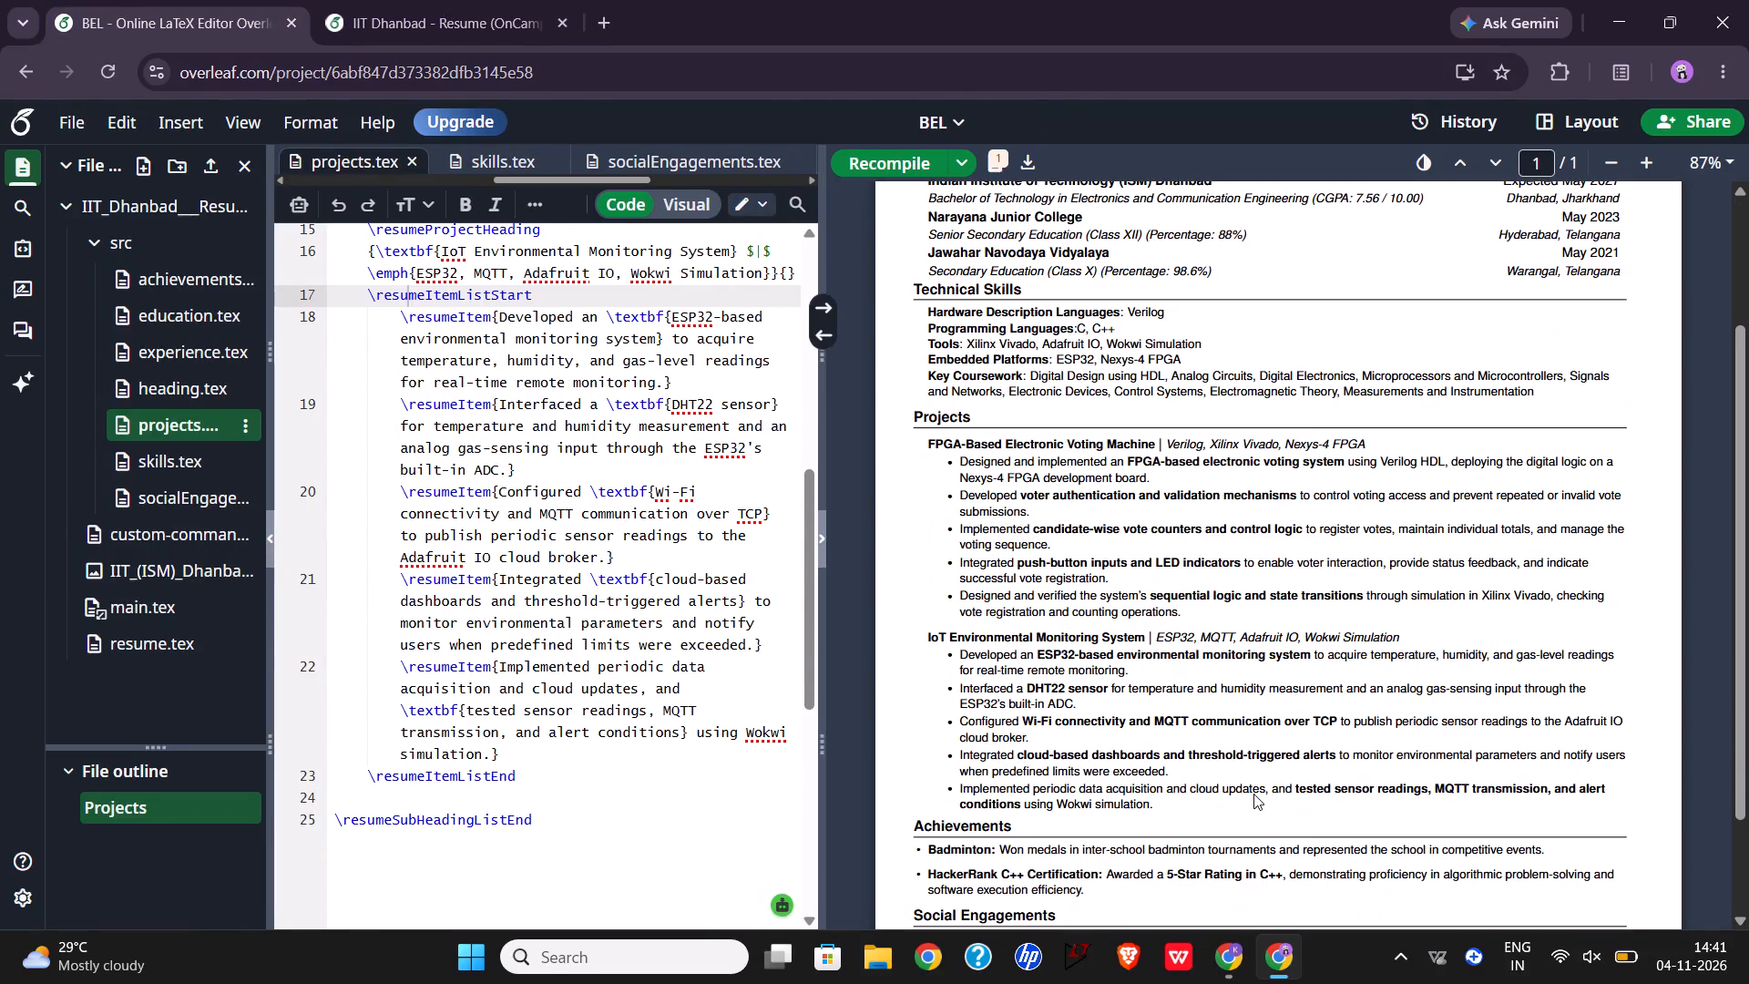
scroll(1253, 794, down, 1)
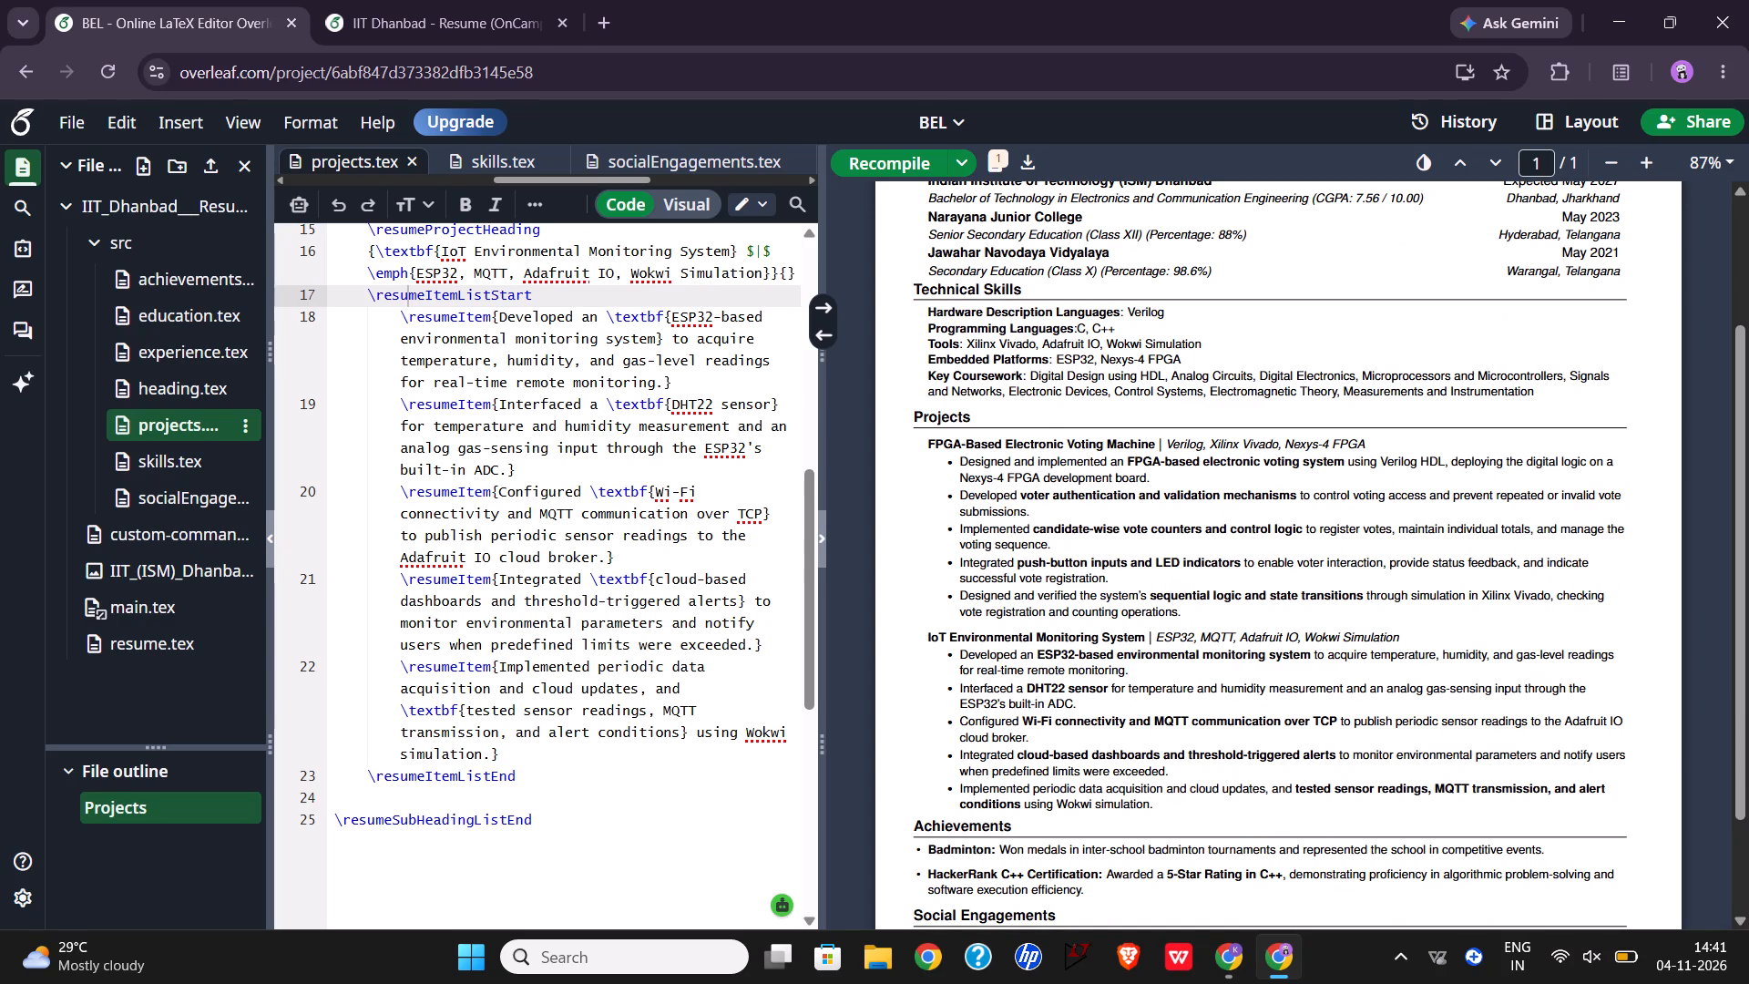
Open Overleaf's project list in a new browser tab, open Texas_Digital_Resume (Copy) and display its projects.tex.
click(603, 22)
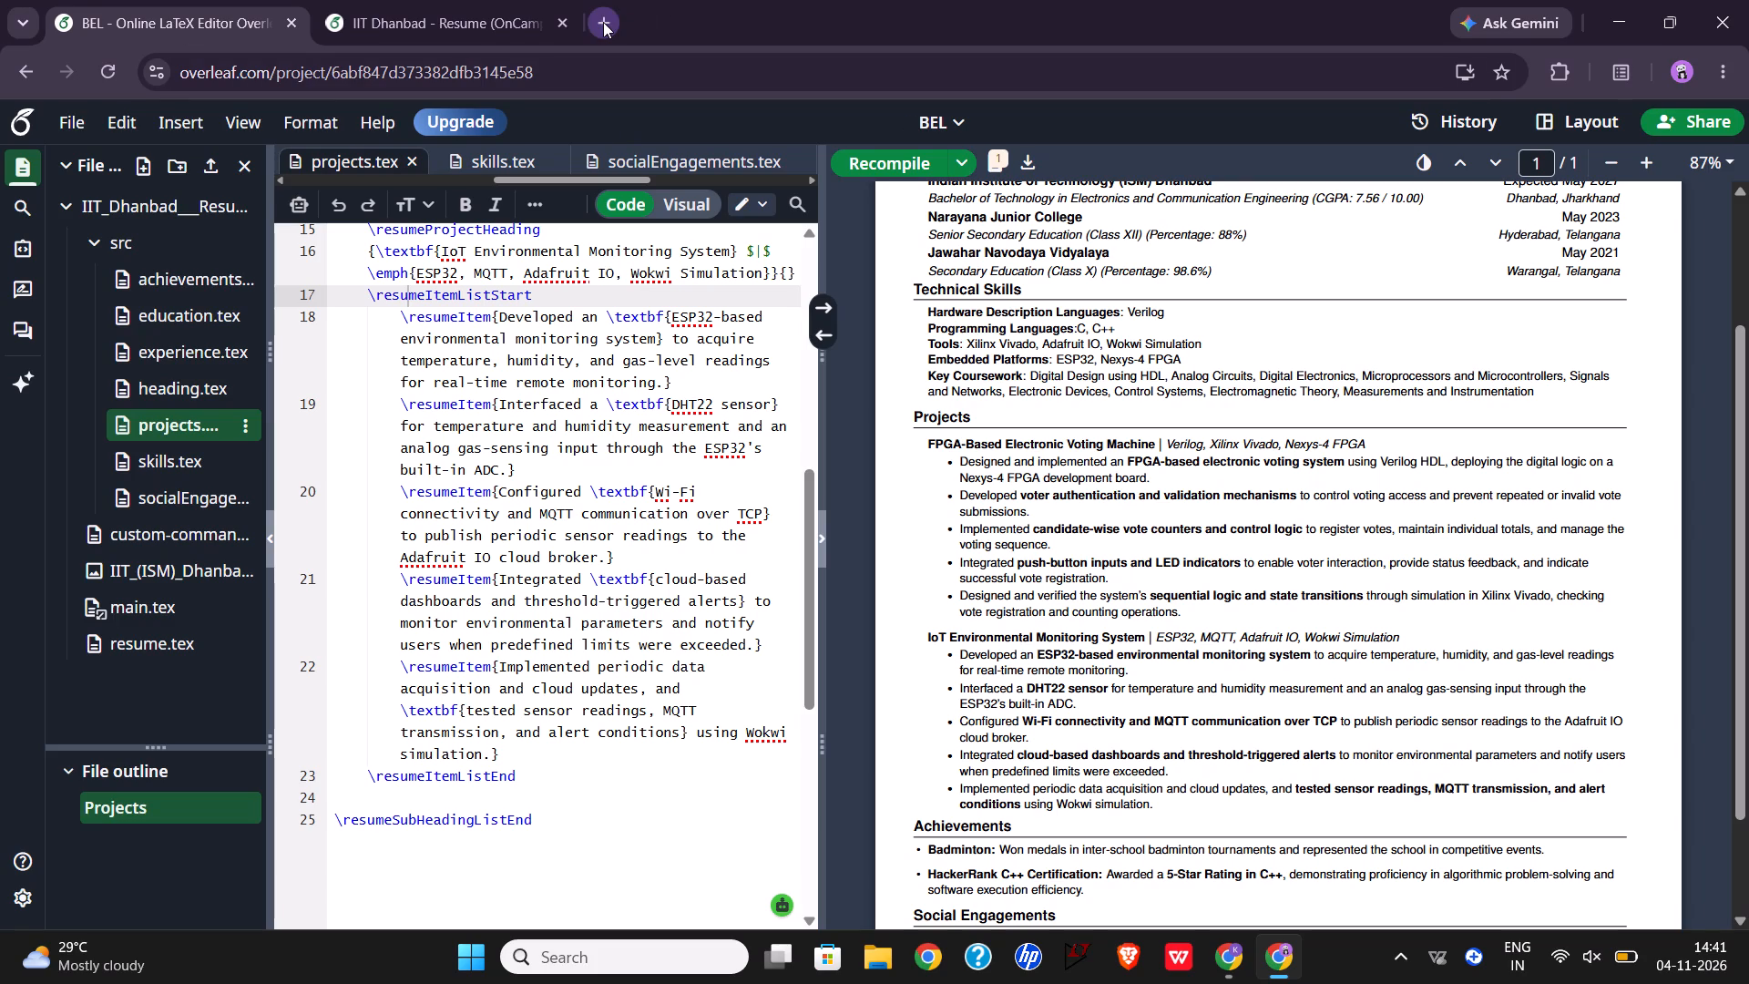
key(p)
key(BackSpace)
text(over)
key(Right)
key(Return)
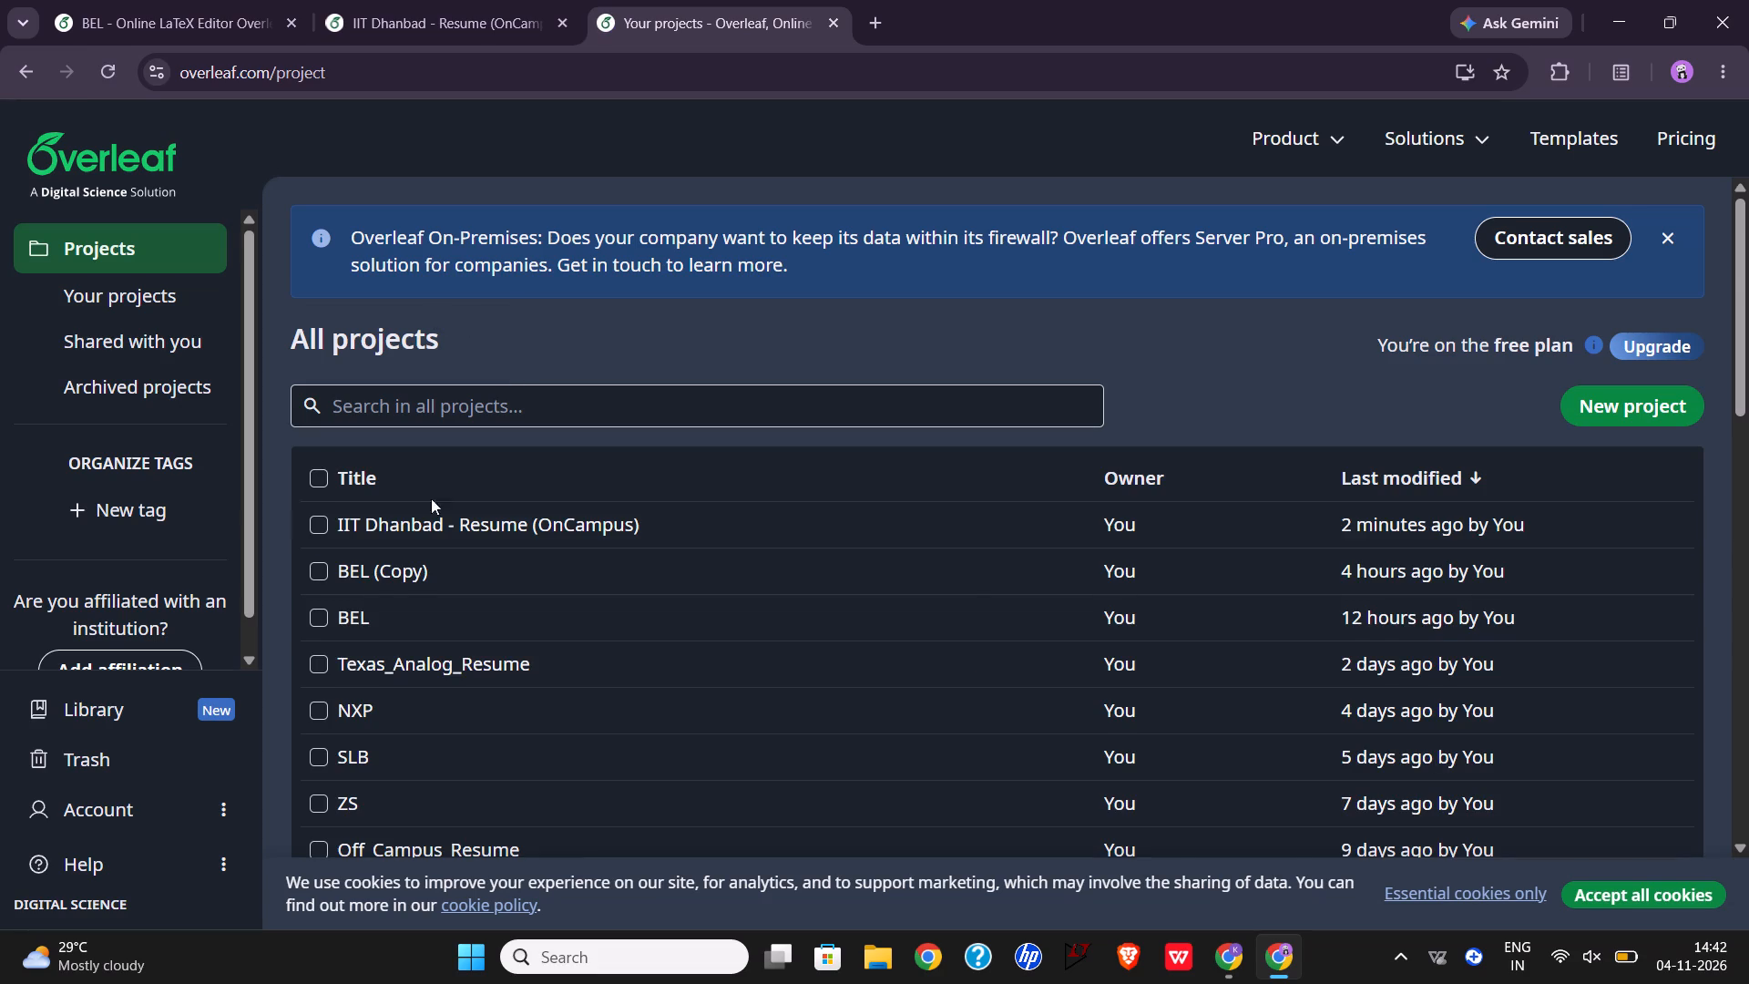
scroll(443, 541, down, 2)
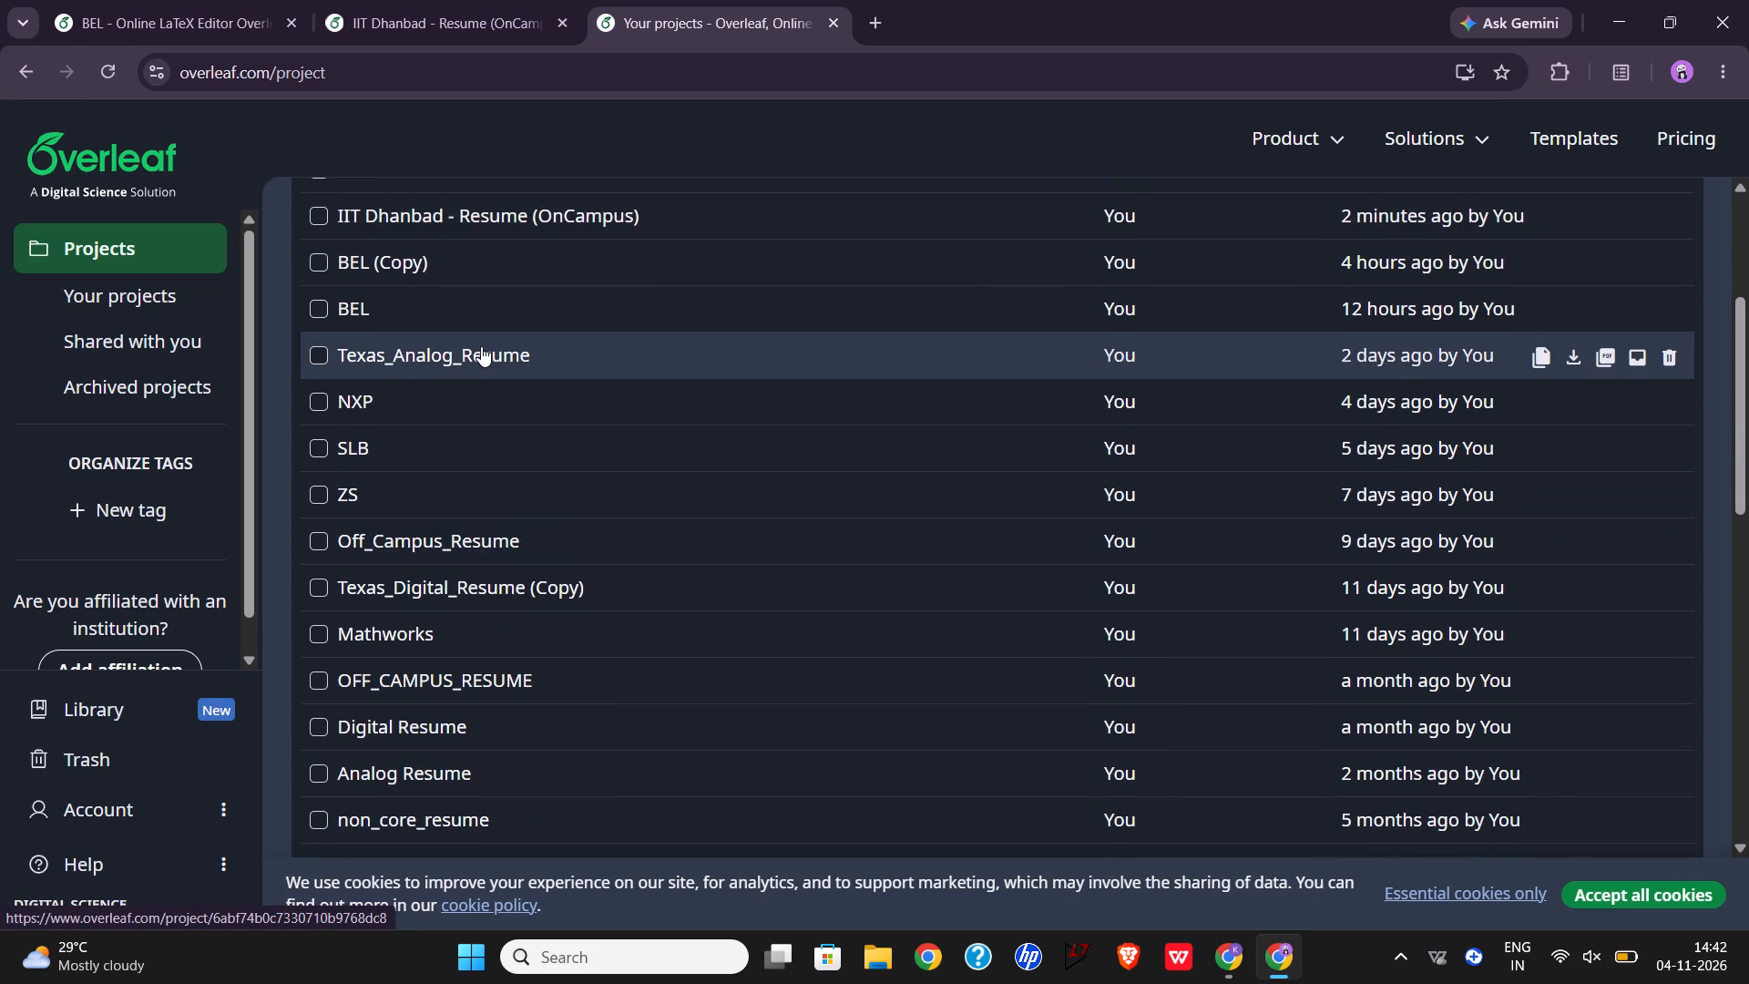
scroll(481, 346, down, 2)
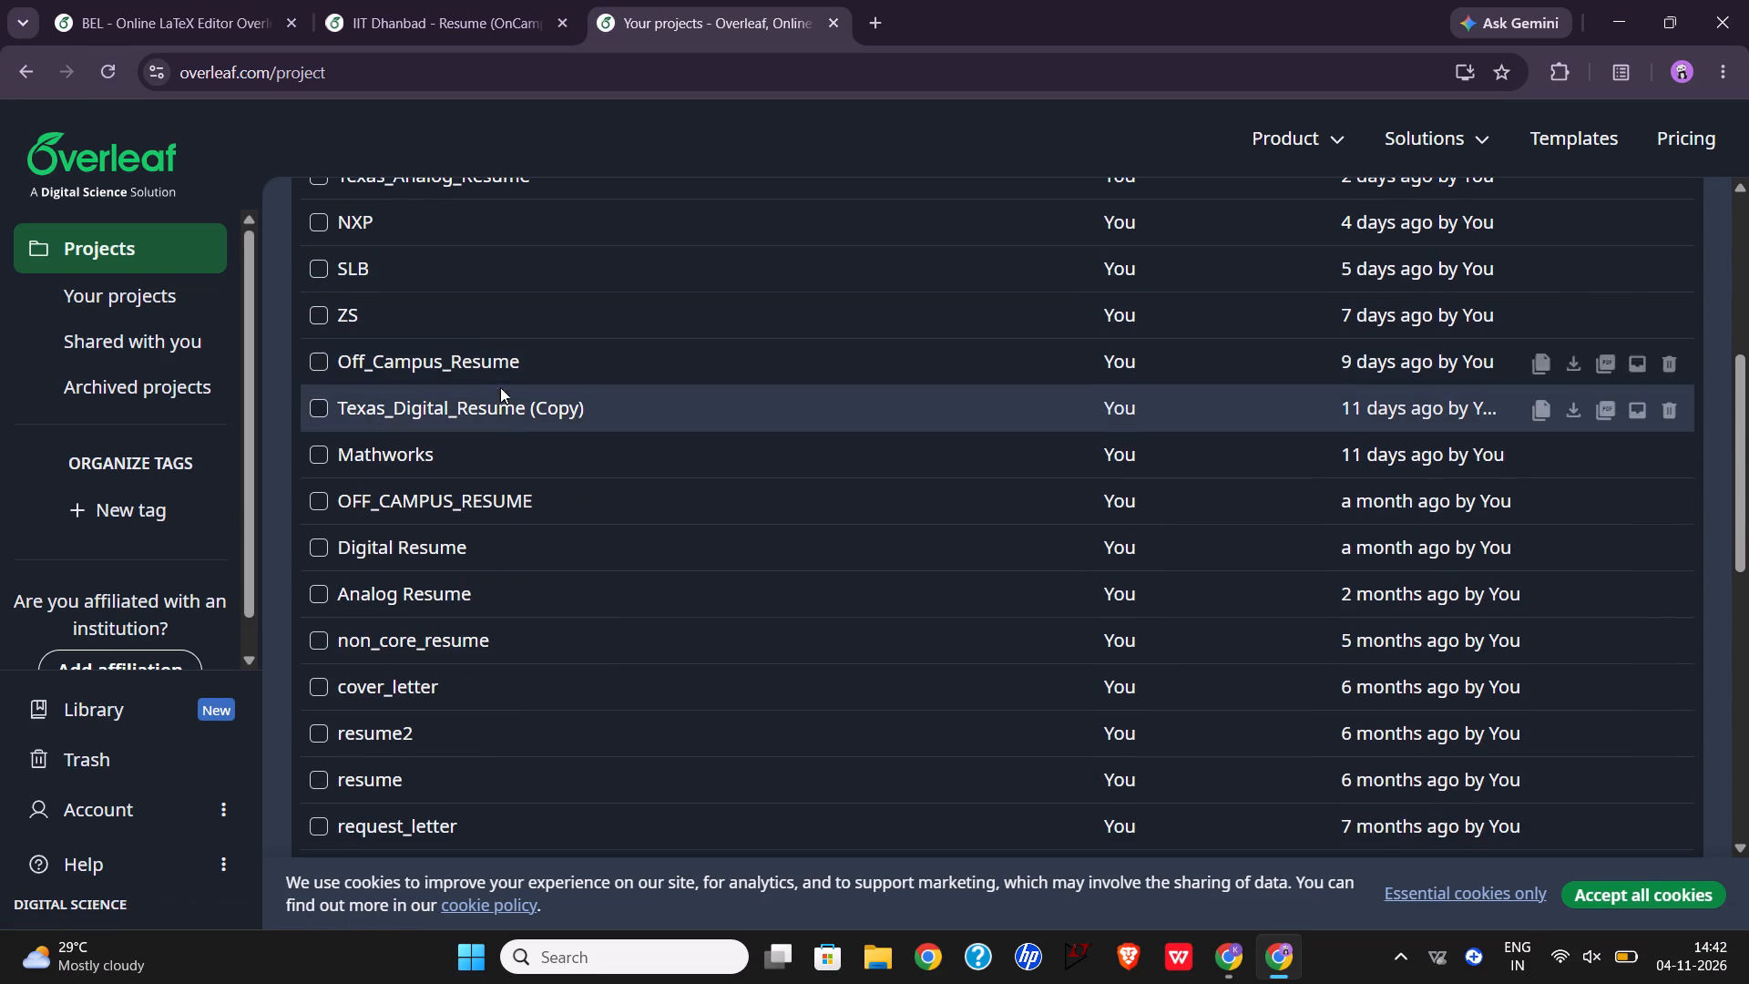
click(504, 395)
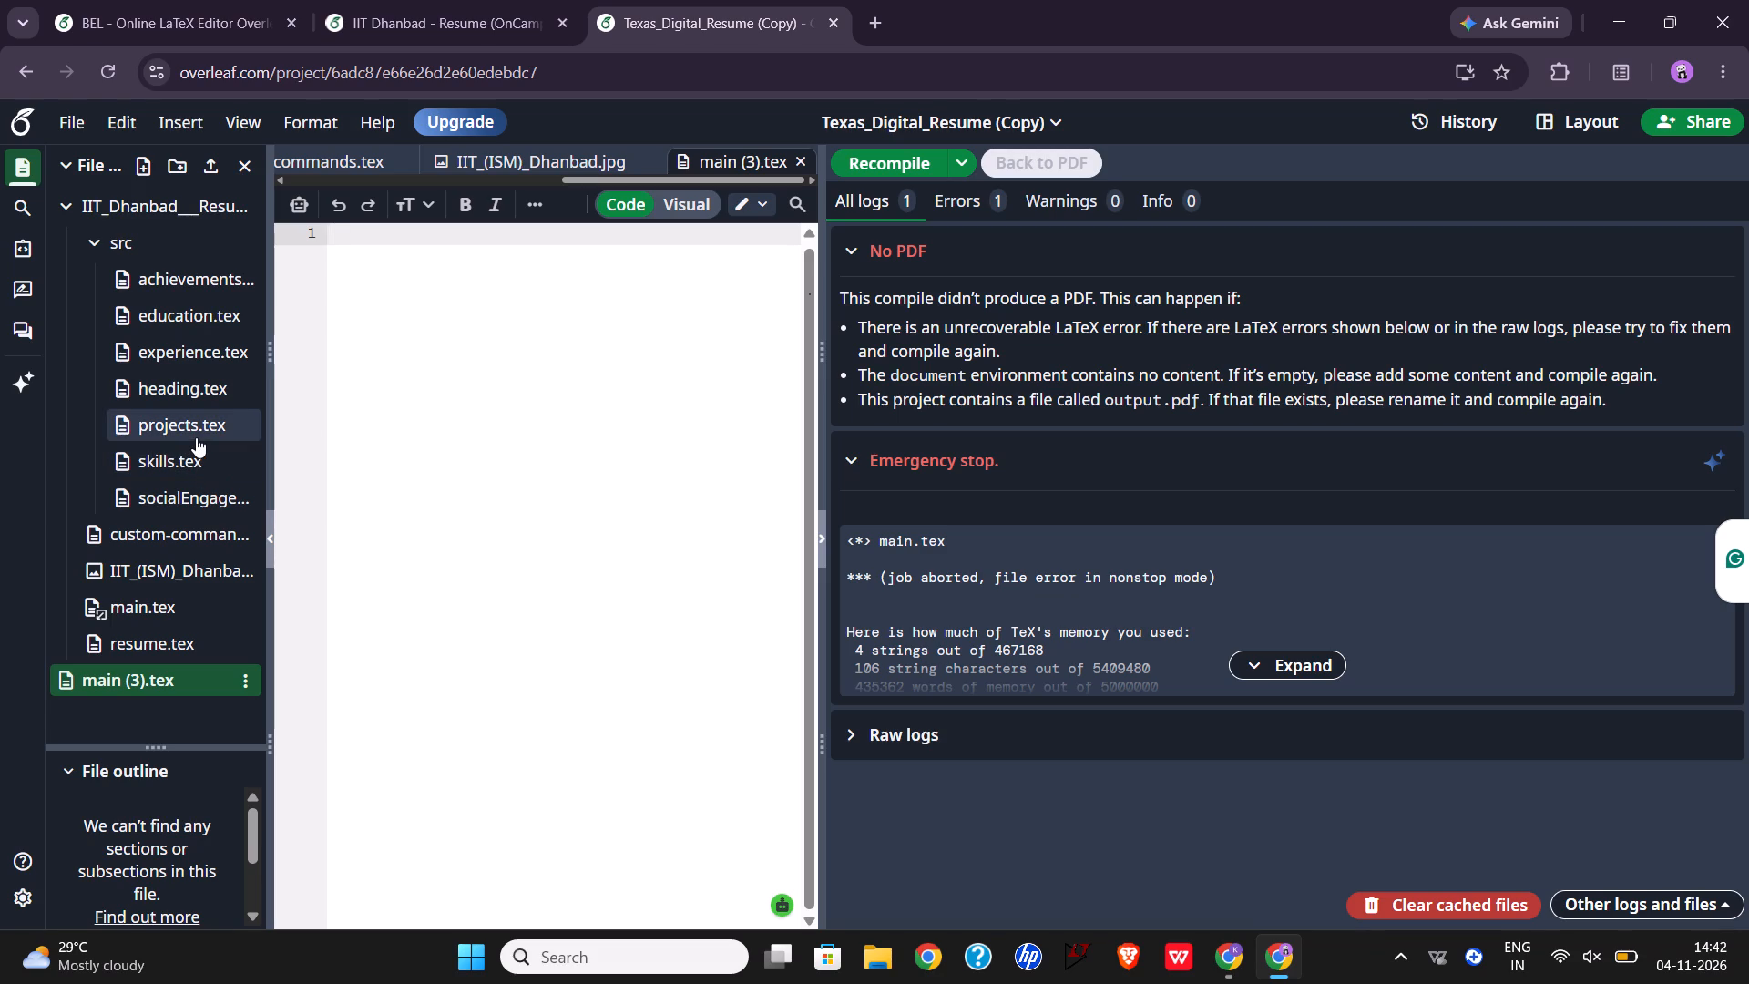
scroll(196, 437, up, 4)
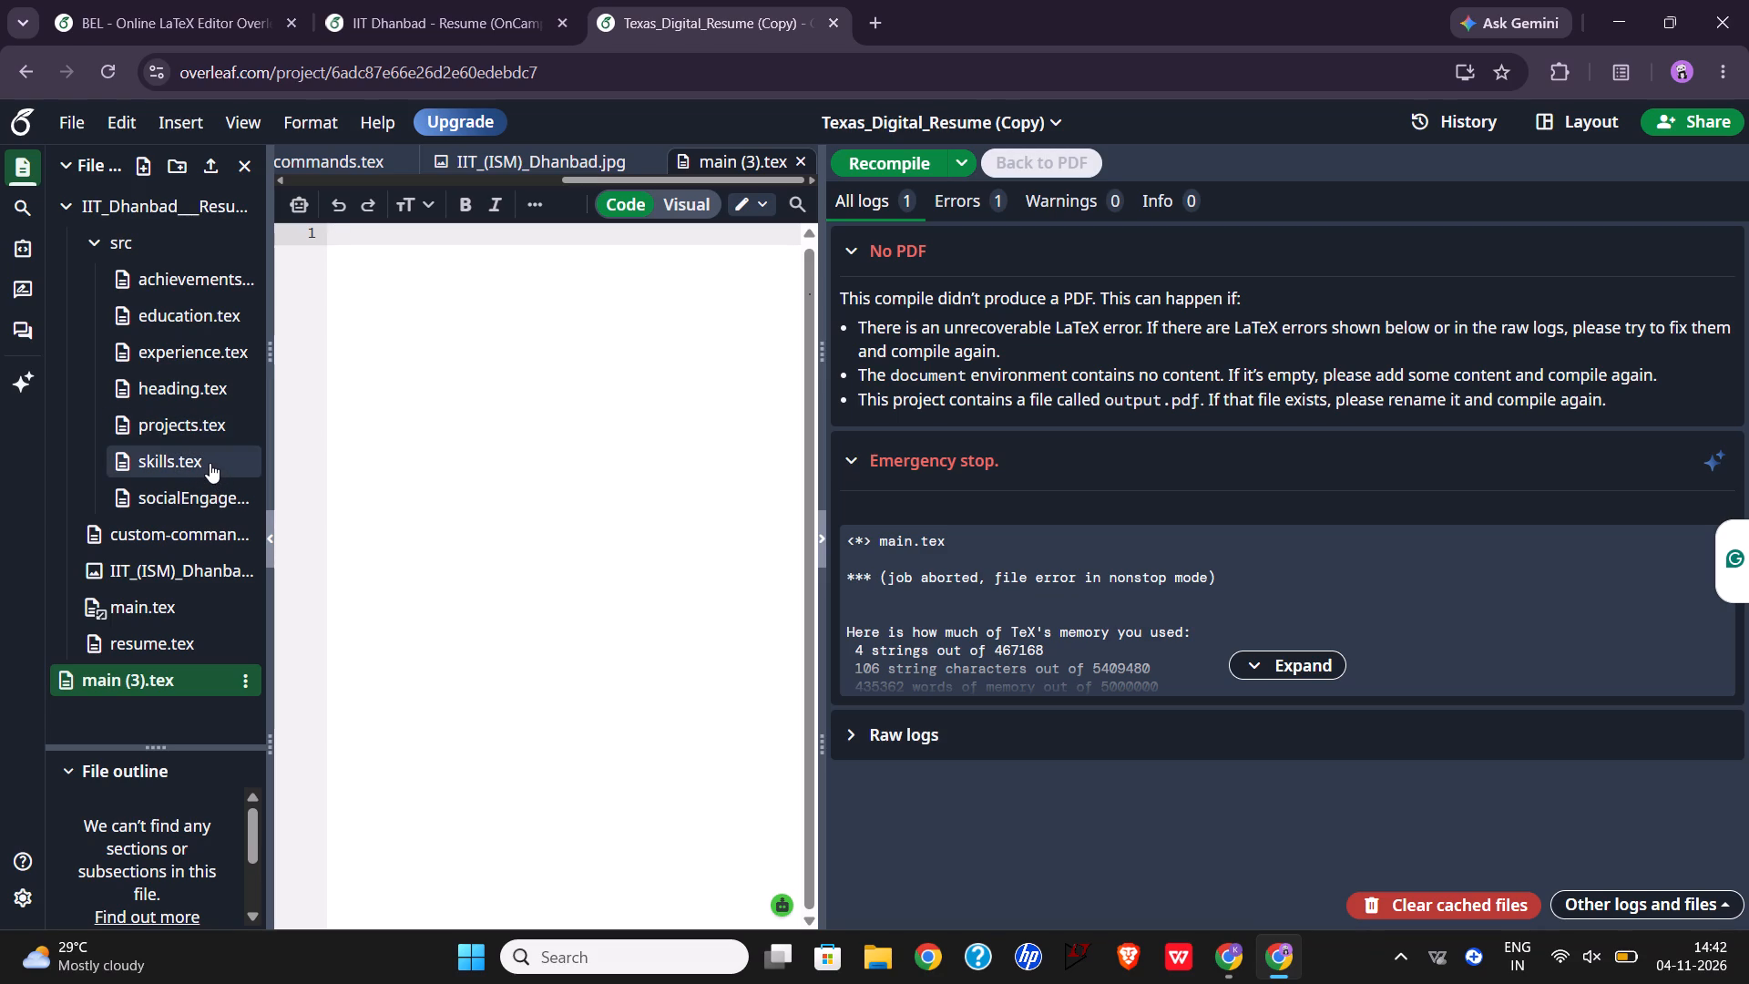
click(203, 430)
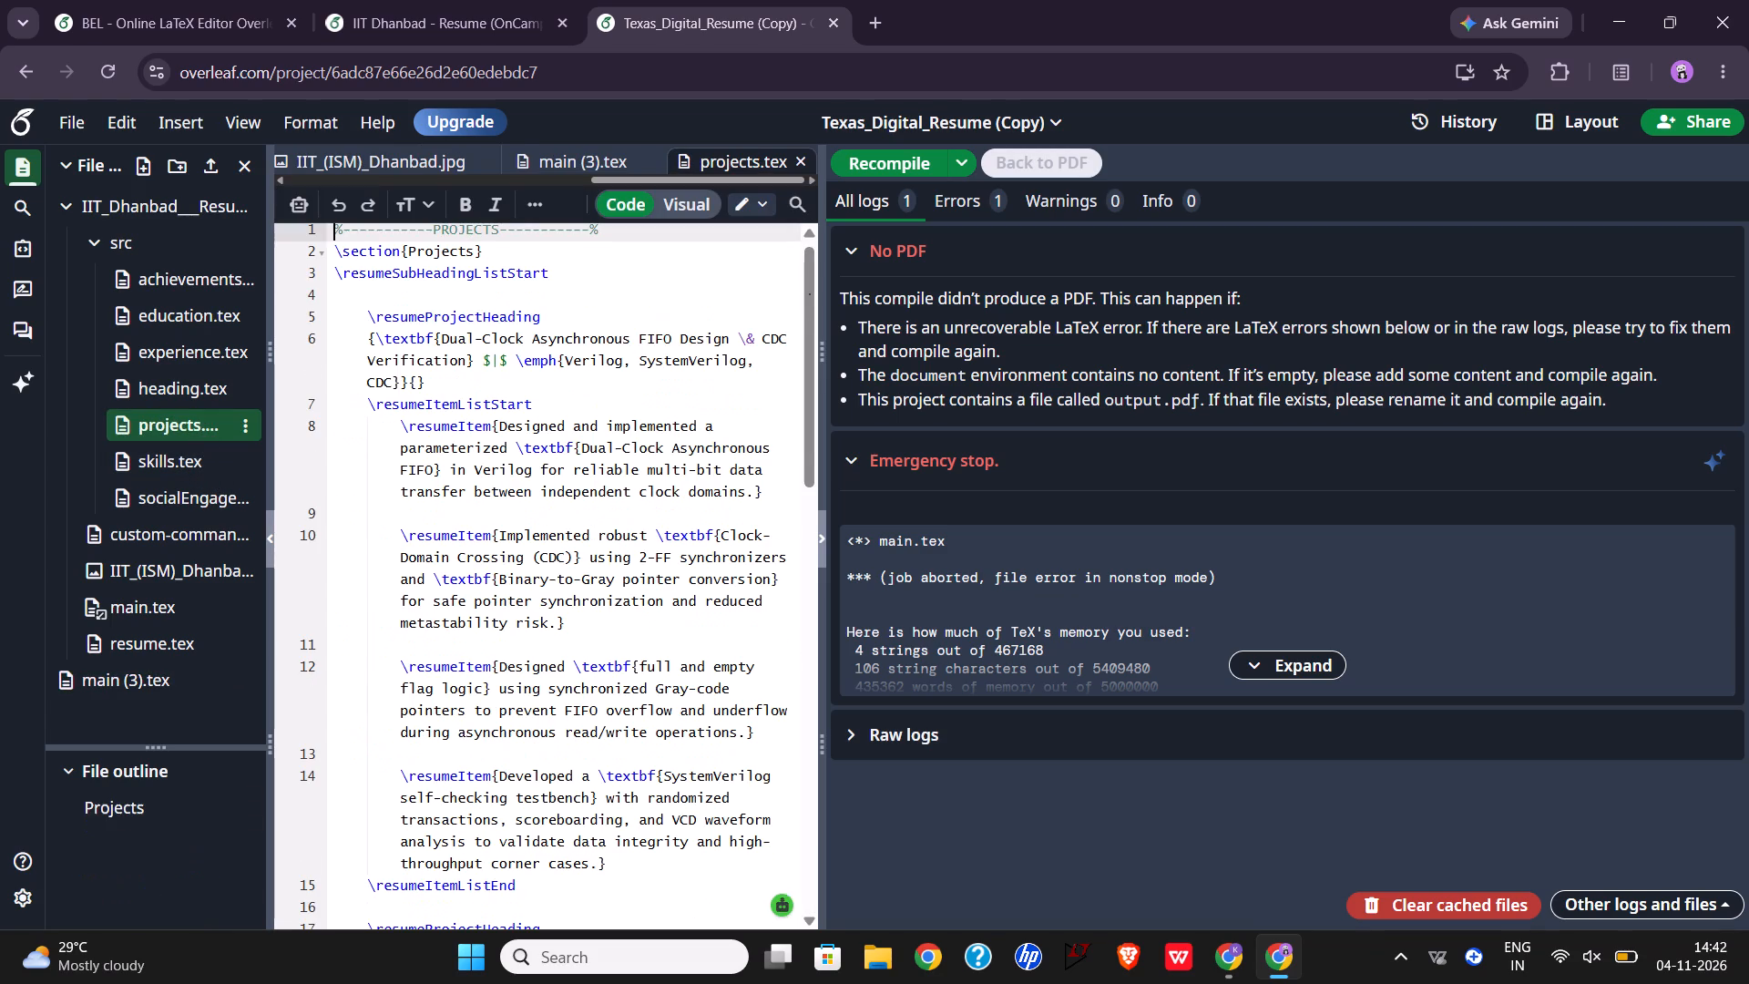
Copy the whole Dual-Clock Asynchronous FIFO Design & CDC Verification project block, from its \resumeProjectHeading to its \resumeItemListEnd.
scroll(527, 505, down, 2)
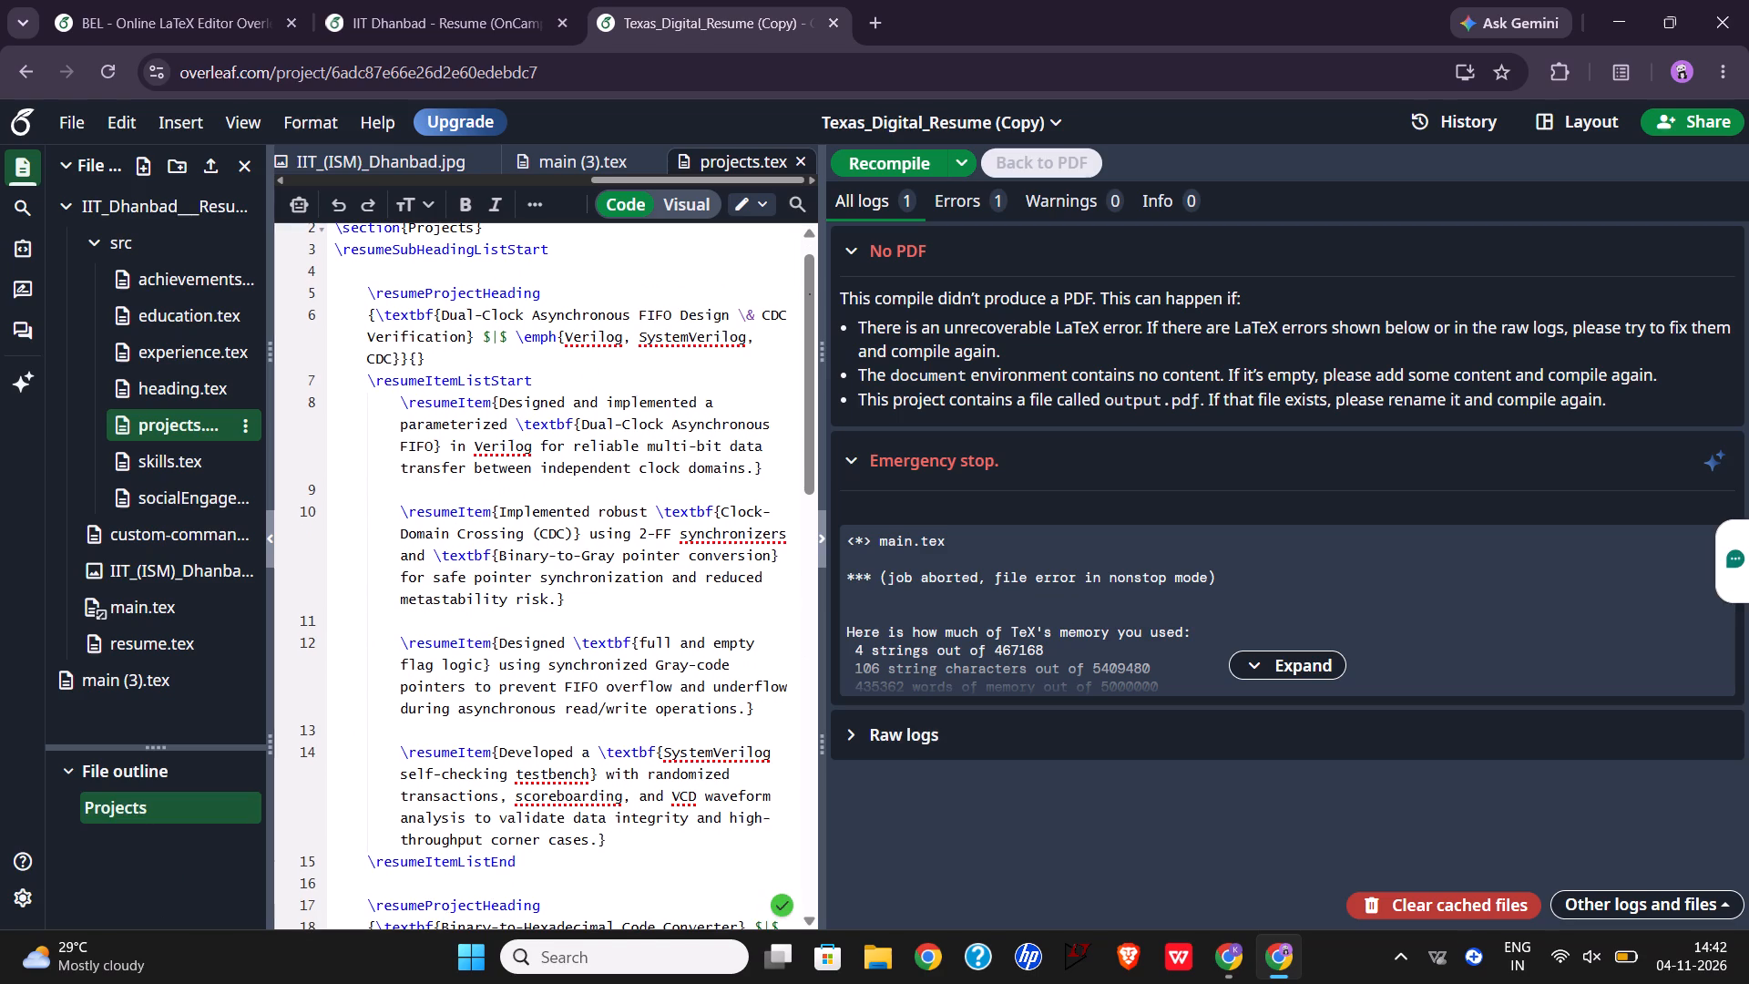
scroll(527, 505, down, 2)
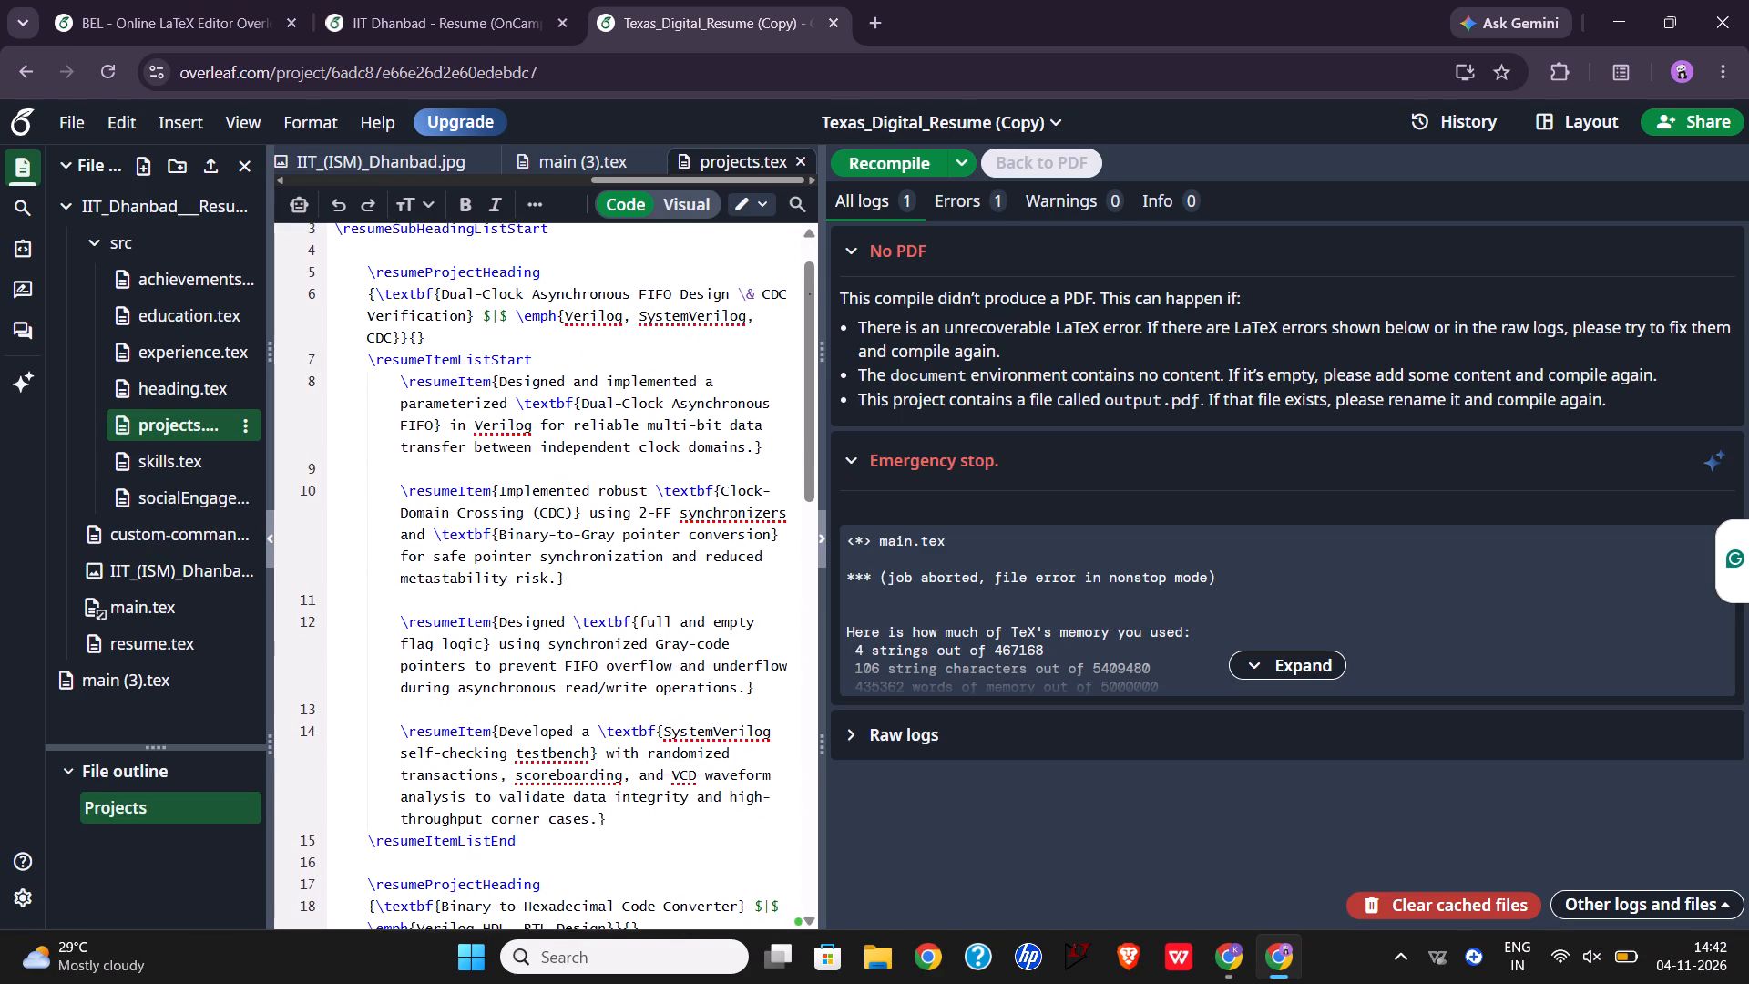
scroll(527, 505, down, 2)
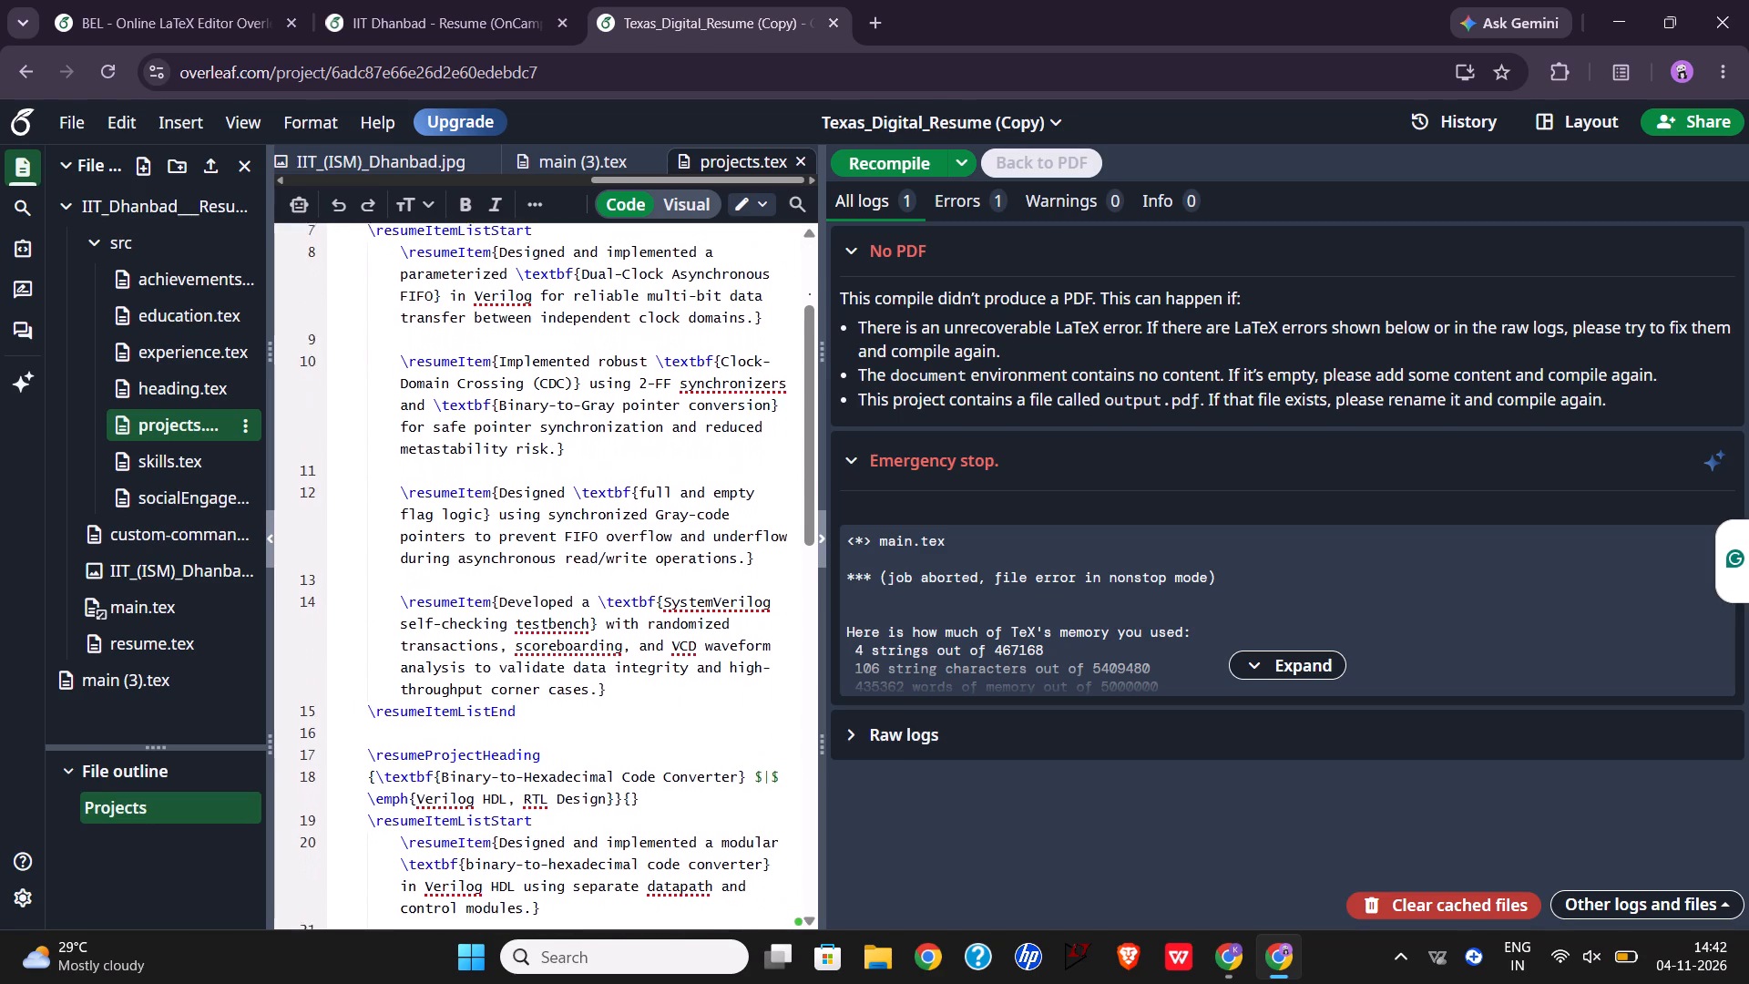
scroll(527, 505, down, 1)
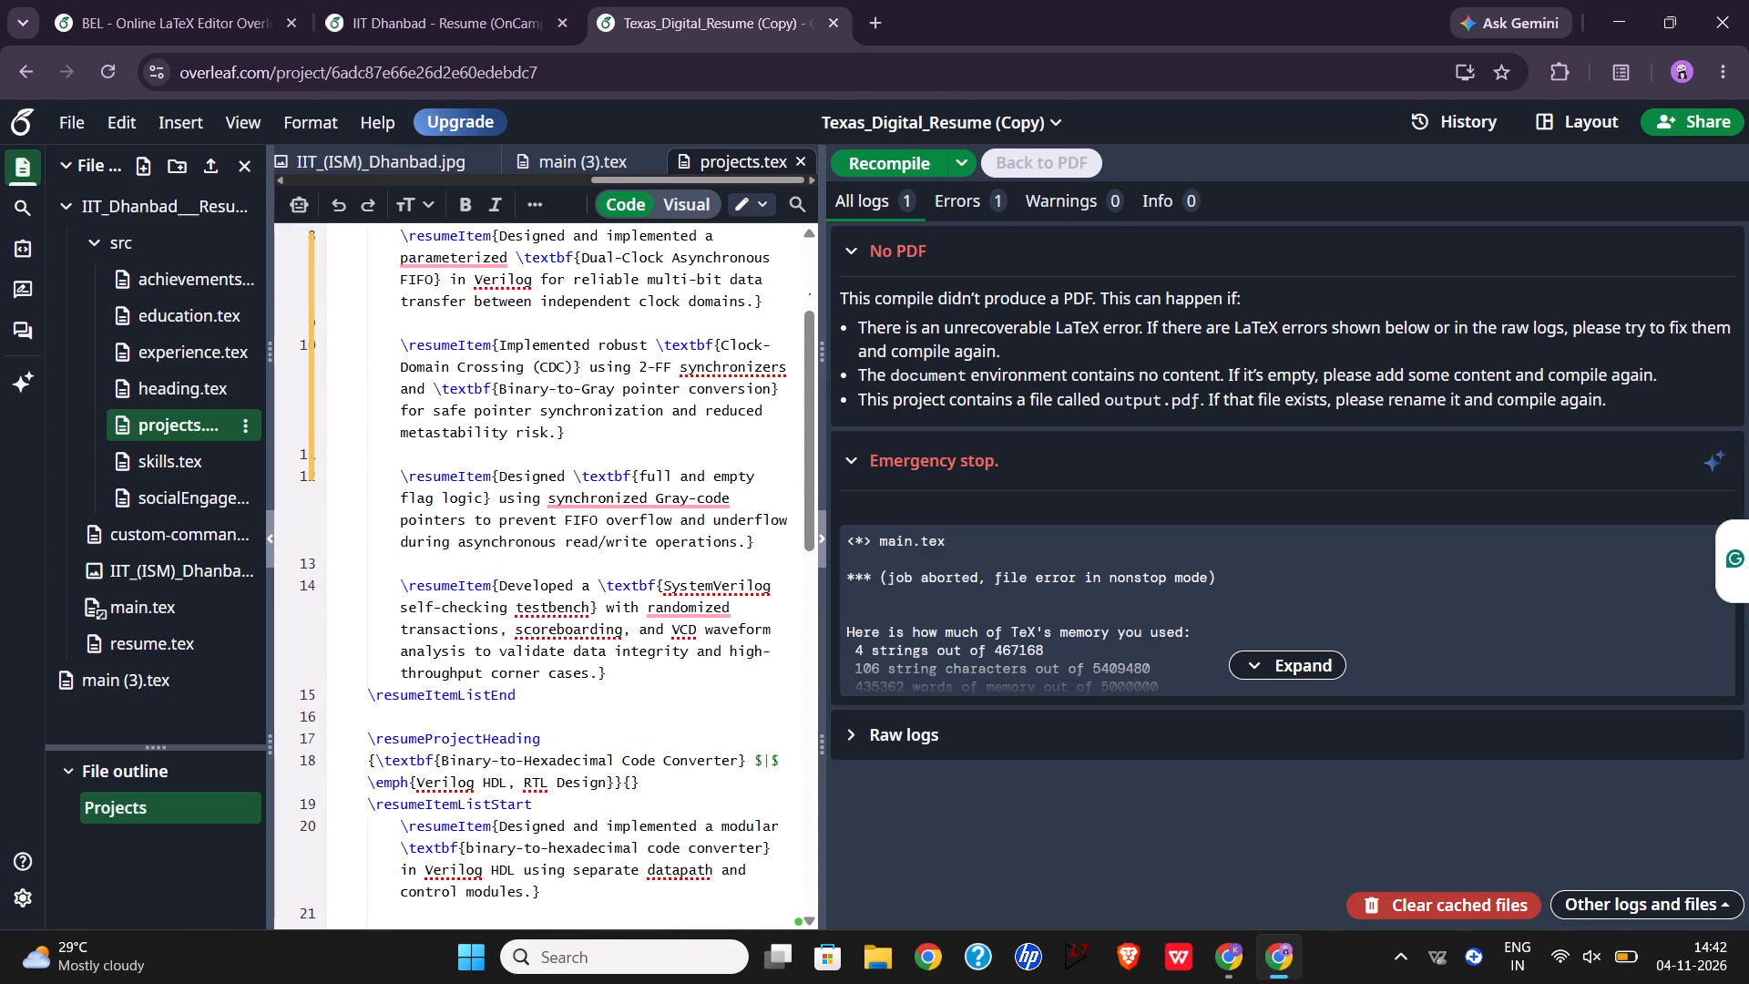
drag(524, 697, 373, 207)
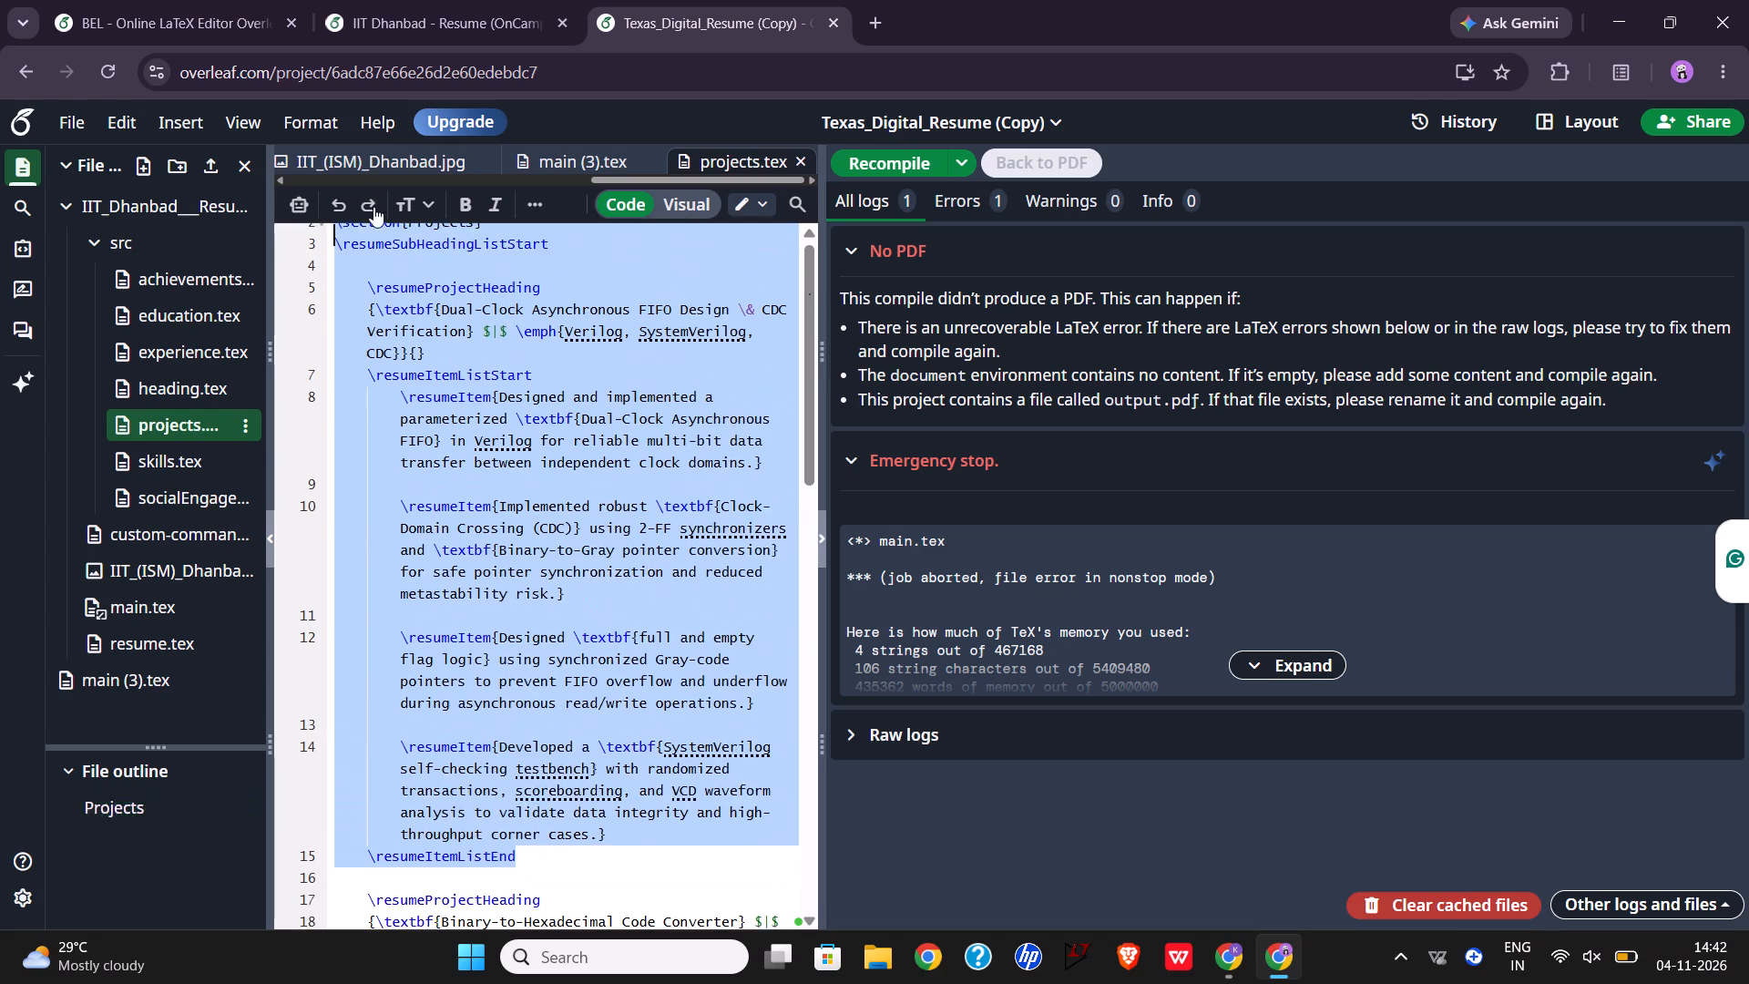
drag(373, 207, 370, 331)
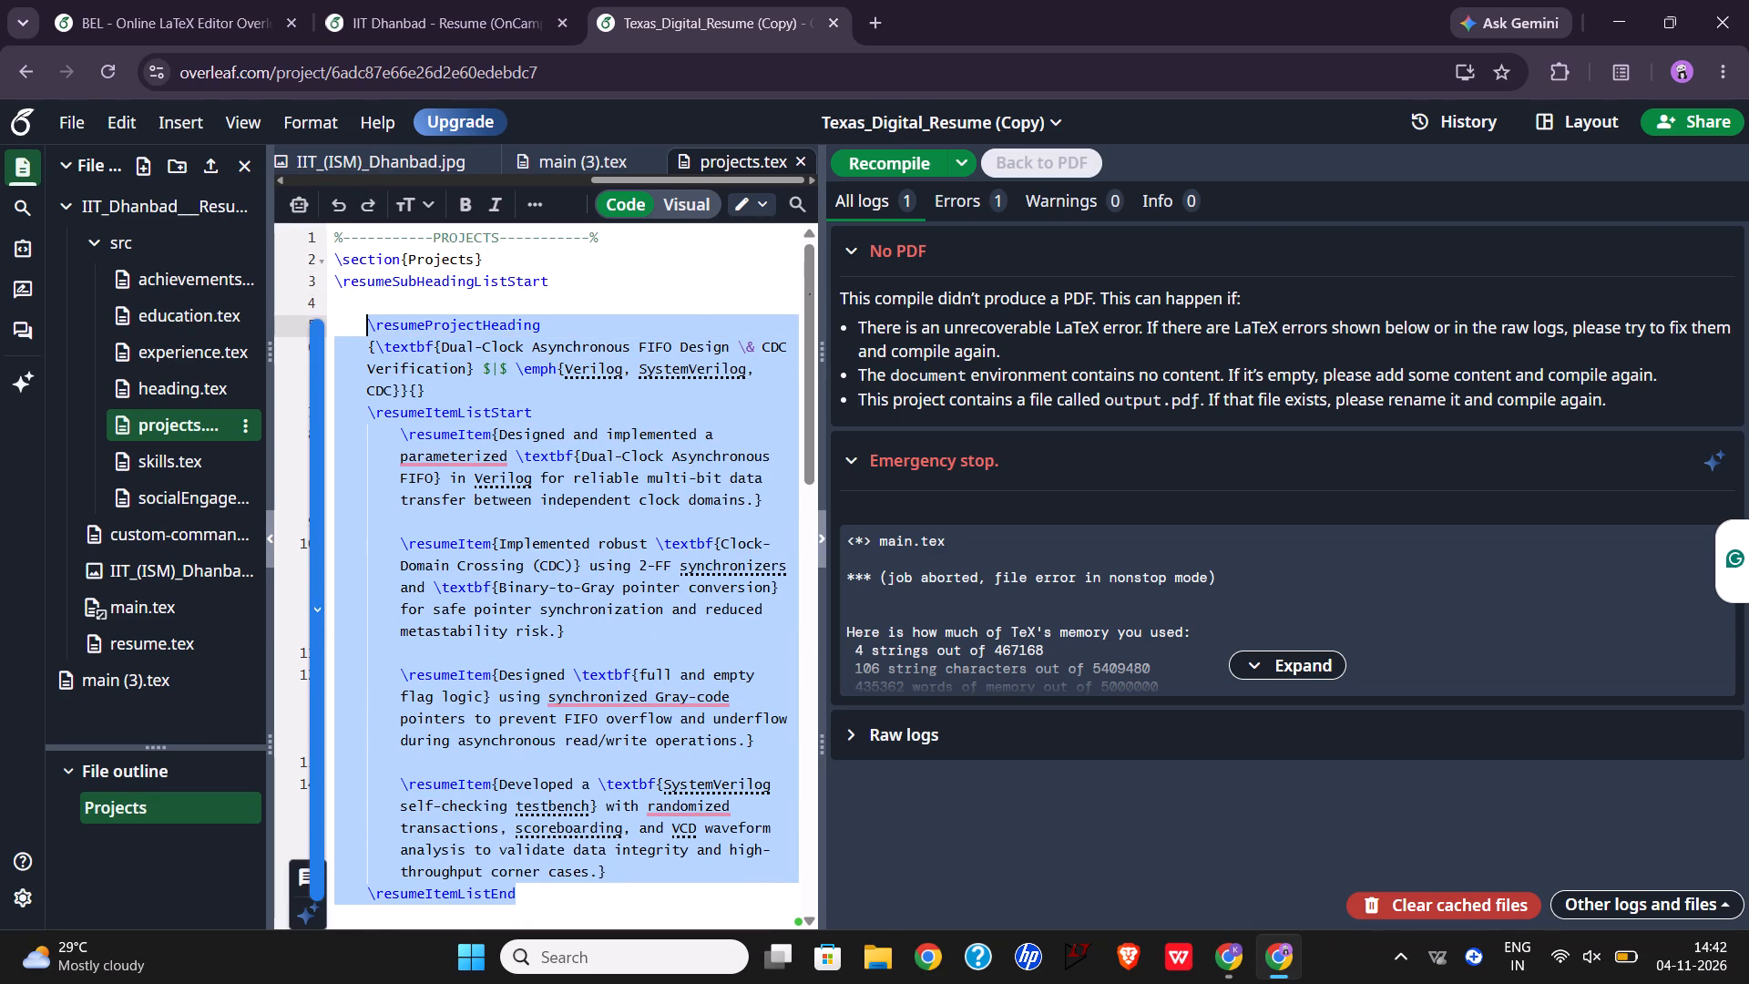
key(ctrl+c)
Replace the Project Name 1 block in the IIT Dhanbad resume's projects.tex with the copied FIFO project, recompile and check the PDF preview.
click(432, 1)
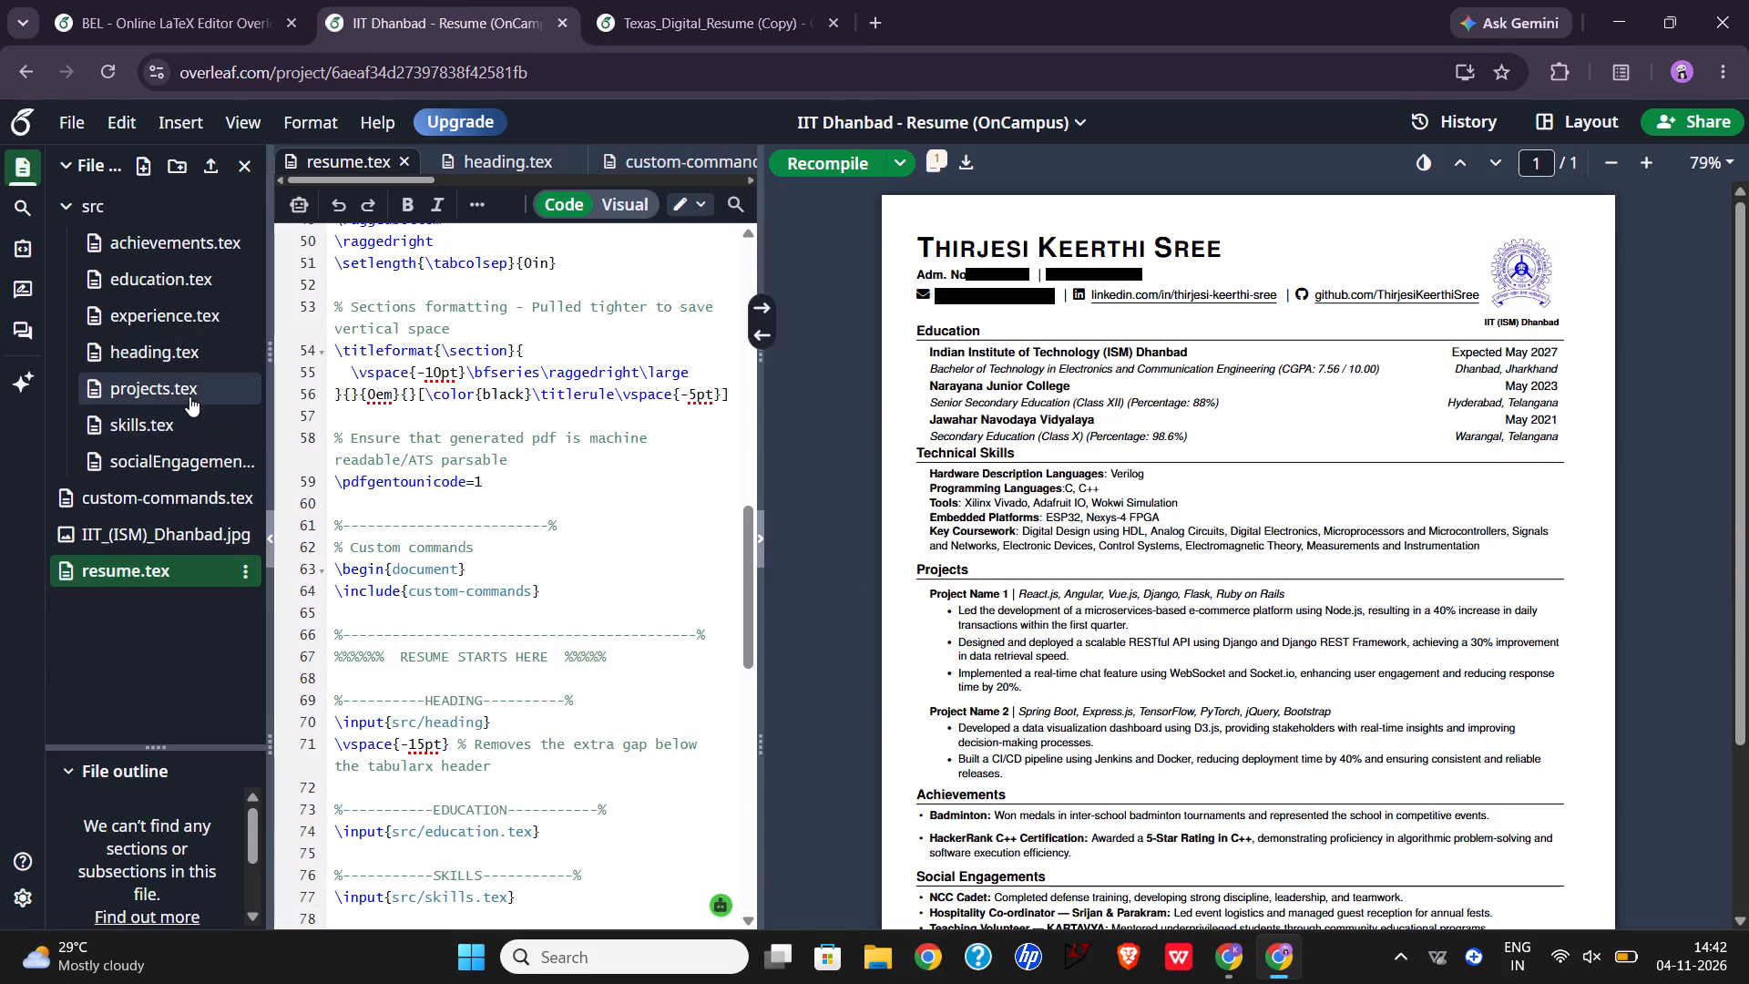
click(189, 388)
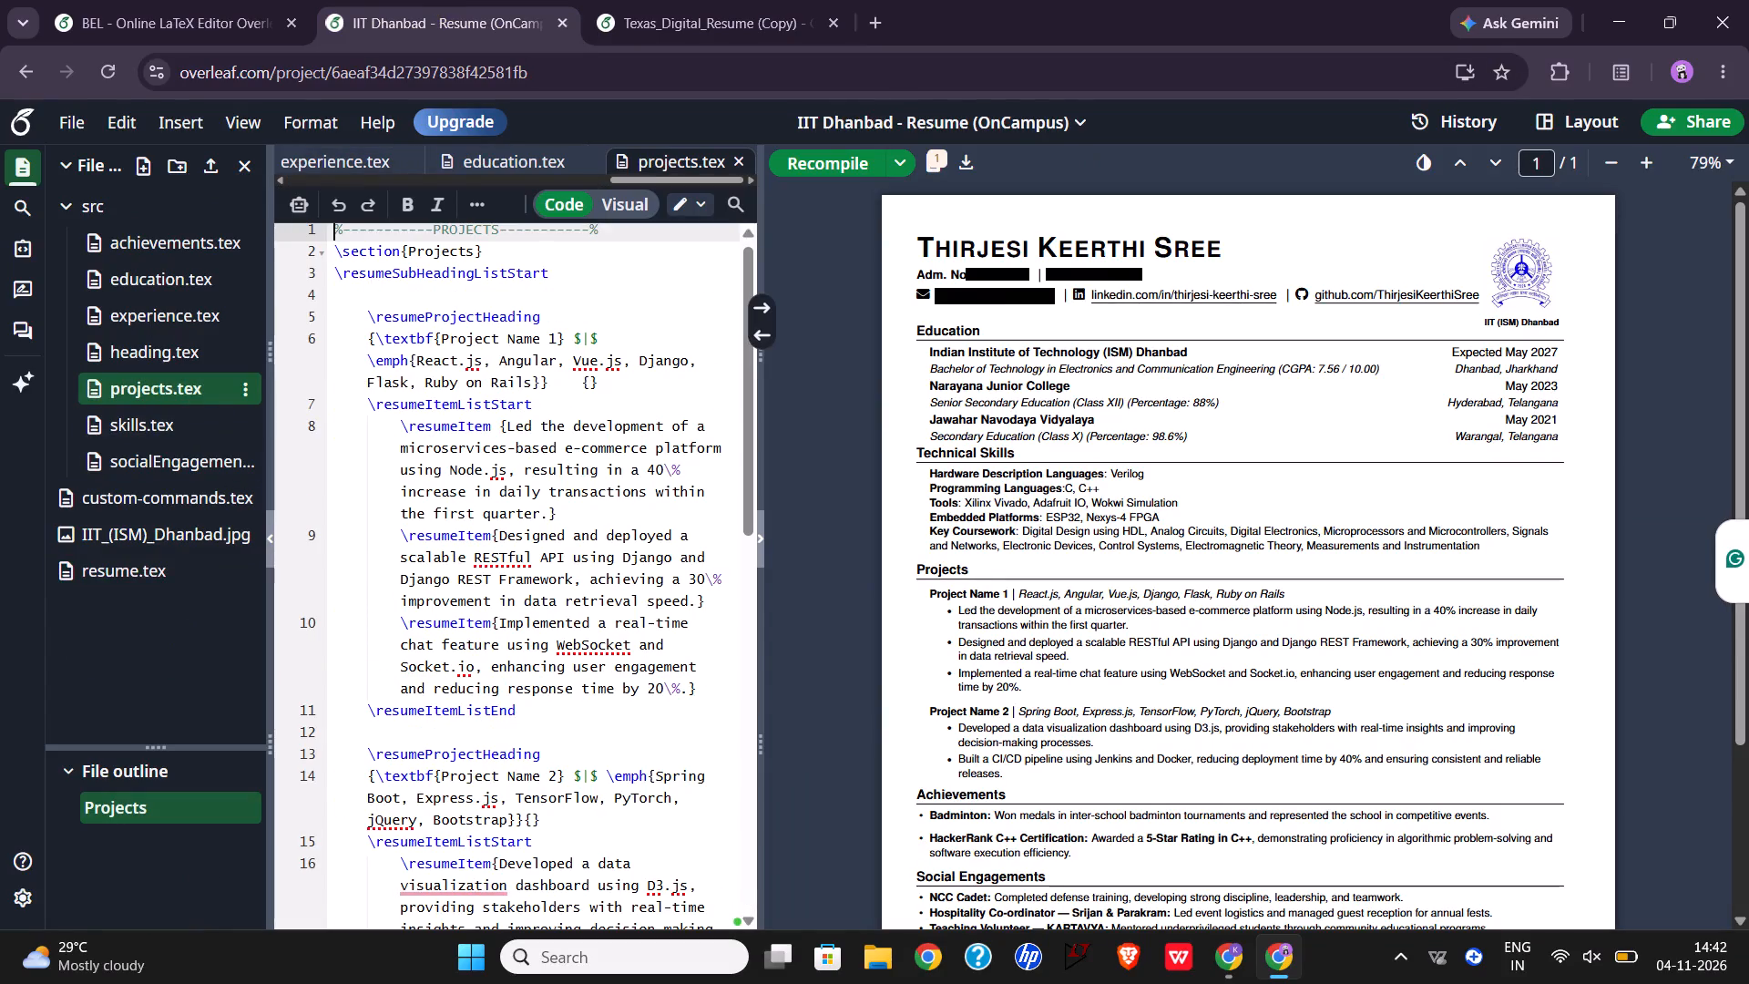
drag(363, 314, 531, 708)
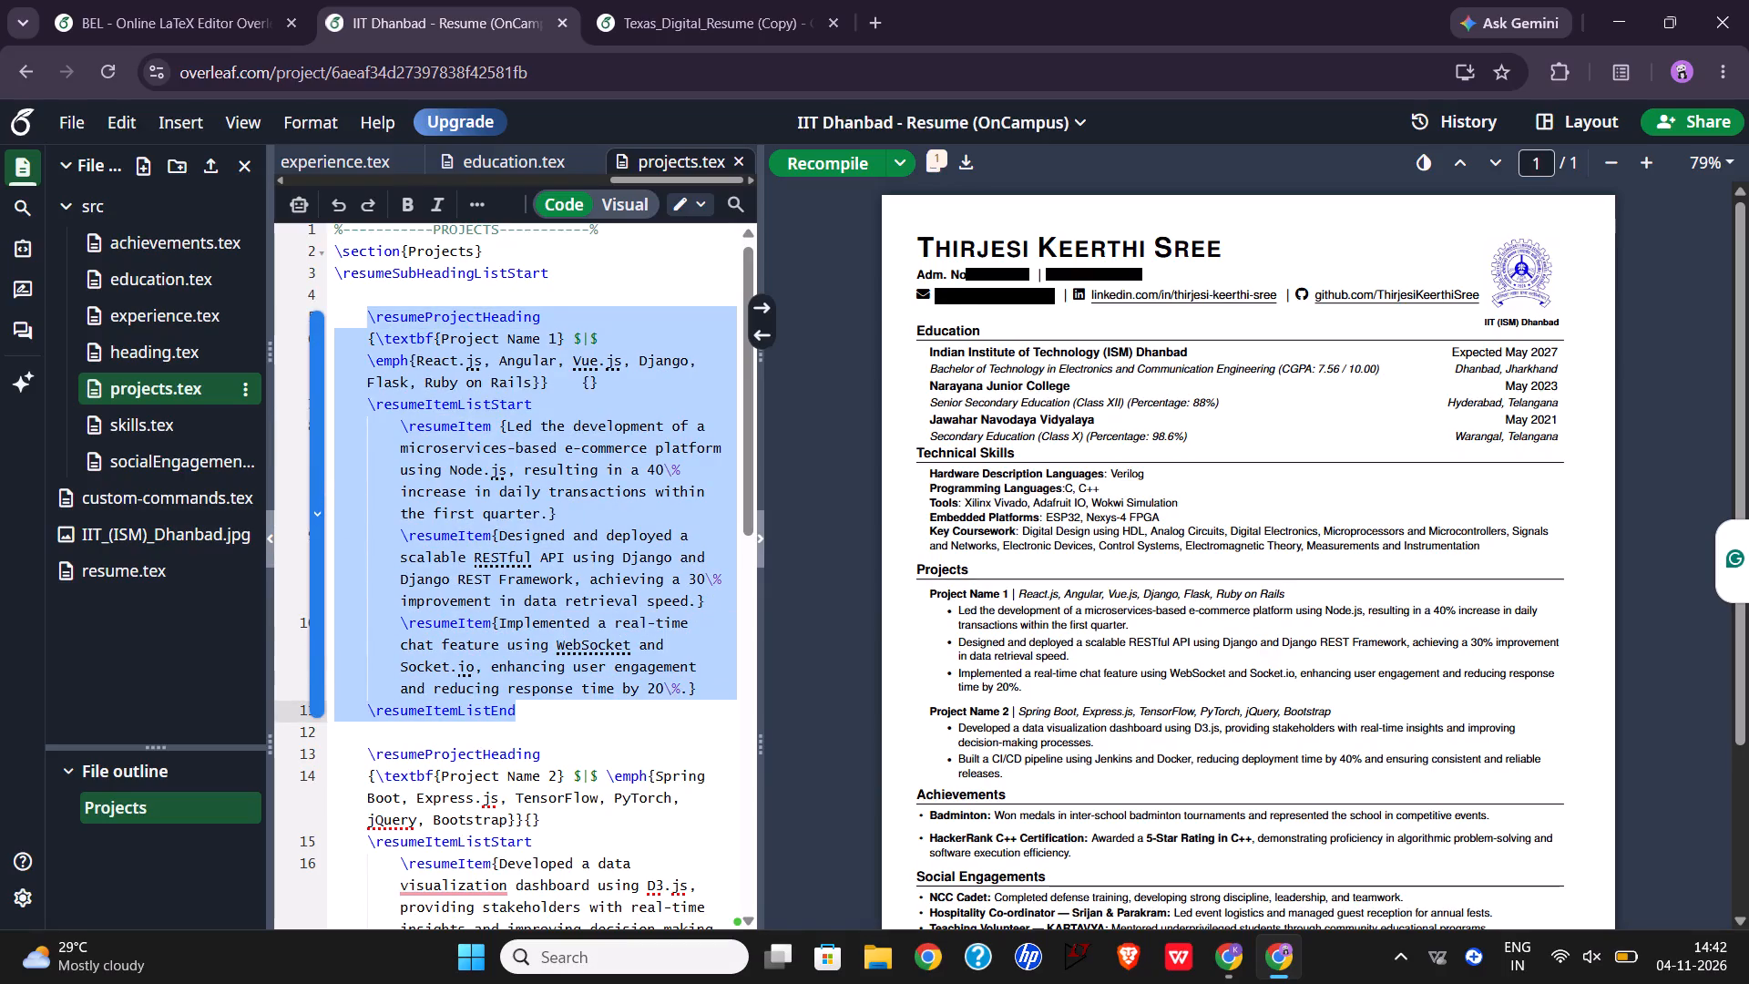
key(ctrl+v)
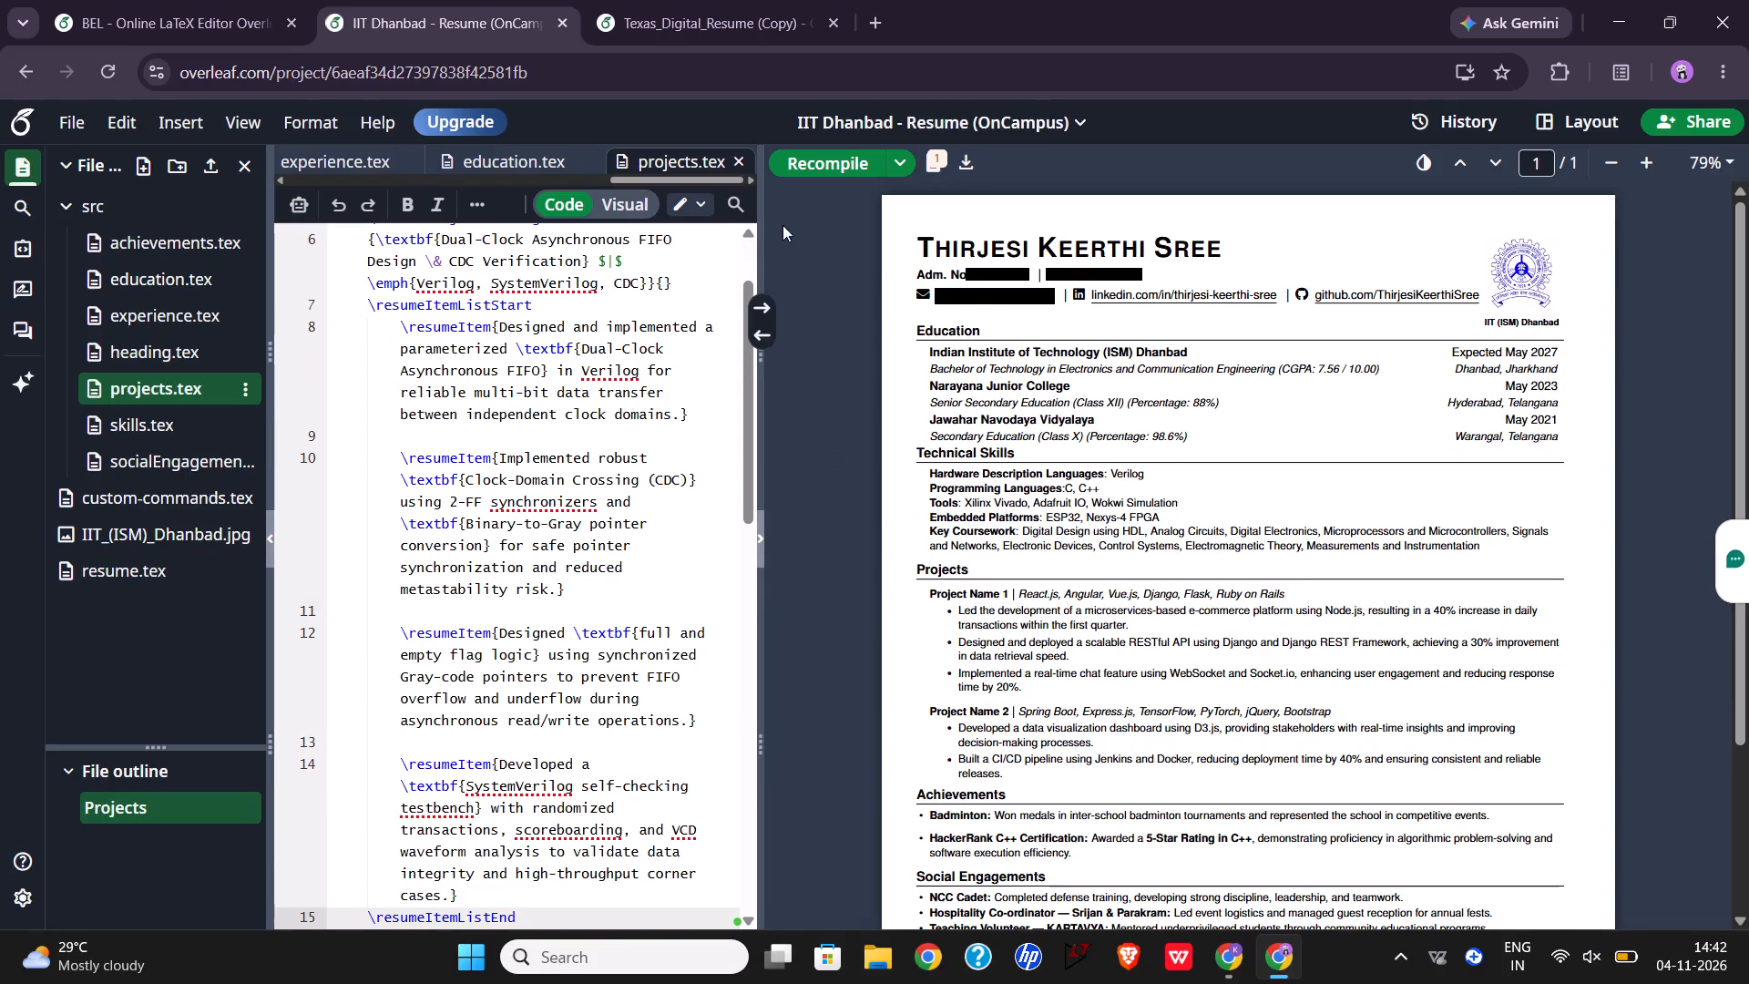
click(841, 172)
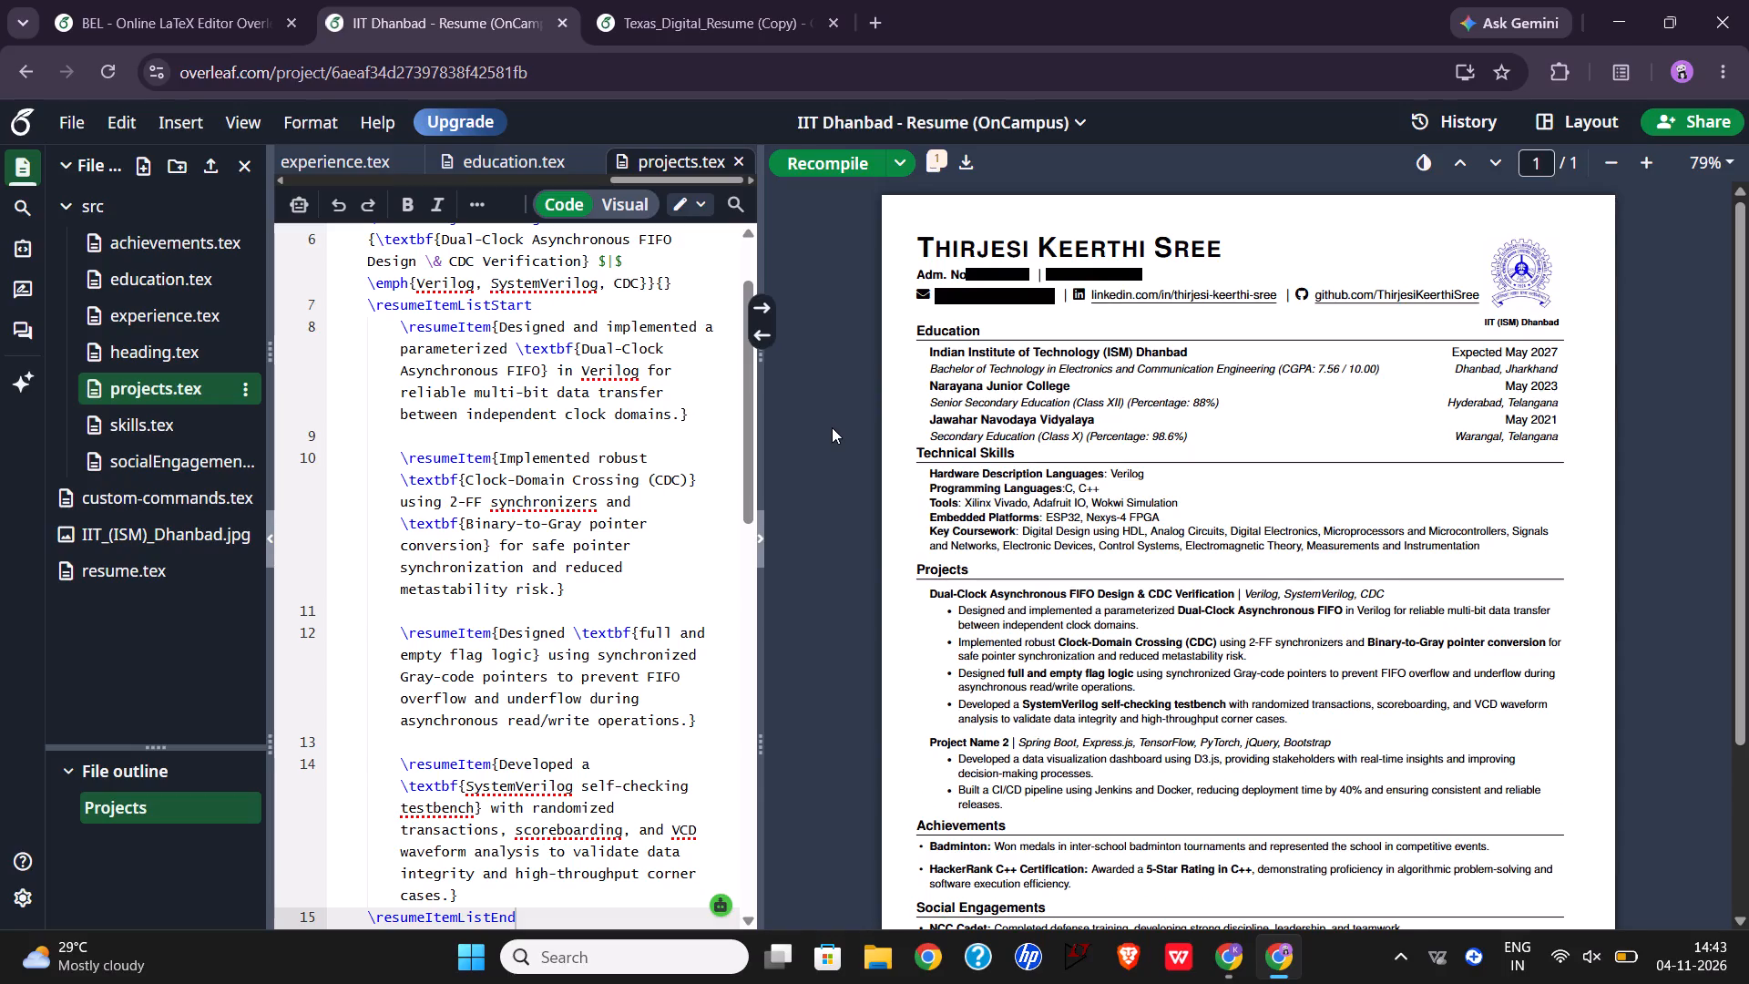
scroll(1213, 472, down, 1)
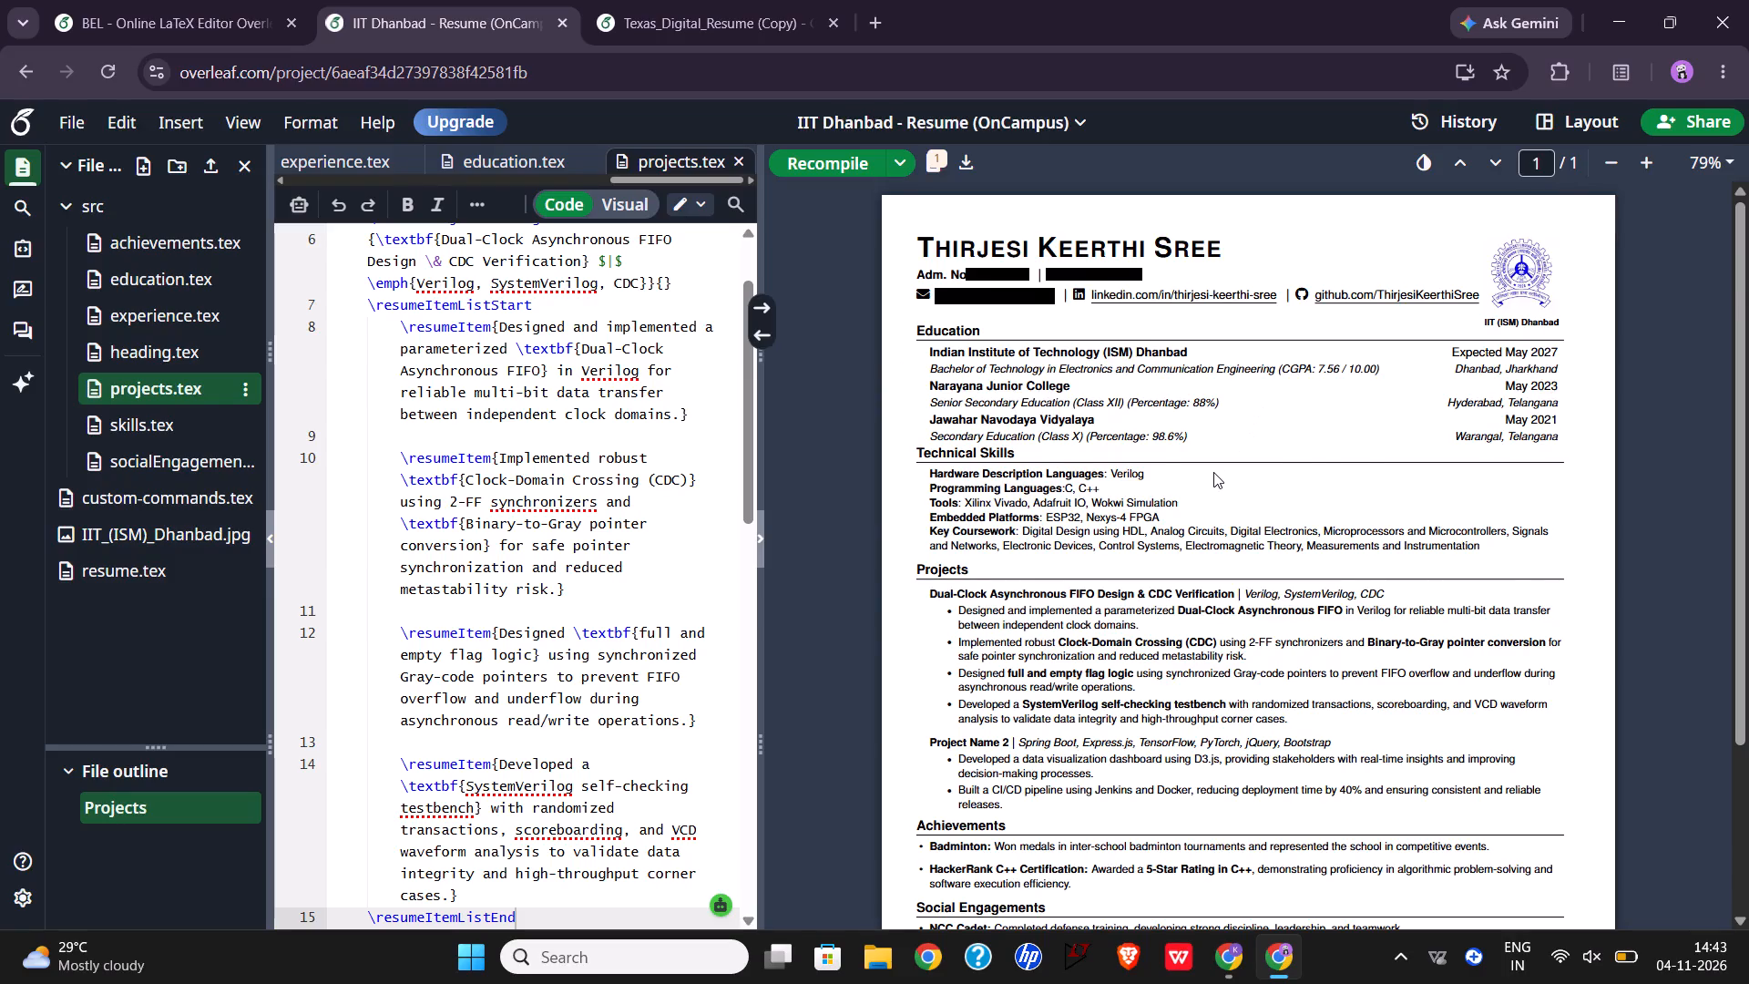
scroll(1213, 472, down, 1)
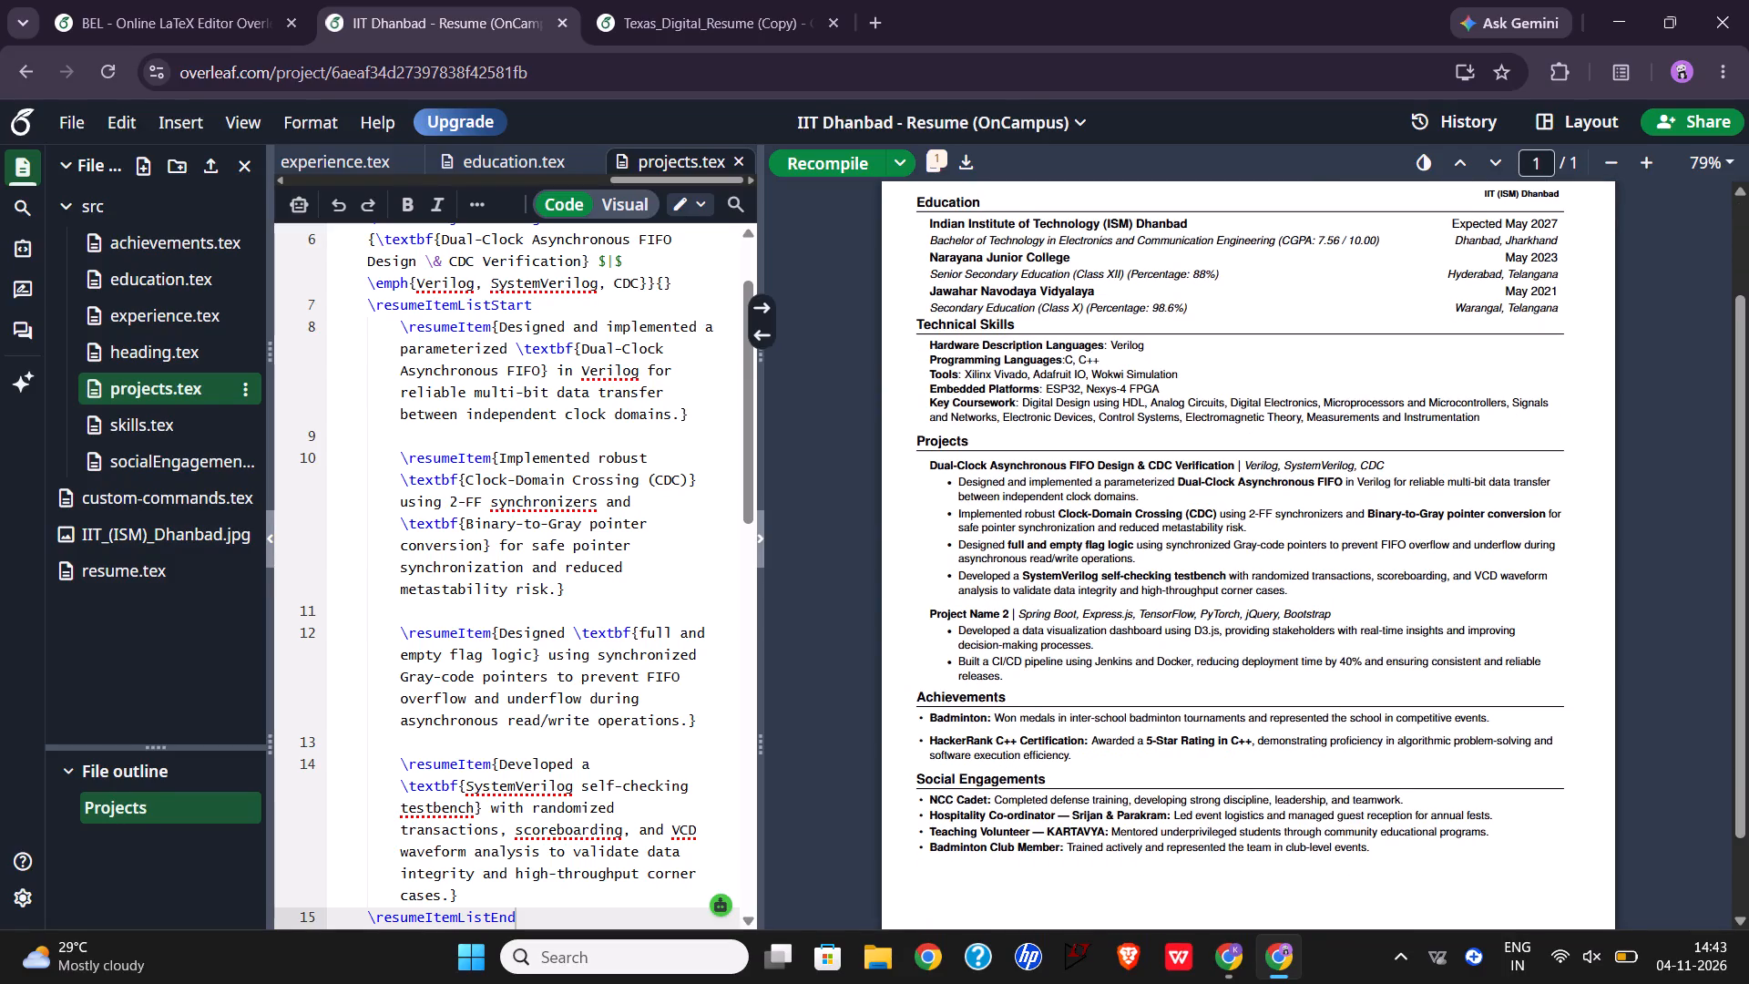
scroll(553, 536, up, 1)
Return to Texas_Digital_Resume (Copy) and read through the Binary-to-Hexadecimal Code Converter entry in its projects.tex.
click(683, 0)
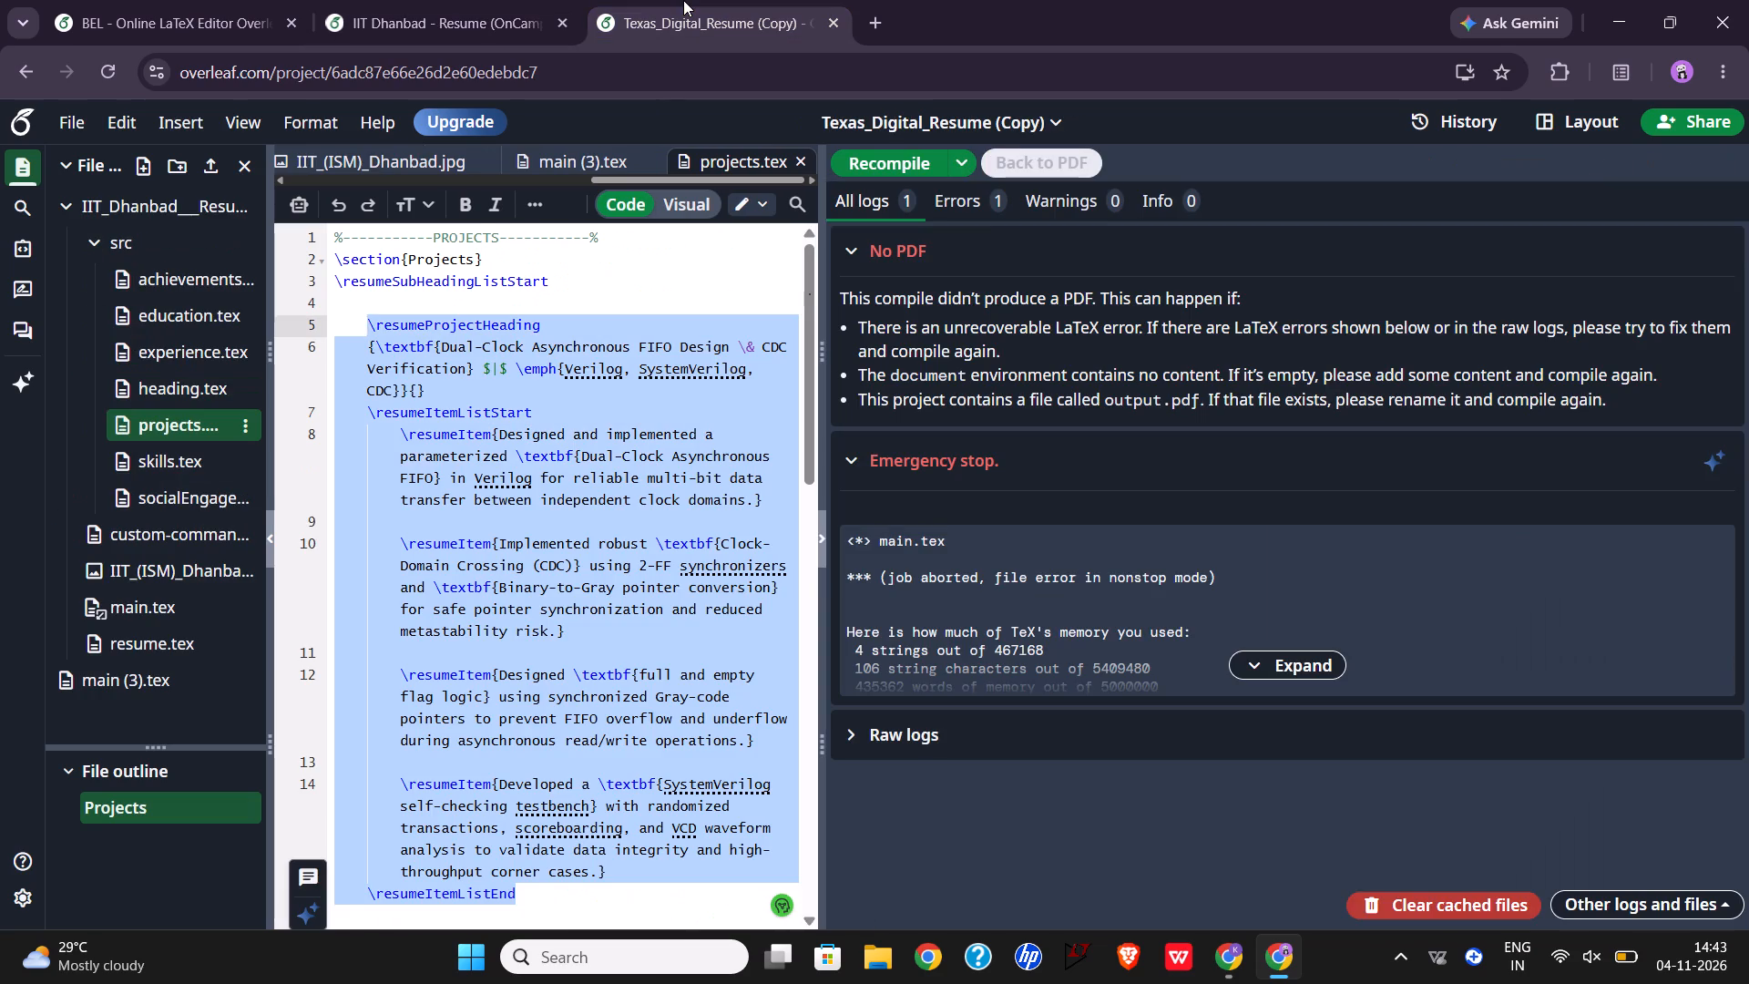
scroll(548, 561, down, 2)
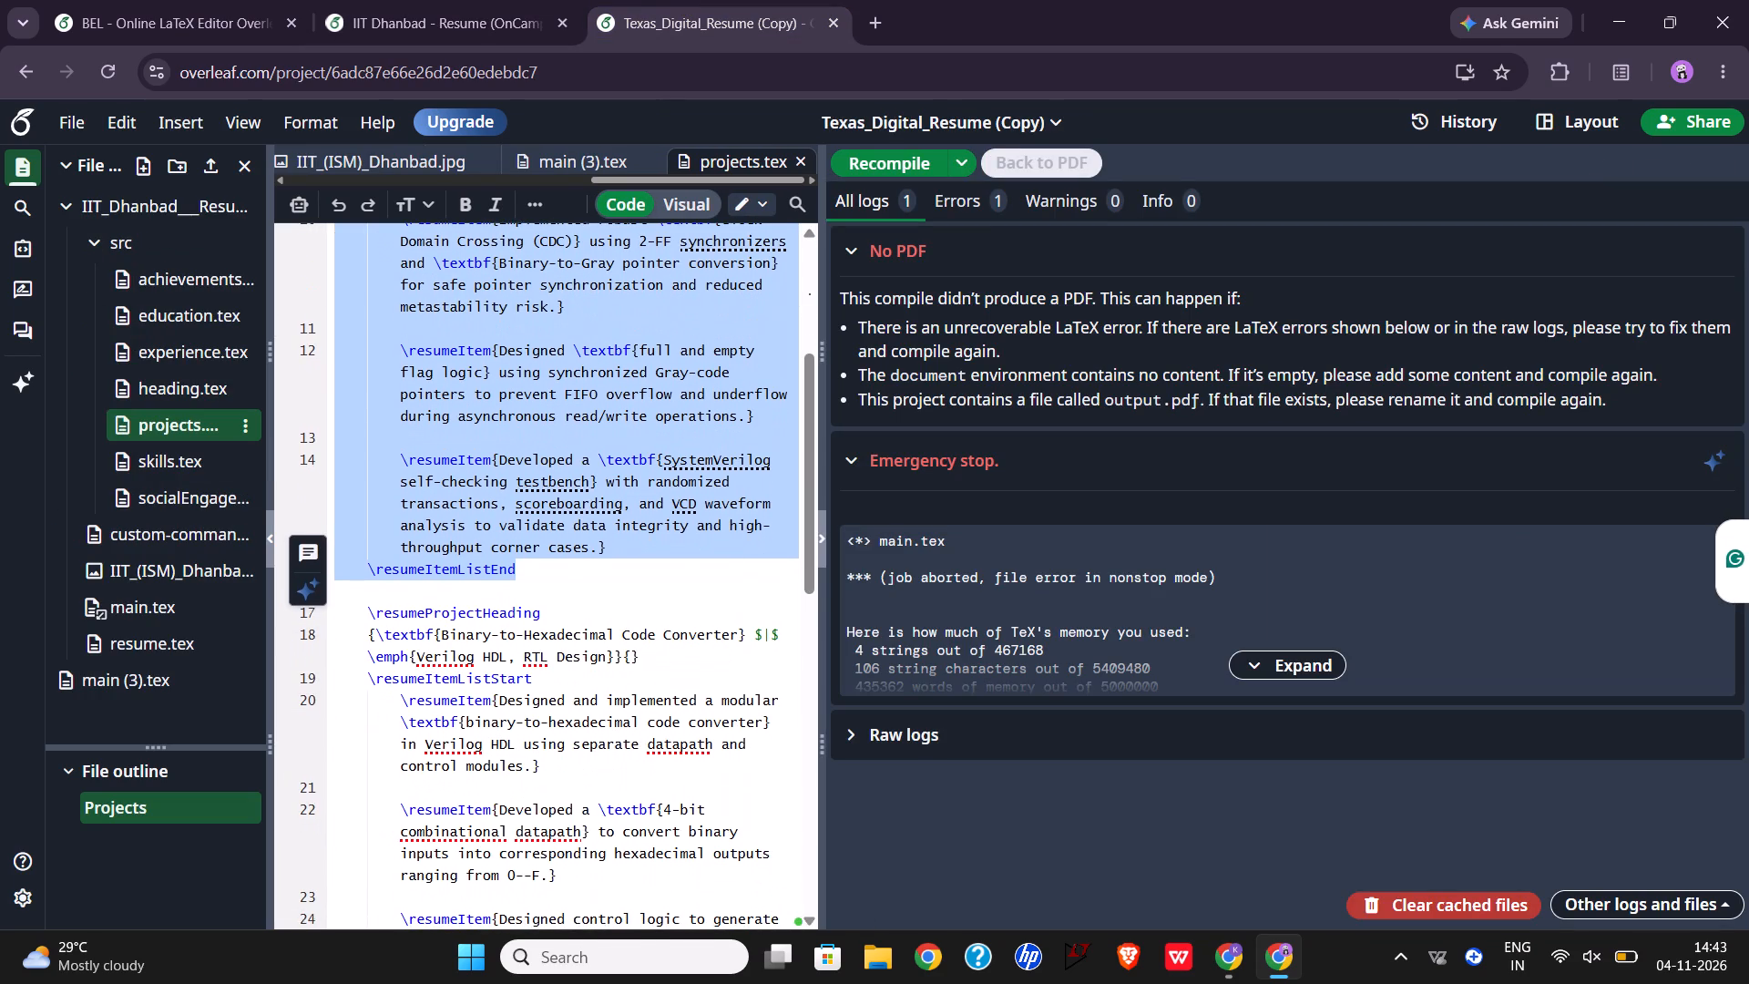
click(580, 611)
scroll(580, 611, down, 2)
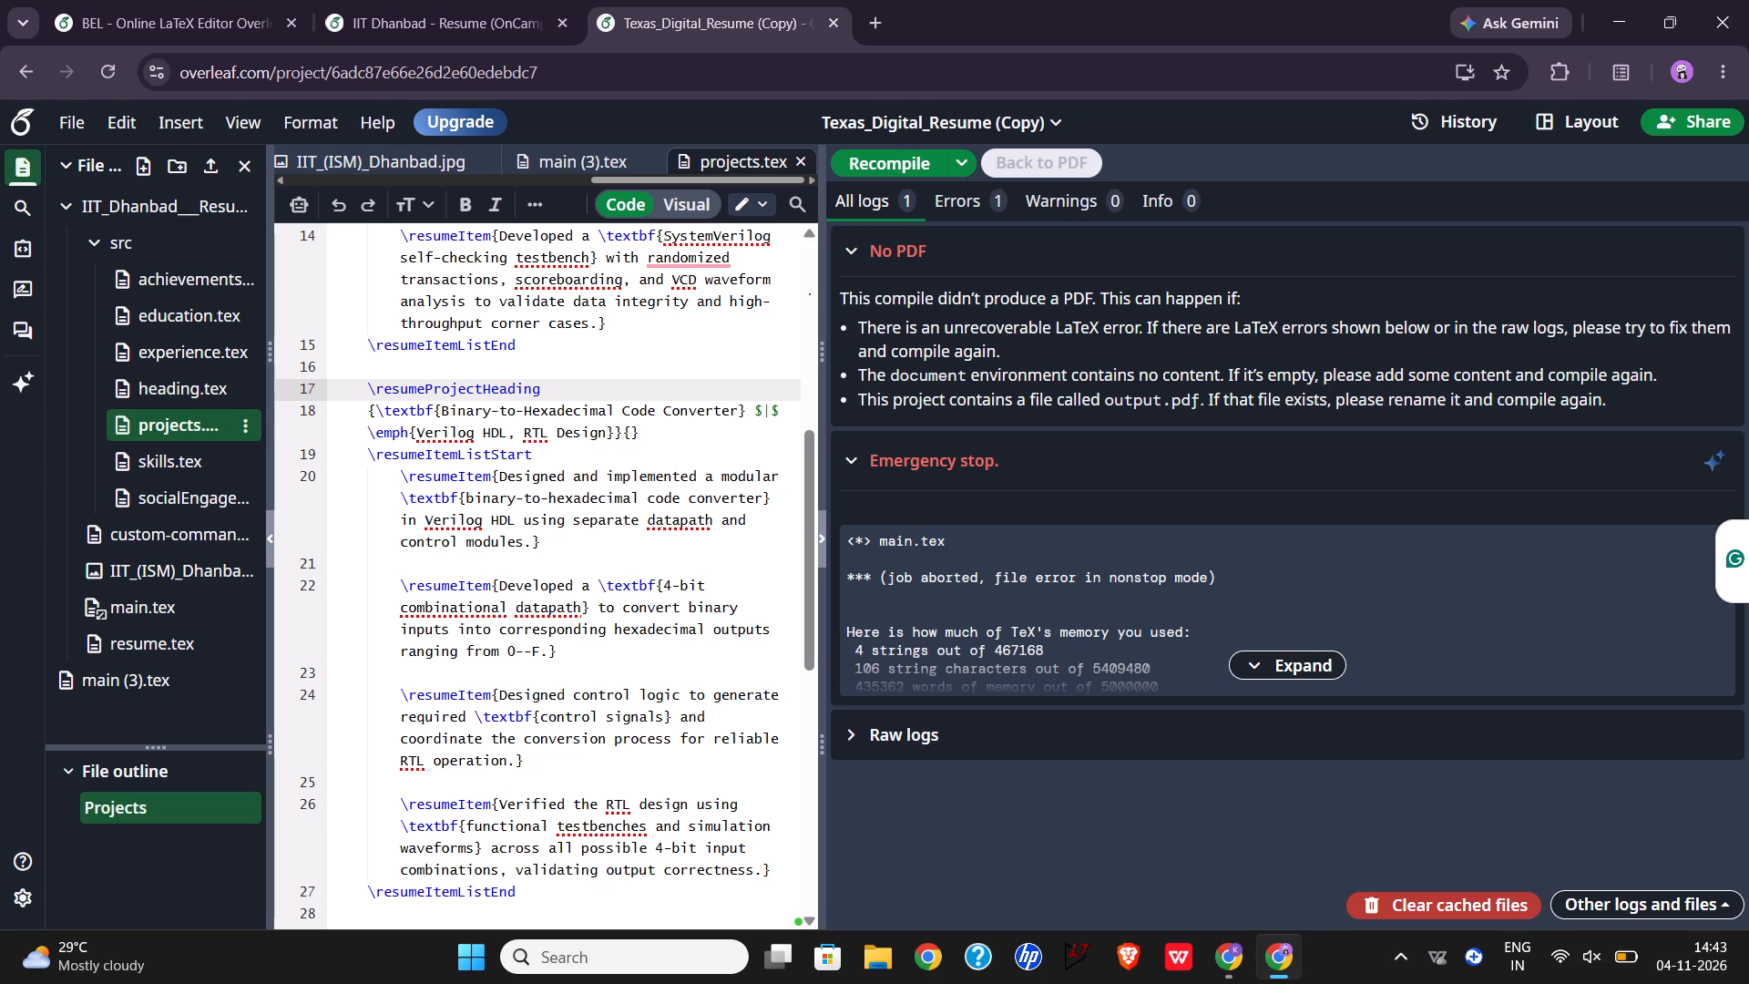
Go back to the Overleaf project list and open the Digital Resume project.
click(29, 74)
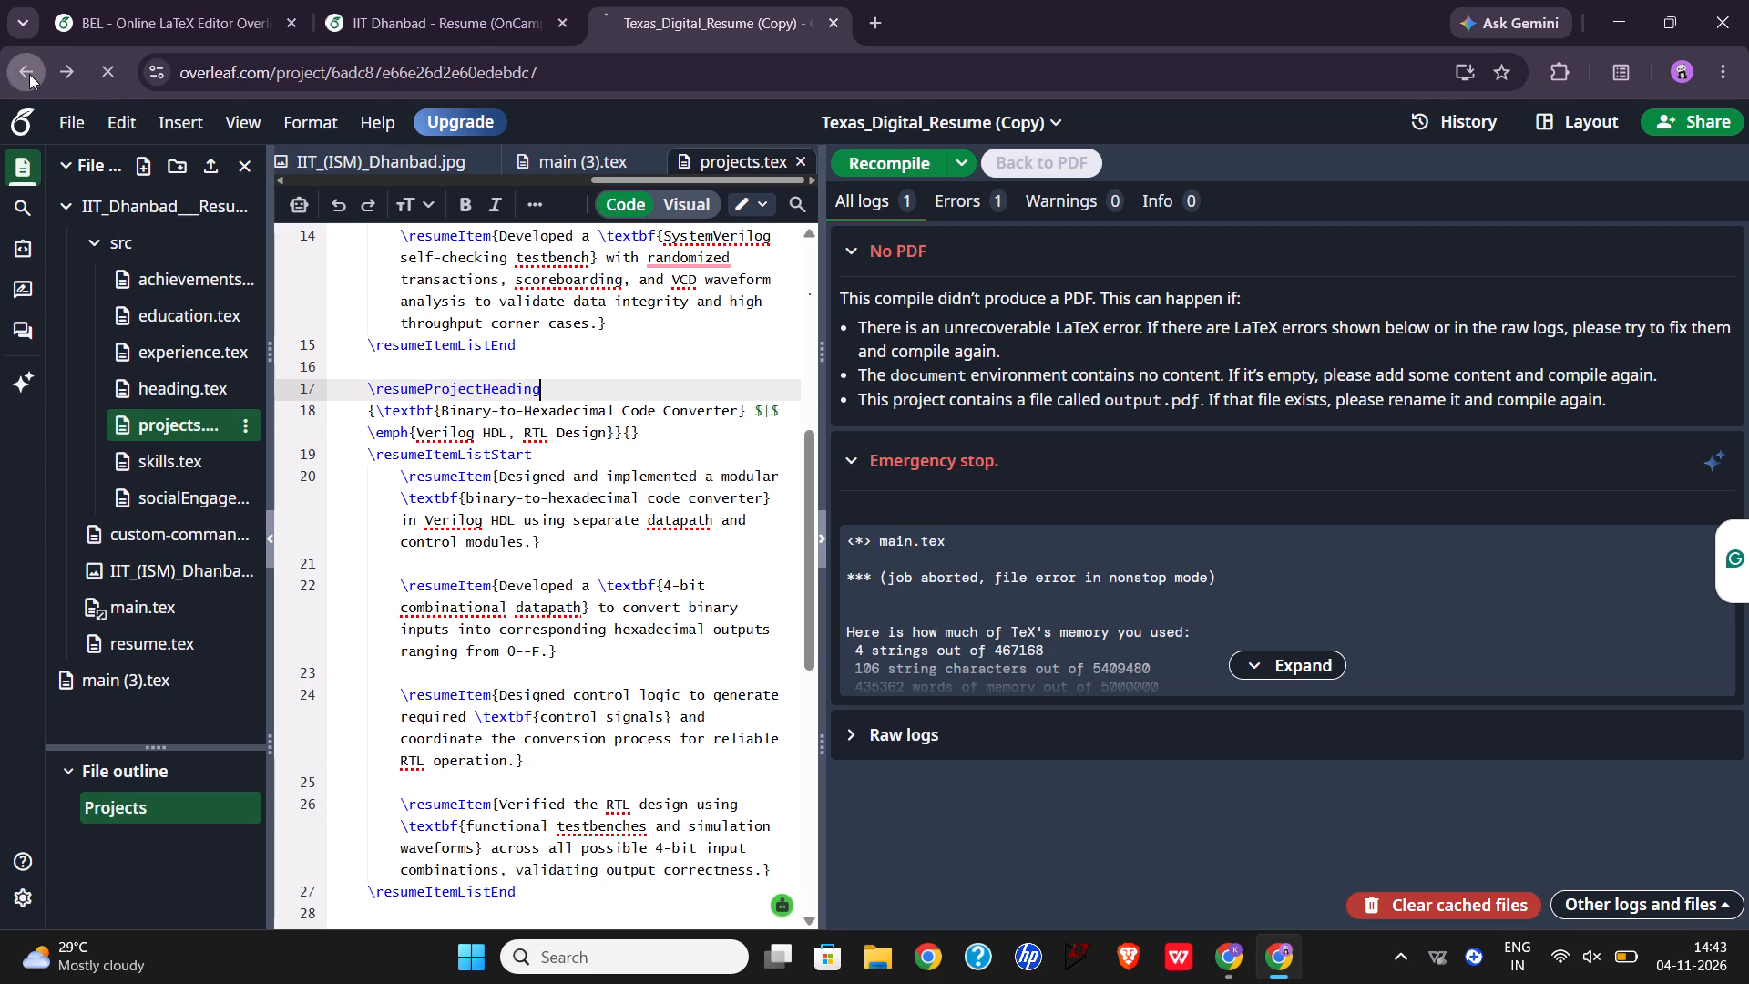
scroll(402, 555, down, 1)
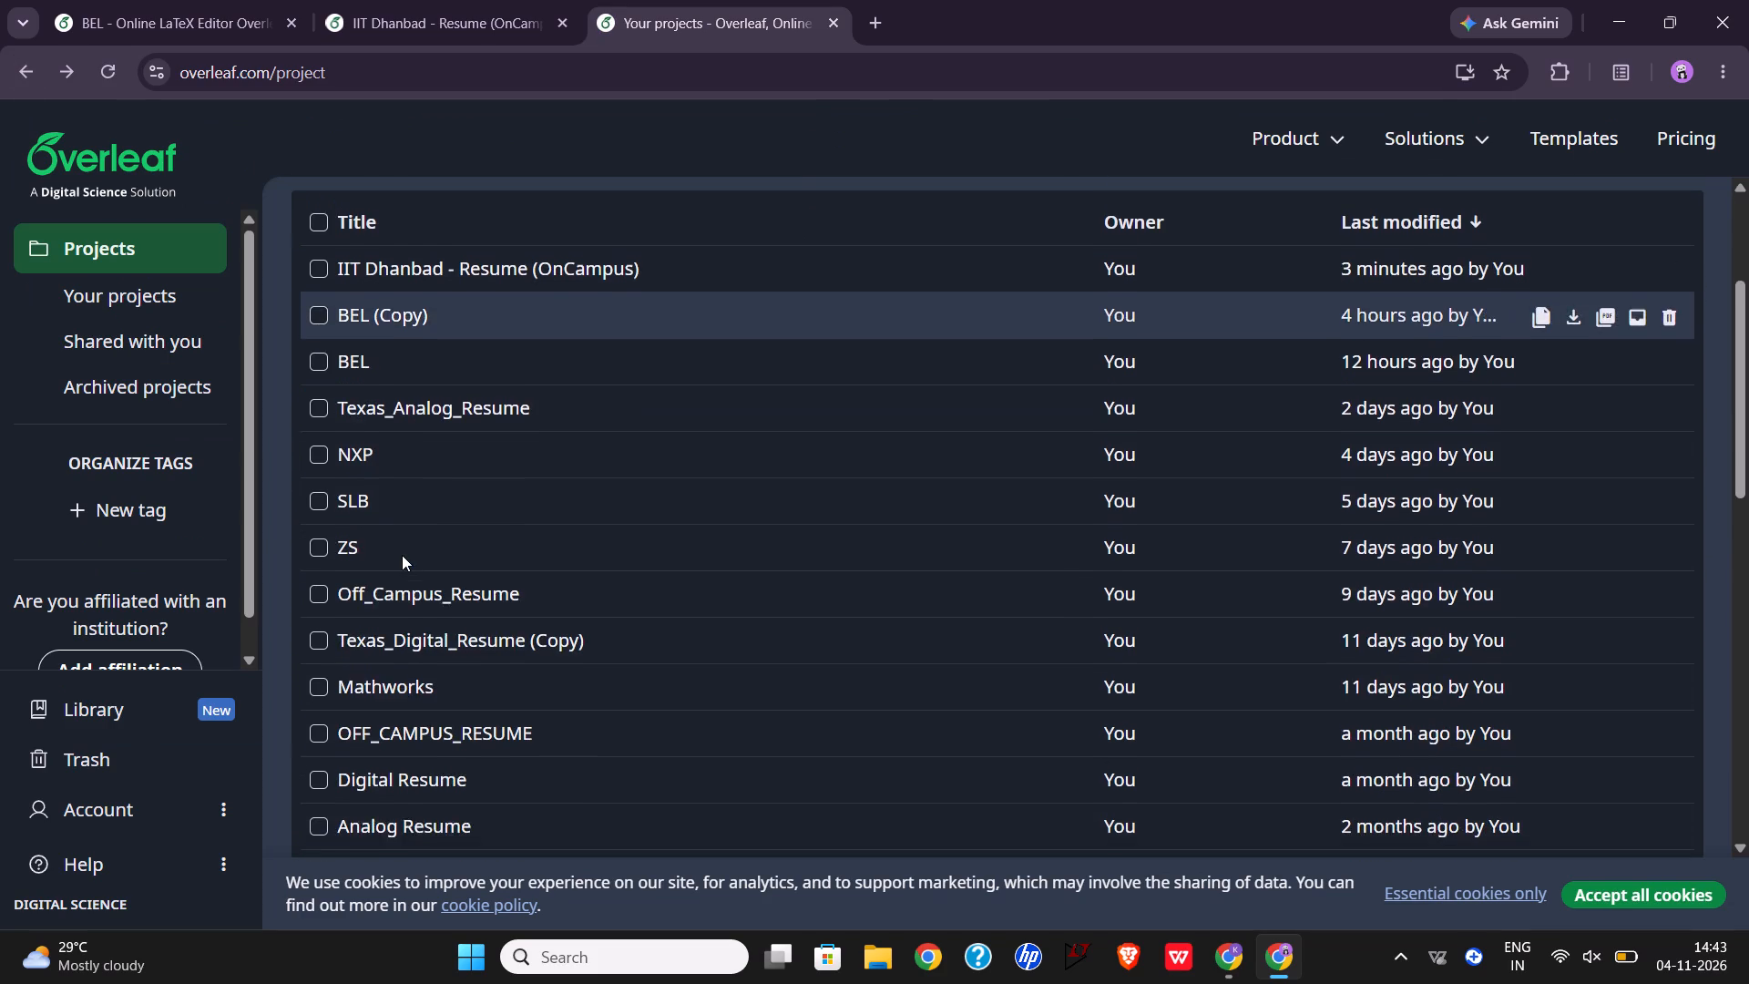
scroll(402, 555, down, 3)
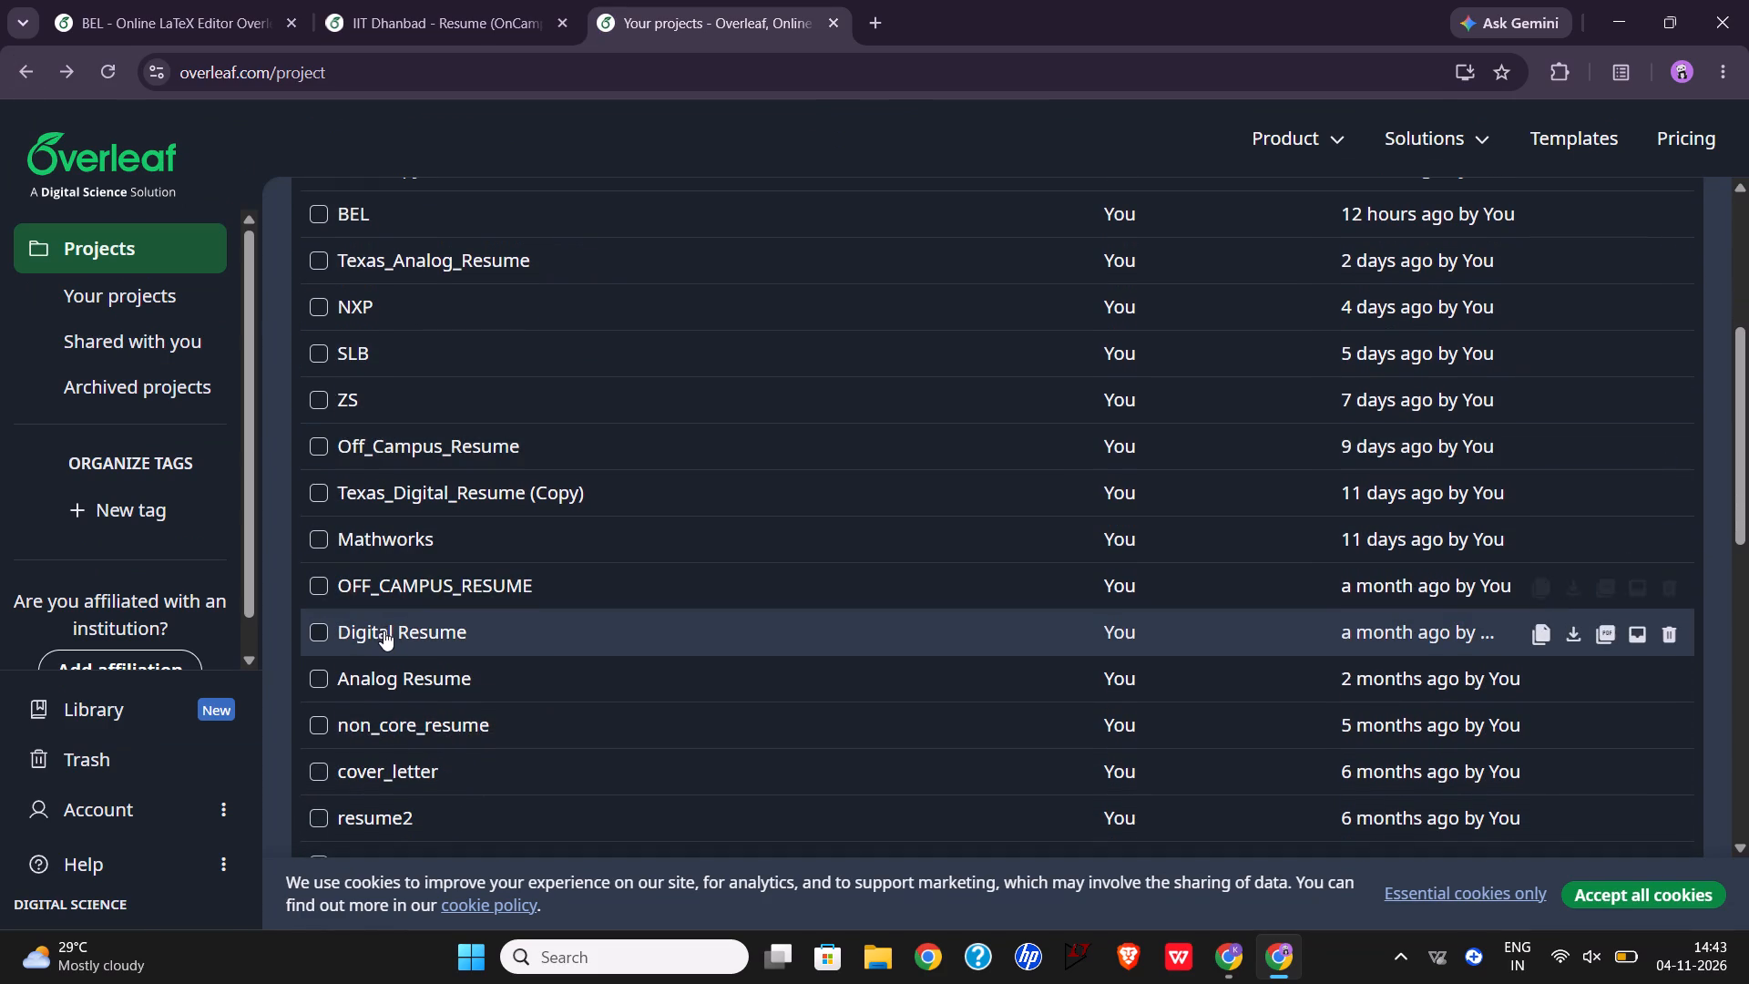
click(382, 631)
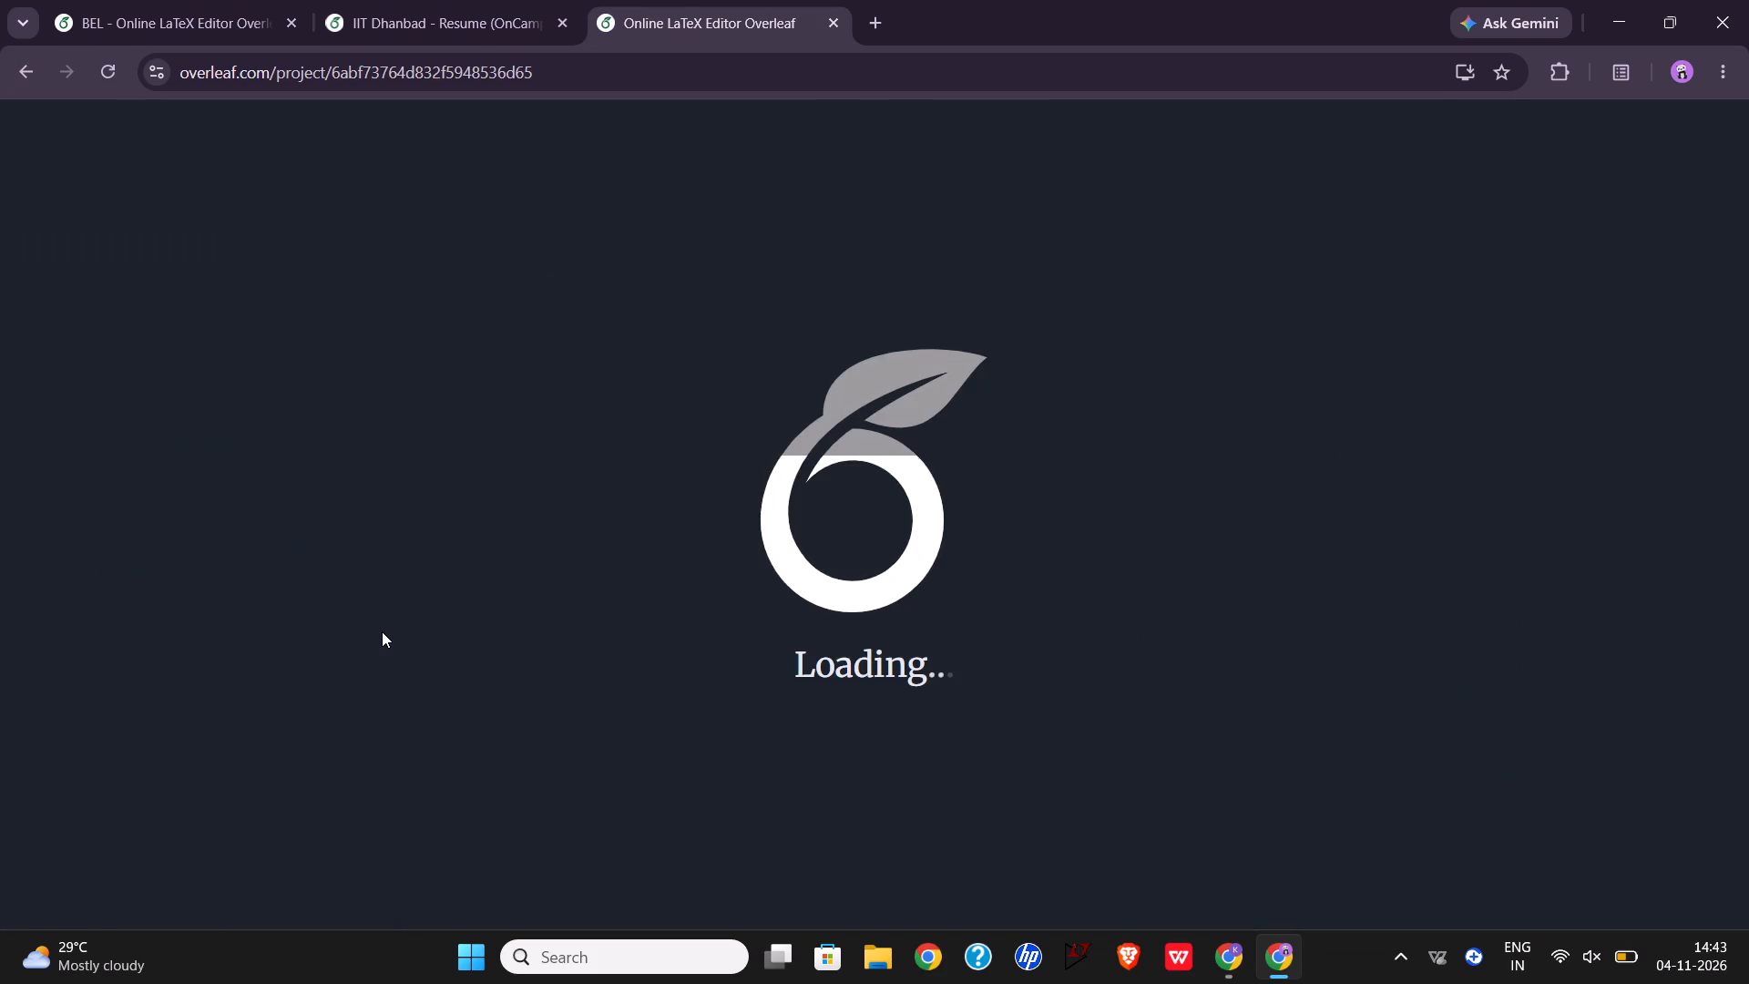
Read through the Projects section in Digital Resume's main.tex for entries that could be reused.
scroll(498, 492, up, 1)
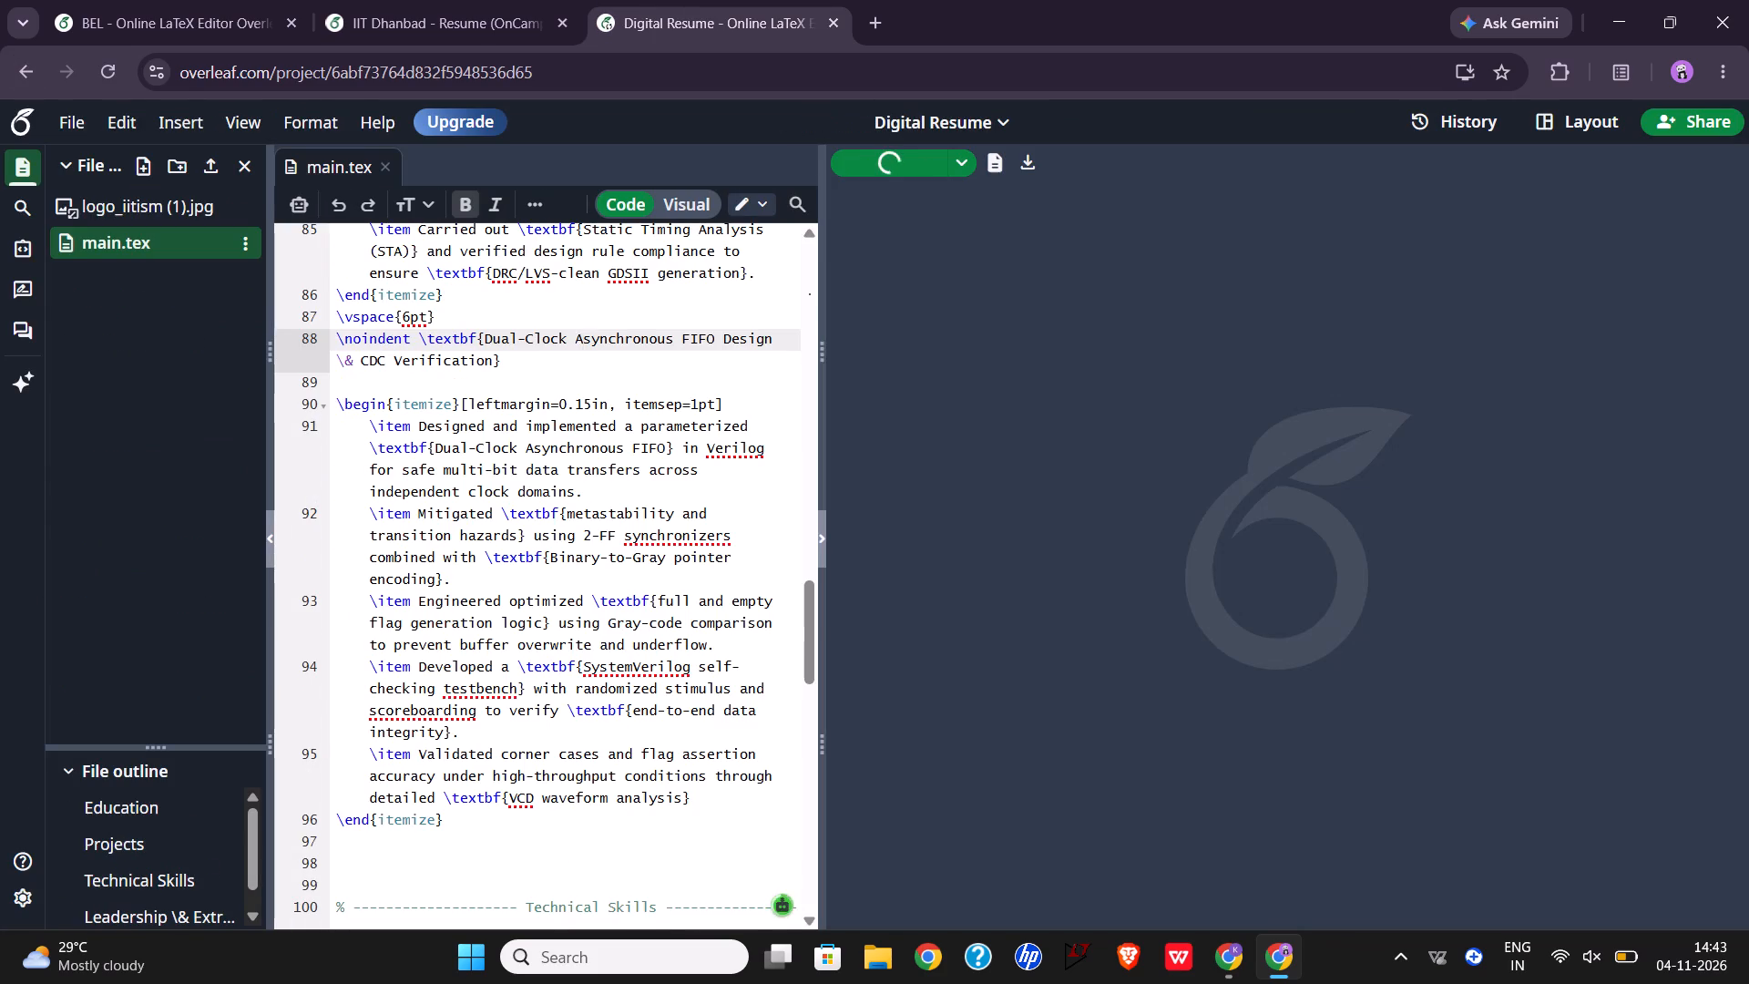
scroll(498, 492, up, 2)
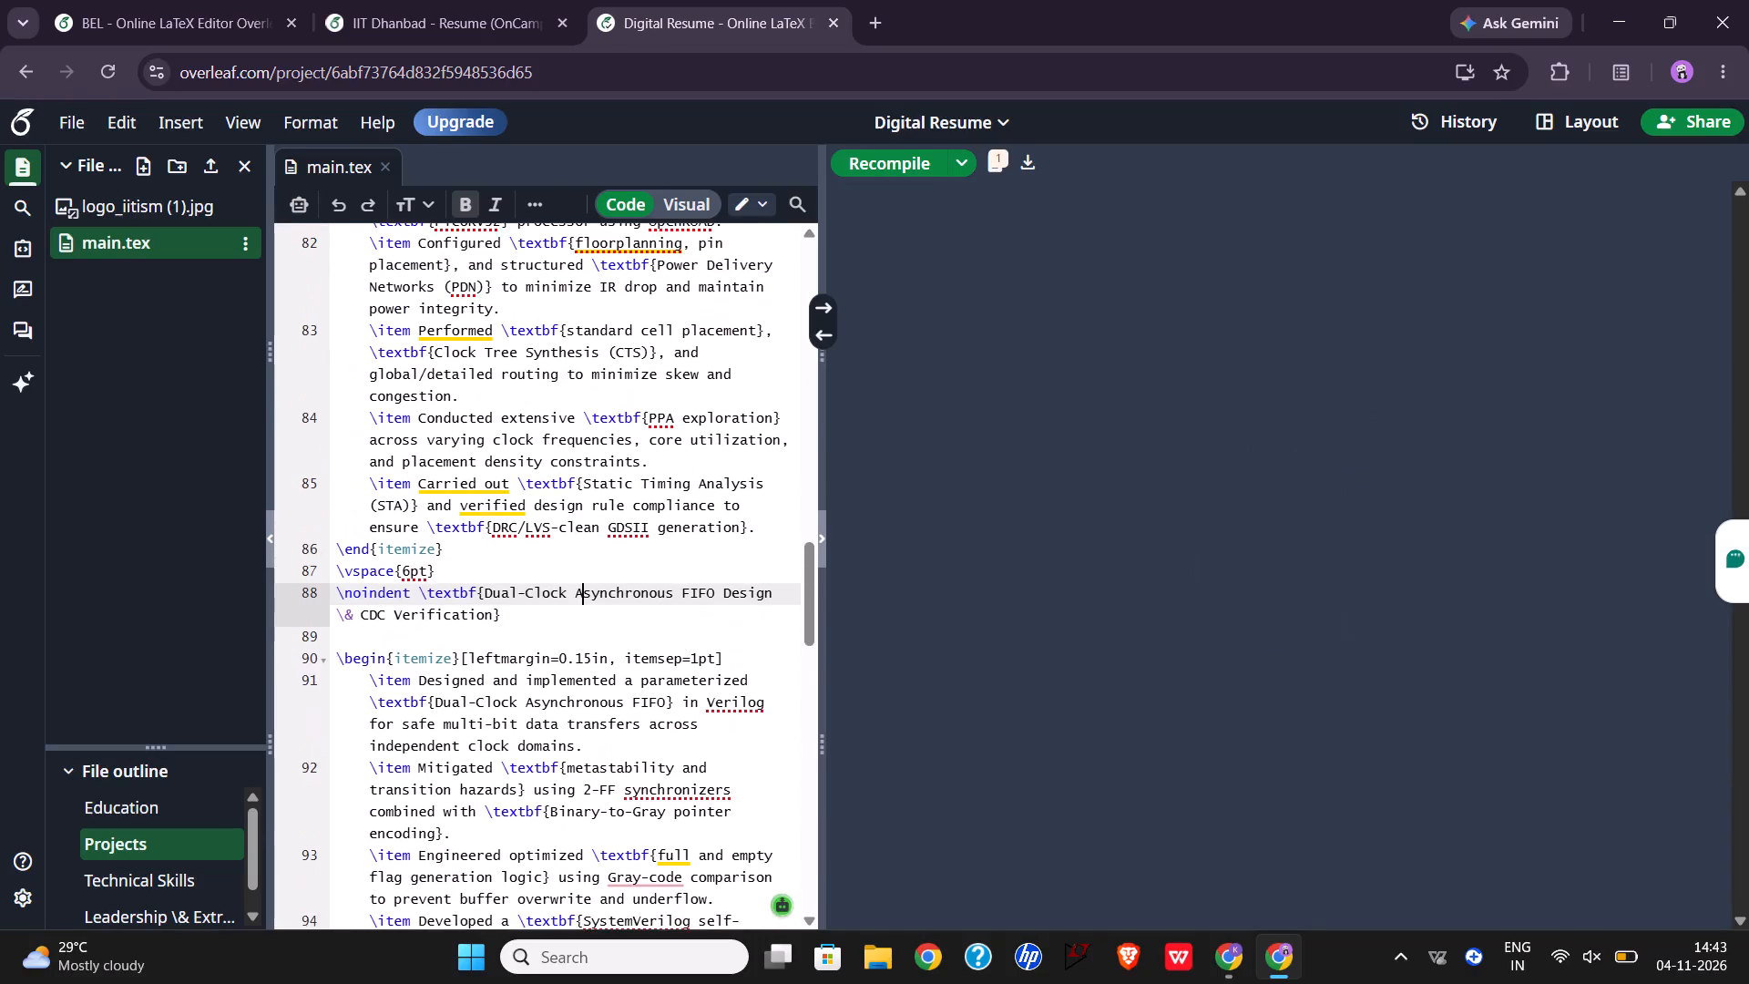
scroll(498, 492, up, 2)
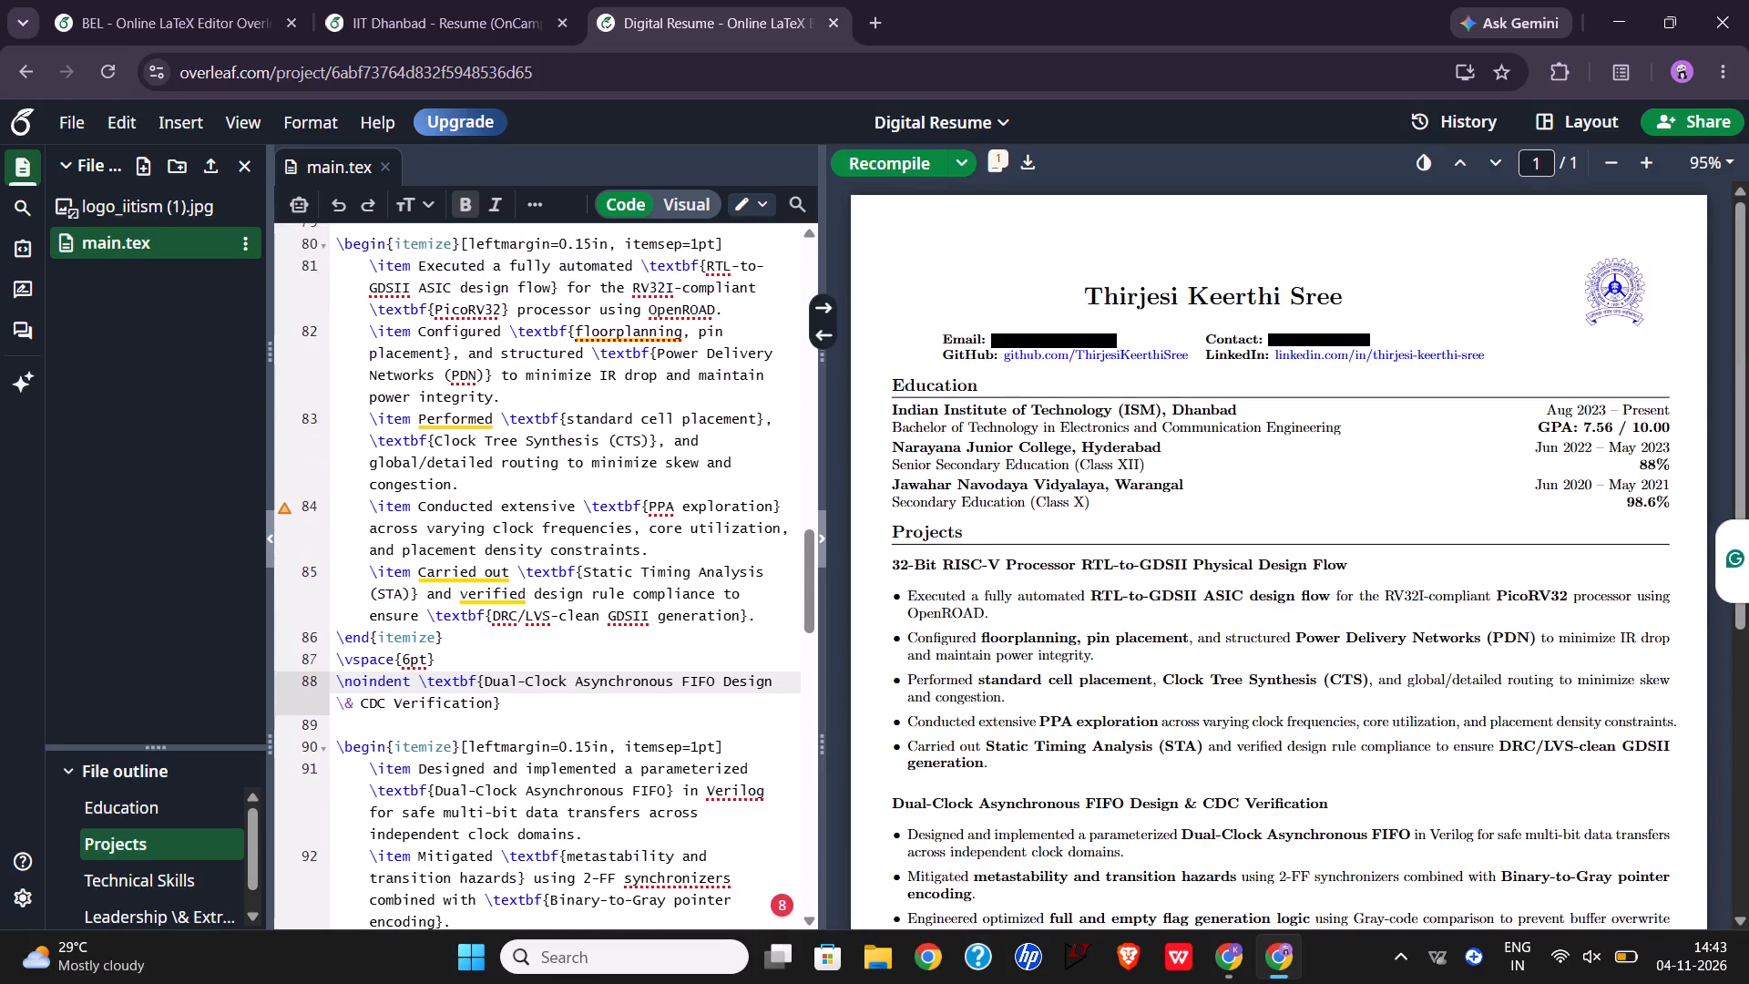
scroll(498, 492, up, 2)
scroll(498, 492, down, 1)
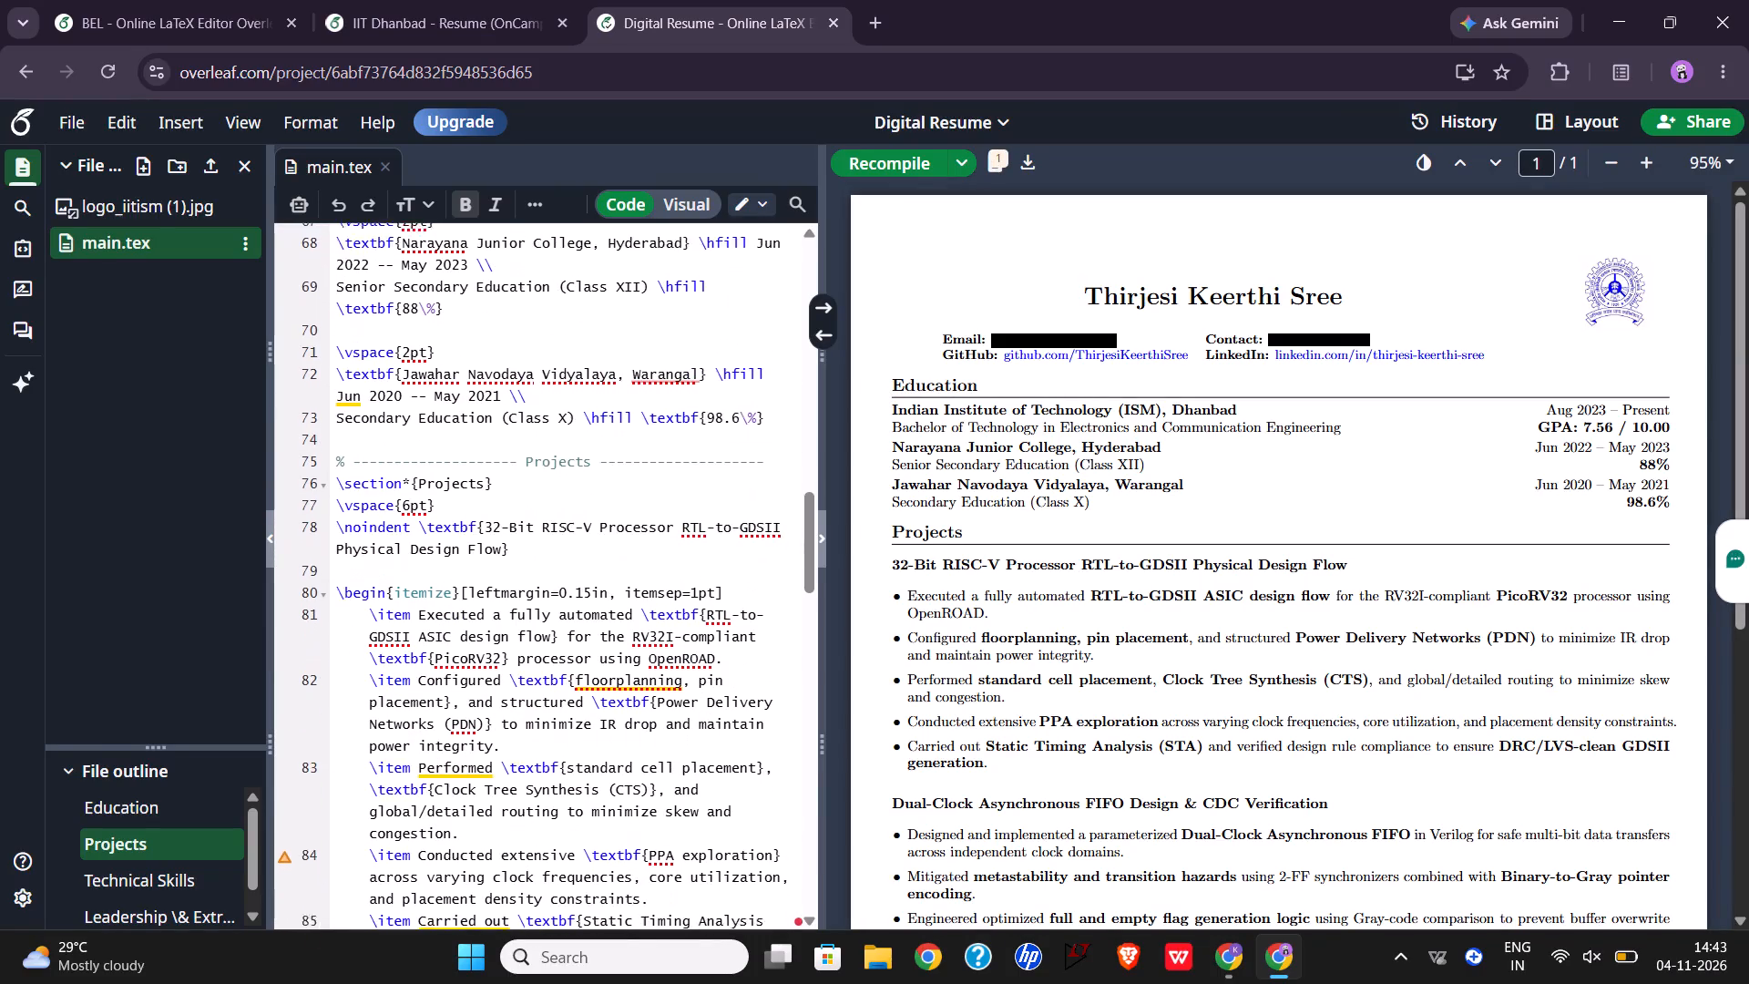
scroll(498, 492, down, 2)
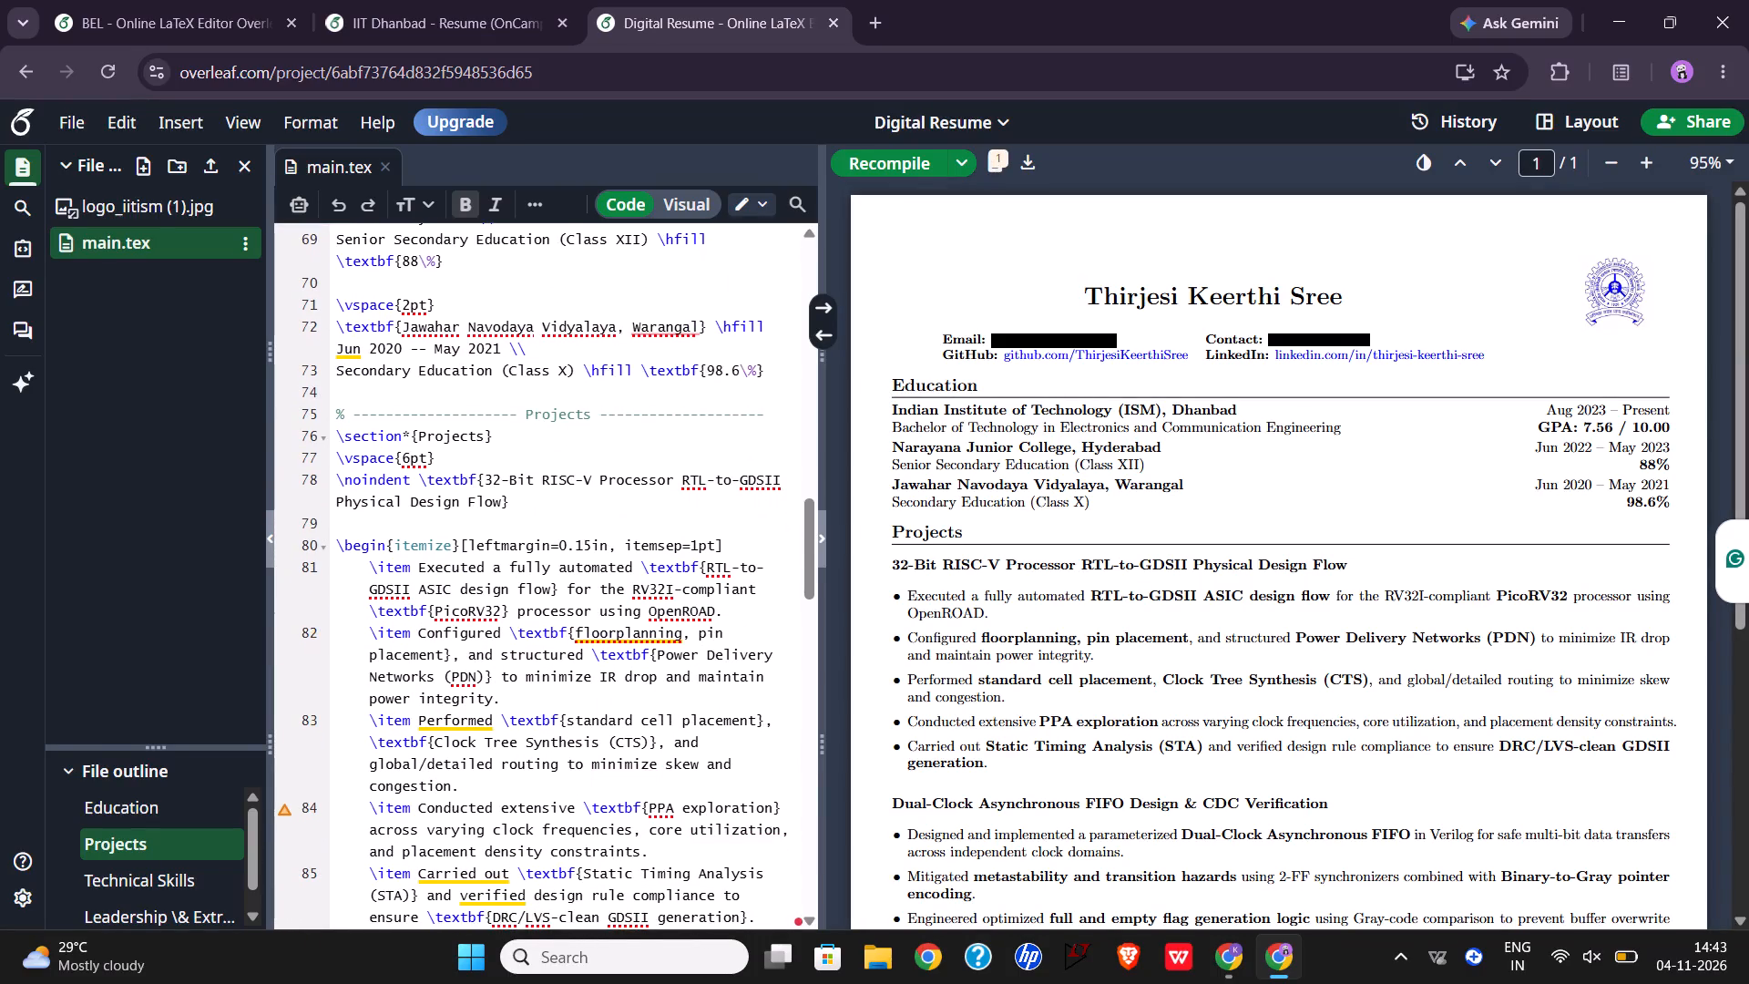
scroll(498, 492, down, 3)
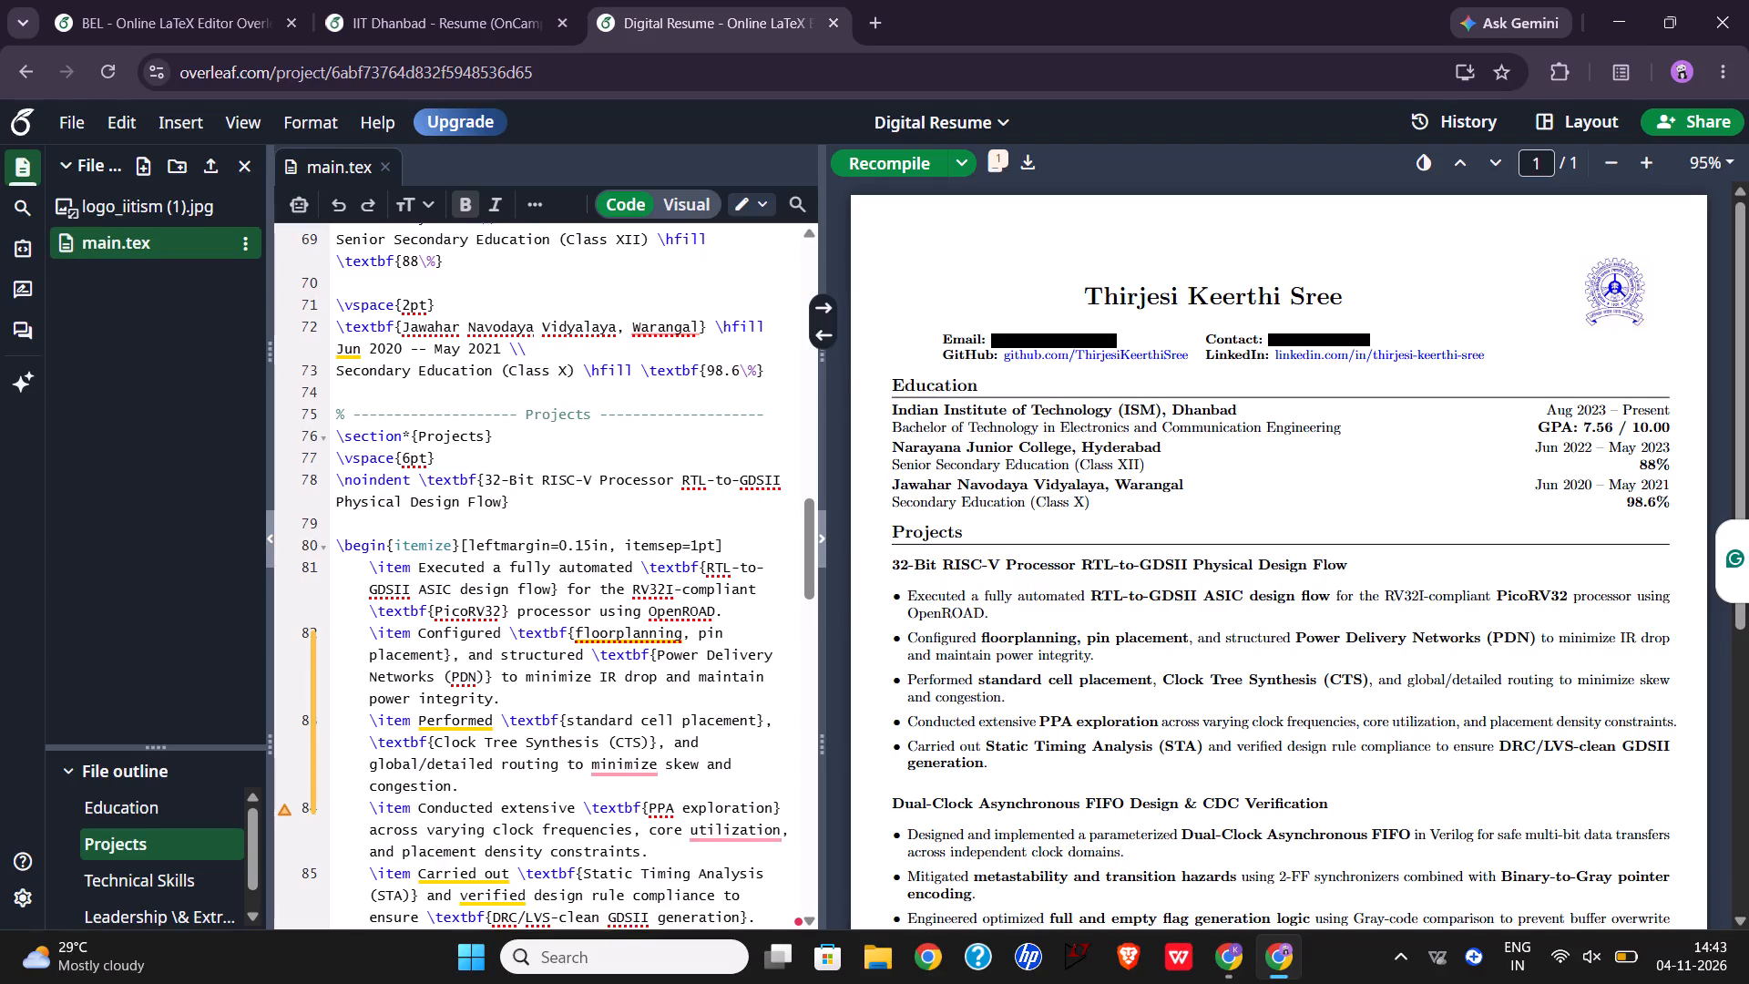
scroll(498, 492, down, 1)
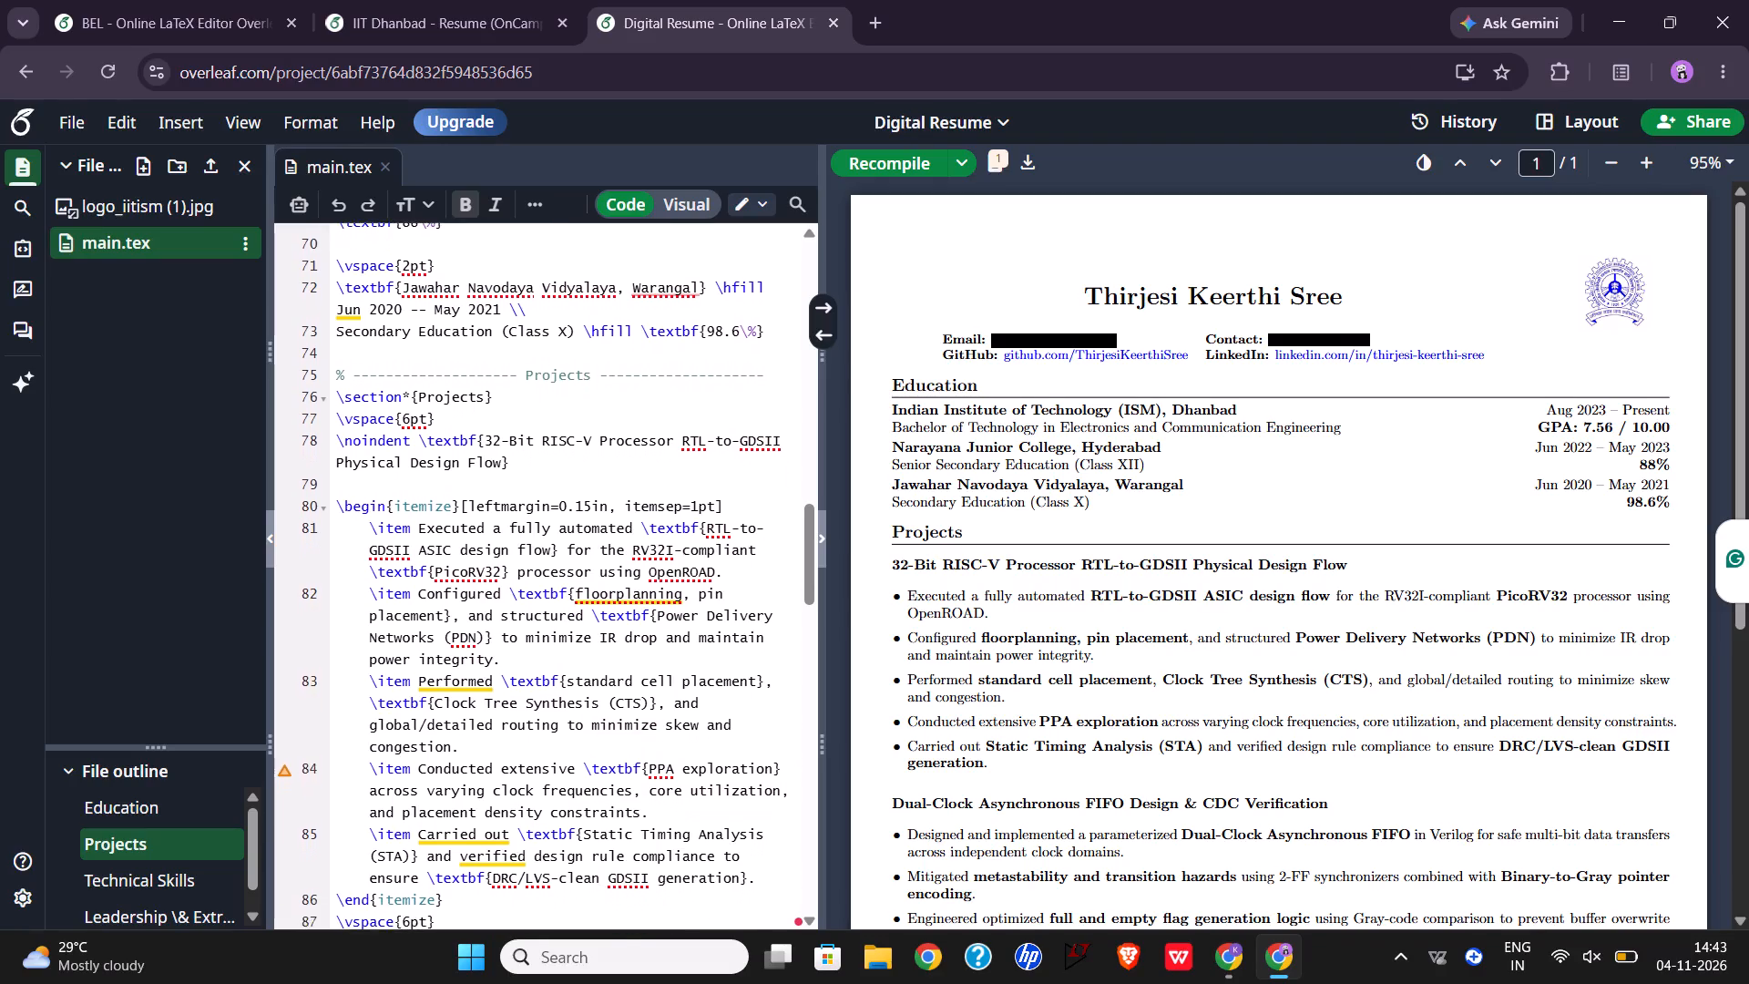
scroll(498, 492, down, 1)
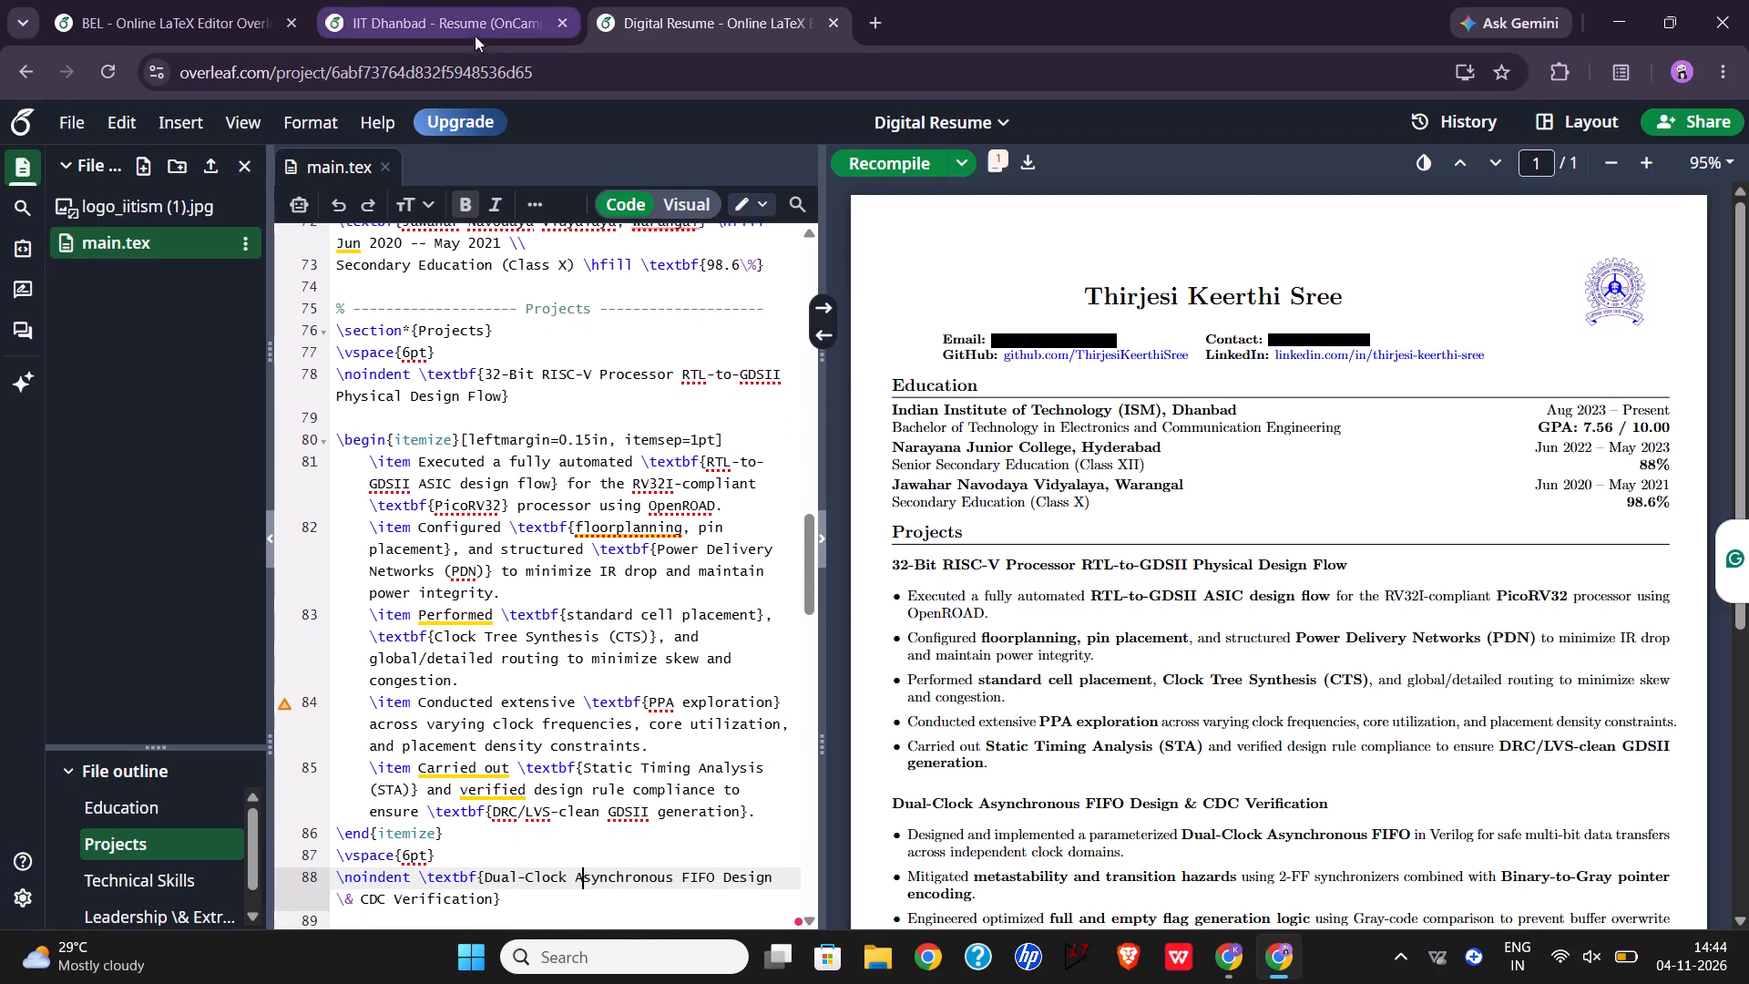
Open Texas_Analog_Resume from the project list and look over the projects in its projects.tex and PDF preview.
click(15, 74)
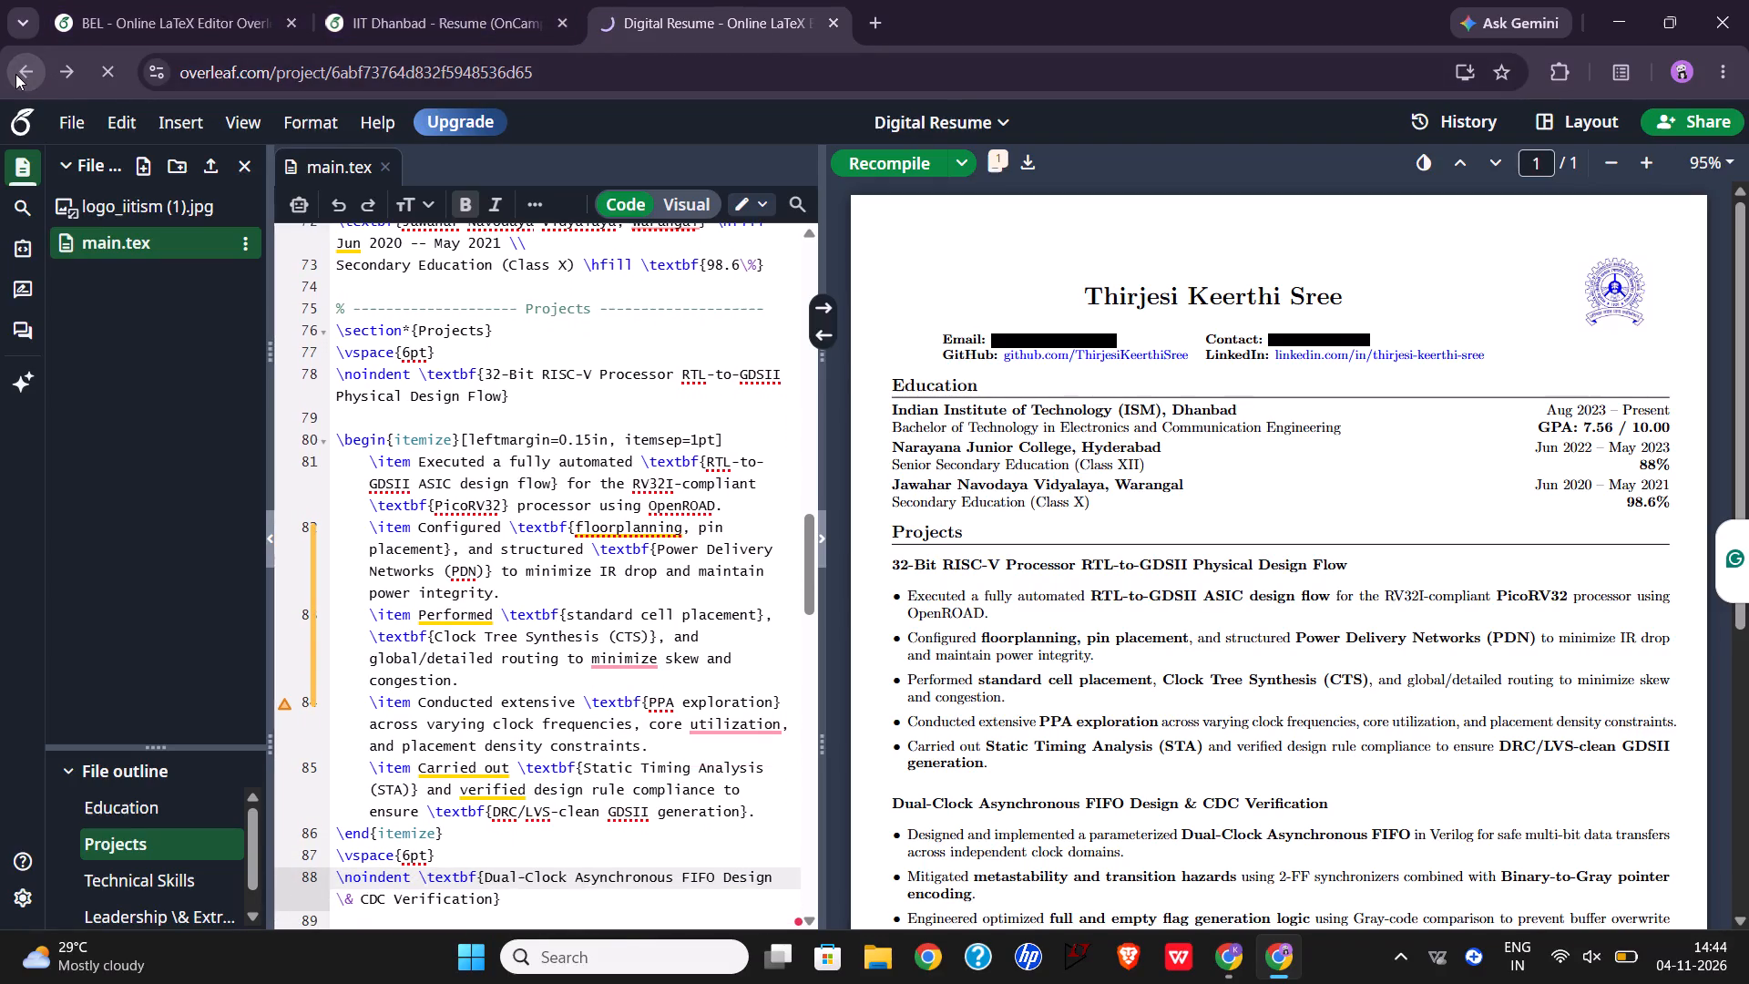
scroll(422, 630, down, 1)
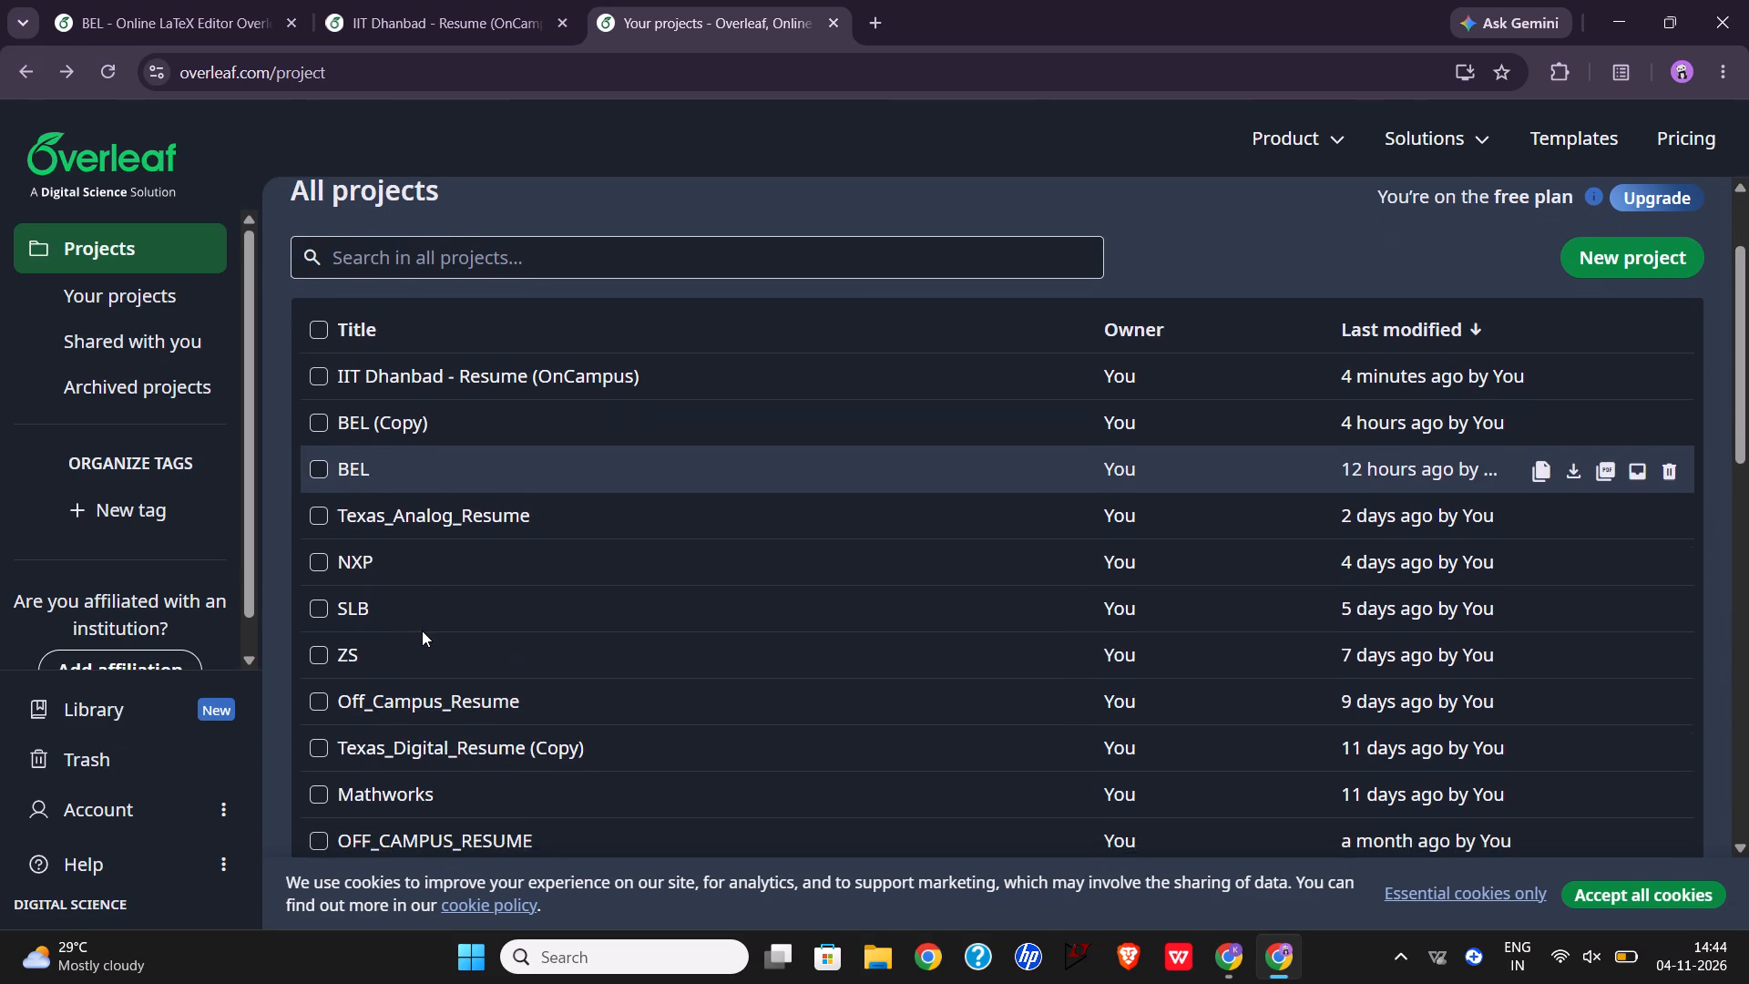
scroll(422, 630, down, 1)
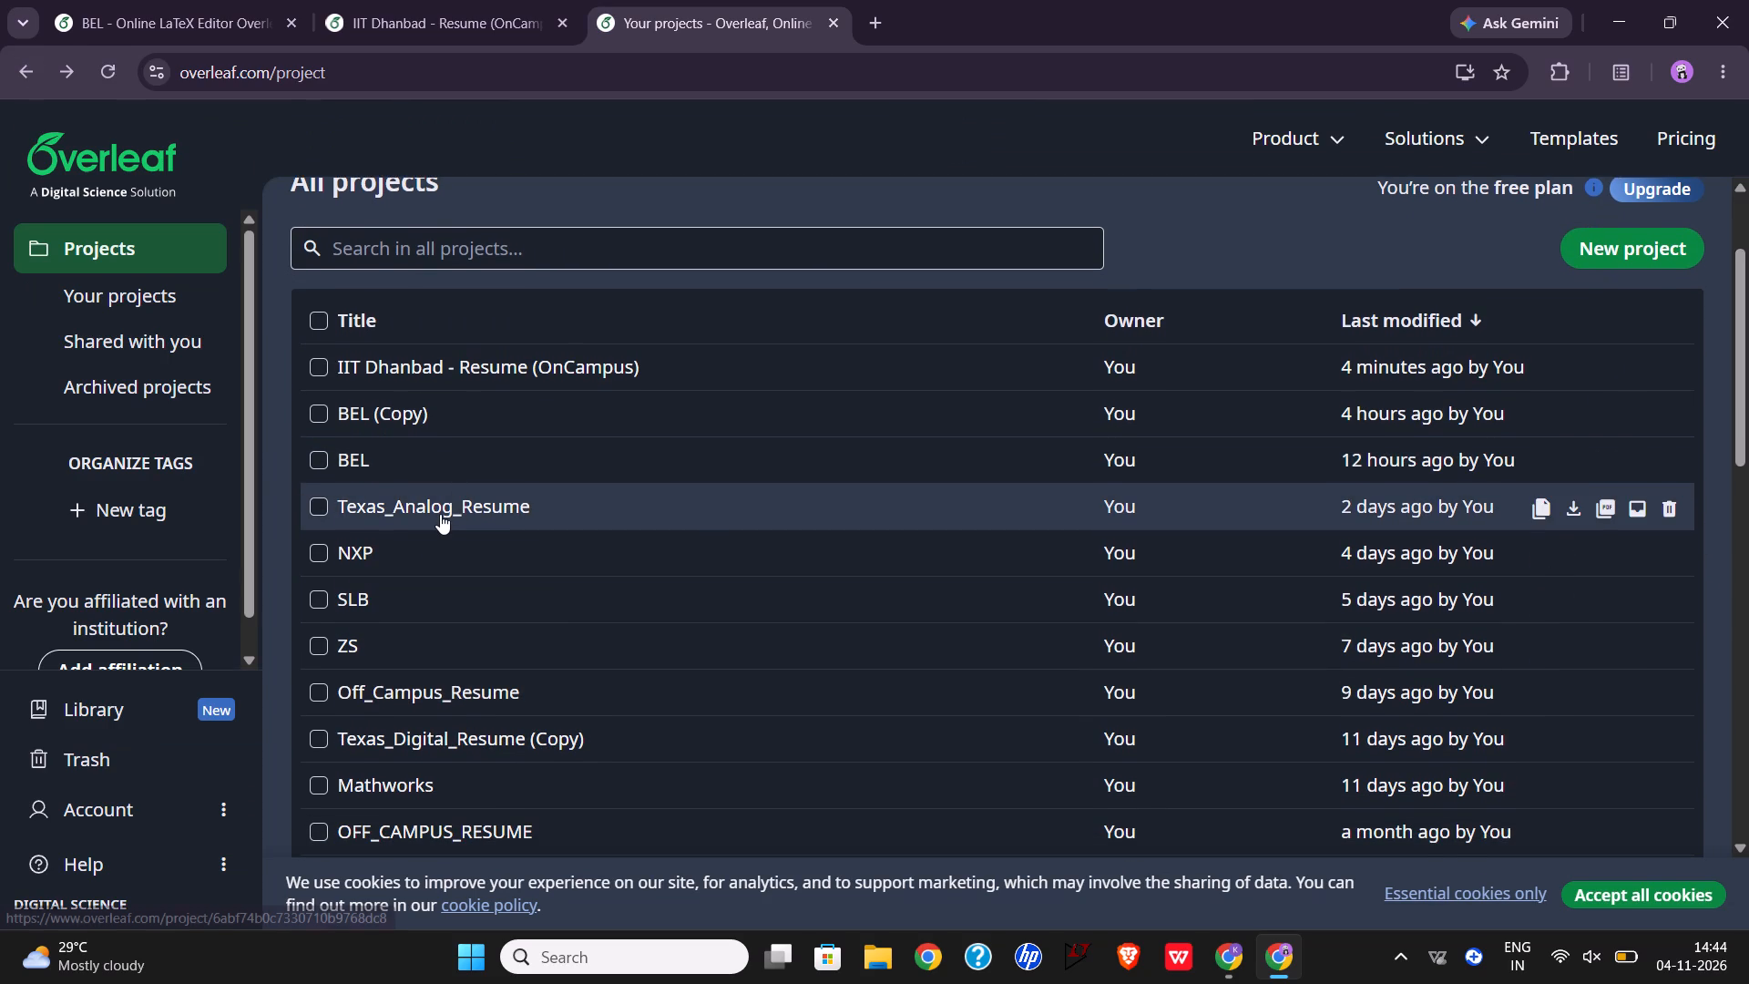
click(440, 514)
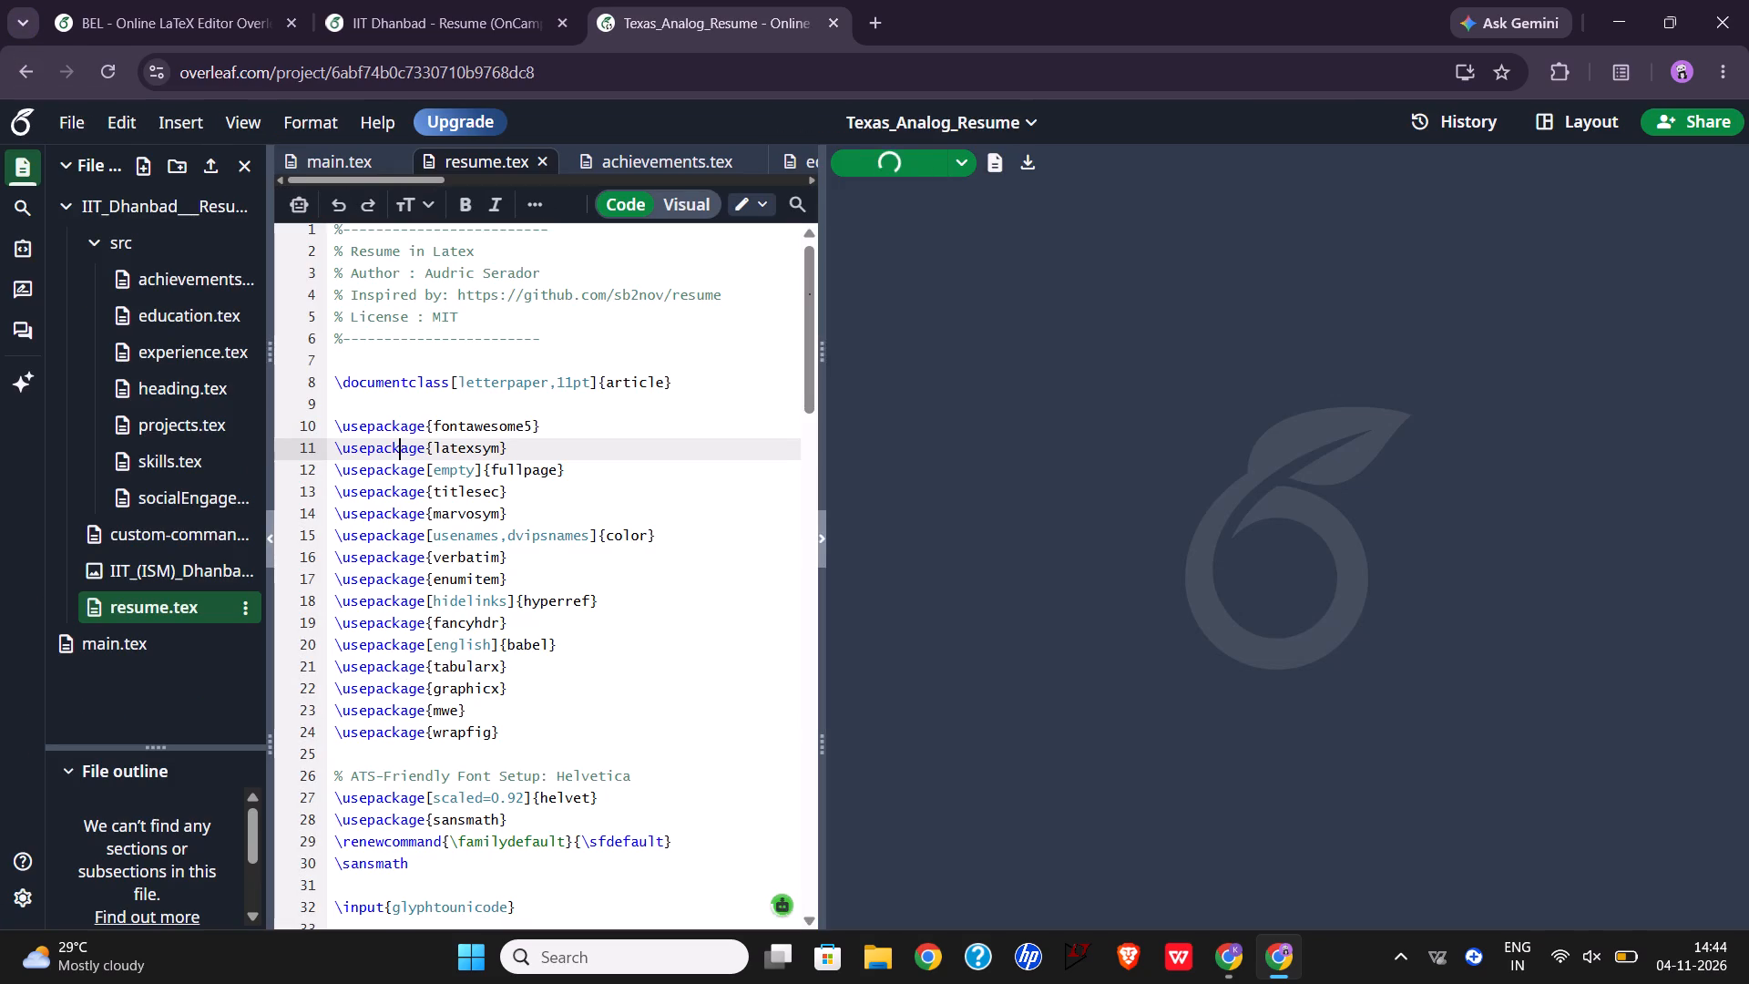
click(187, 421)
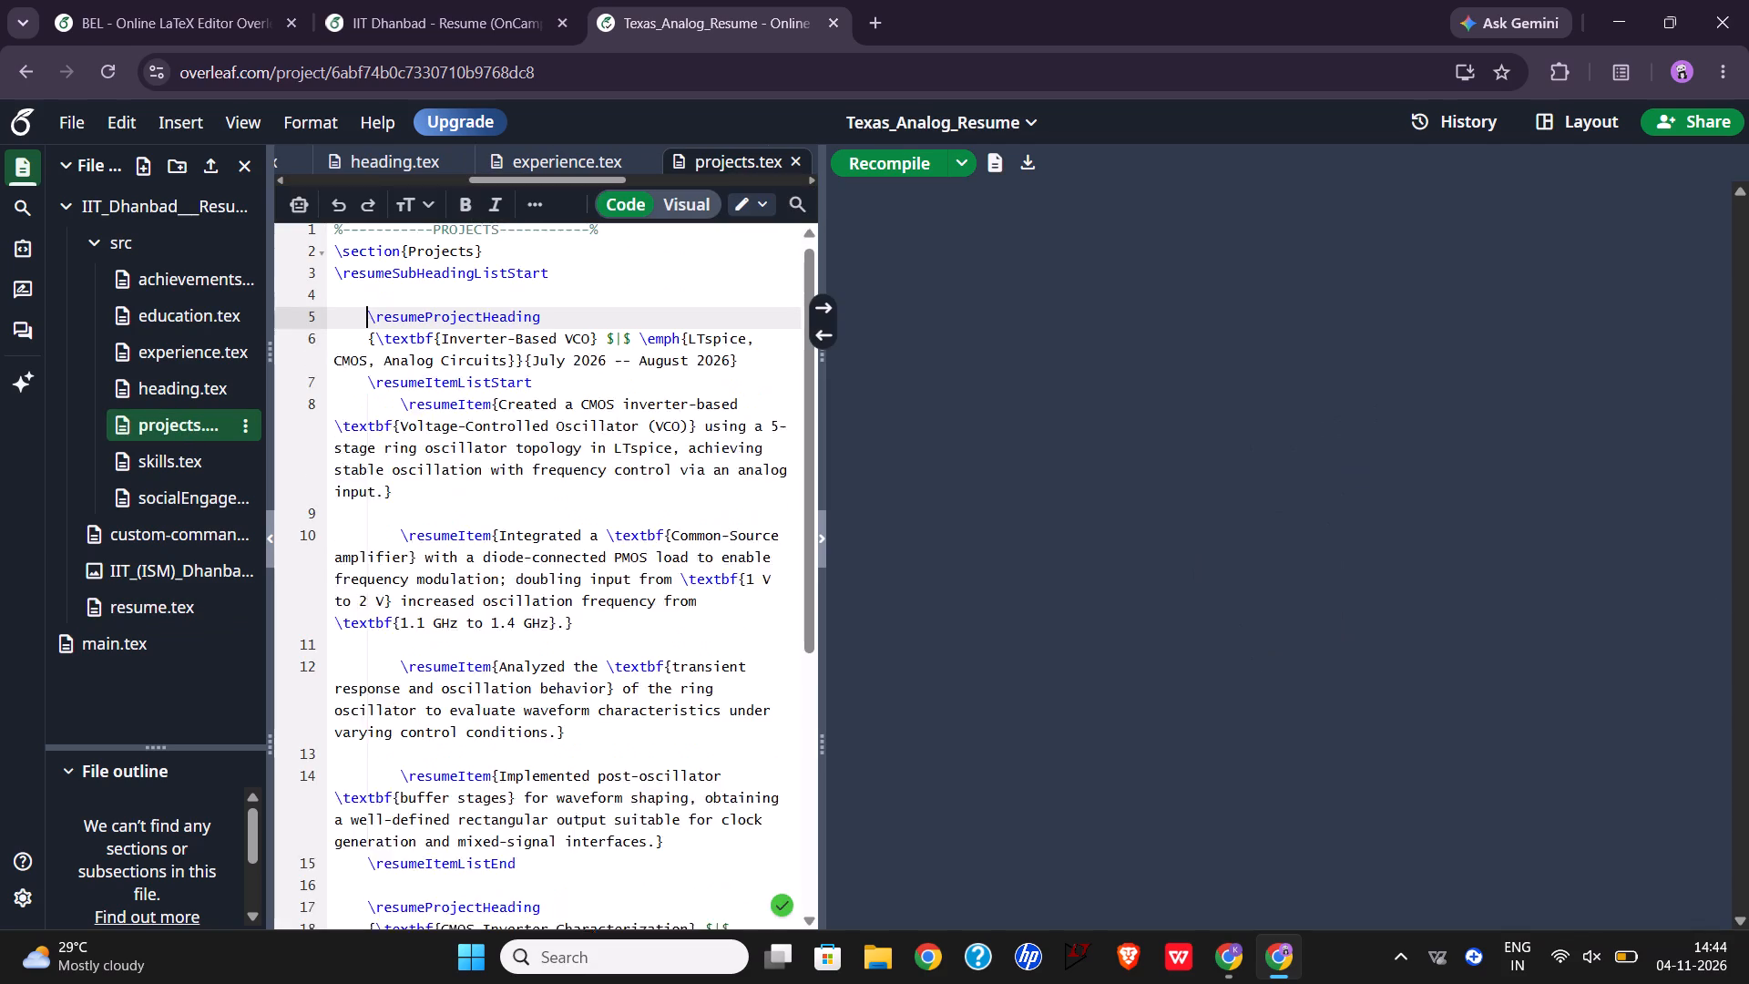
scroll(1096, 522, down, 1)
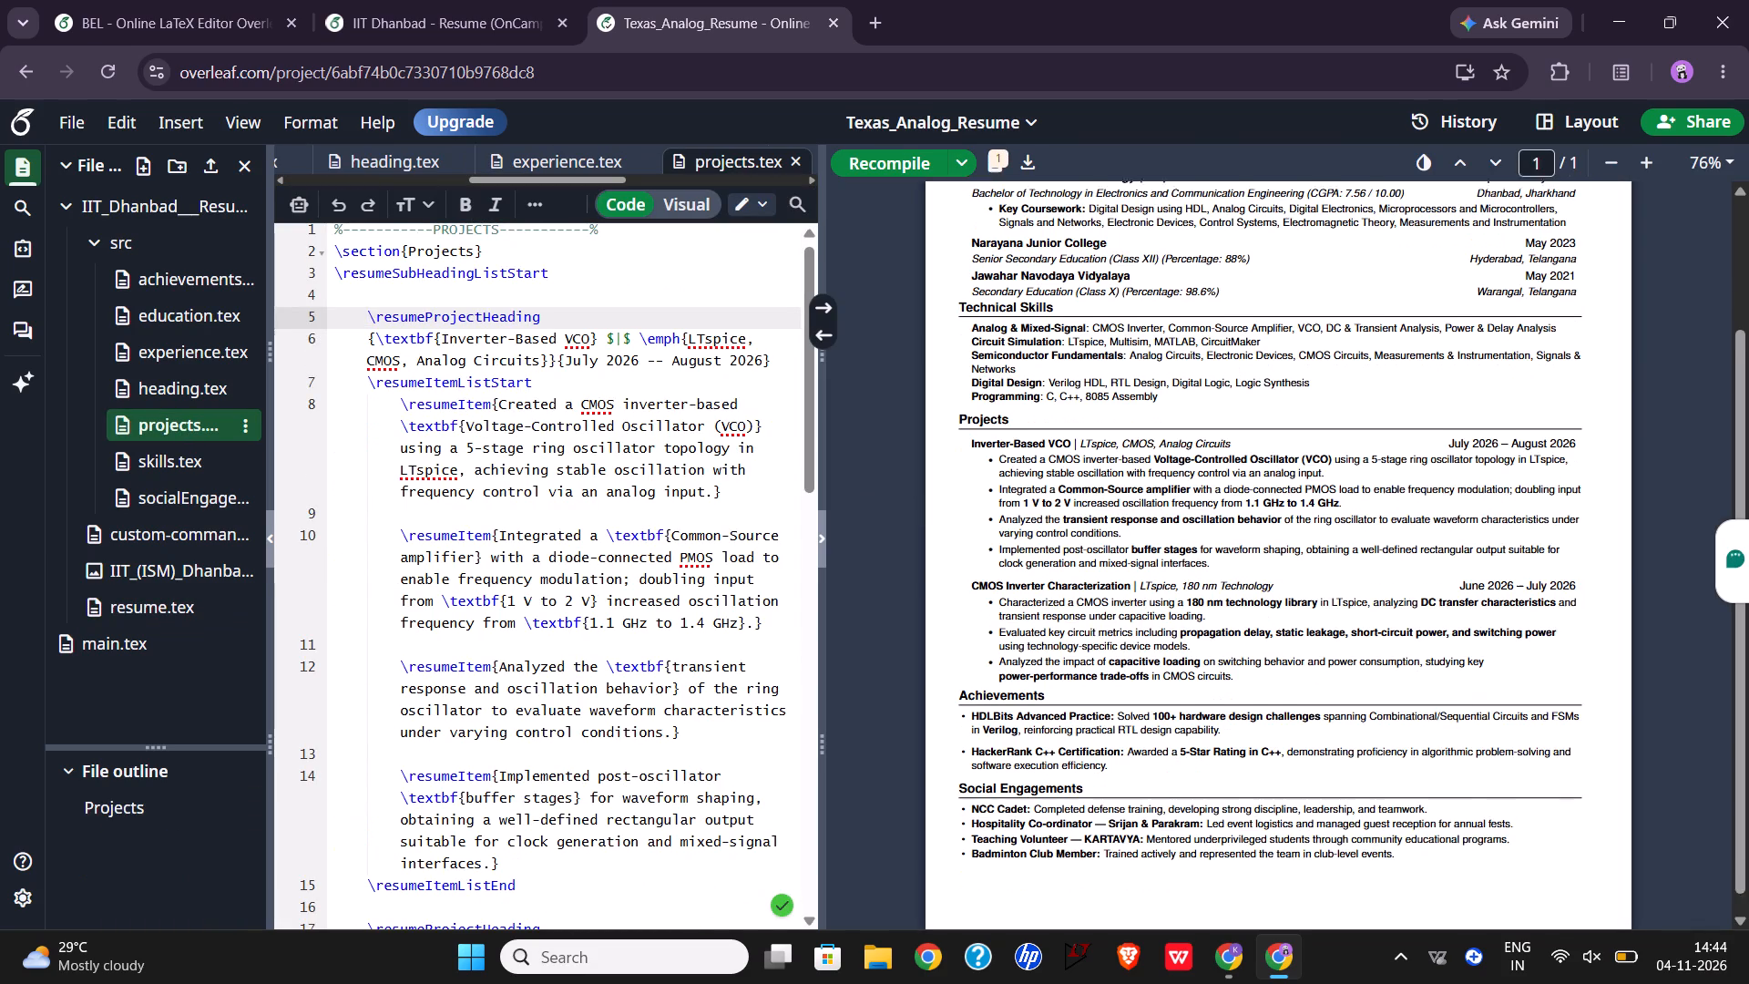
scroll(1096, 522, down, 1)
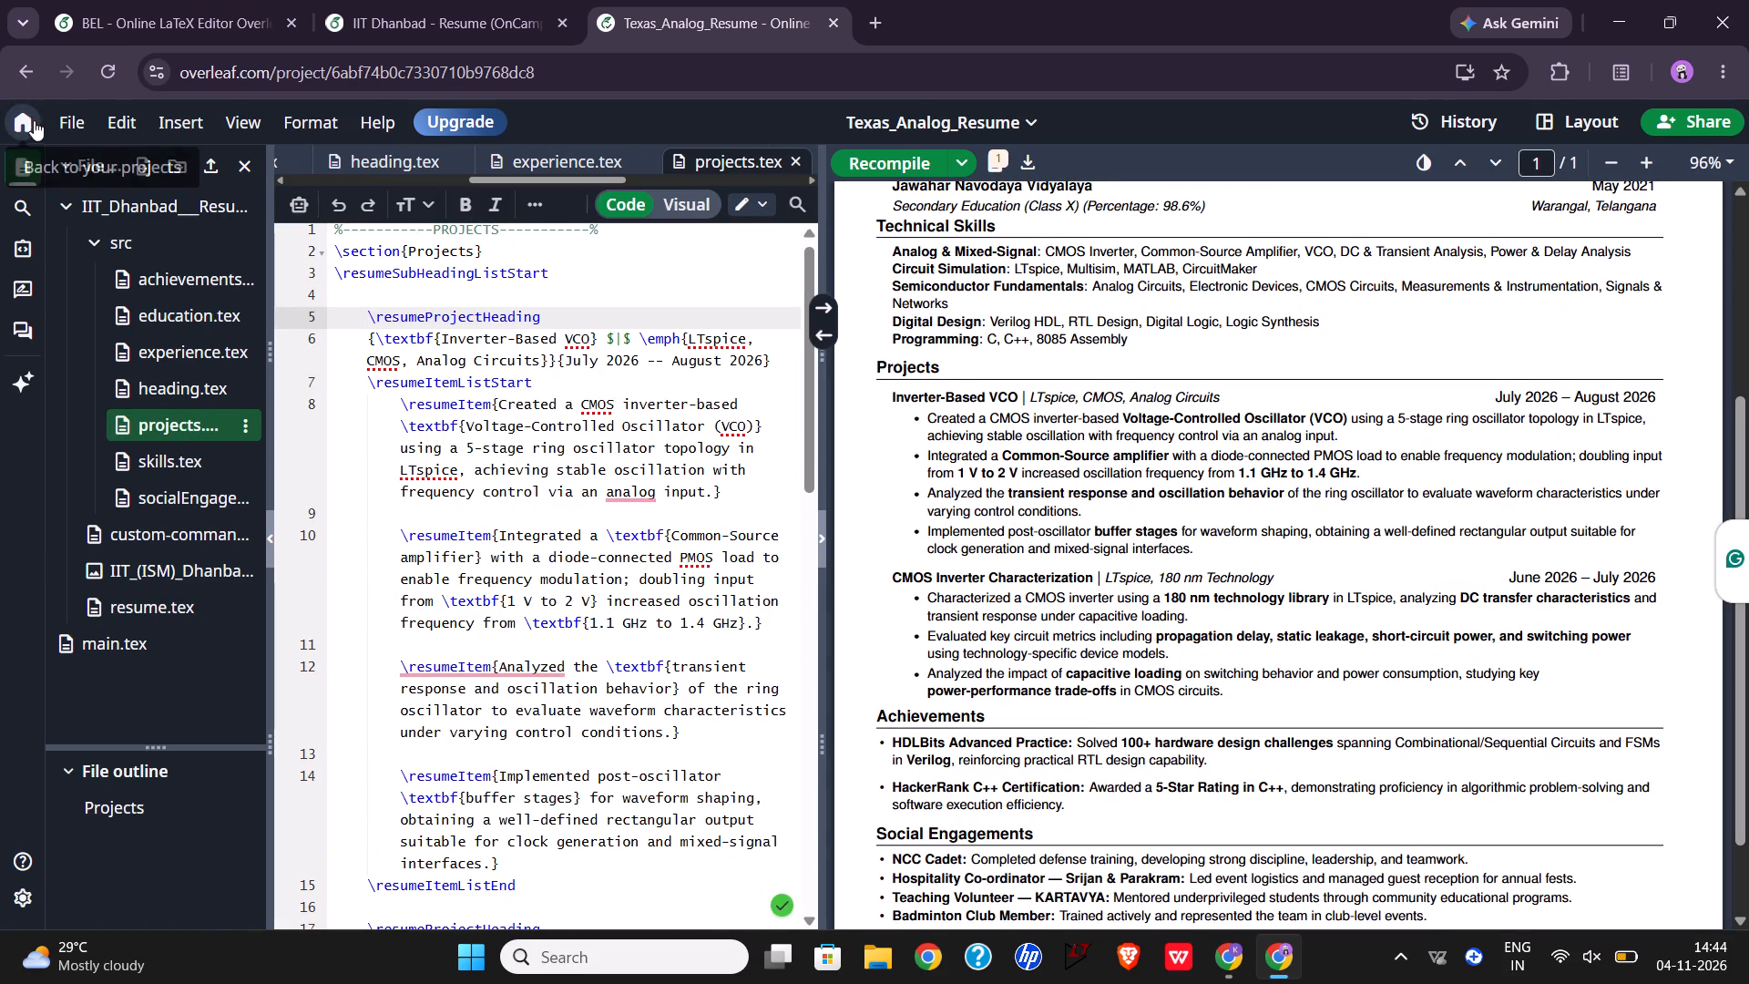
Open the NXP project from the project list and review the Projects section in its PDF preview.
click(26, 79)
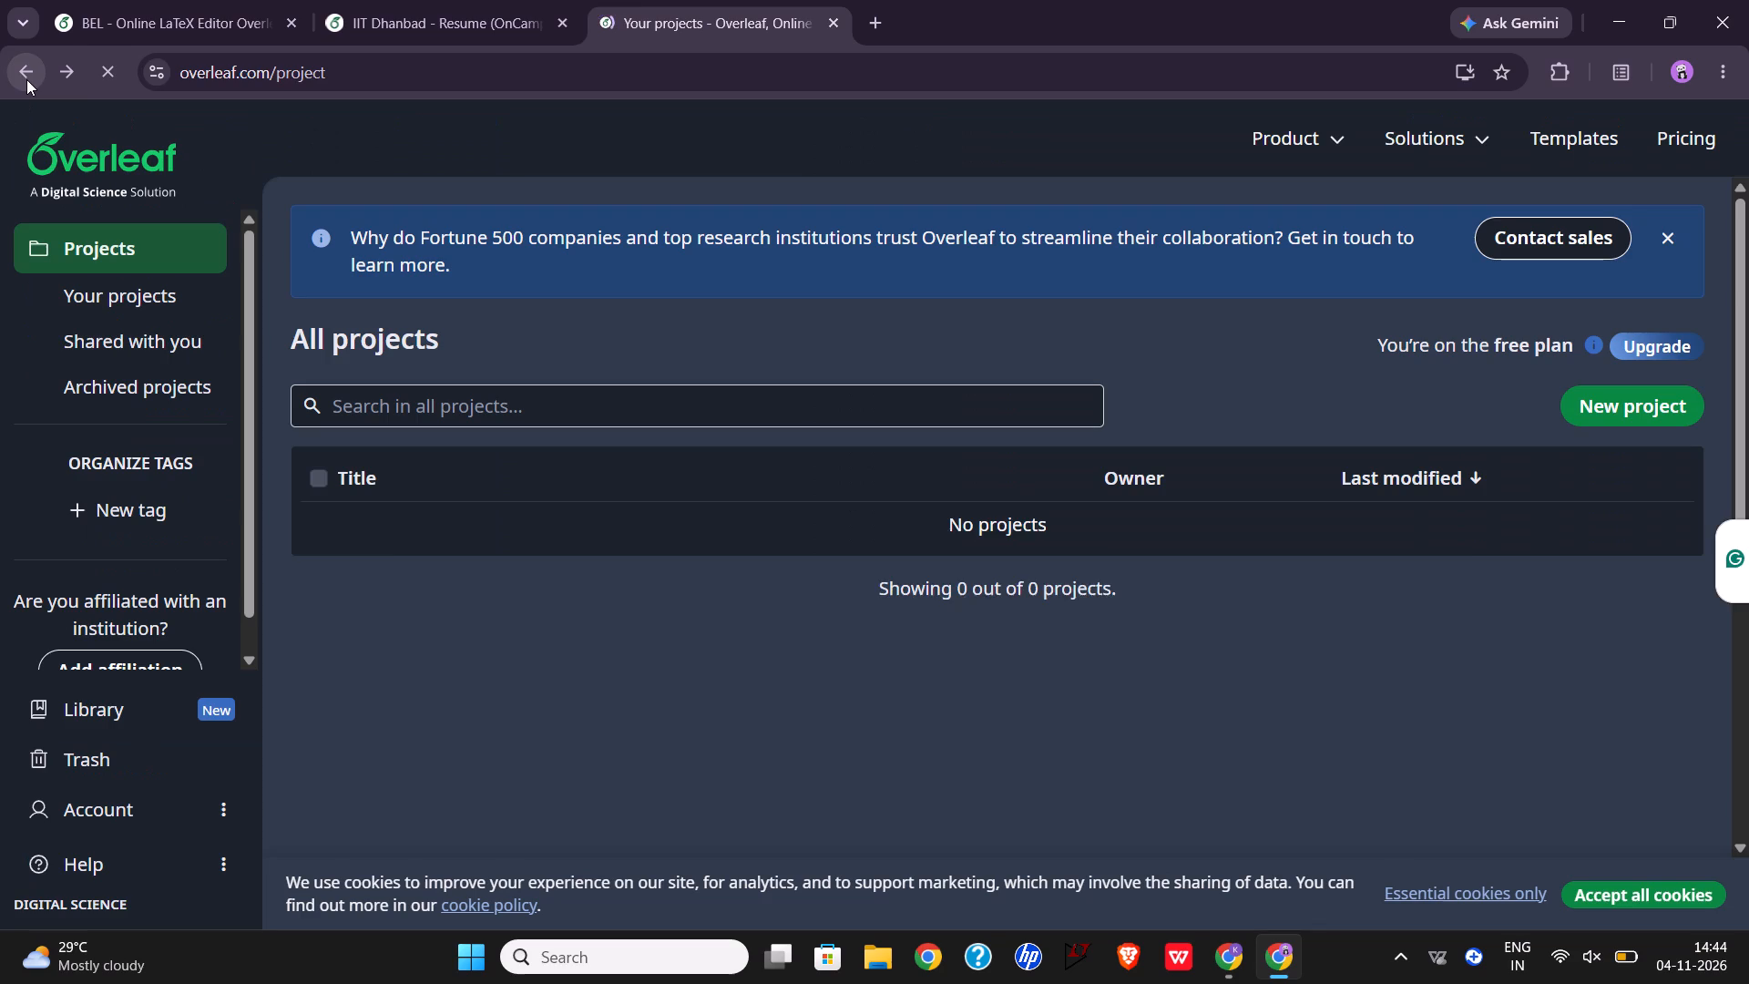
scroll(646, 496, down, 1)
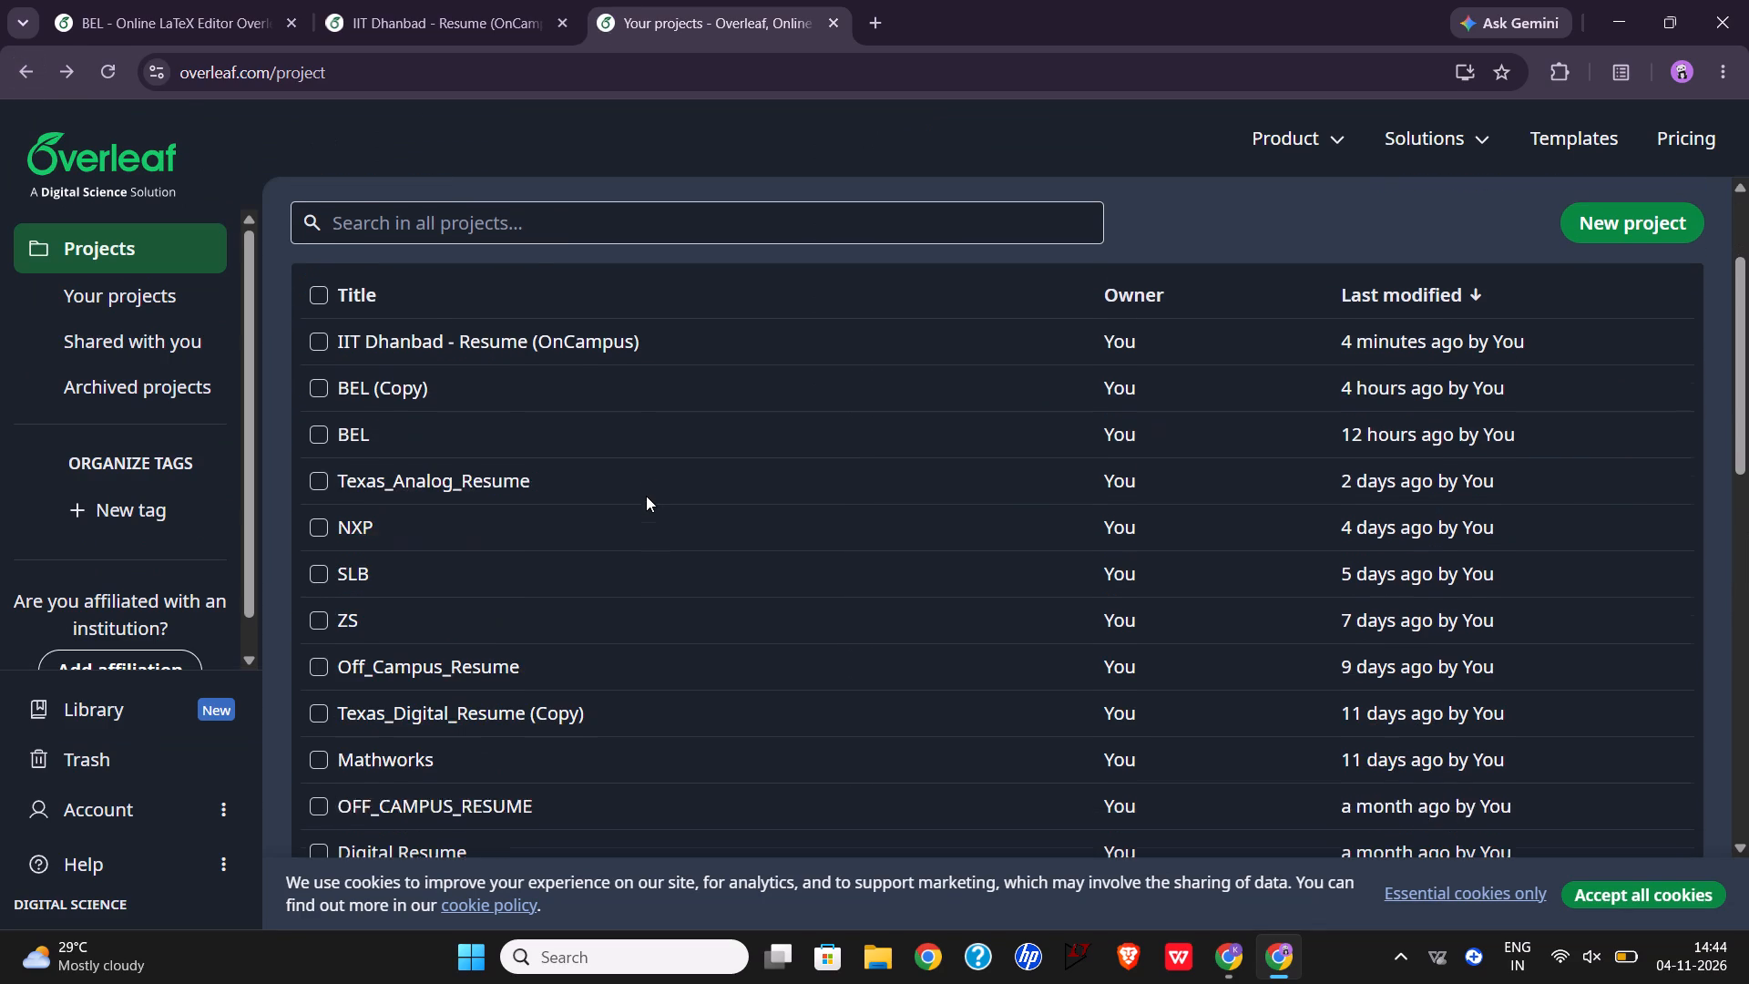
scroll(646, 496, down, 1)
click(359, 529)
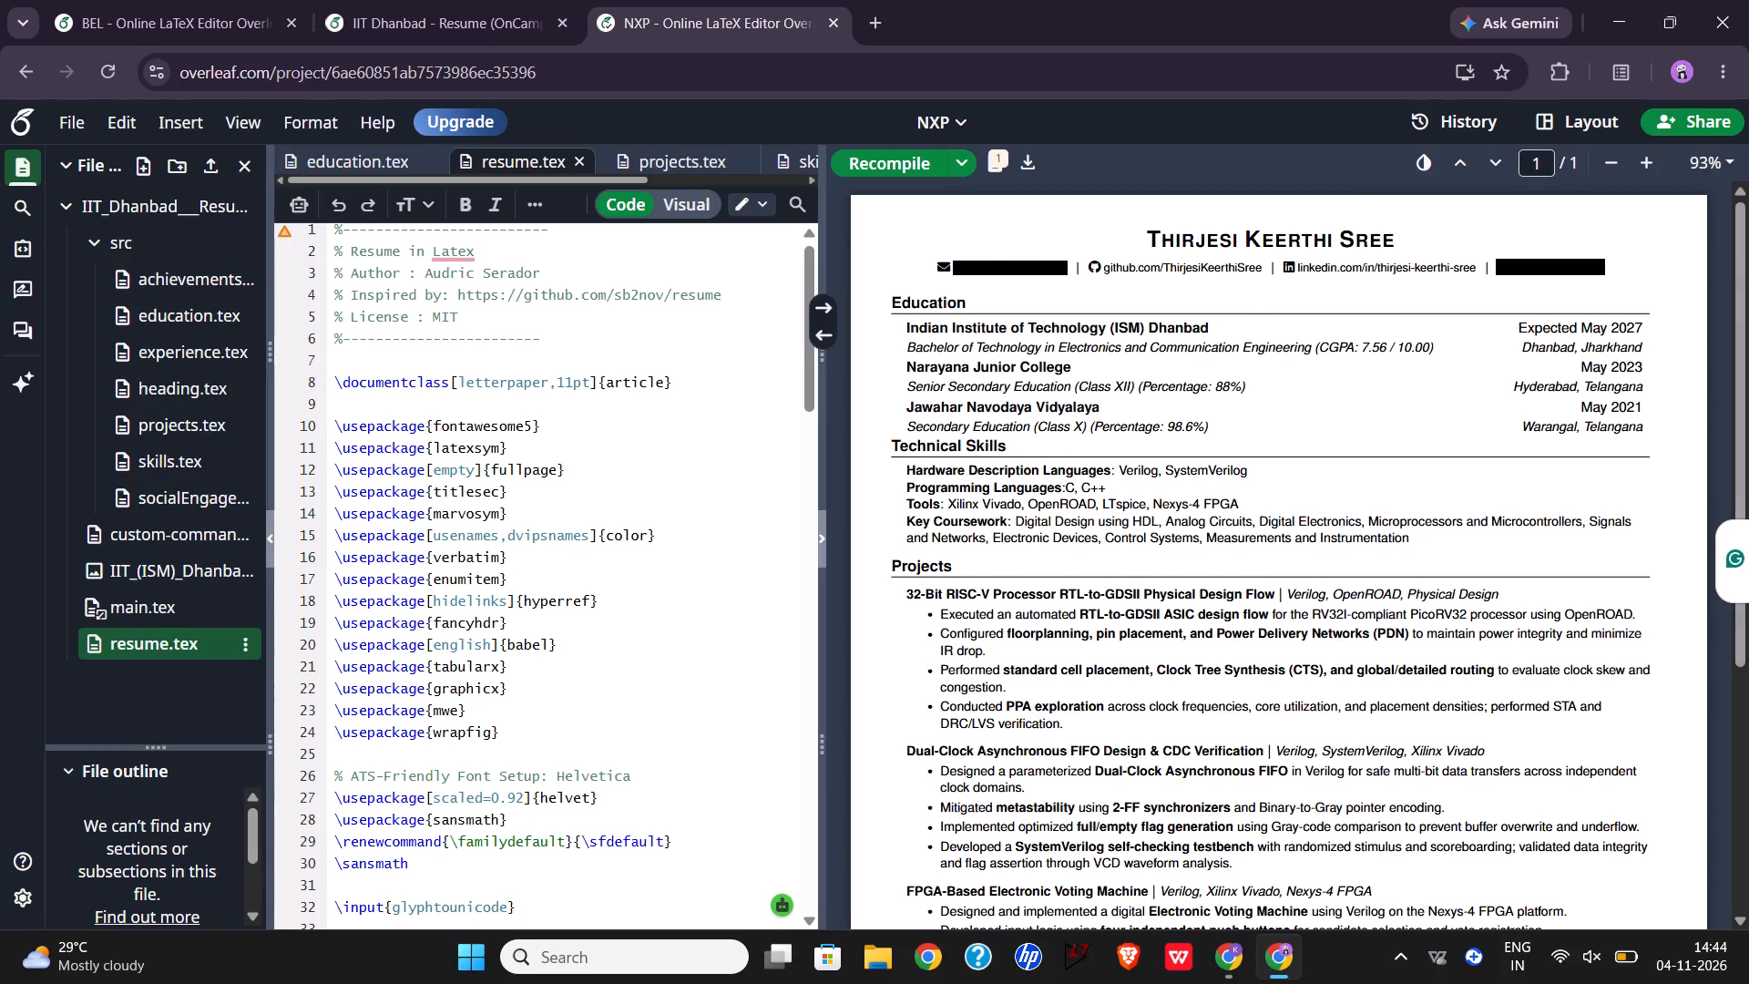
scroll(1076, 474, down, 2)
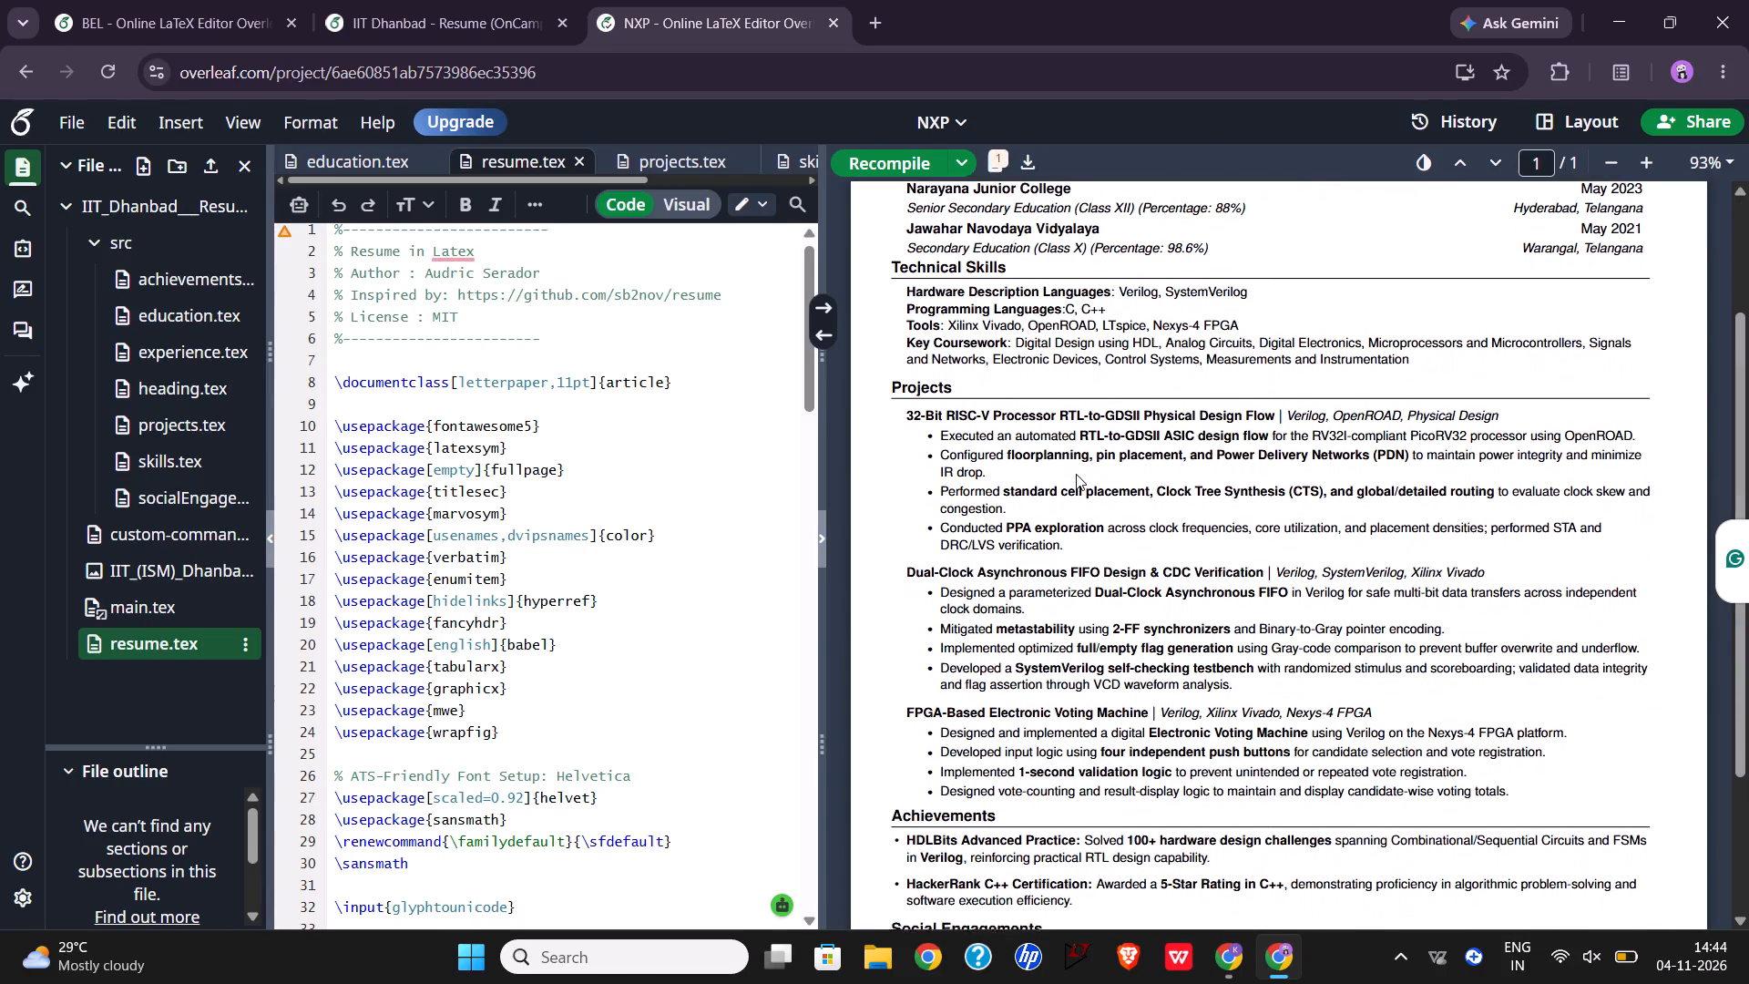
scroll(1076, 474, down, 2)
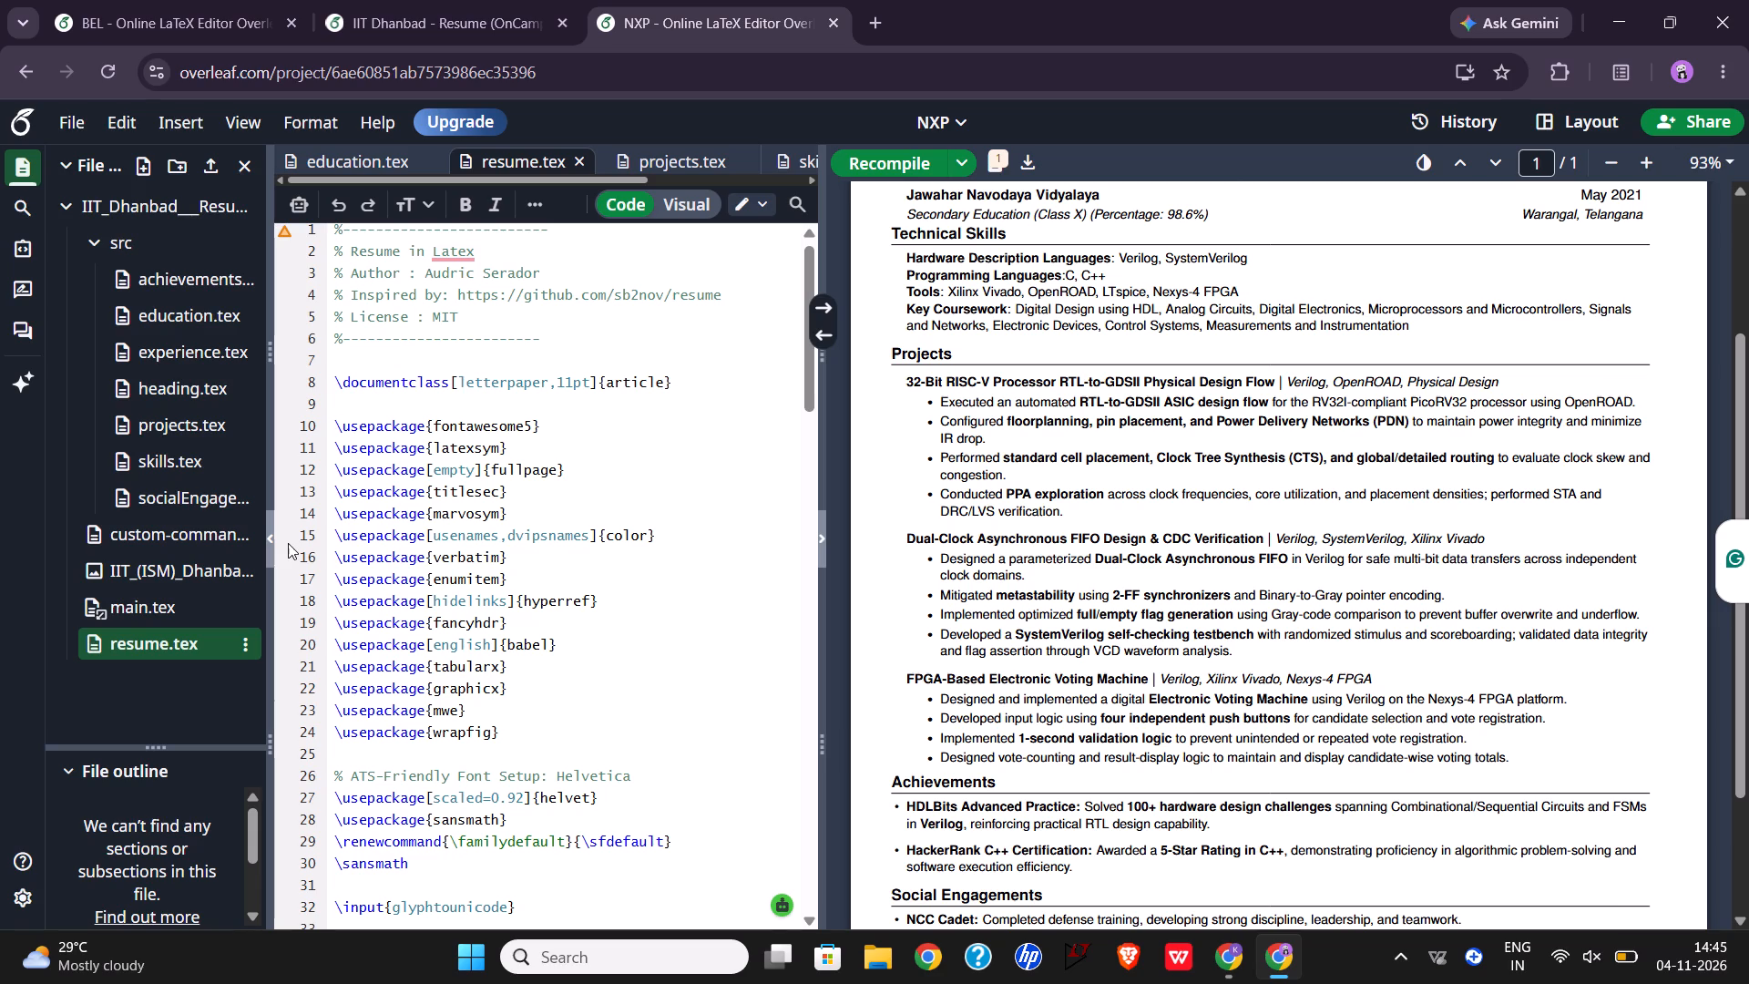
Copy the whole 32-Bit RISC-V Processor RTL-to-GDSII Physical Design Flow block from NXP's projects.tex, from \resumeProjectHeading to \resumeItemListEnd.
click(212, 414)
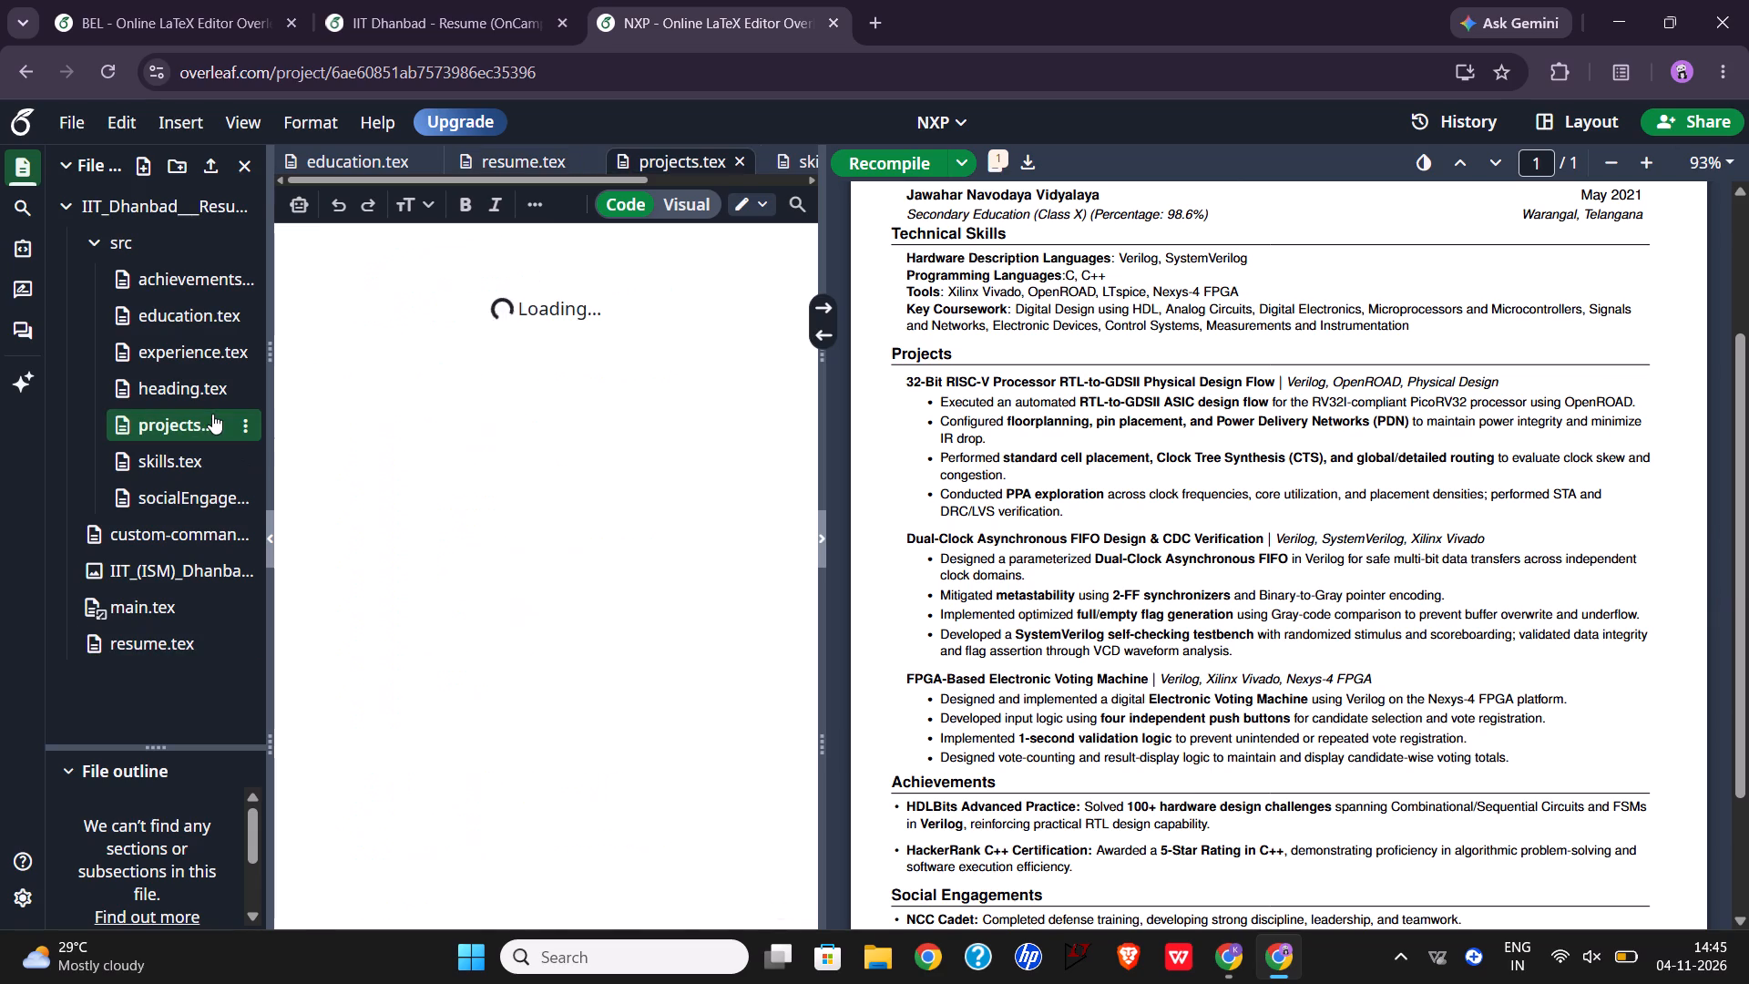
scroll(484, 582, up, 2)
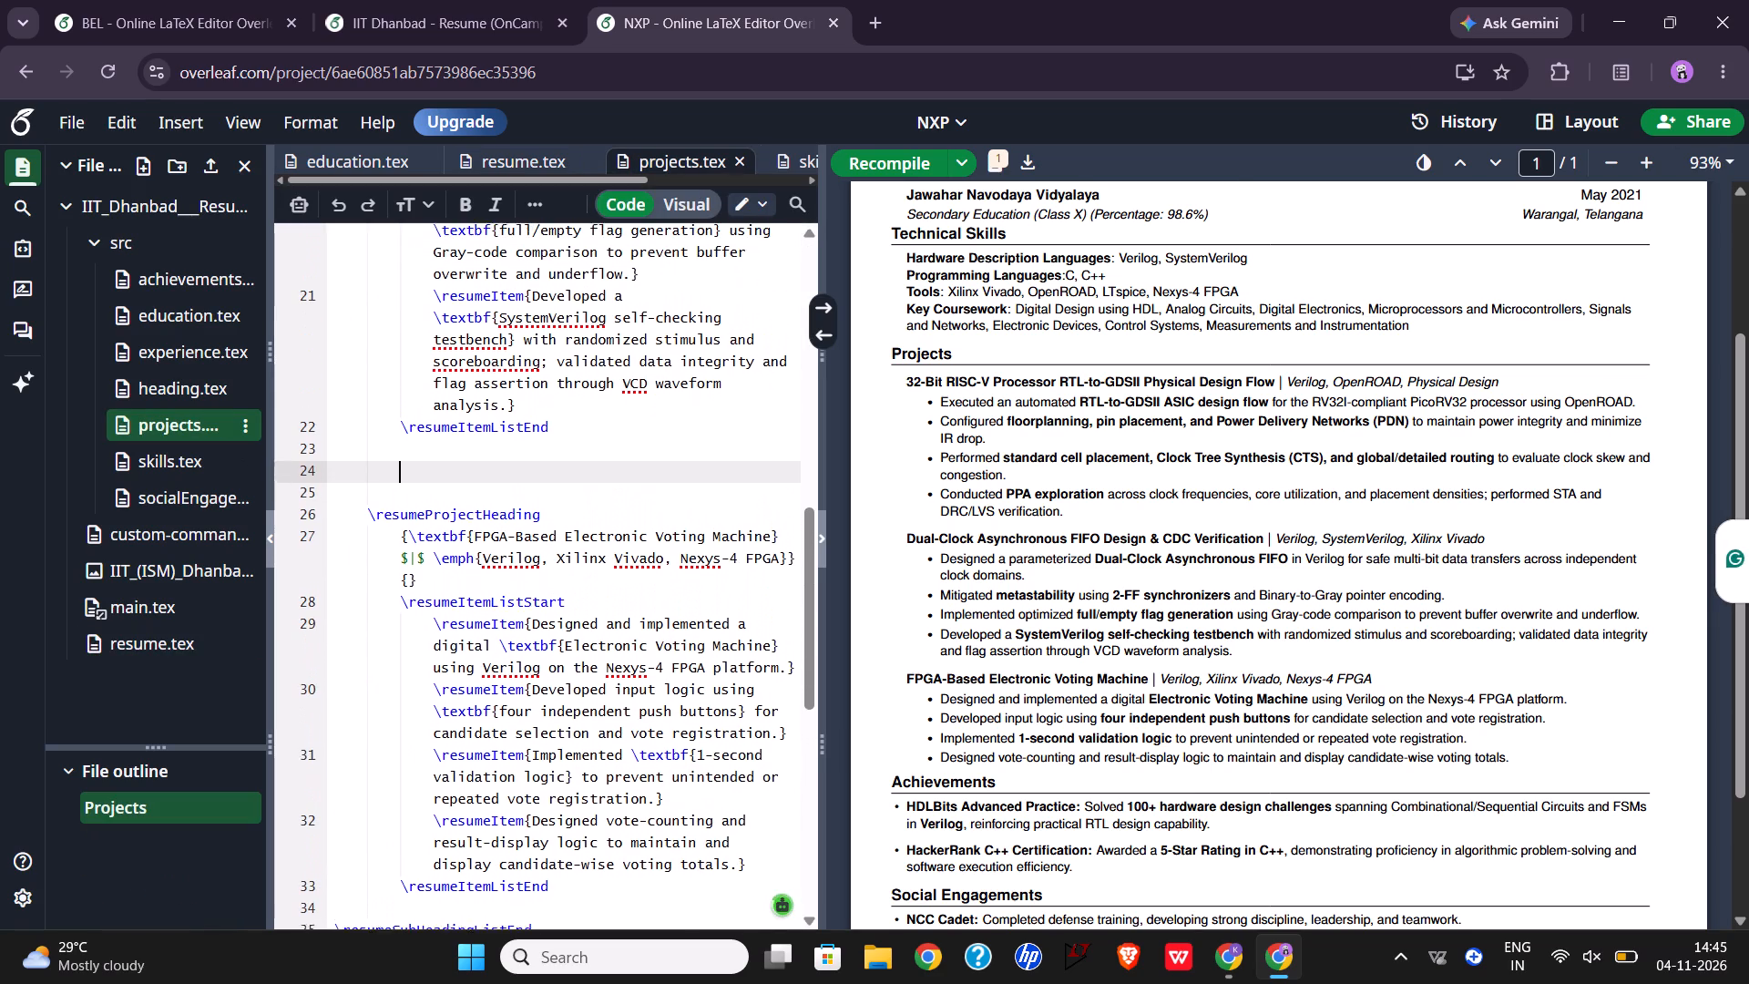
scroll(484, 582, up, 2)
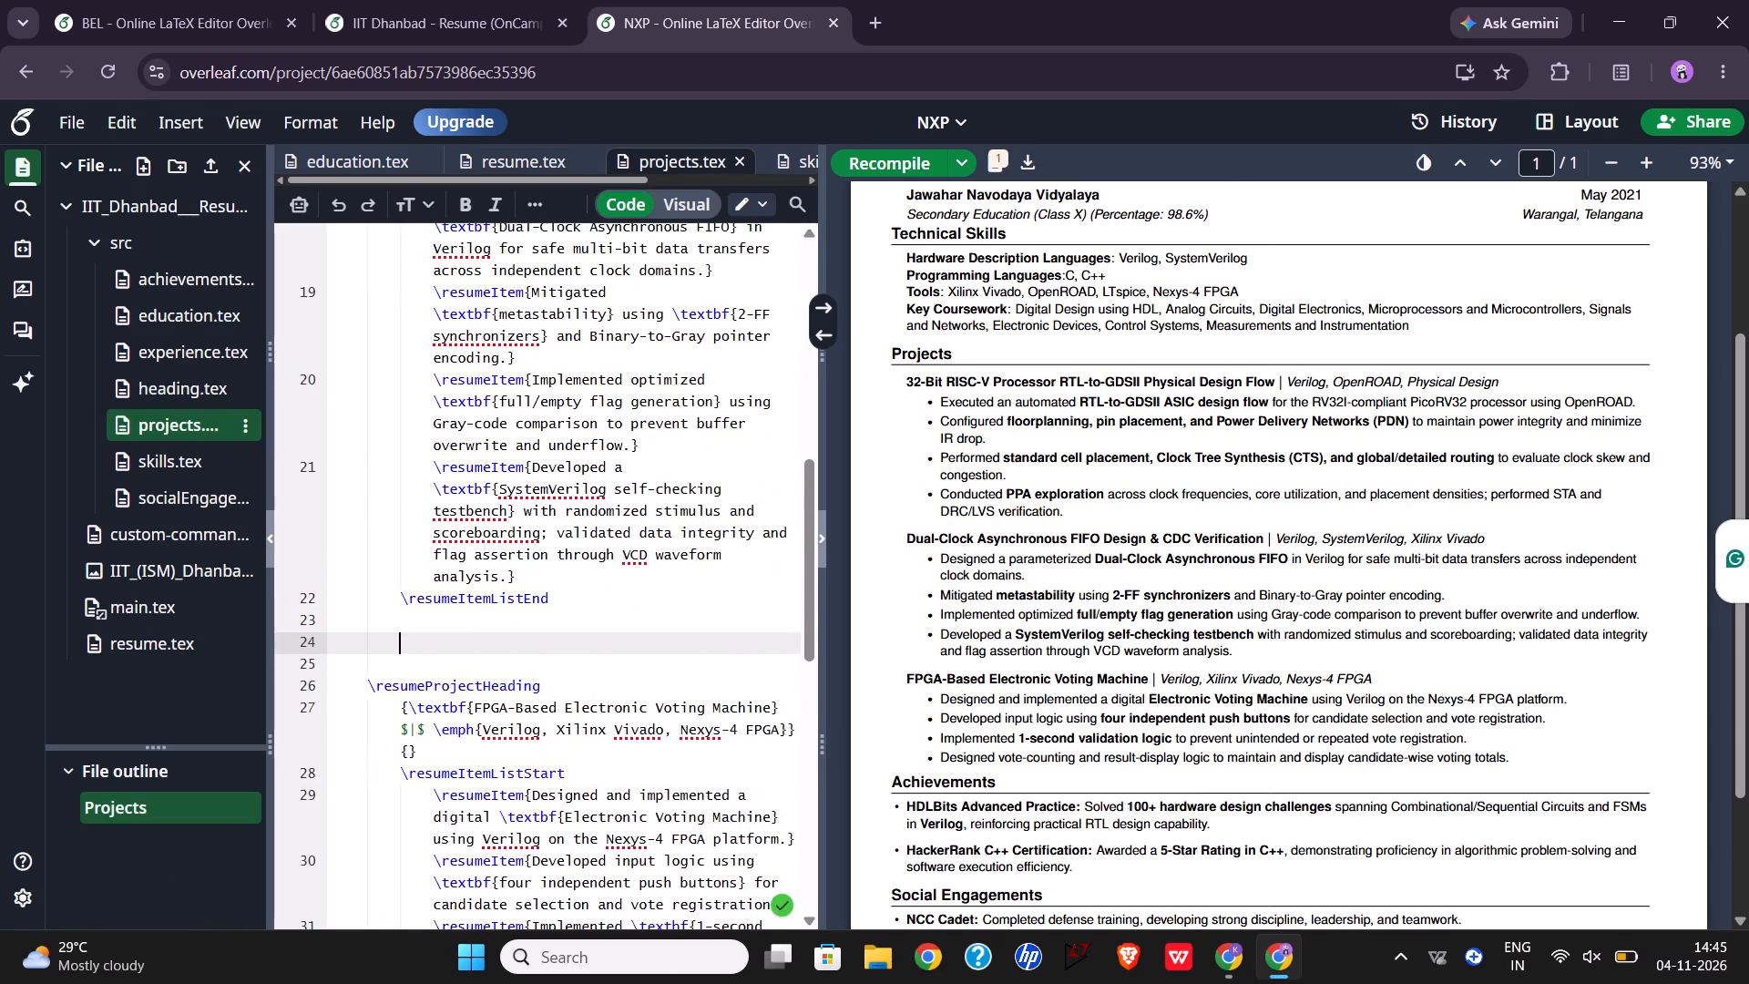
scroll(484, 582, up, 6)
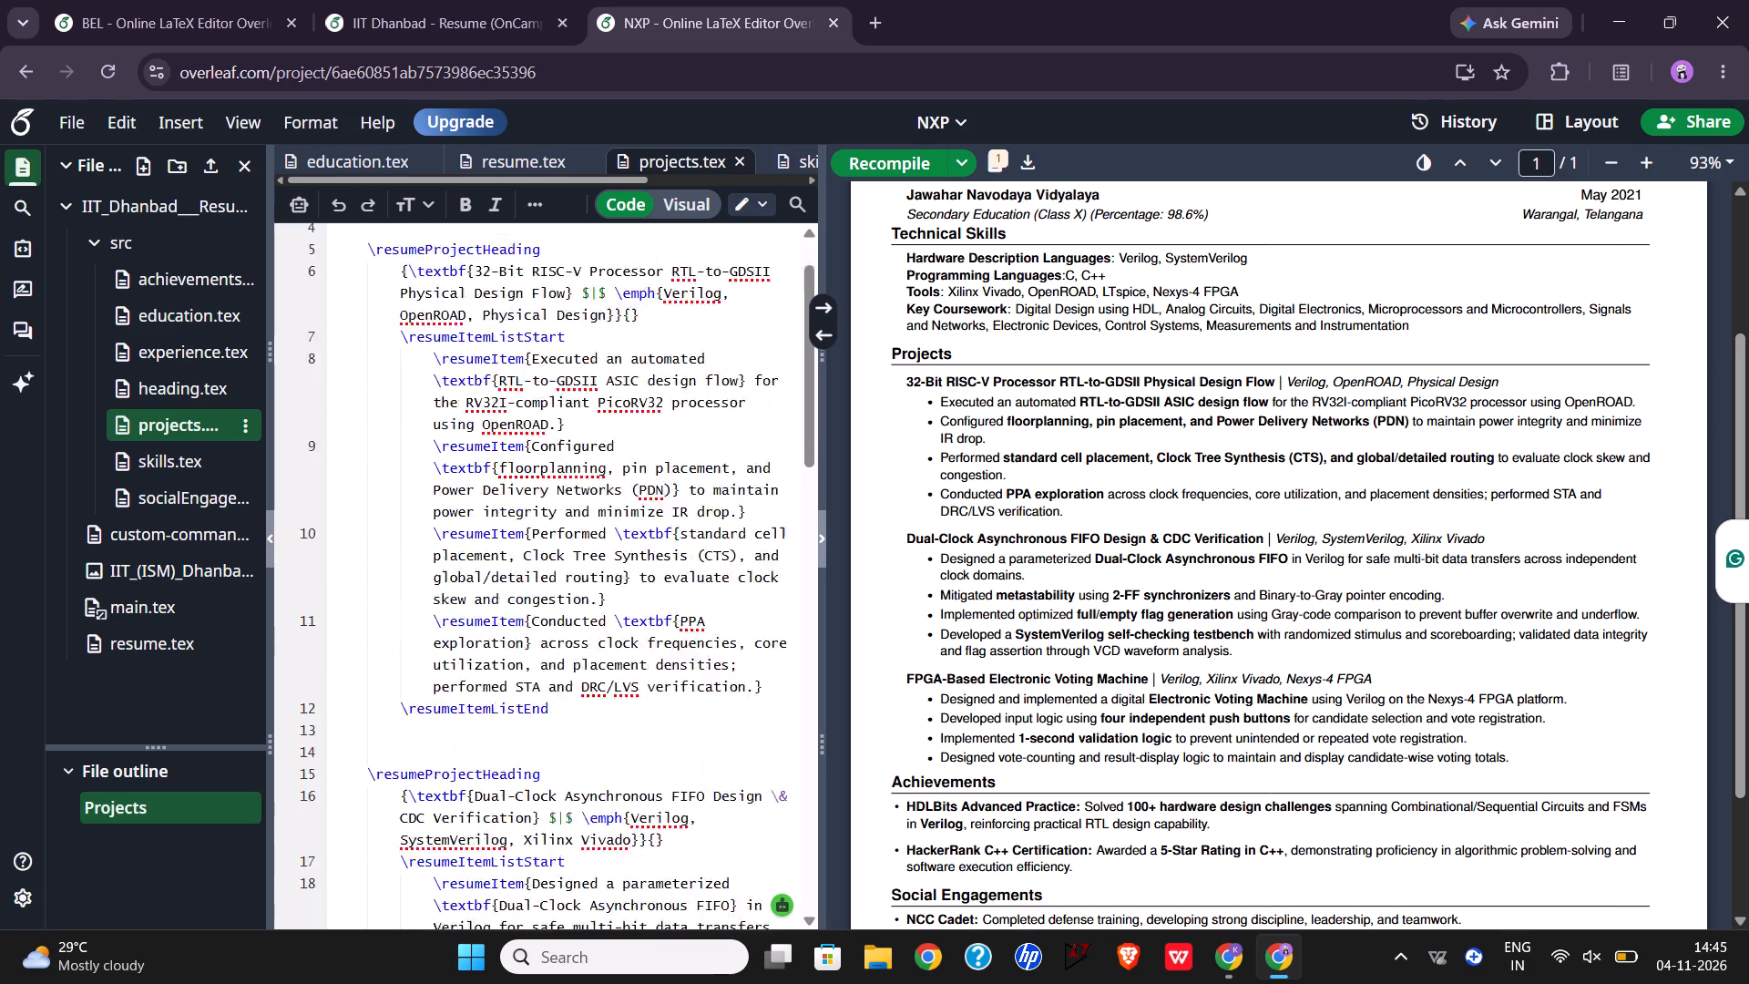
scroll(484, 582, up, 2)
drag(567, 784, 368, 325)
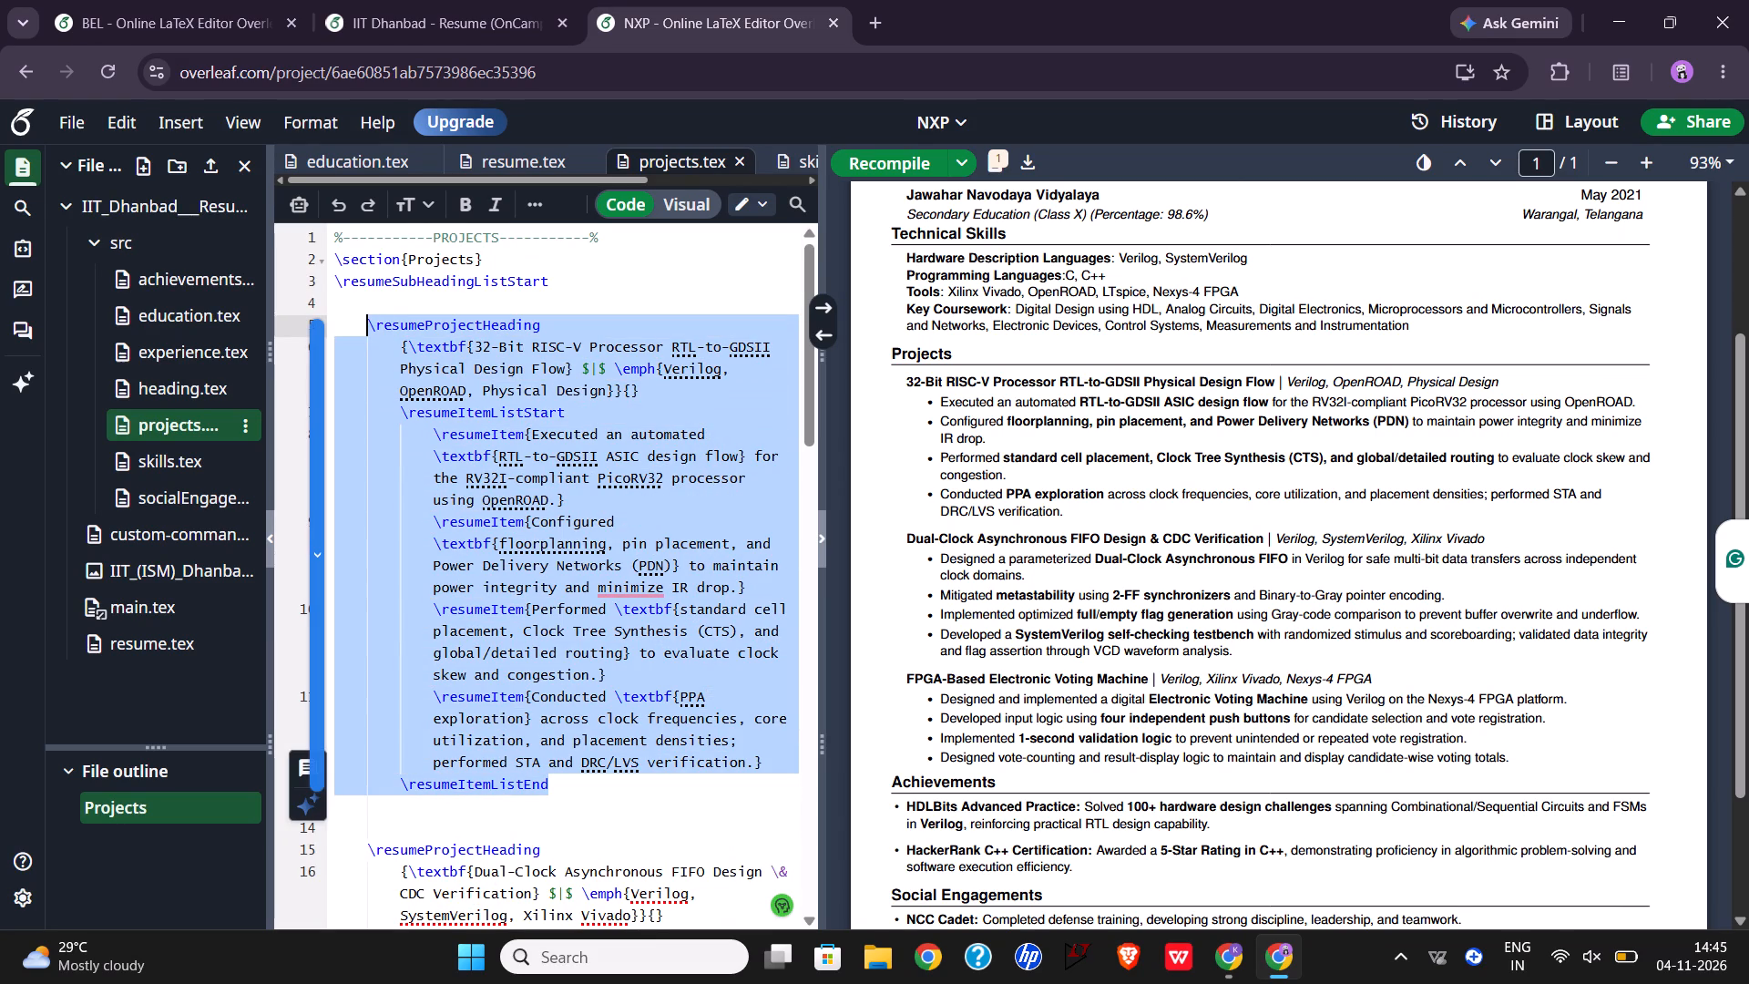
key(ctrl+c)
Paste the copied RISC-V project above the FIFO project in the IIT Dhanbad resume's projects.tex and recompile the PDF.
click(227, 0)
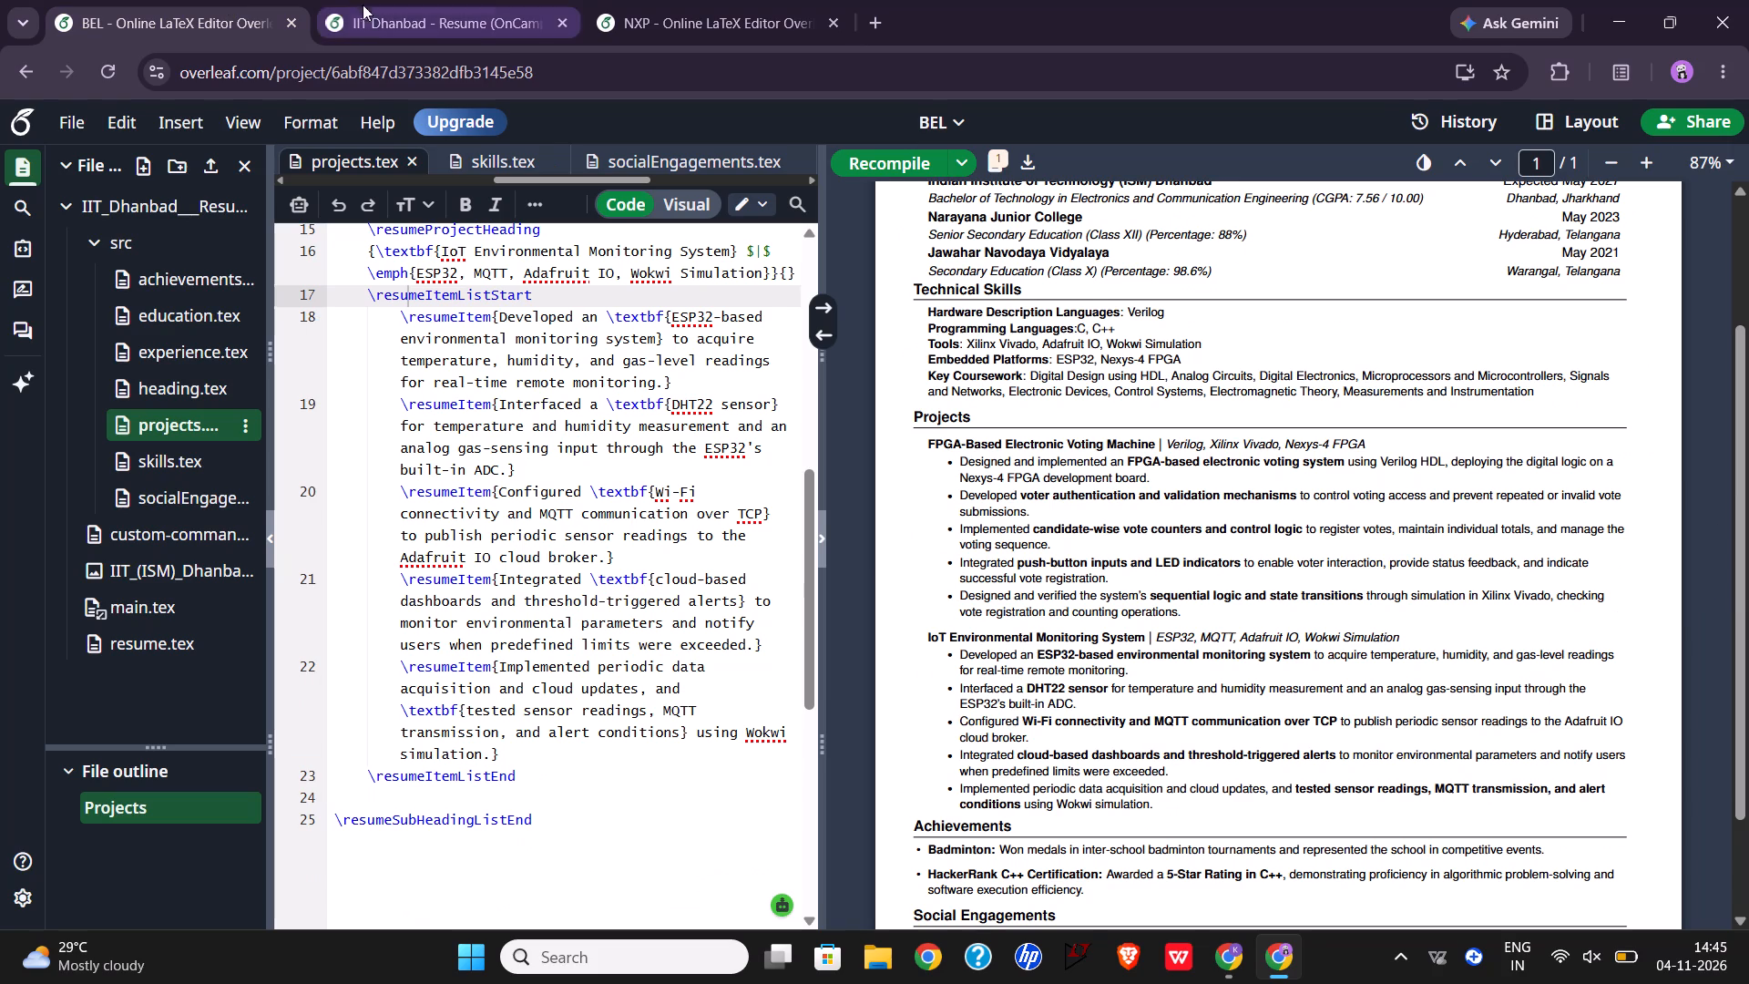
click(381, 33)
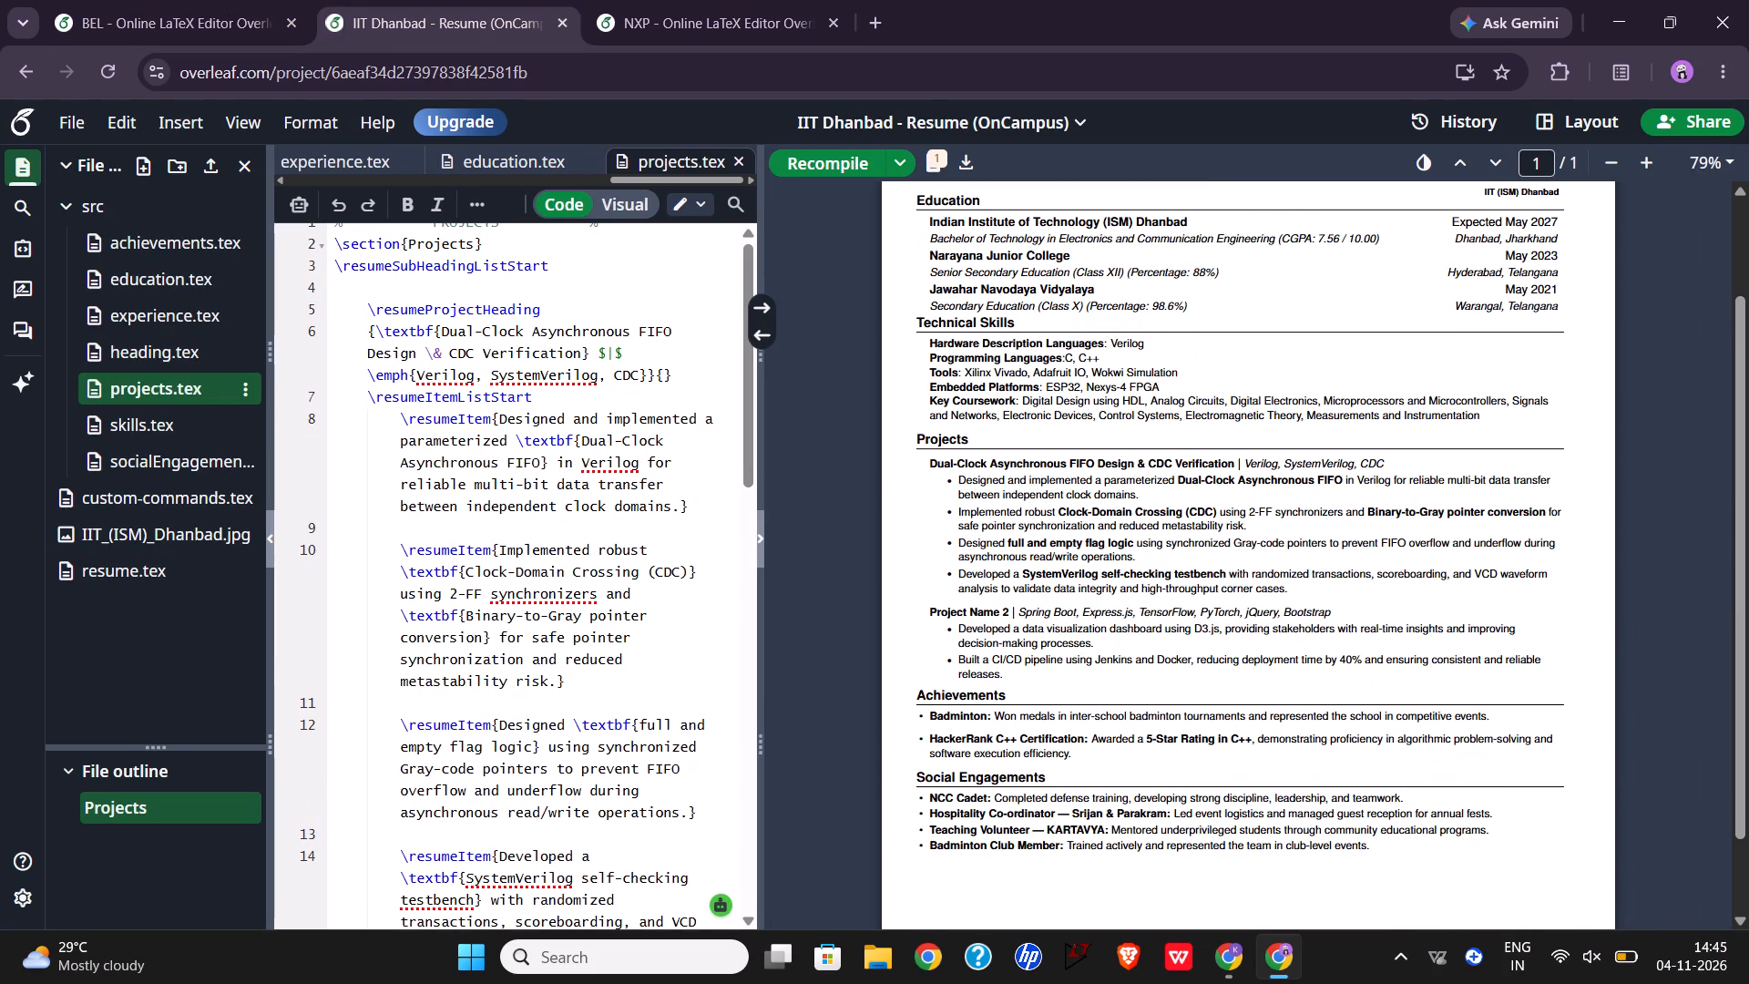
click(574, 287)
key(Return)
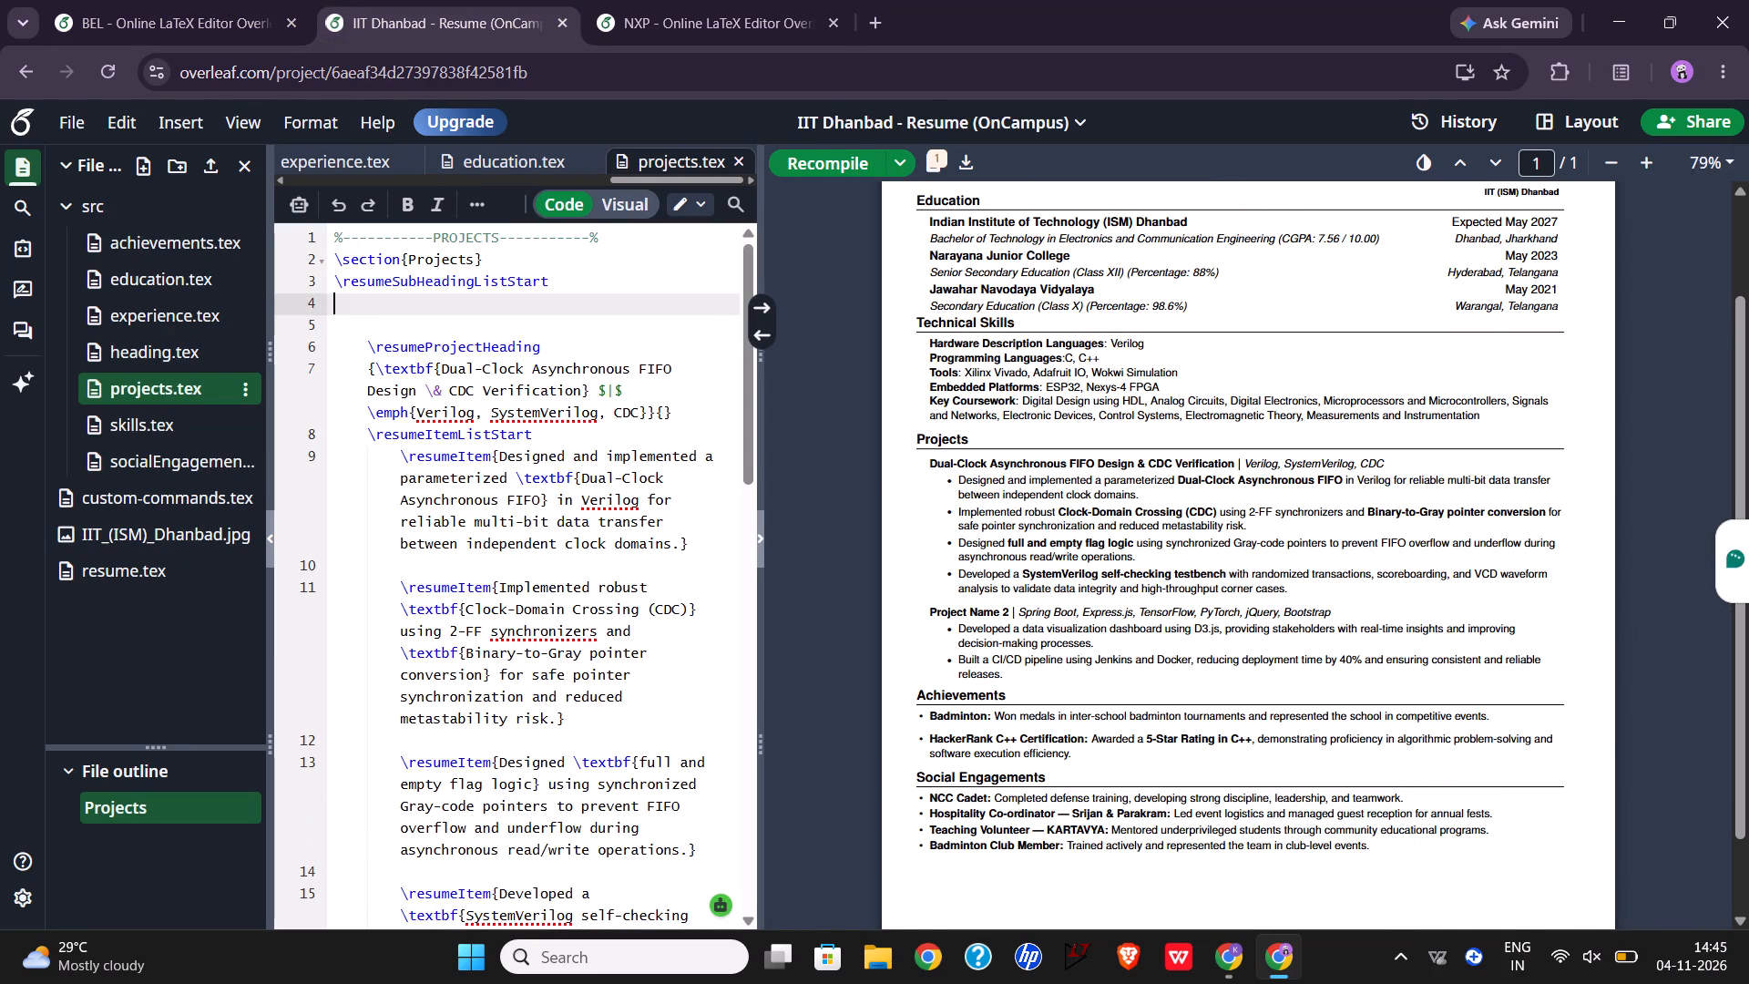
key(Return)
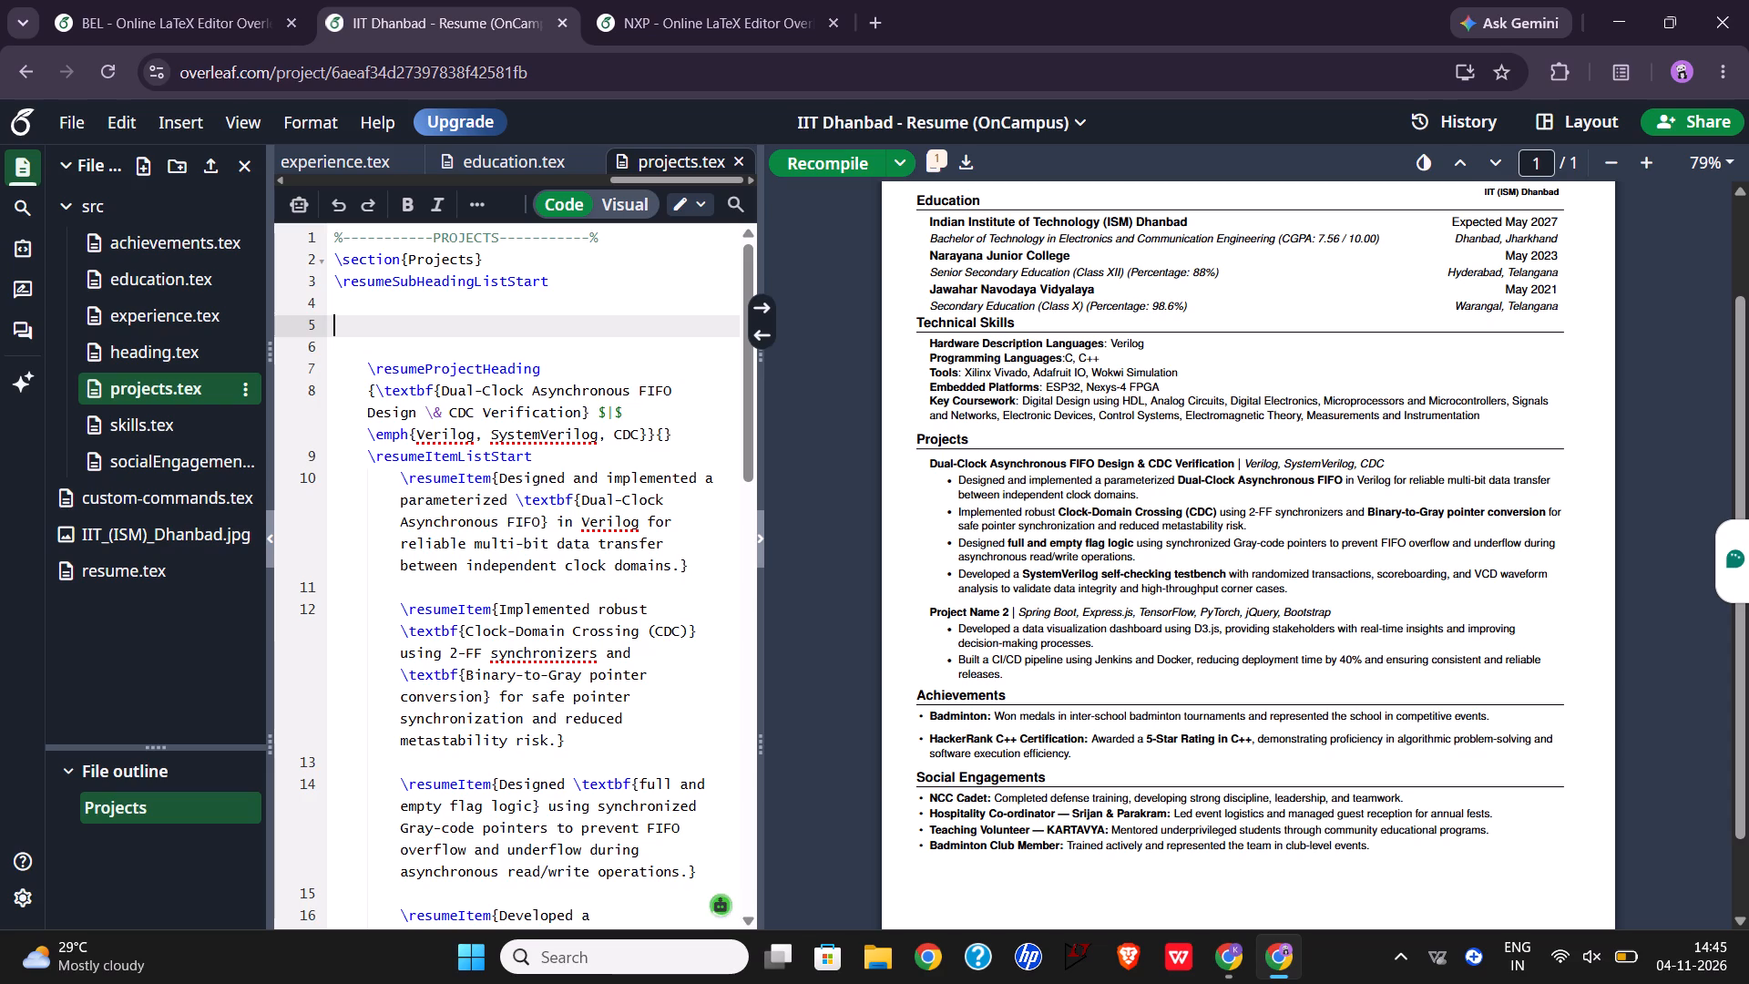
key(ctrl+v)
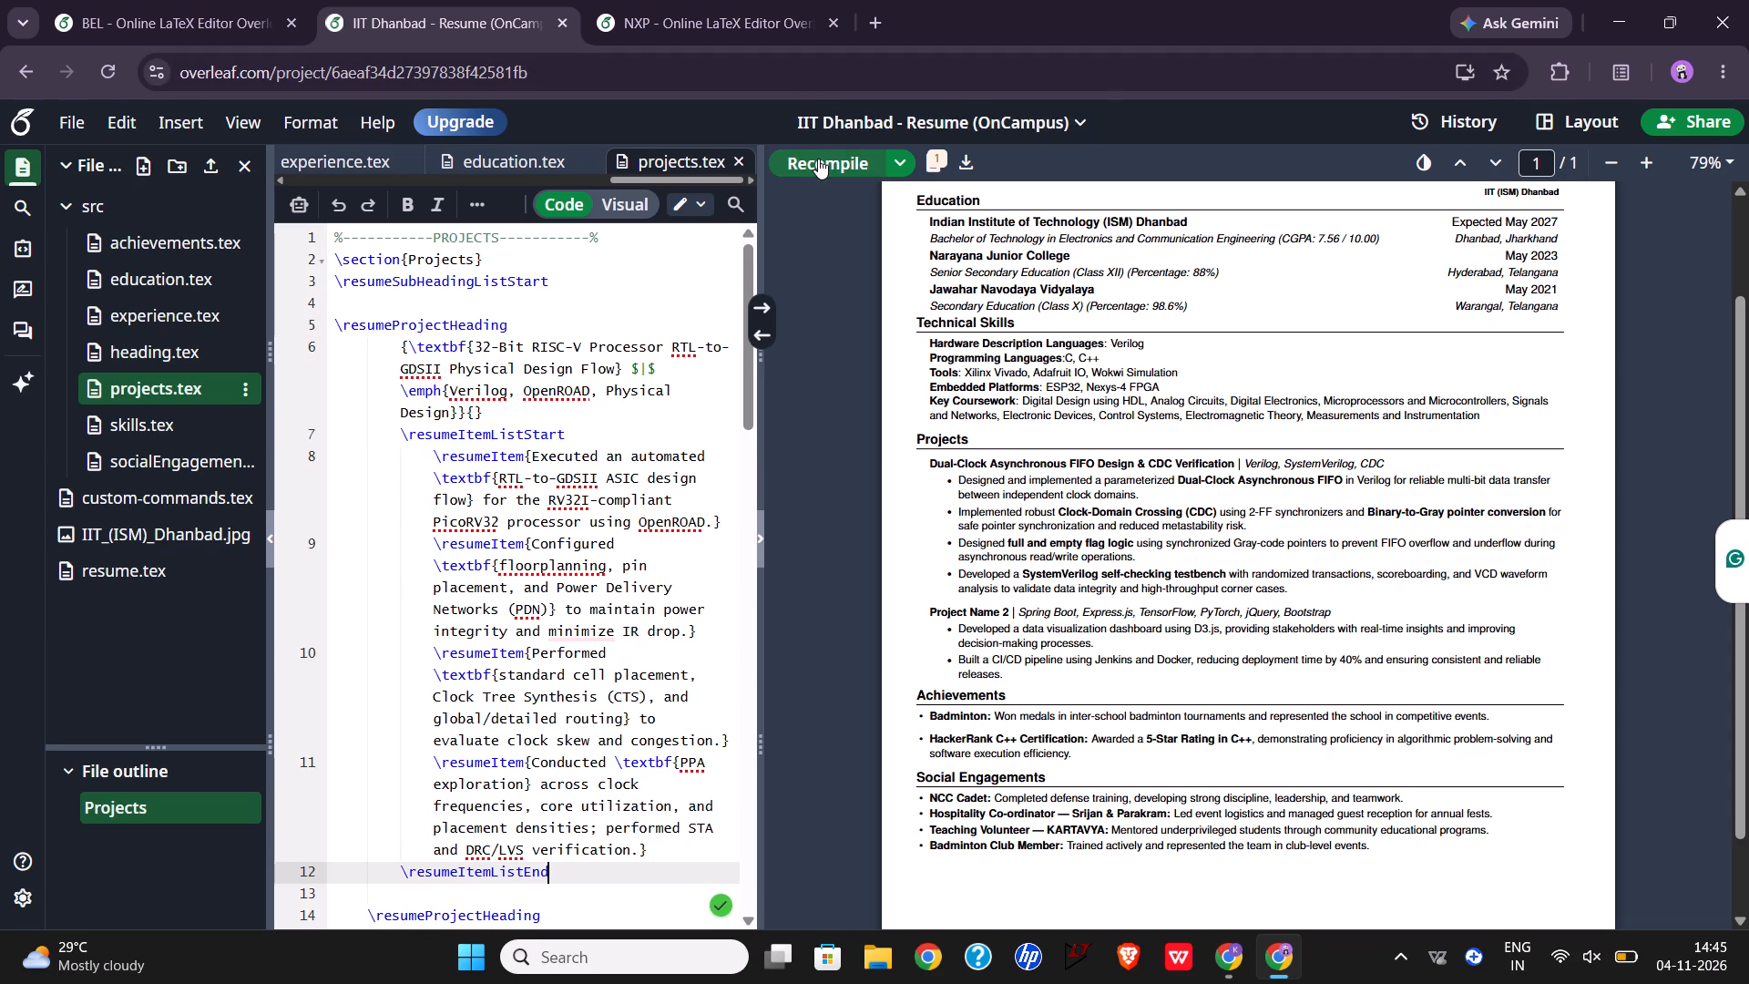
click(818, 159)
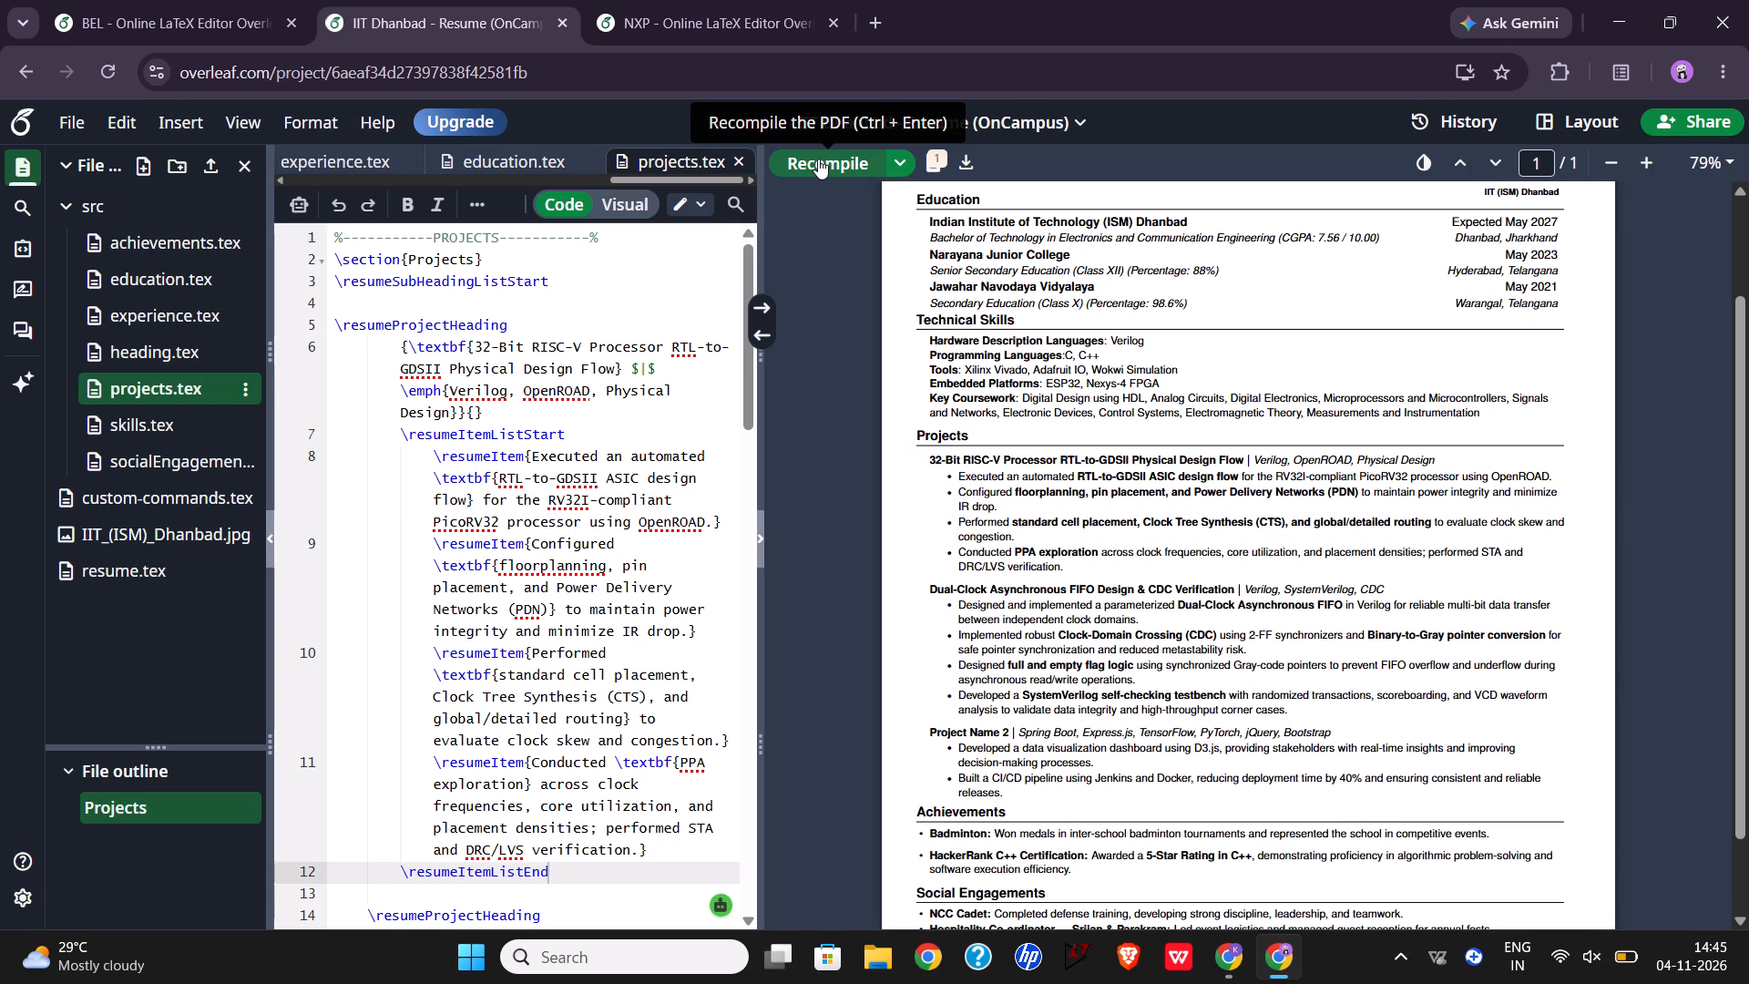
Look over the remaining projects in NXP's projects.tex, and switch from NXP to the SLB project's projects.tex.
click(686, 1)
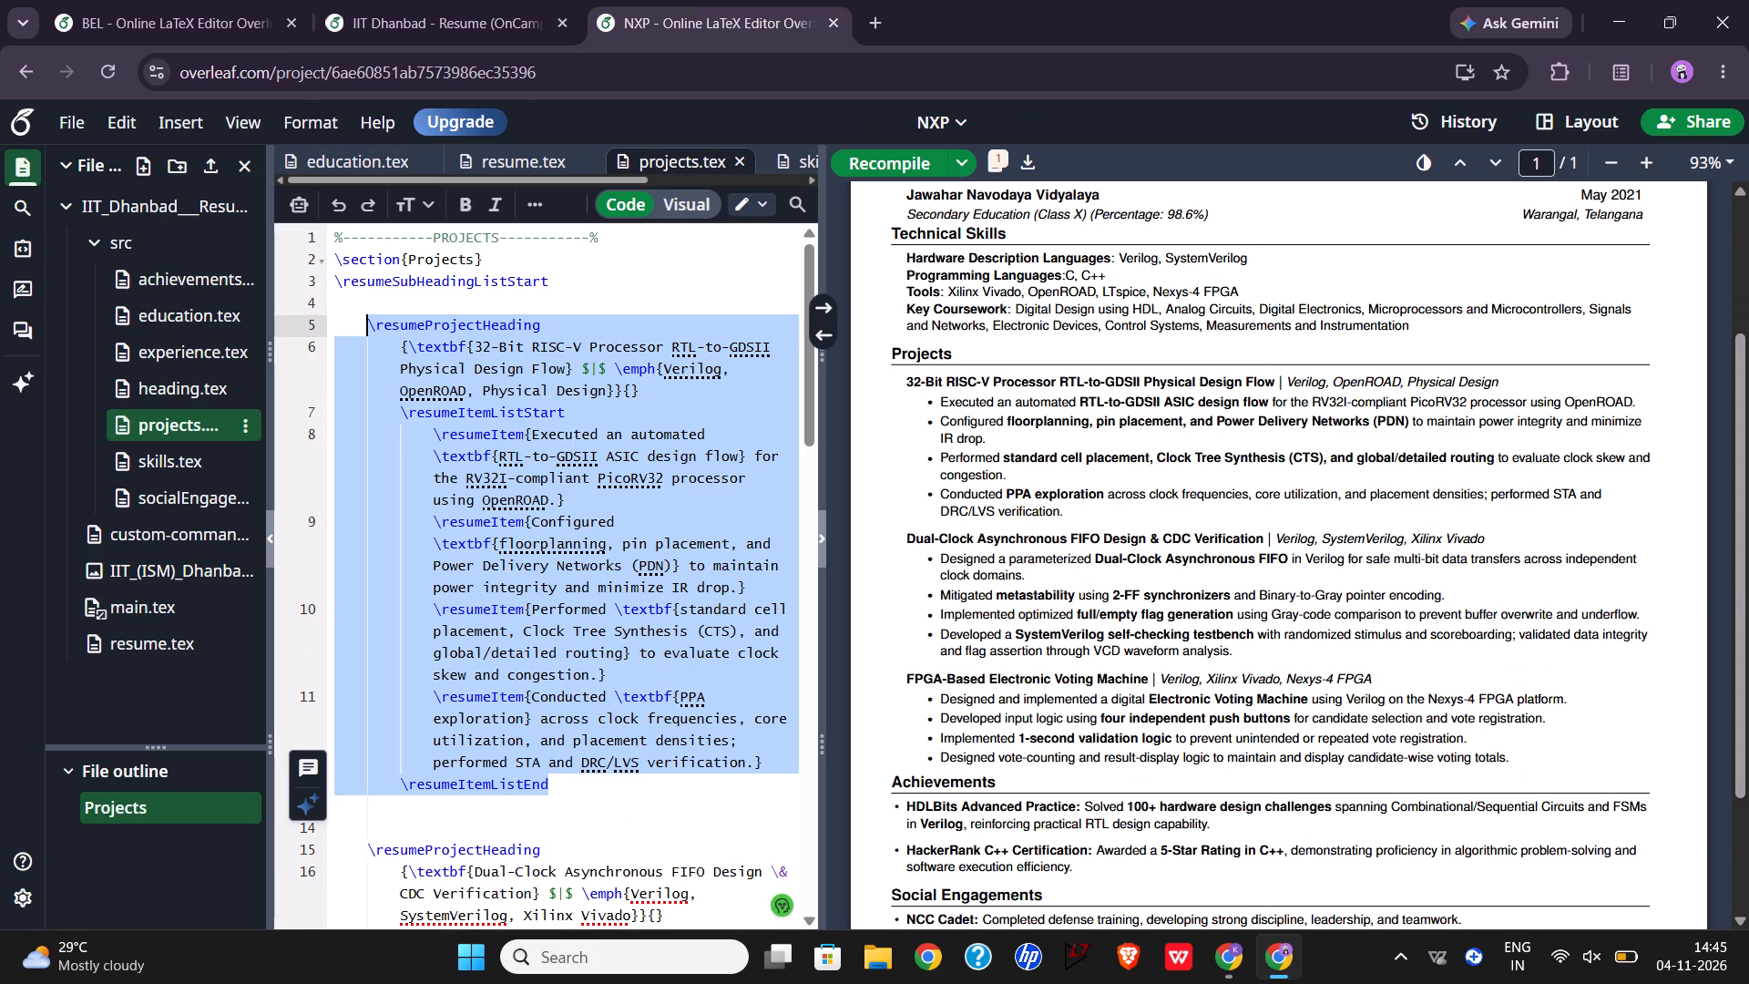
scroll(406, 445, down, 2)
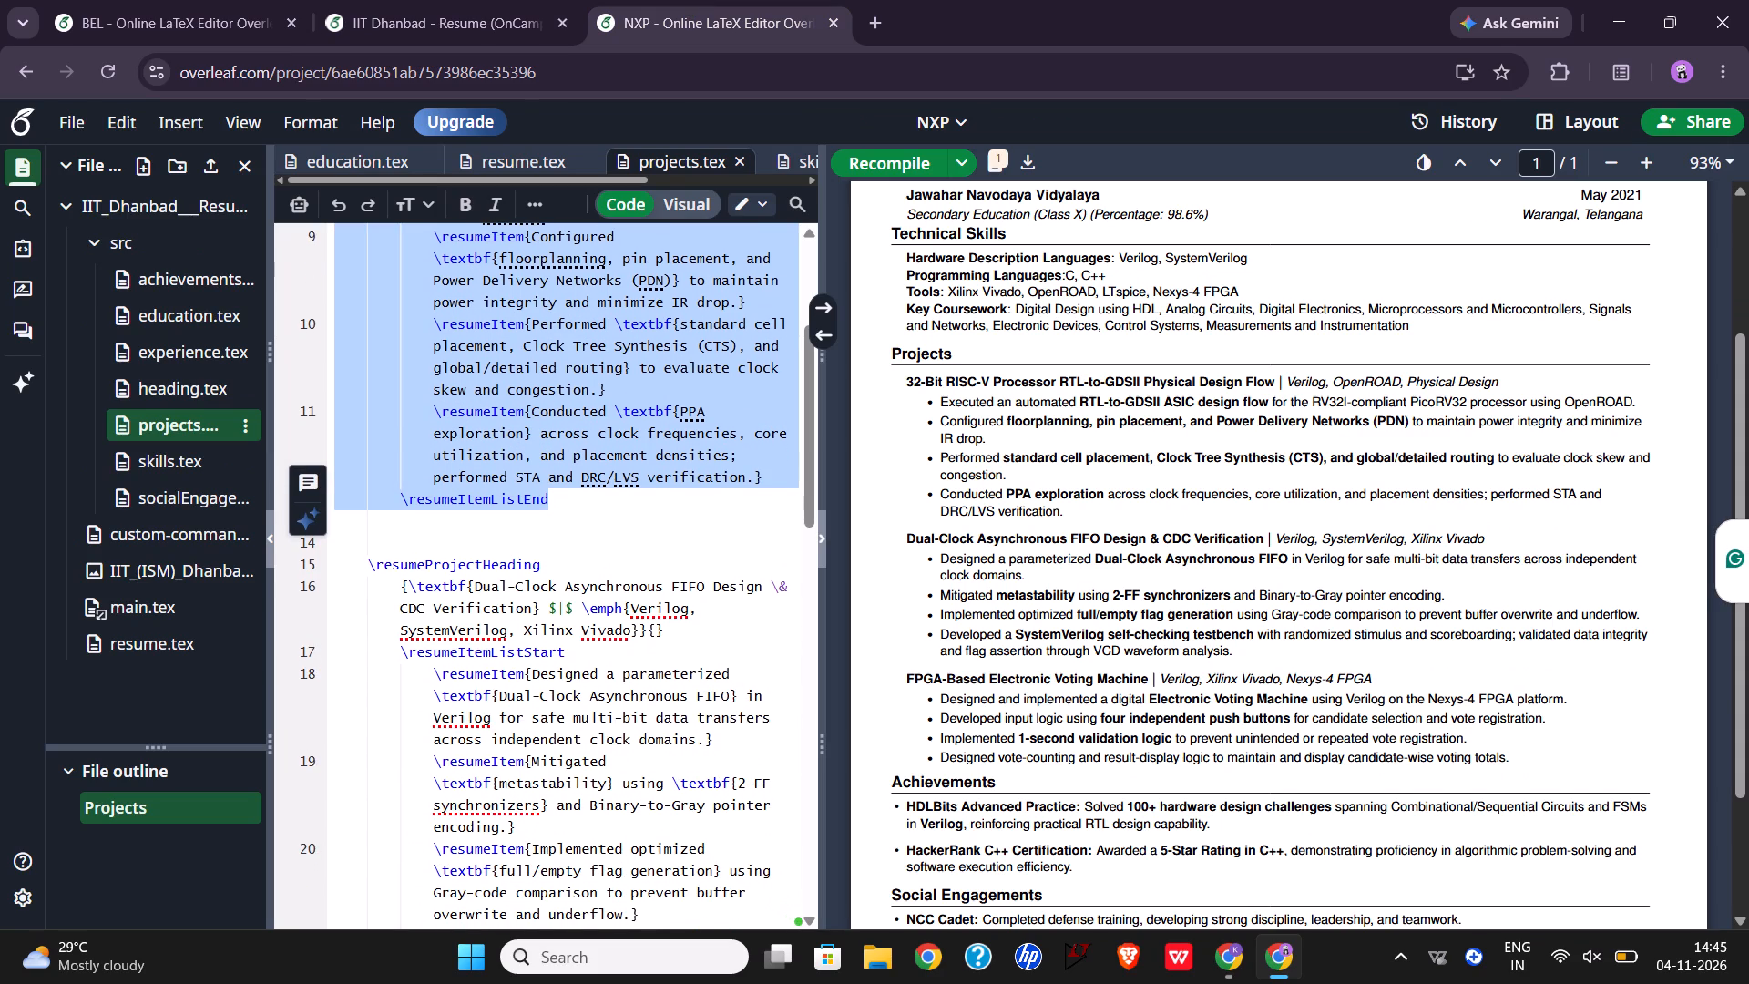
scroll(406, 445, down, 2)
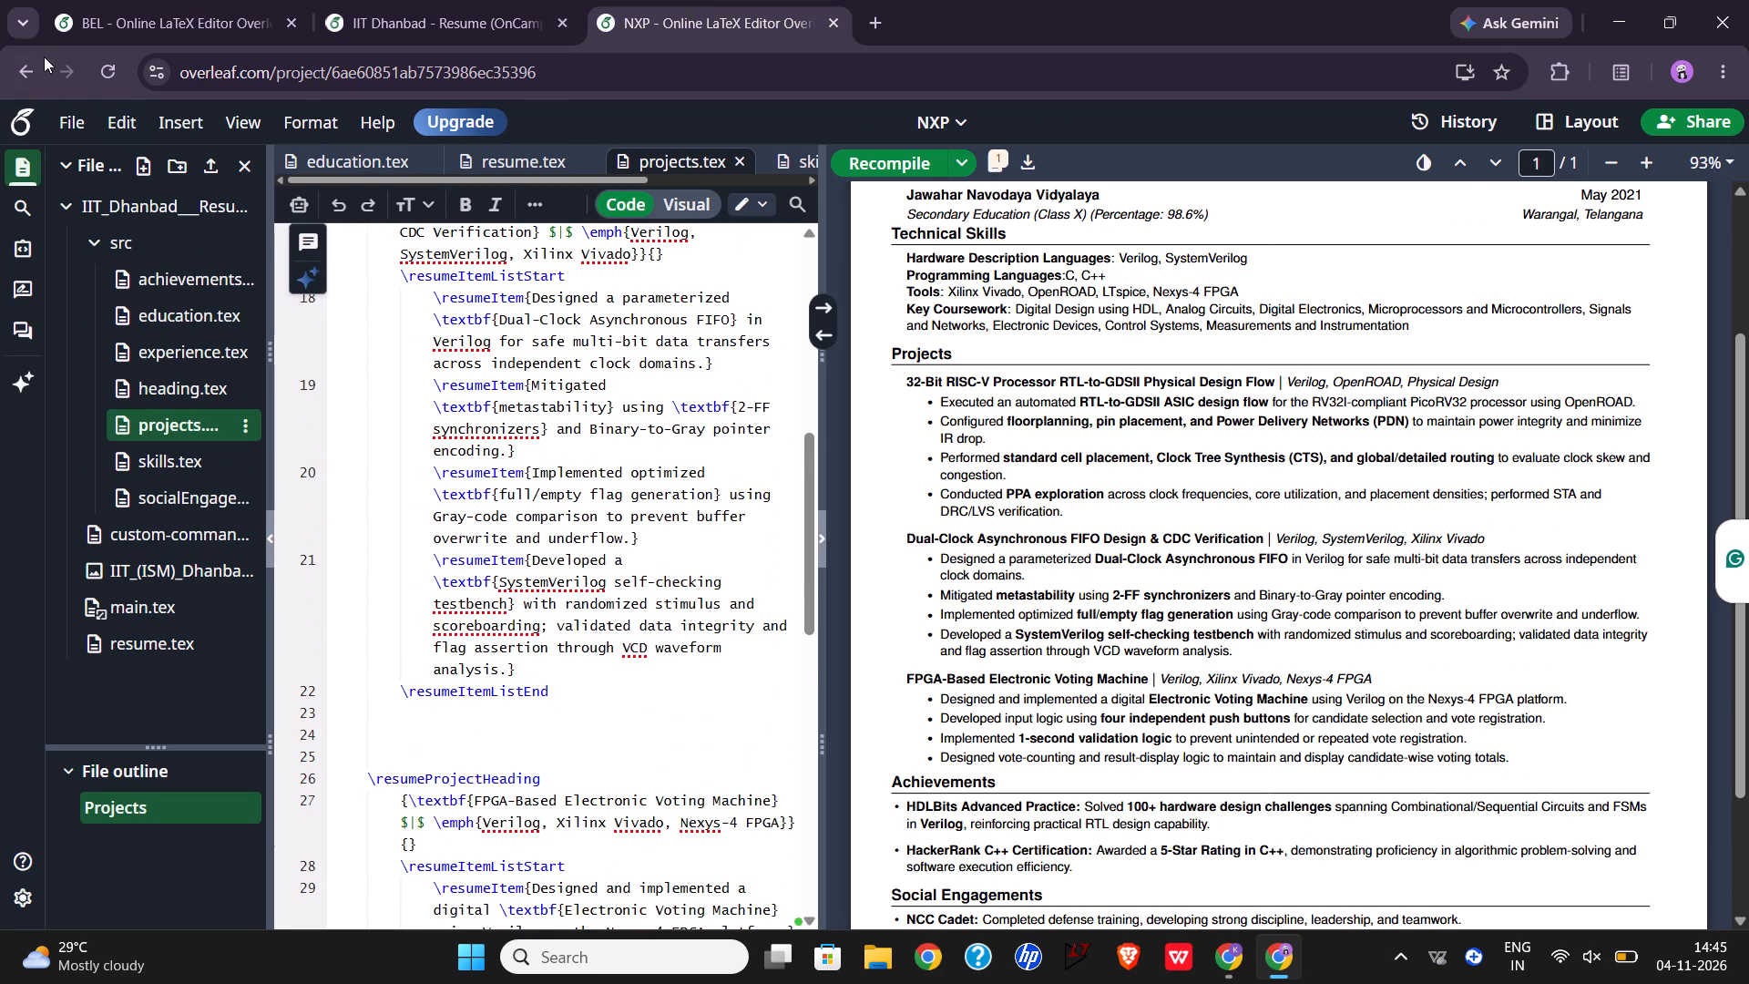
click(25, 75)
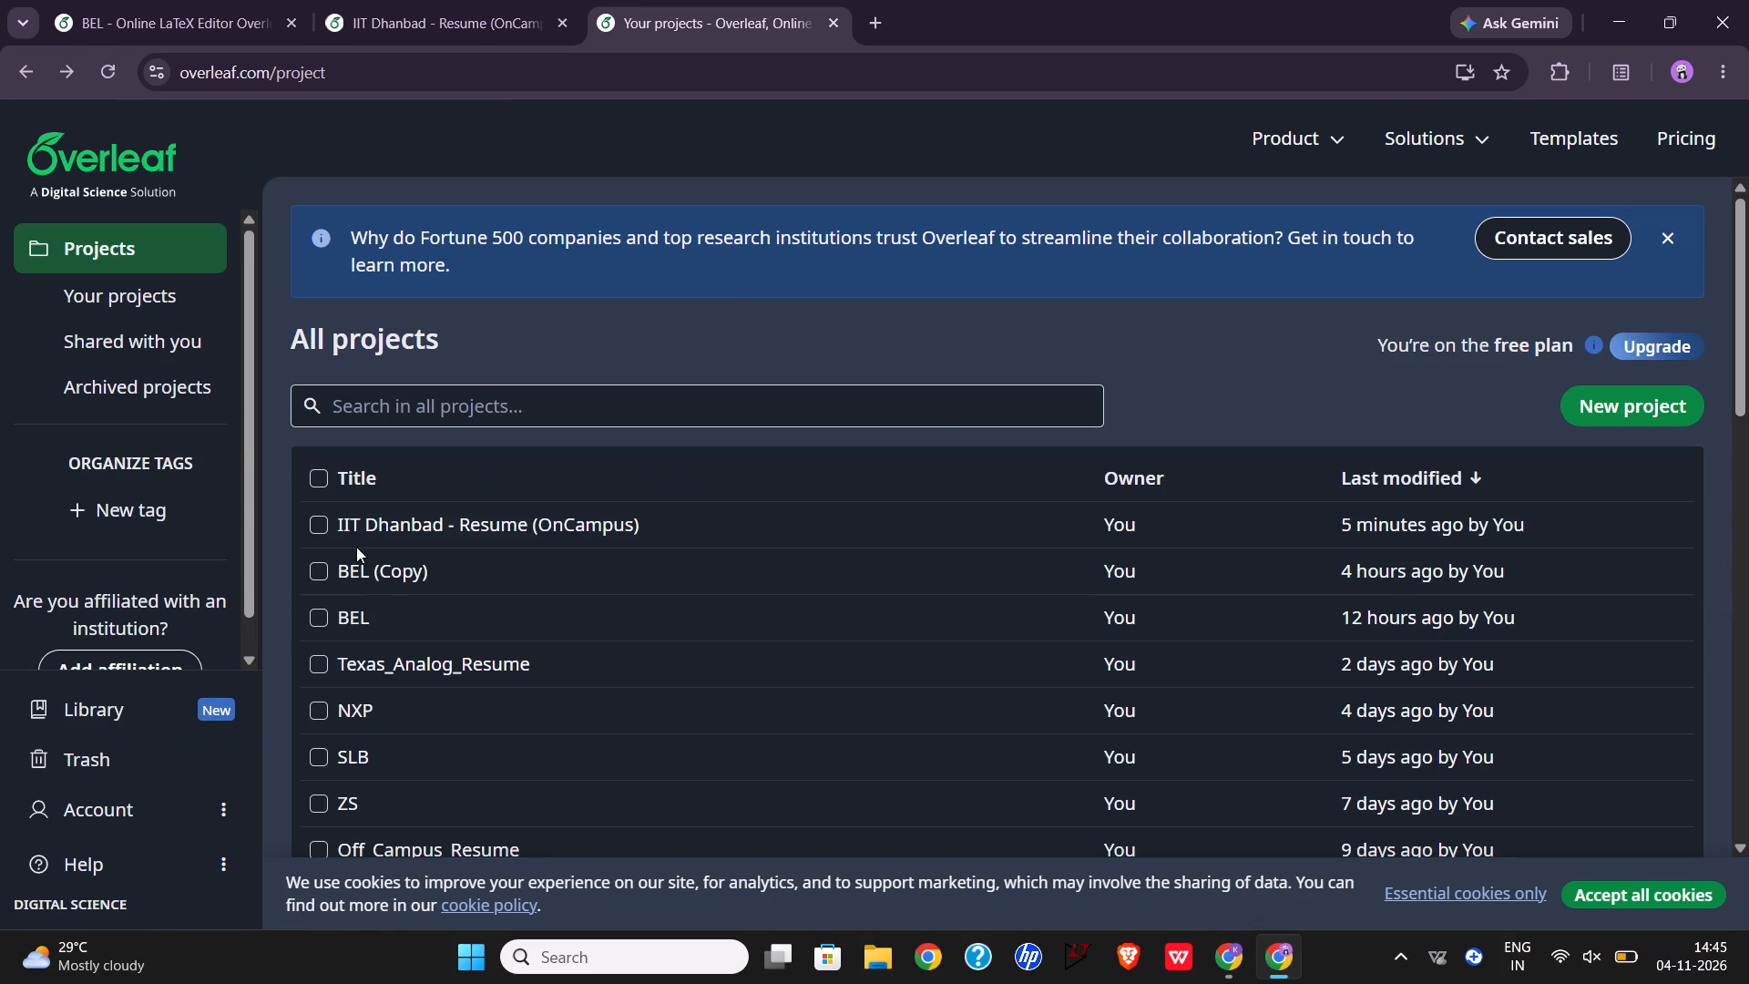
click(363, 759)
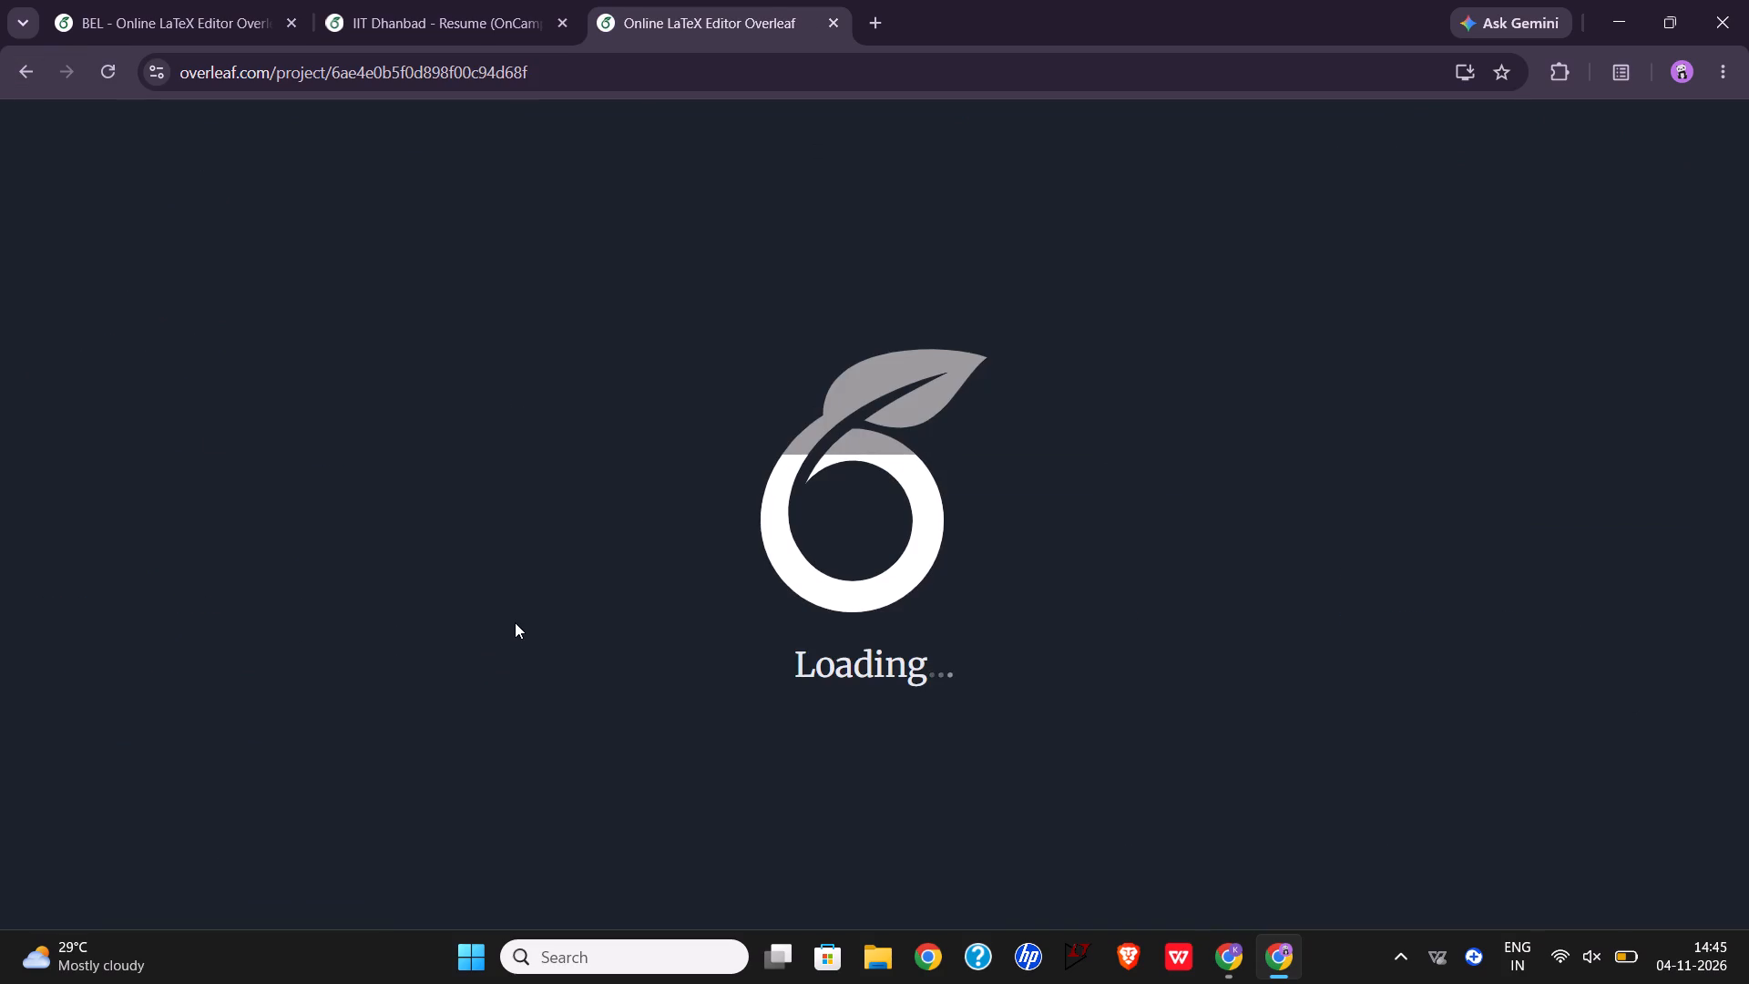
scroll(619, 620, up, 1)
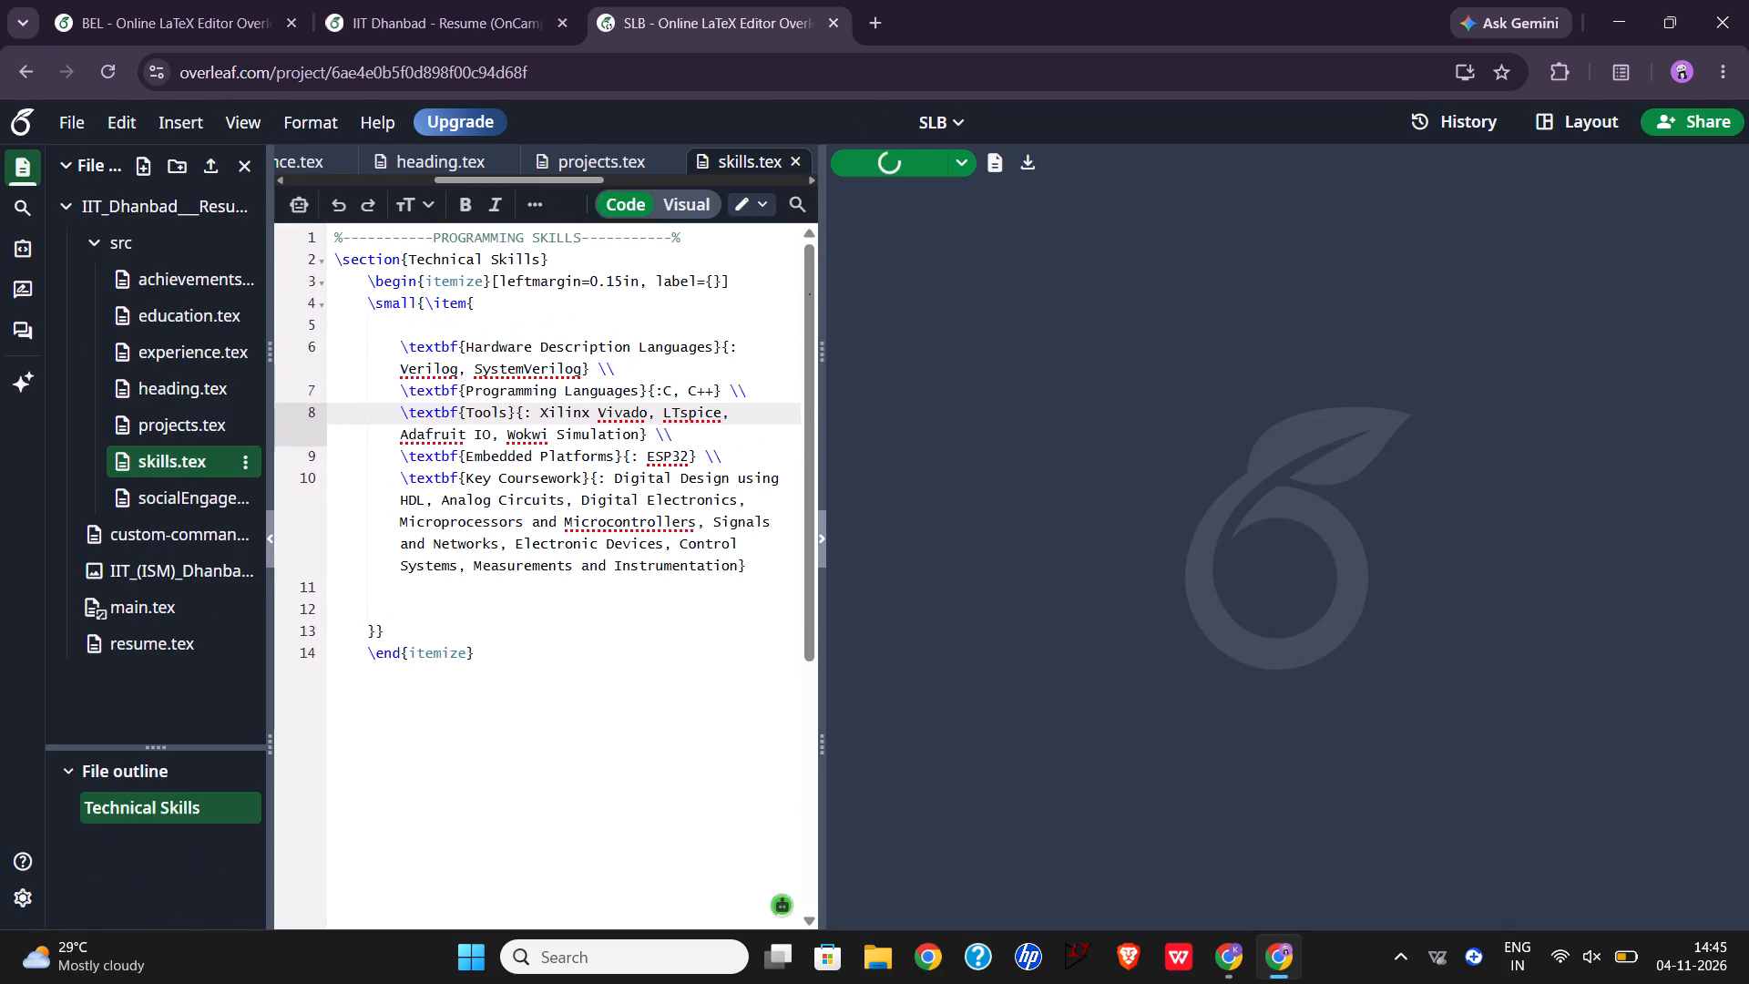
scroll(619, 620, up, 1)
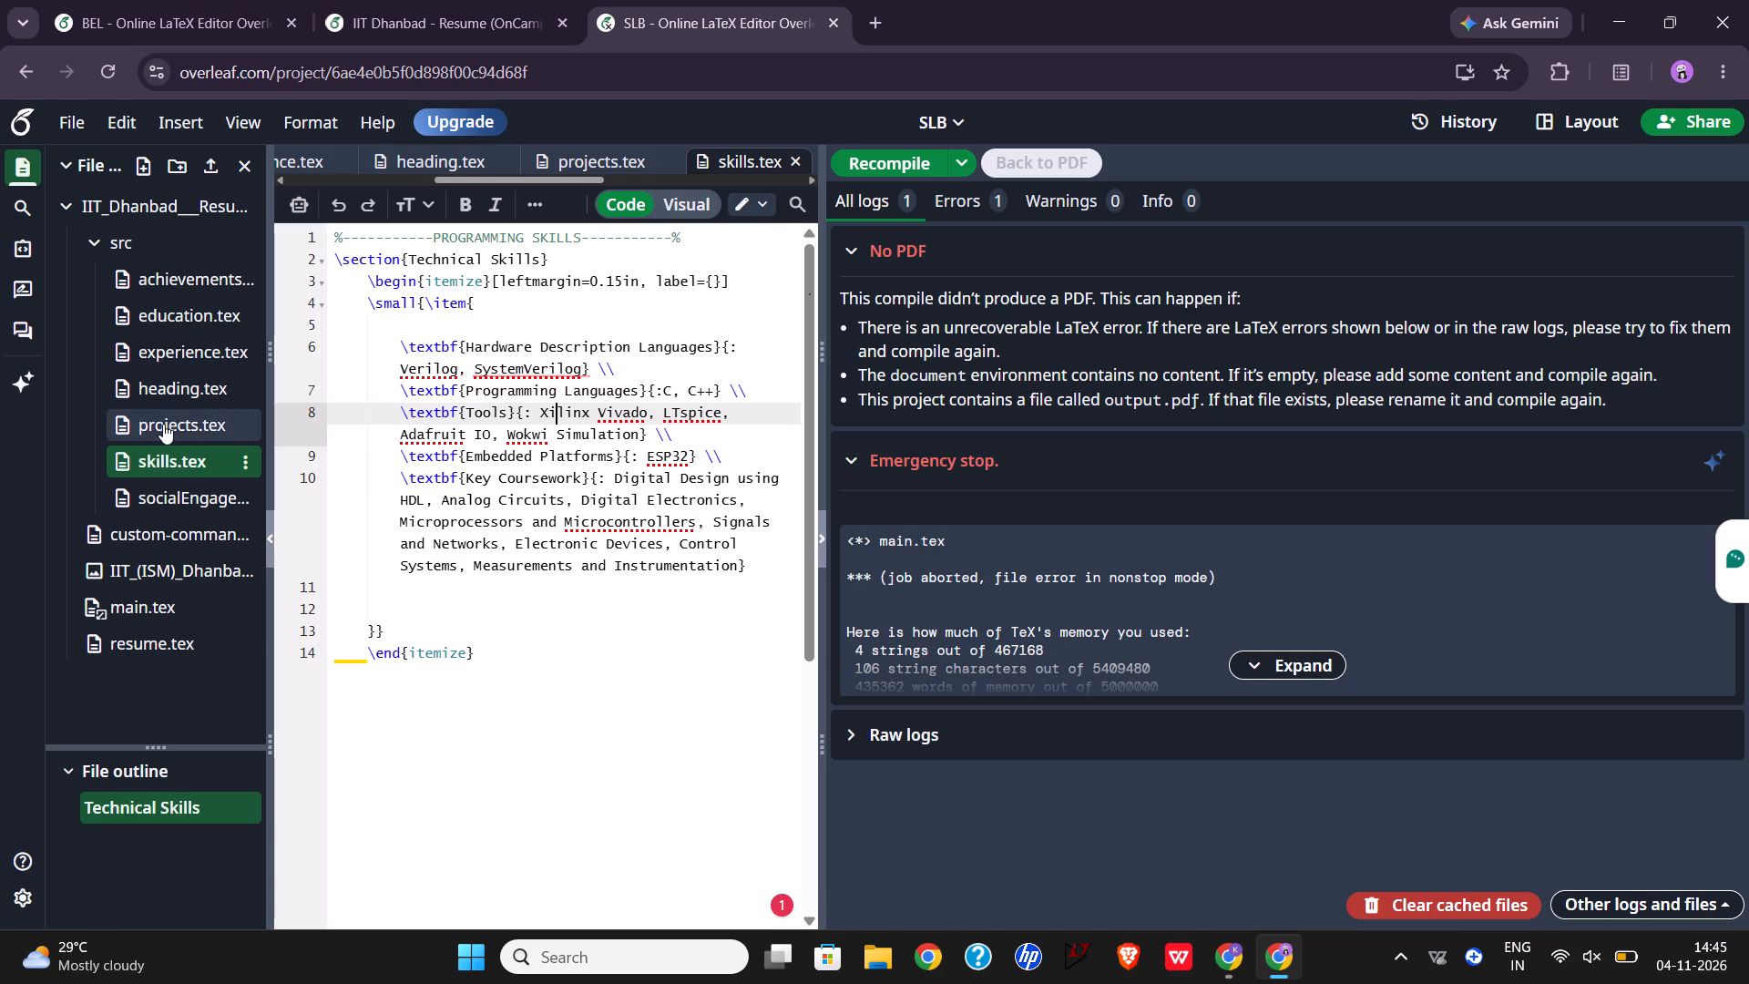
click(163, 425)
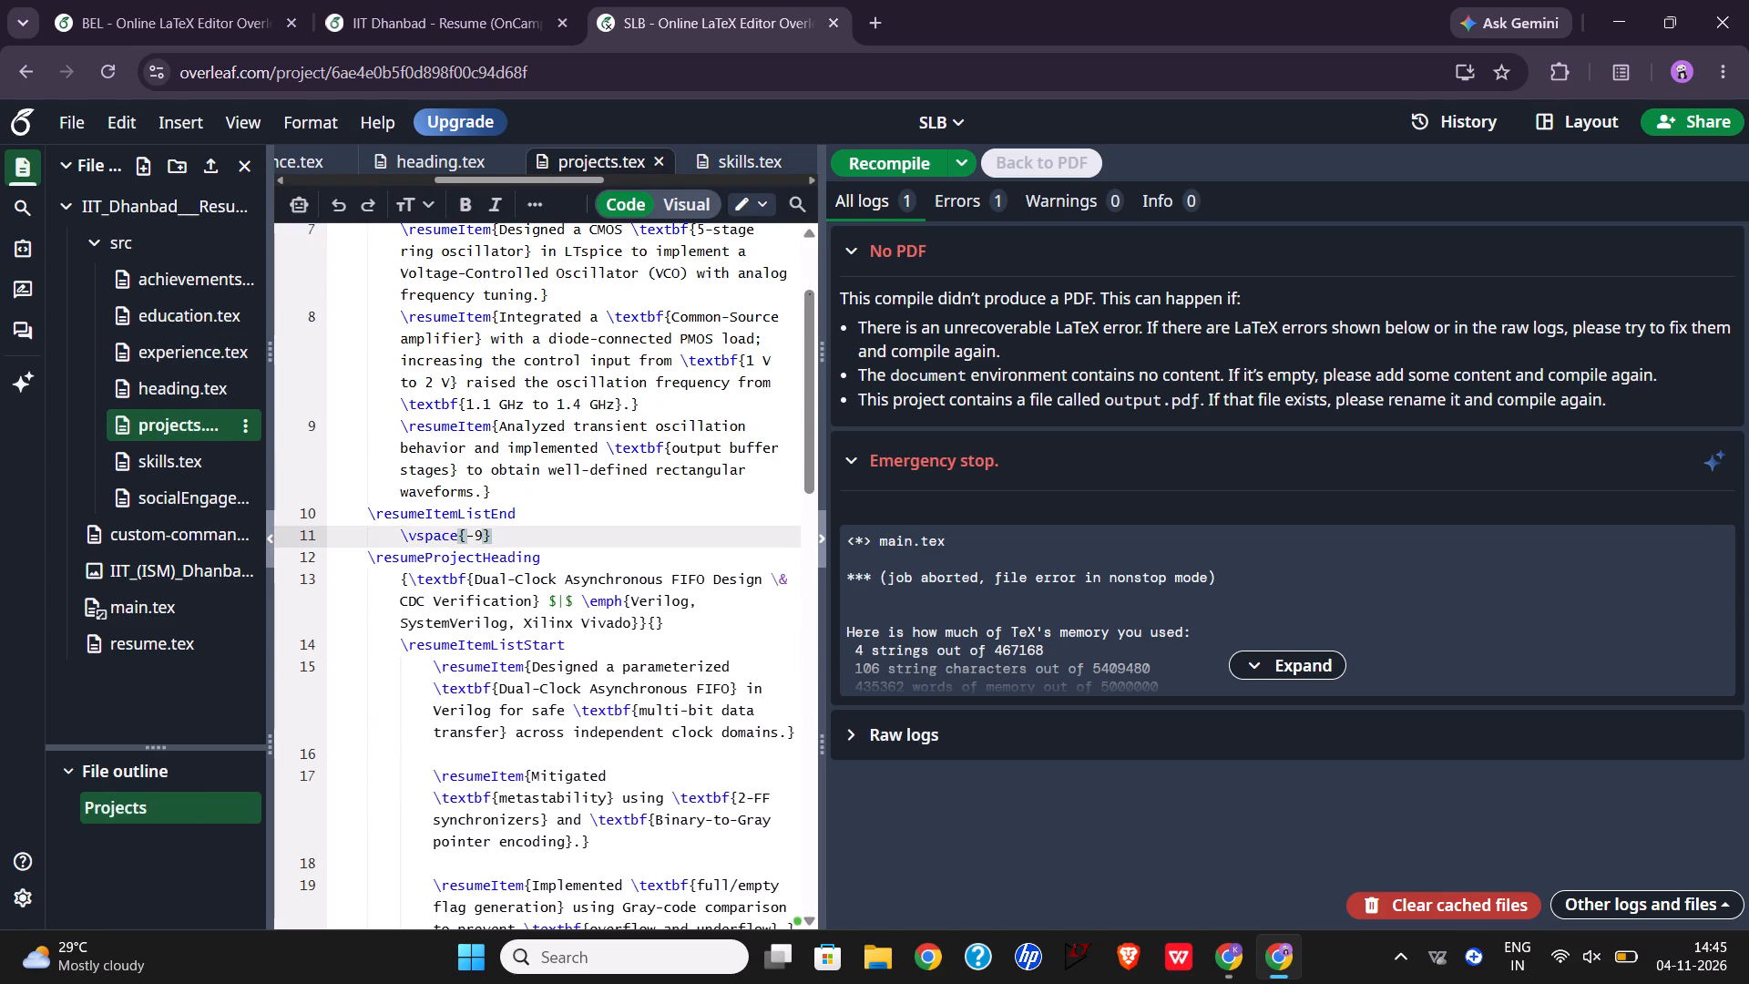
Copy the whole Inverter-Based VCO project block from SLB's projects.tex, from \resumeProjectHeading to \resumeItemListEnd.
scroll(478, 471, up, 3)
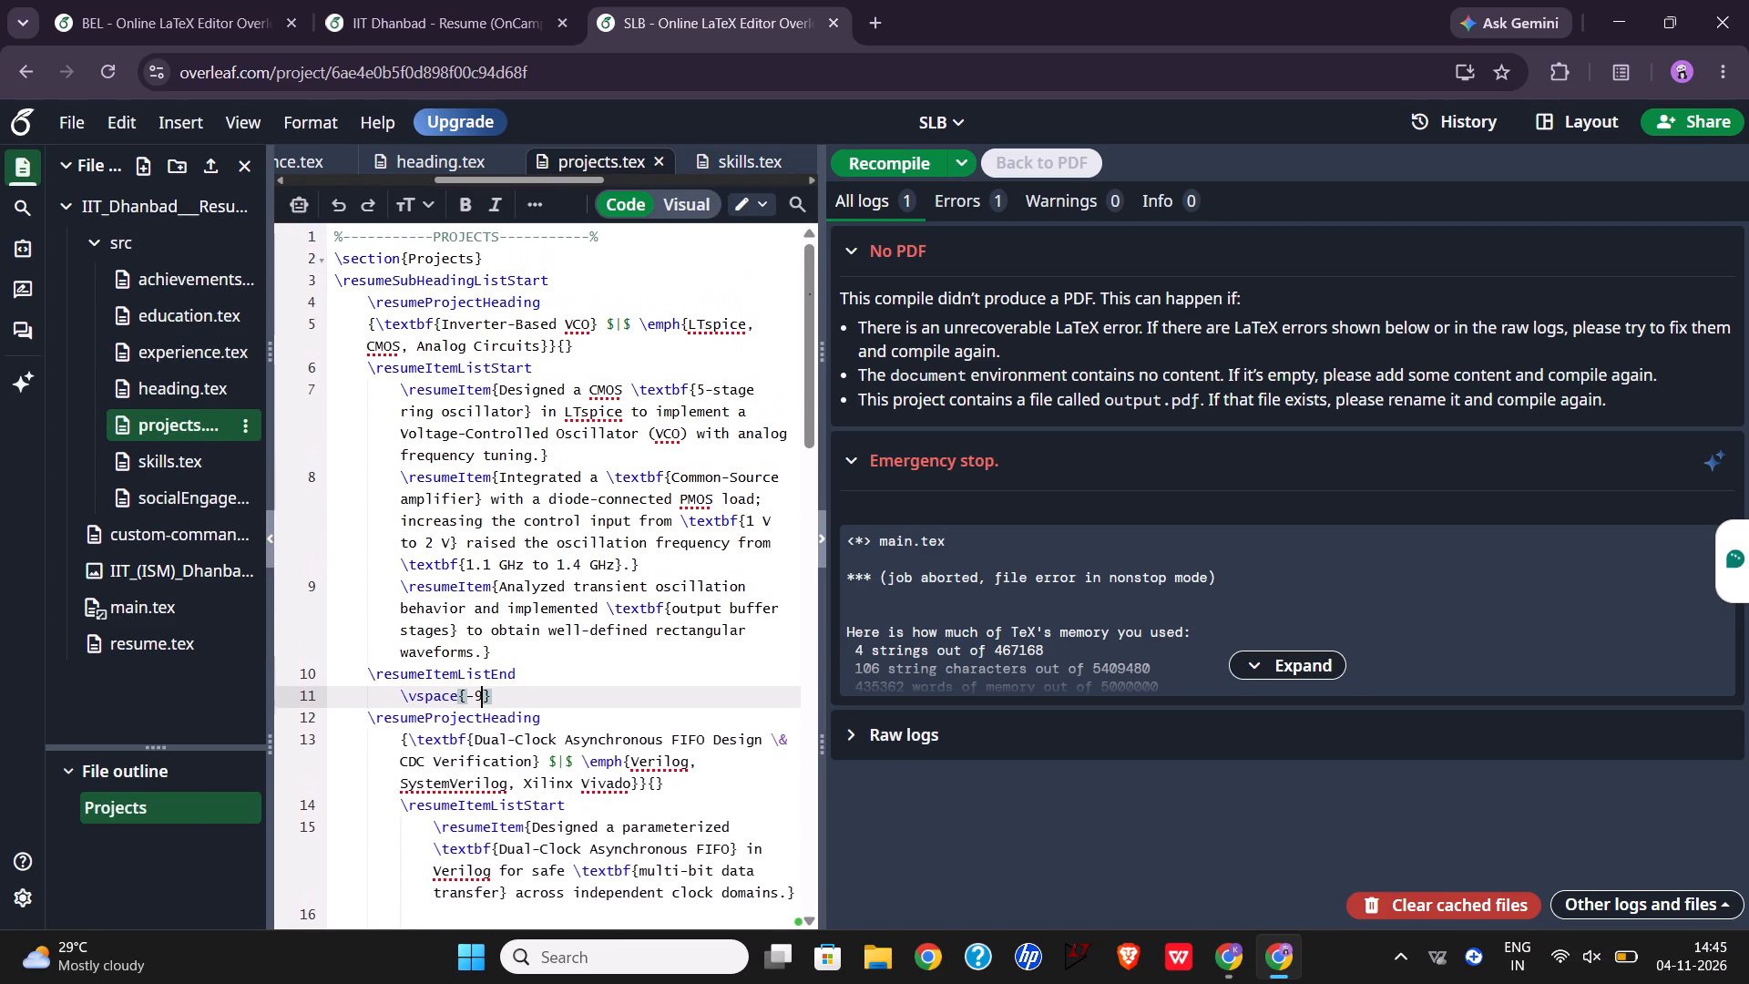
scroll(478, 471, up, 1)
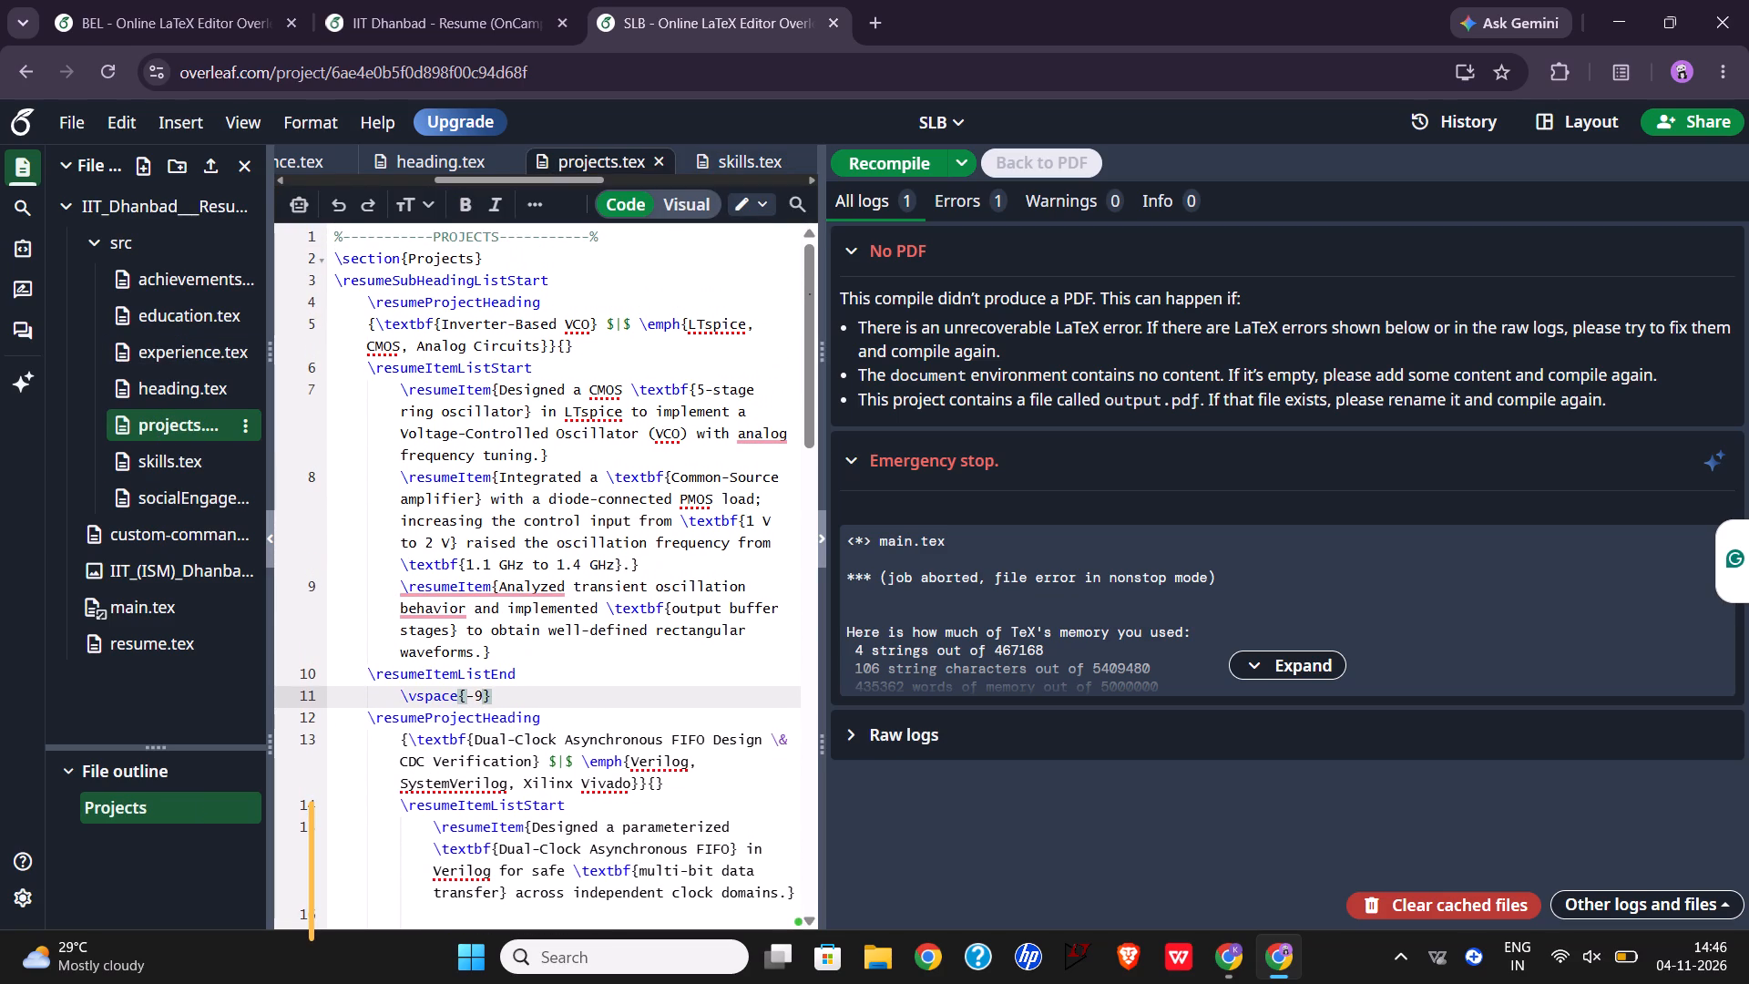
drag(363, 303, 517, 670)
key(ctrl+c)
key(ctrl+c)
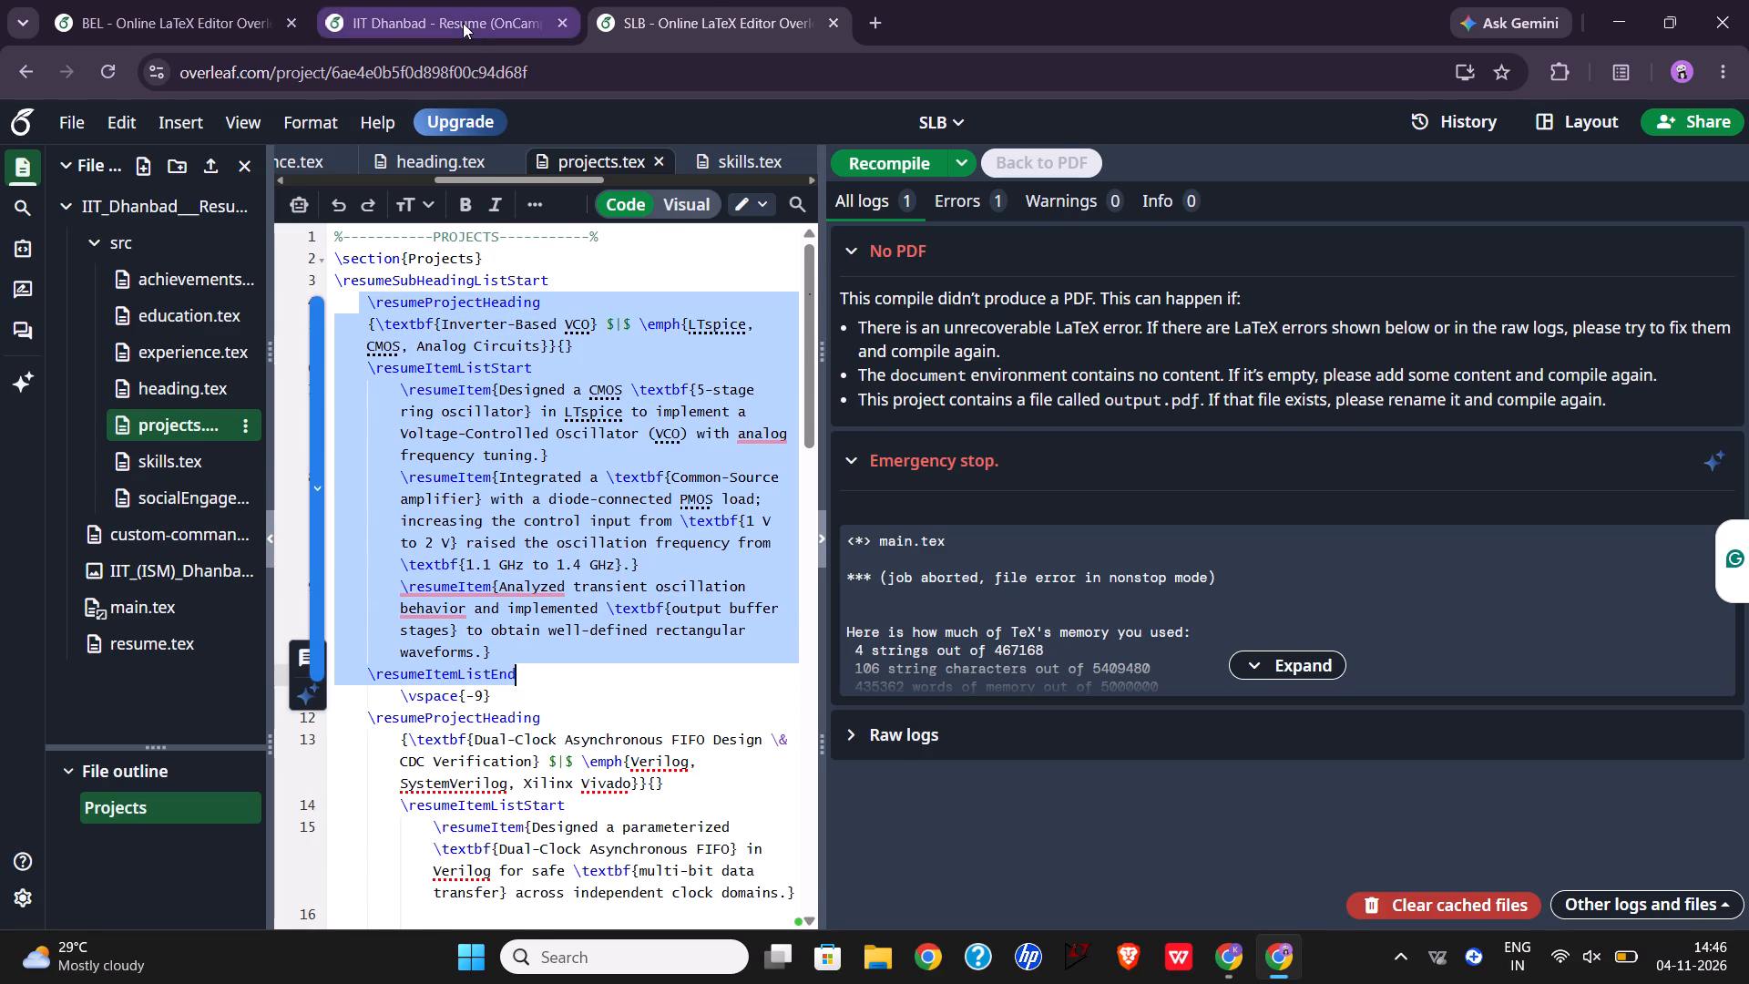
Replace the placeholder Project Name 2 block in the IIT Dhanbad resume's projects.tex with the copied Inverter-Based VCO project and recompile the PDF.
click(463, 23)
scroll(510, 521, down, 6)
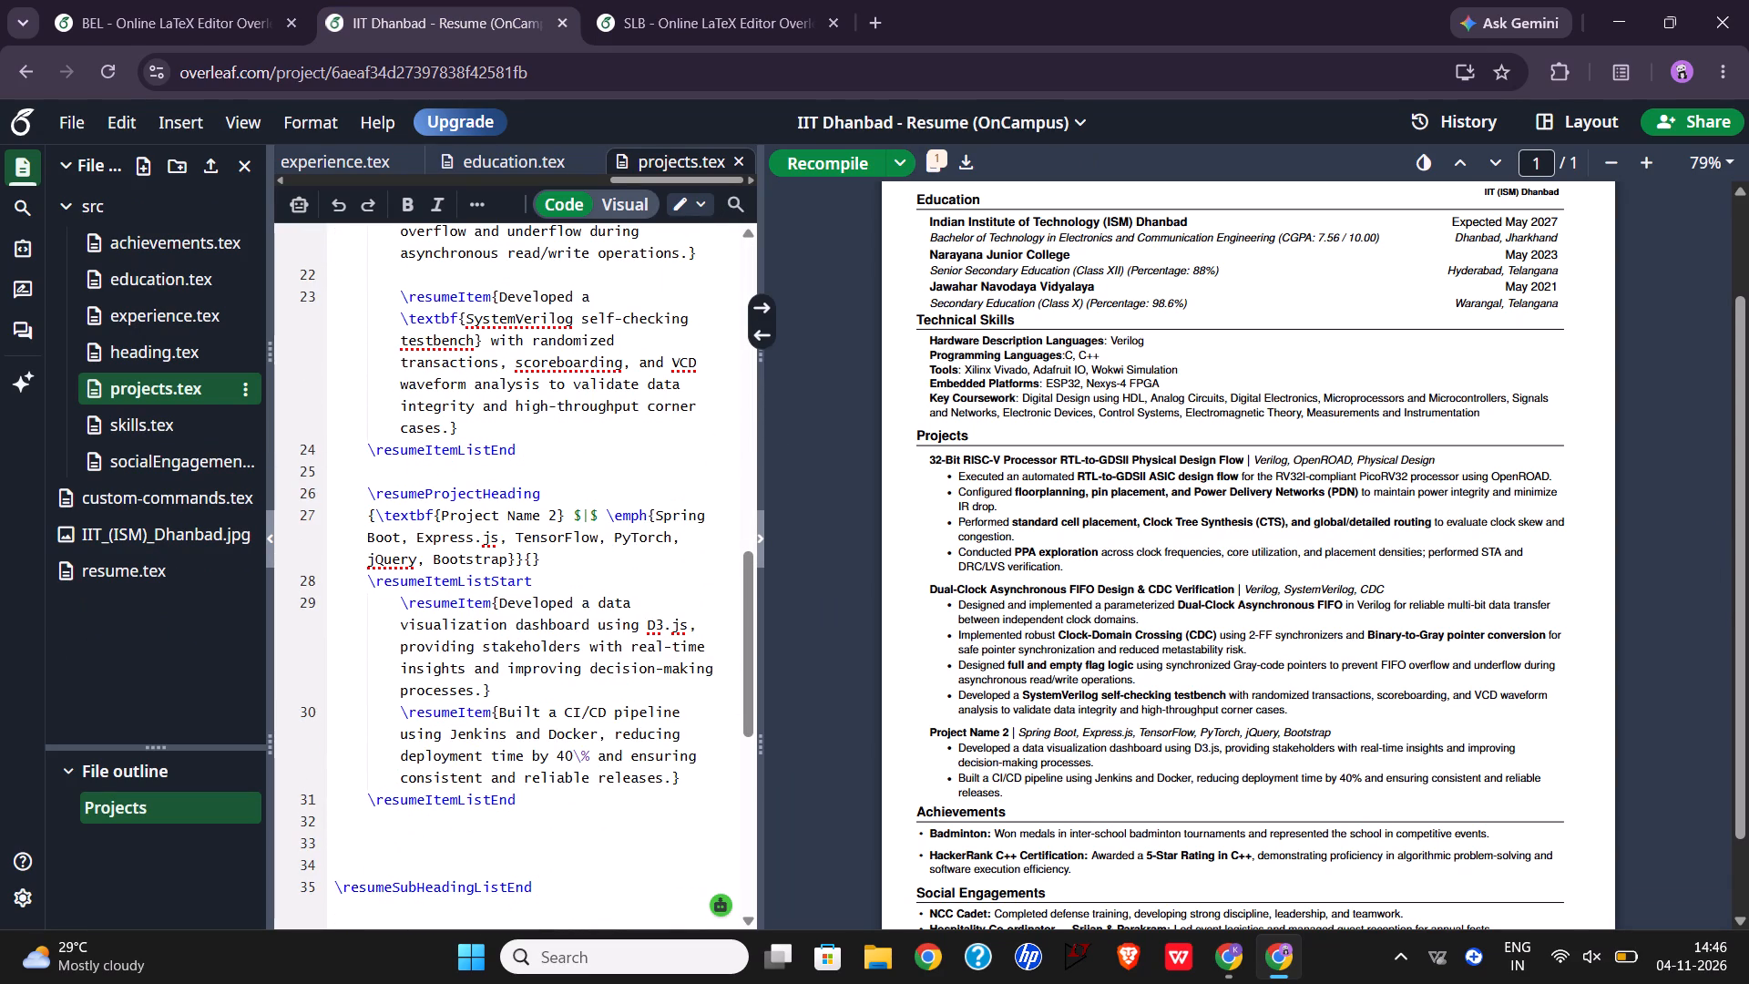
drag(525, 800, 367, 498)
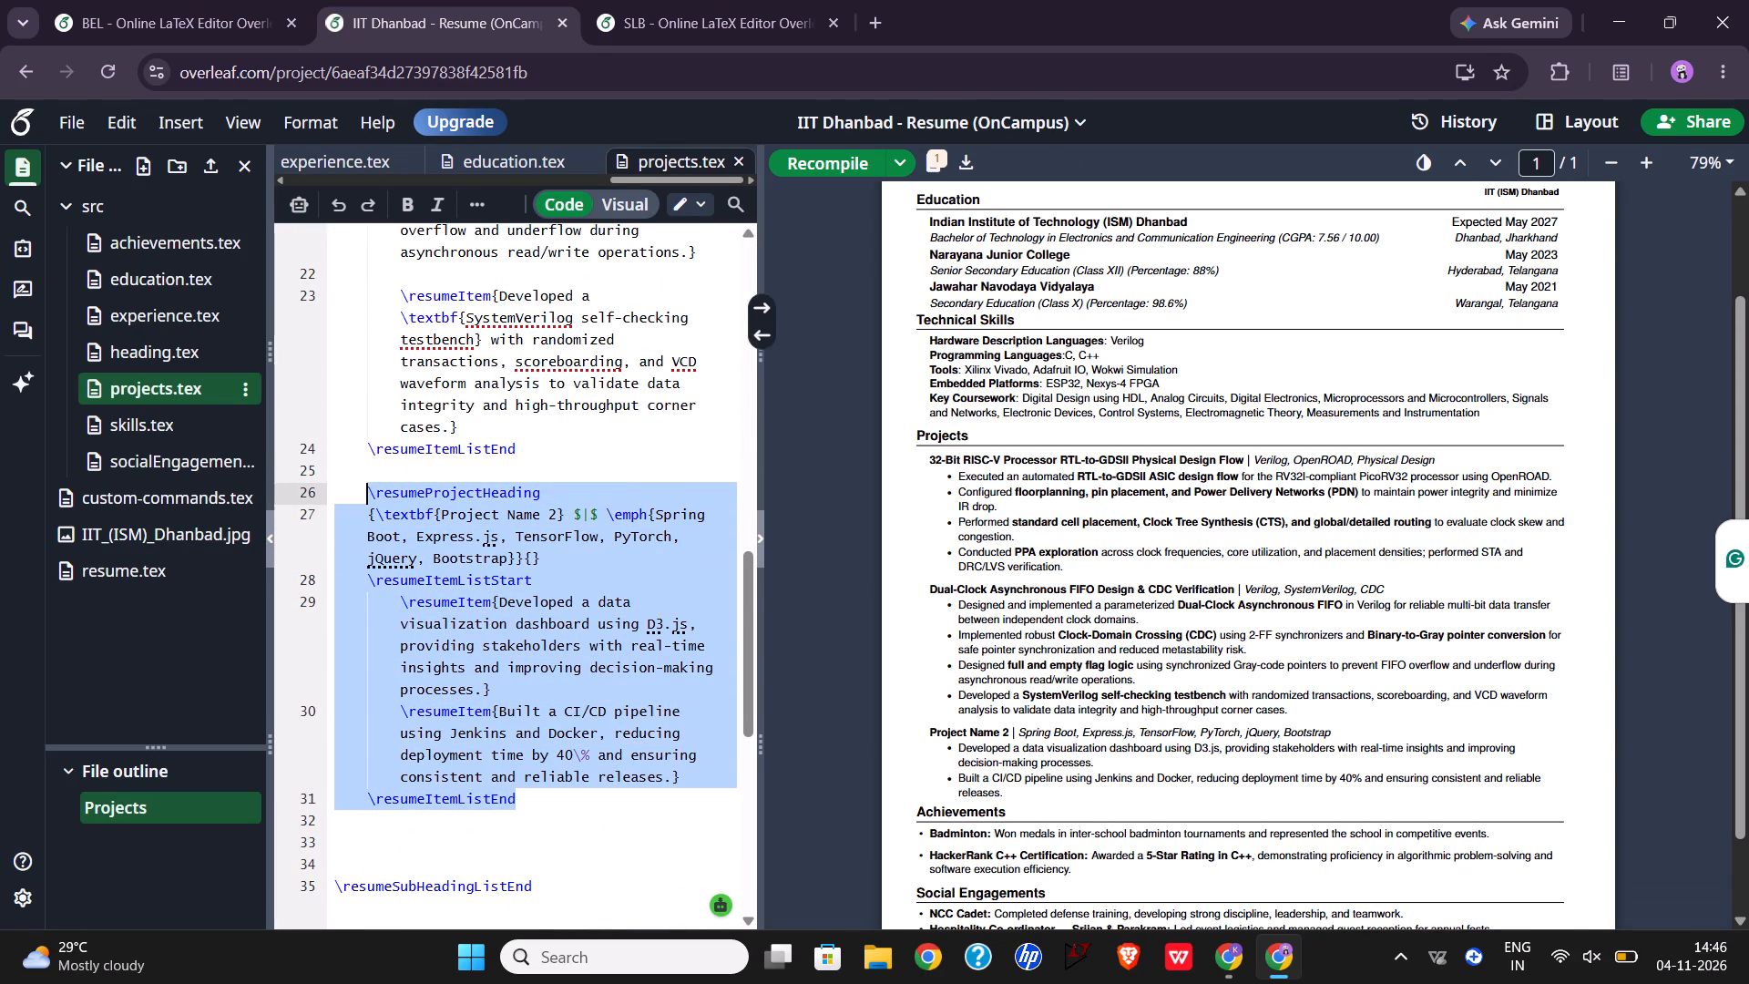
drag(367, 498, 367, 497)
key(ctrl+v)
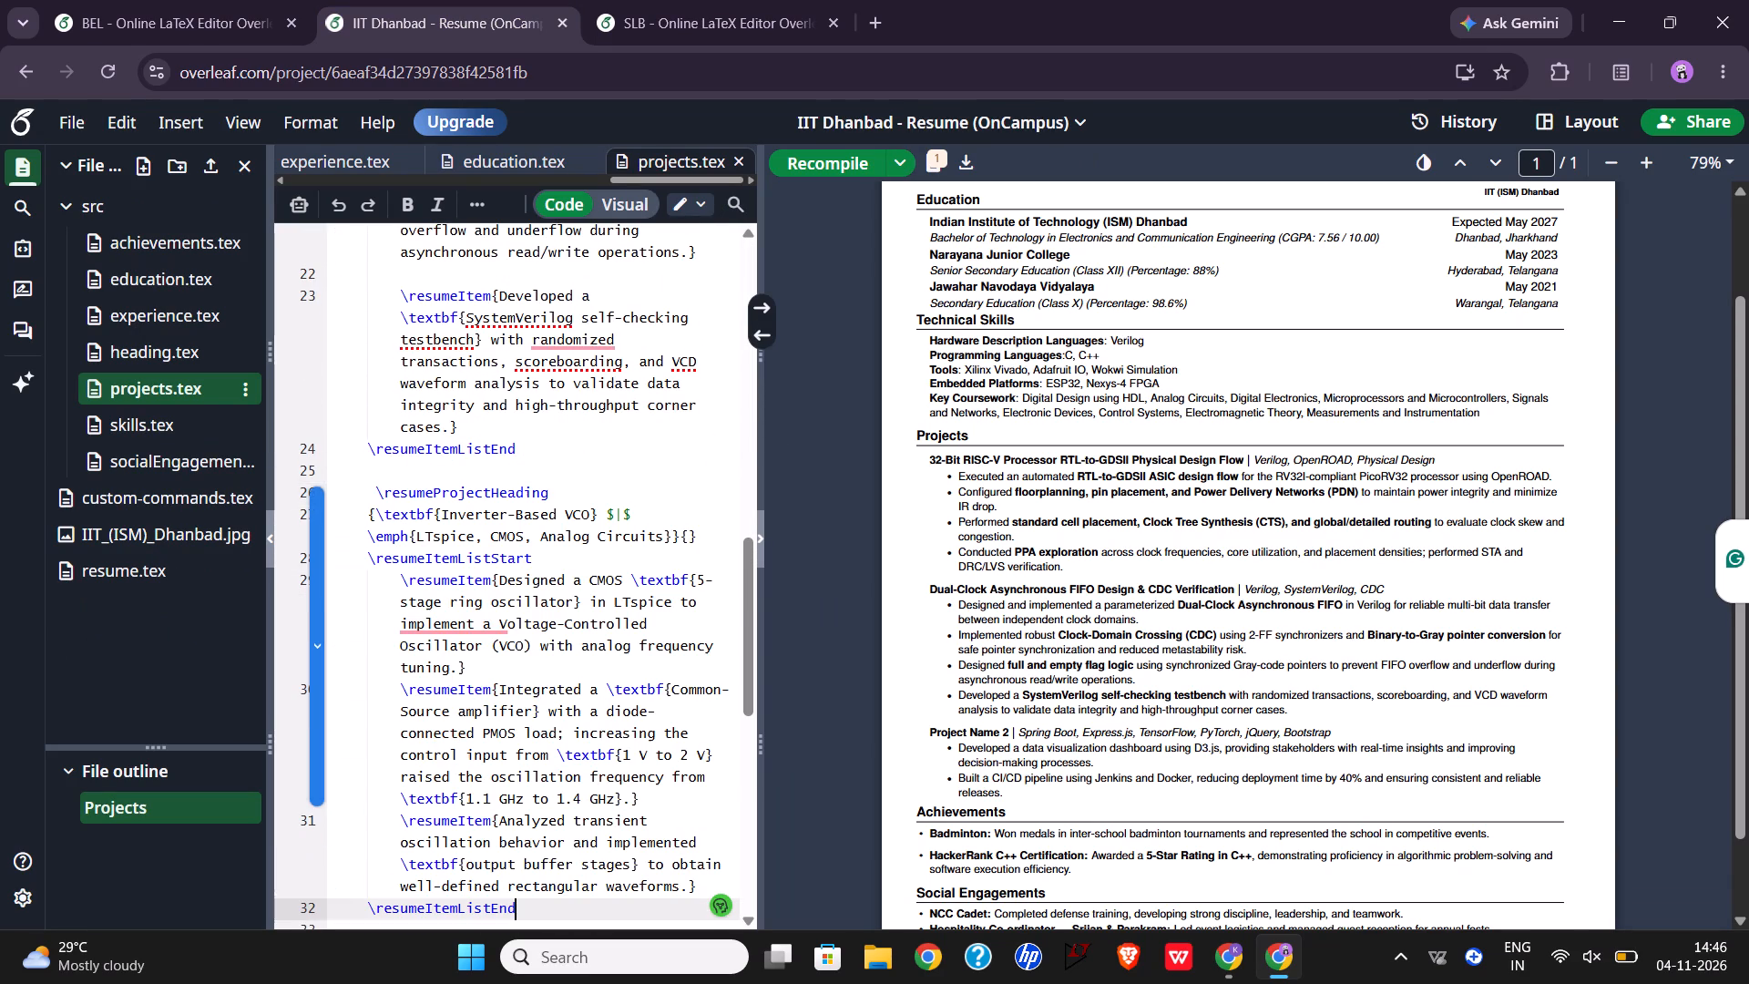
click(795, 162)
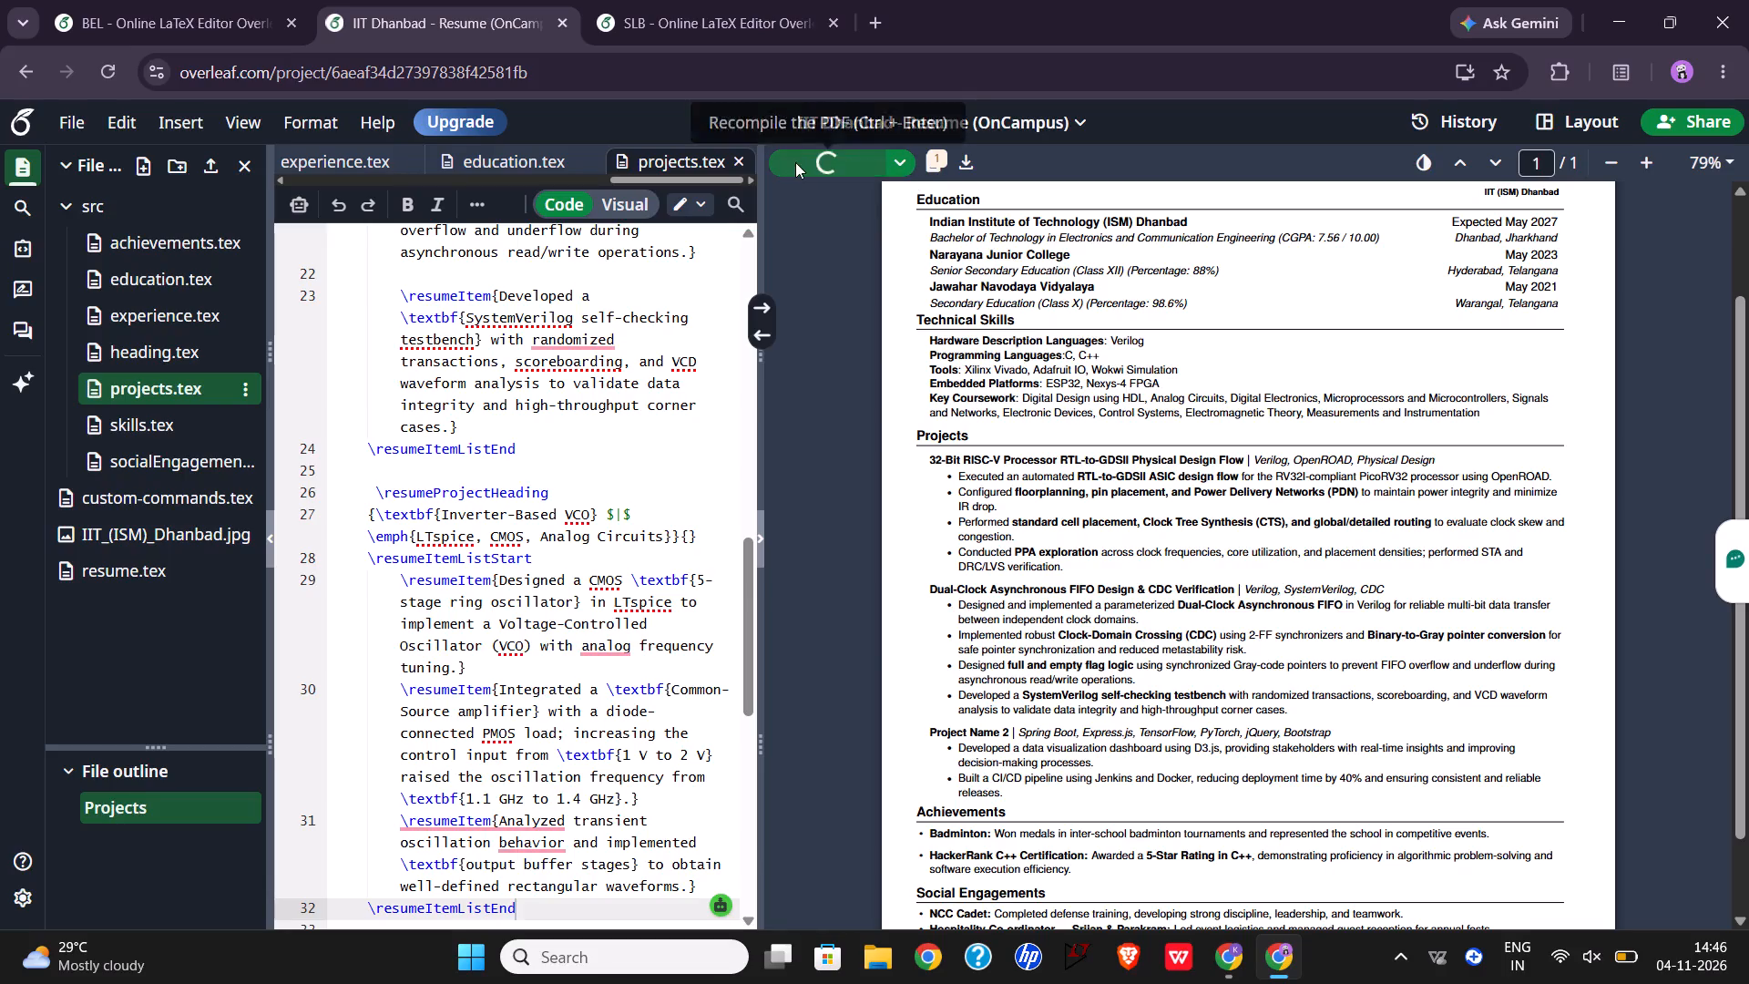
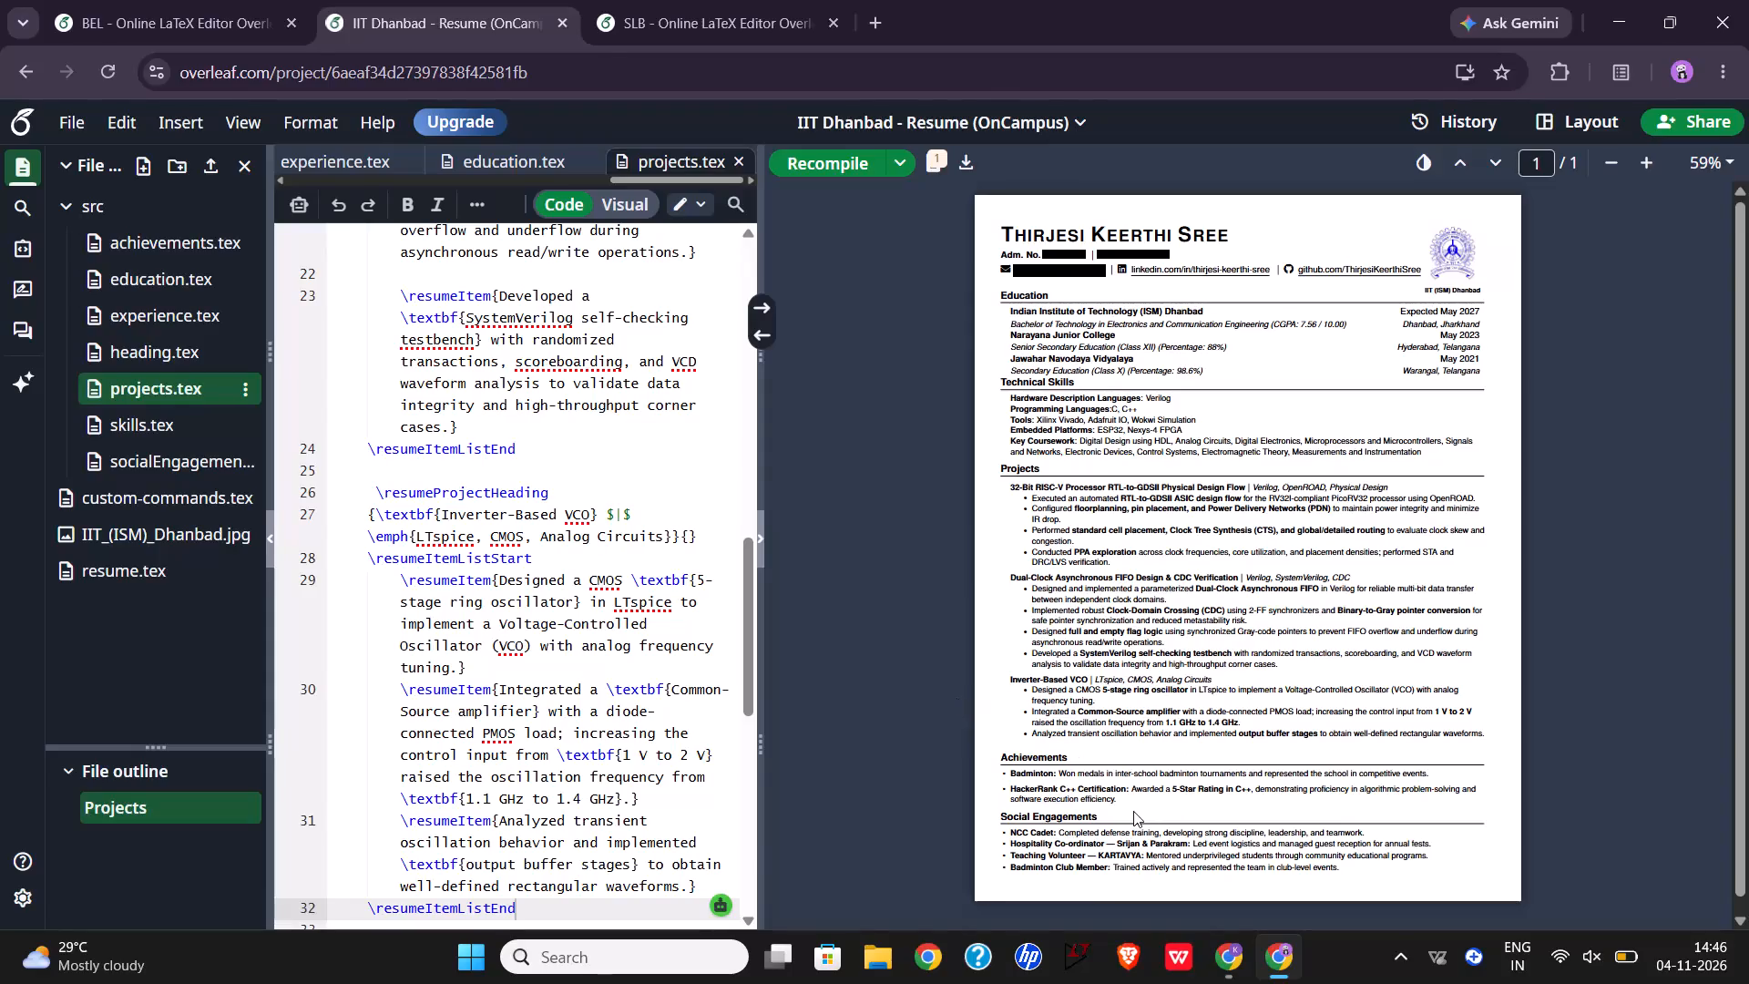
Rename the IIT Dhanbad - Resume (OnCampus) project as IBM.
click(1059, 128)
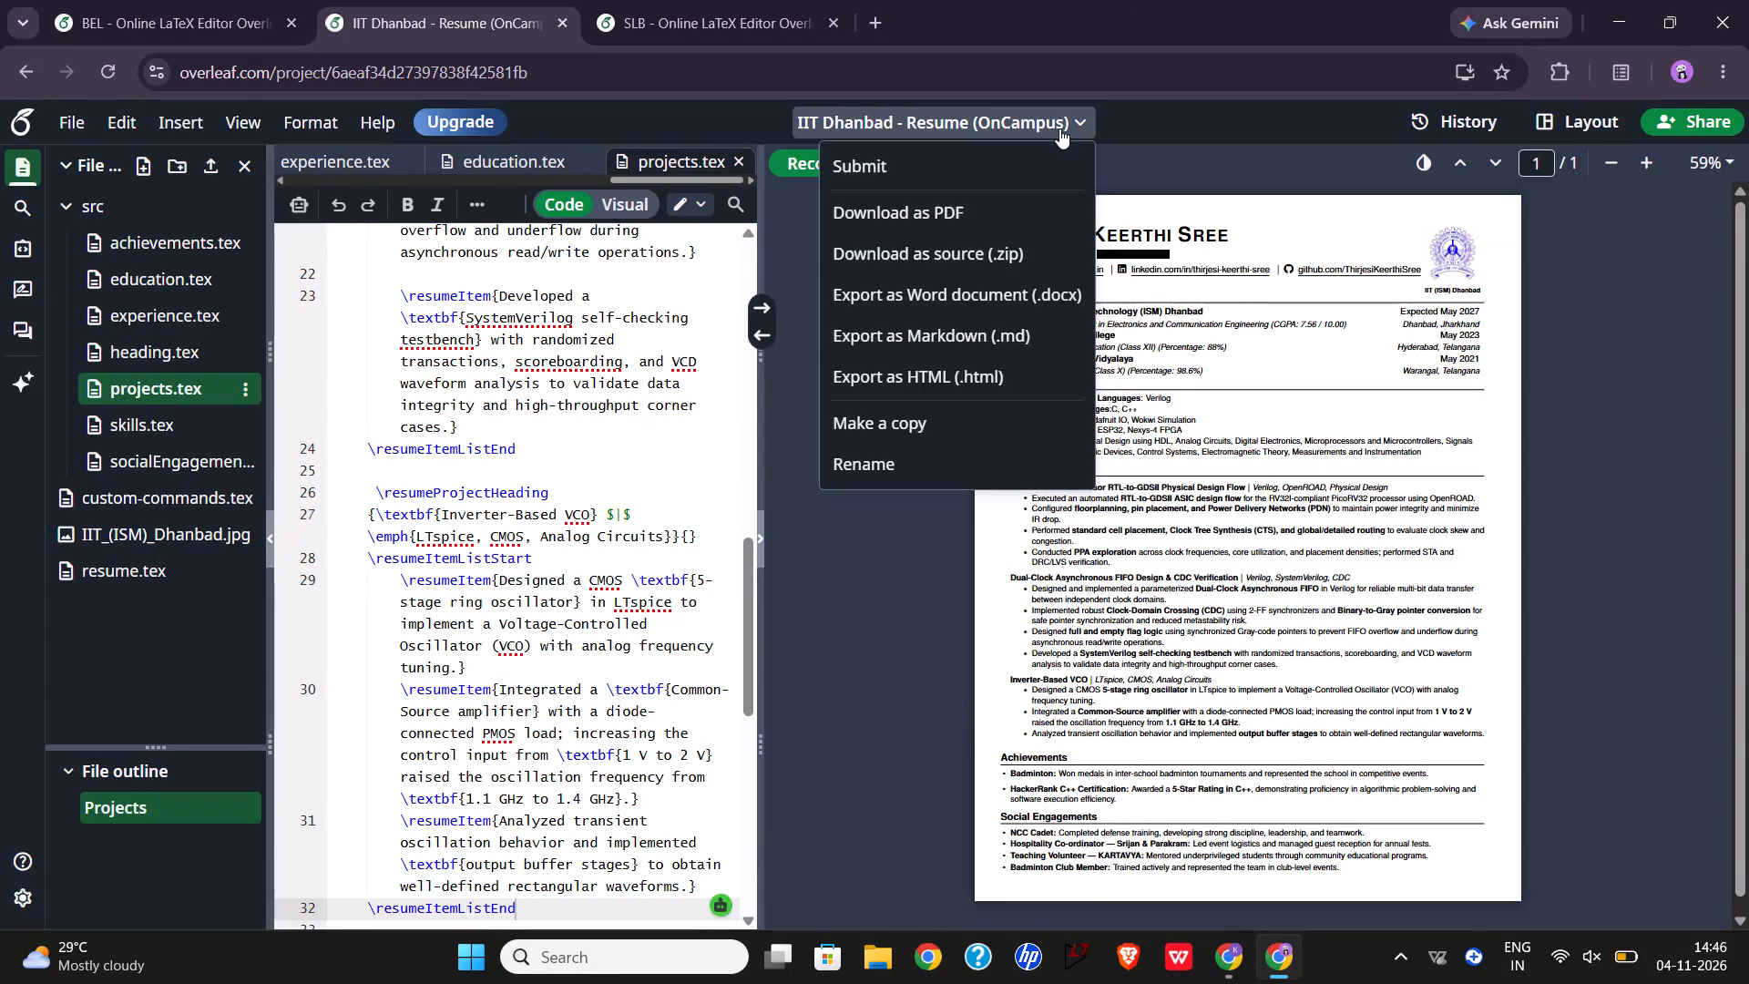
click(919, 466)
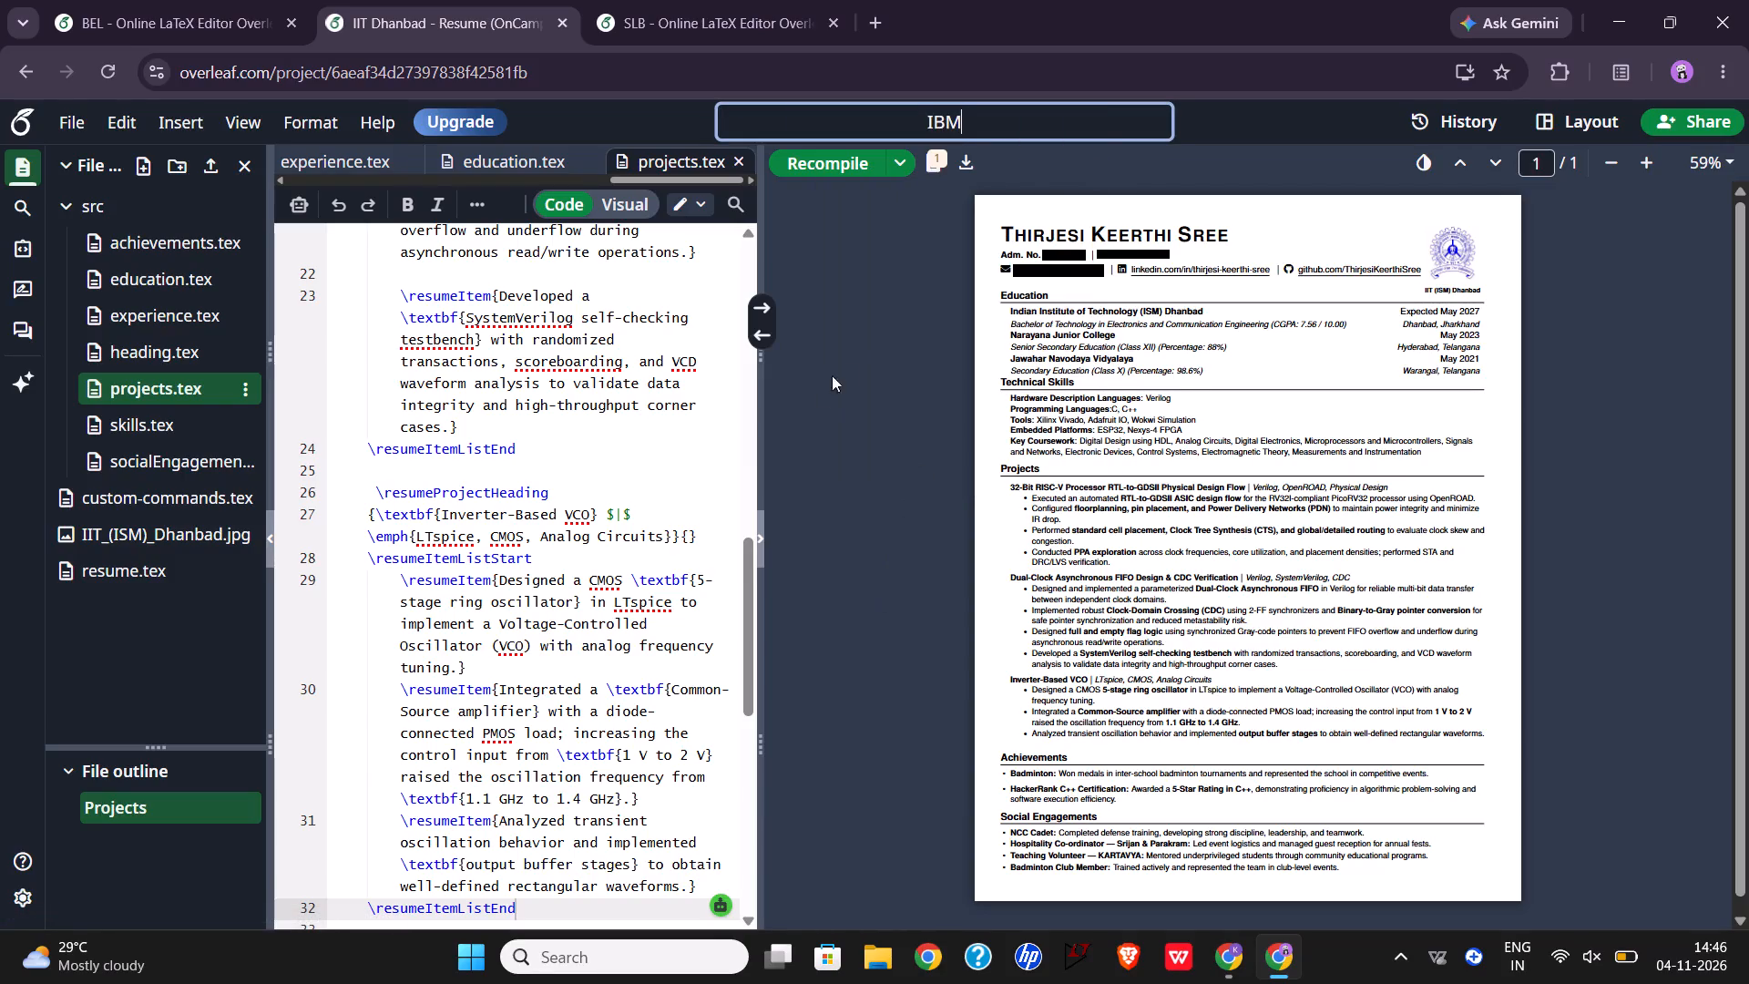
click(864, 363)
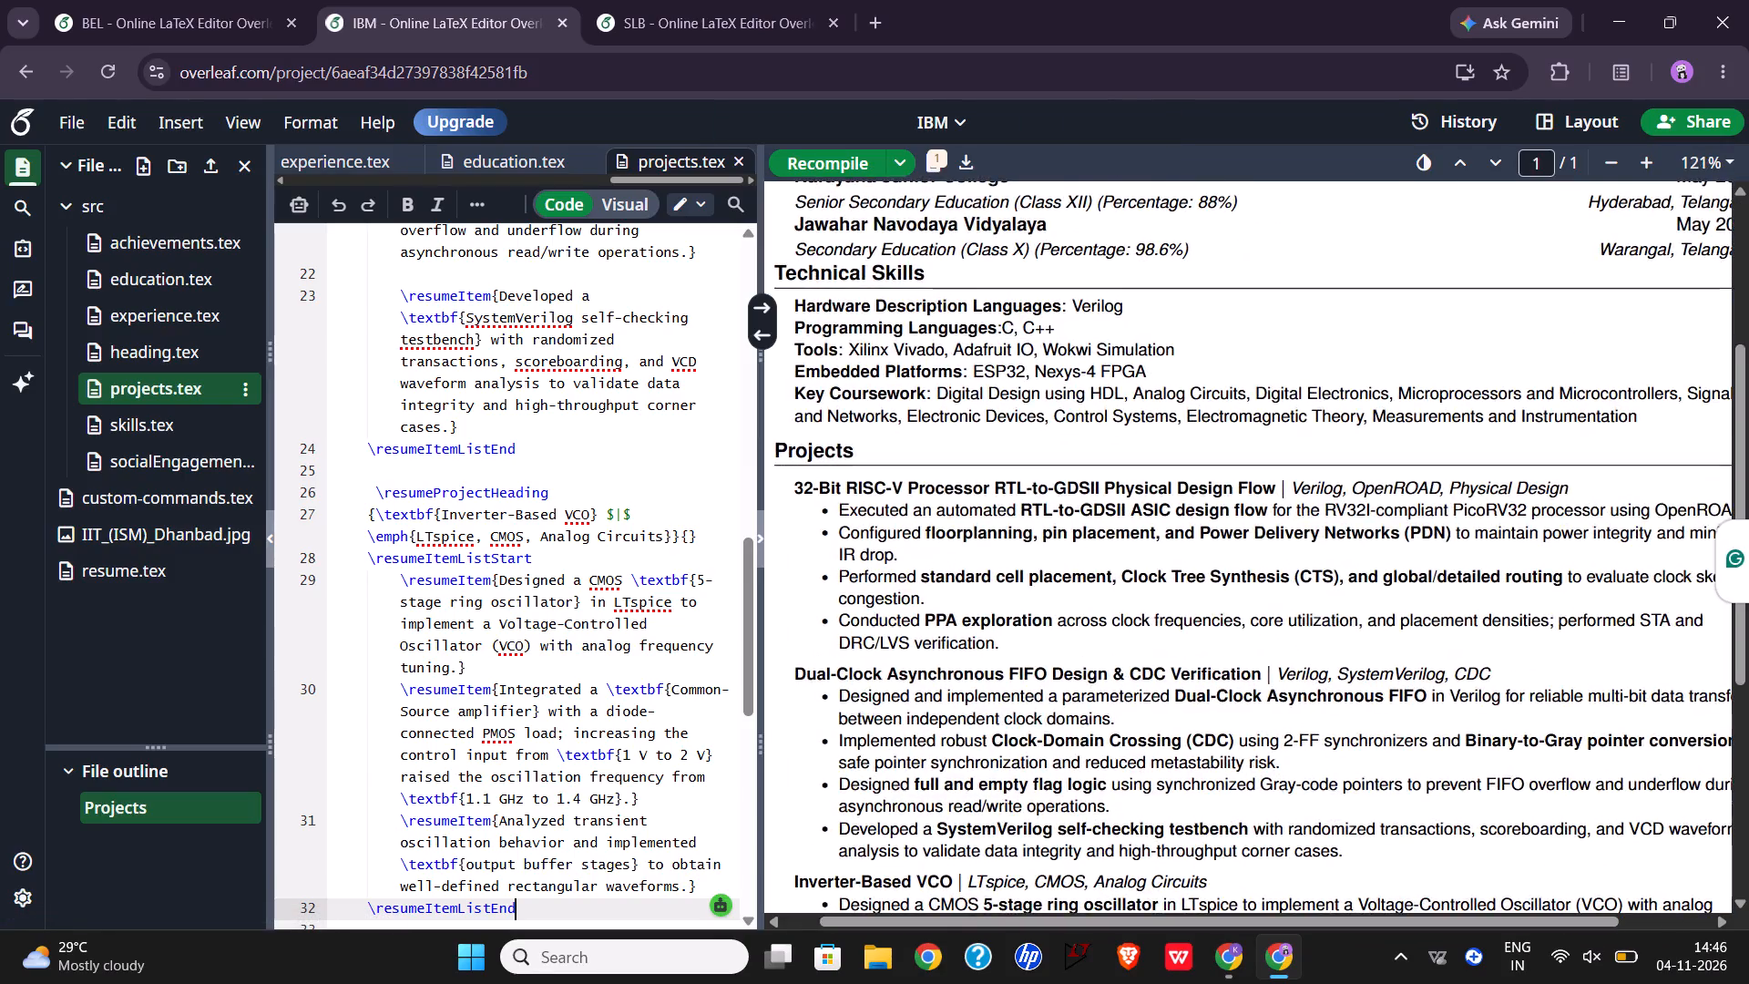
Switch to the SLB project and look over its skills.tex and all the projects in its projects.tex.
click(696, 0)
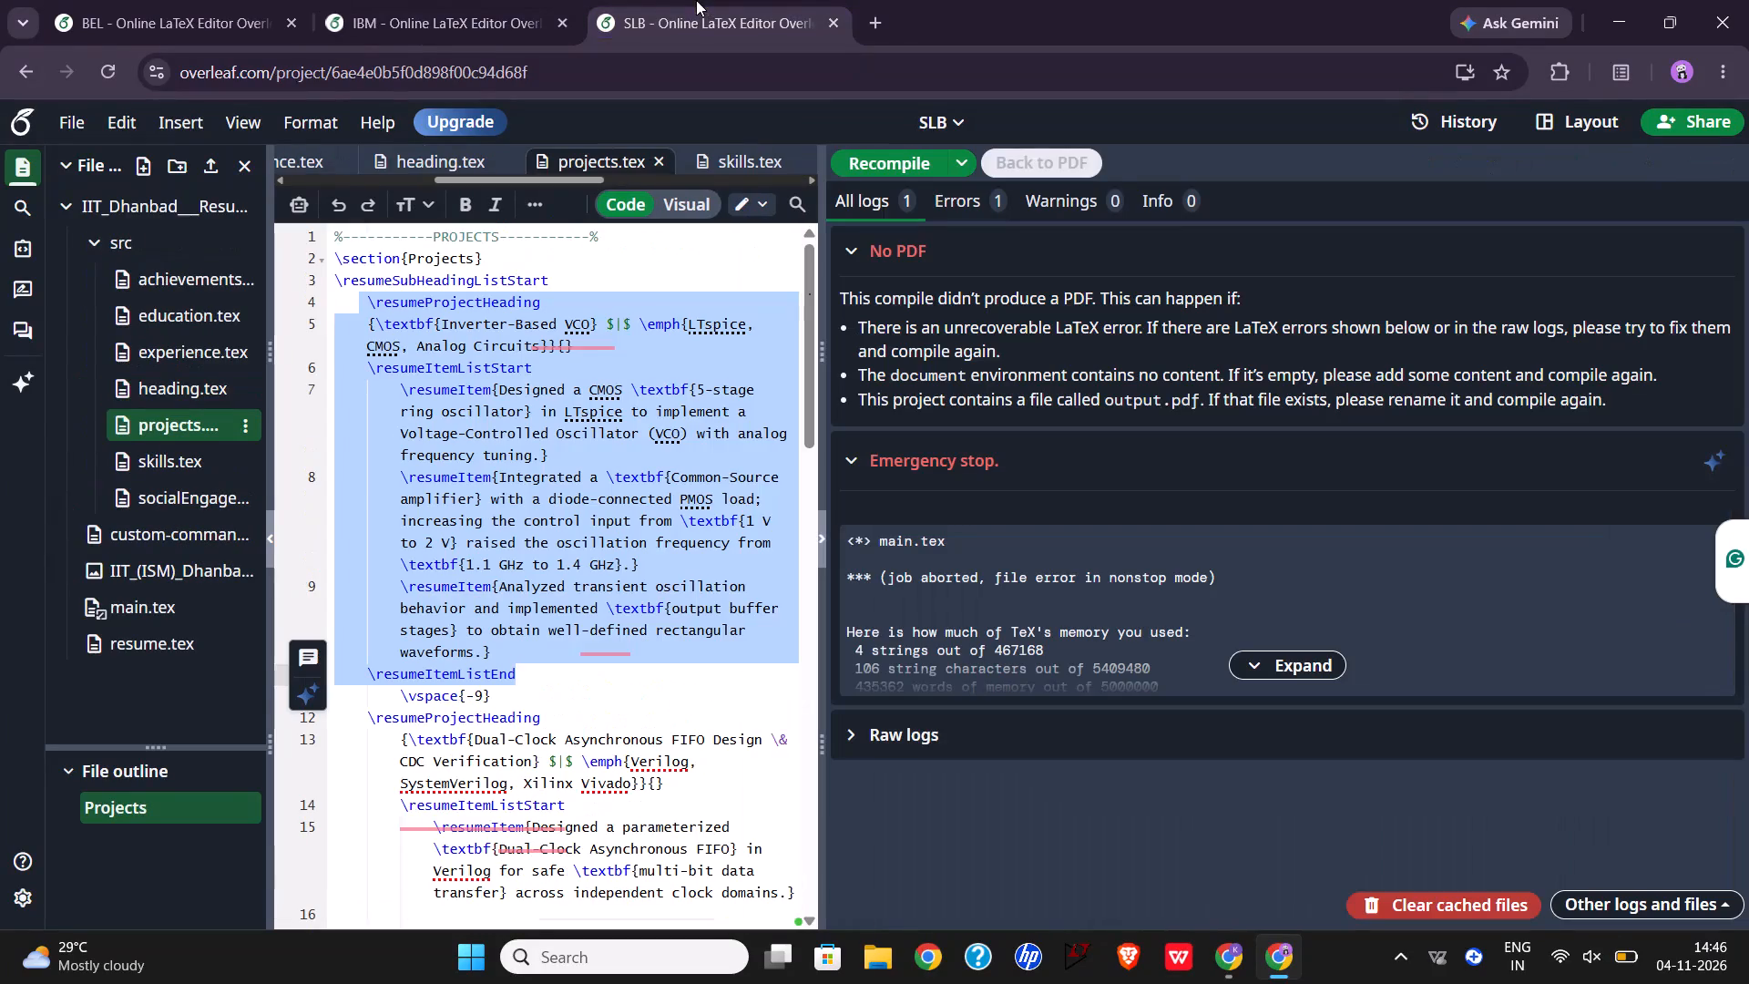
click(598, 364)
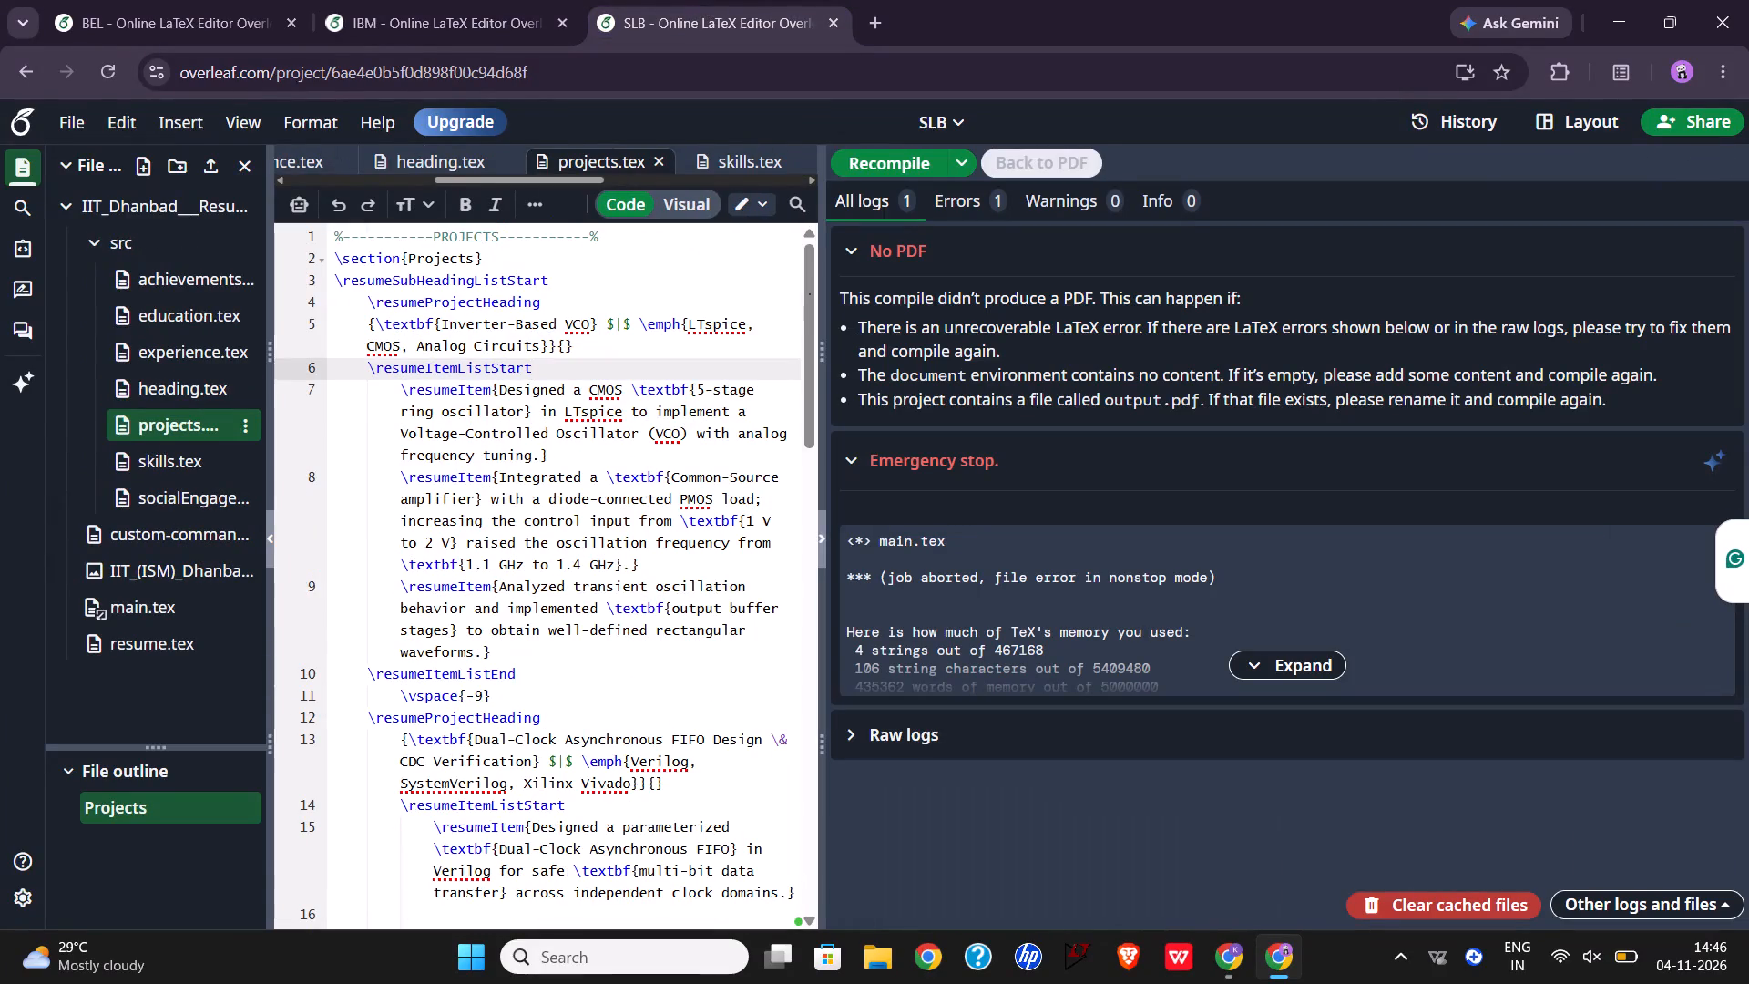
click(198, 460)
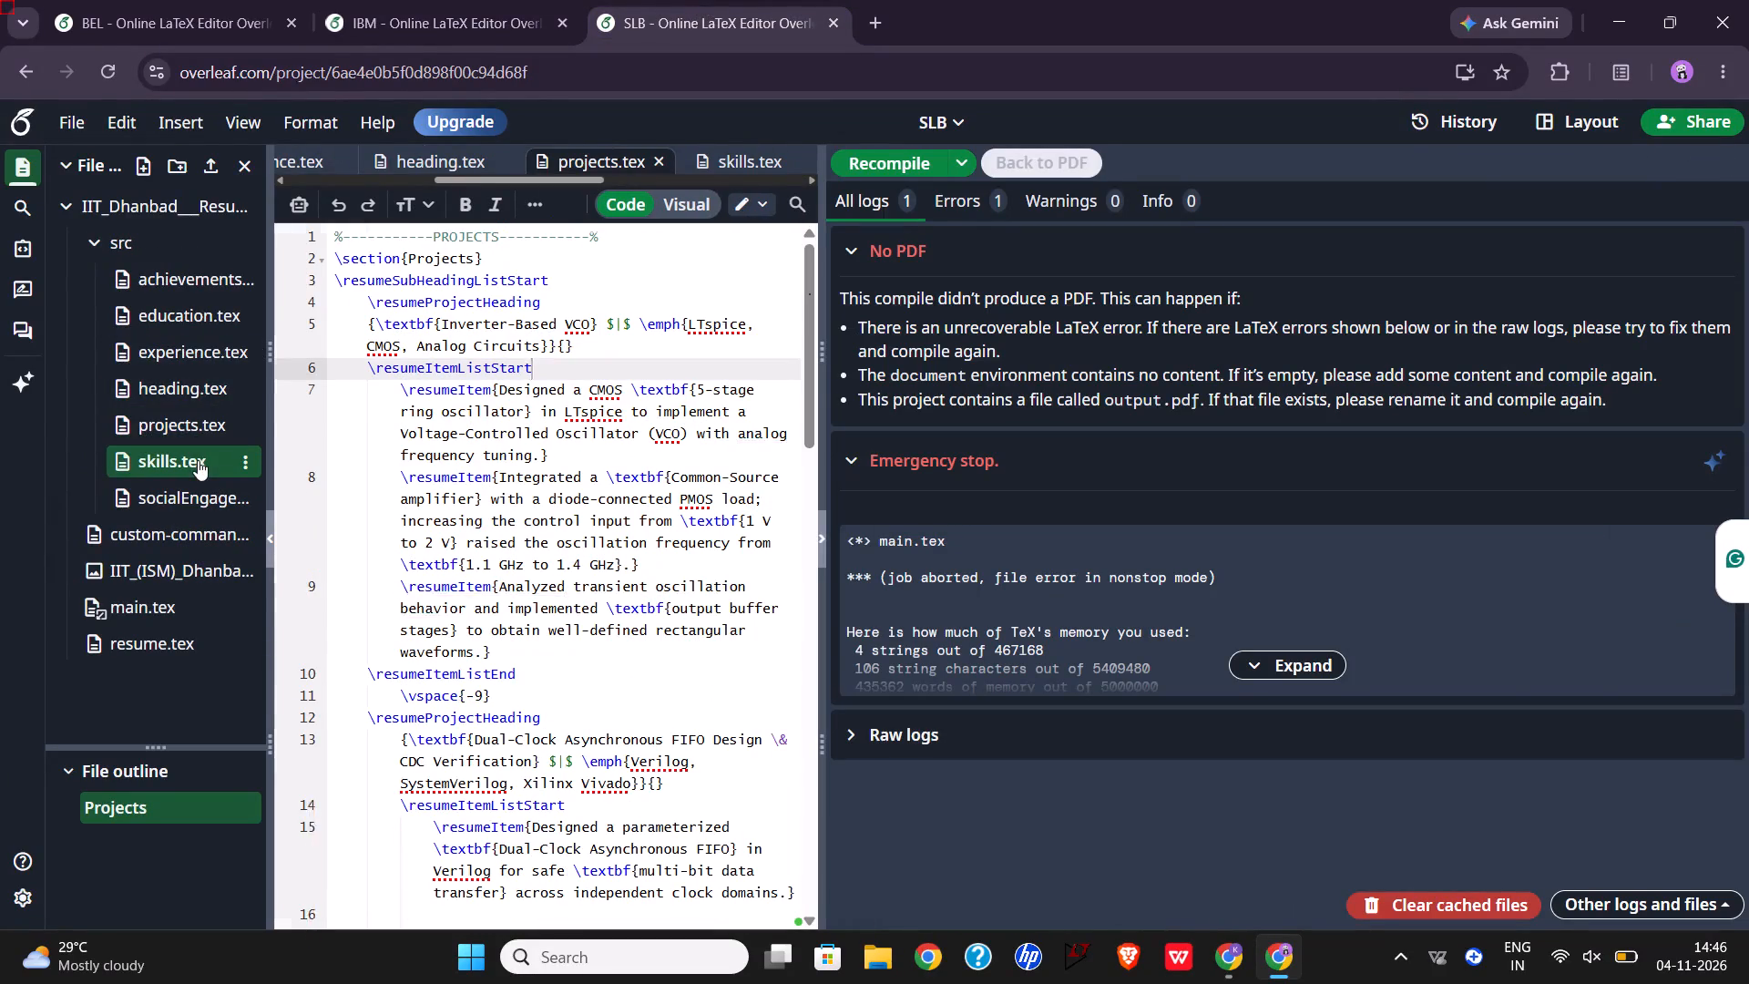
click(203, 416)
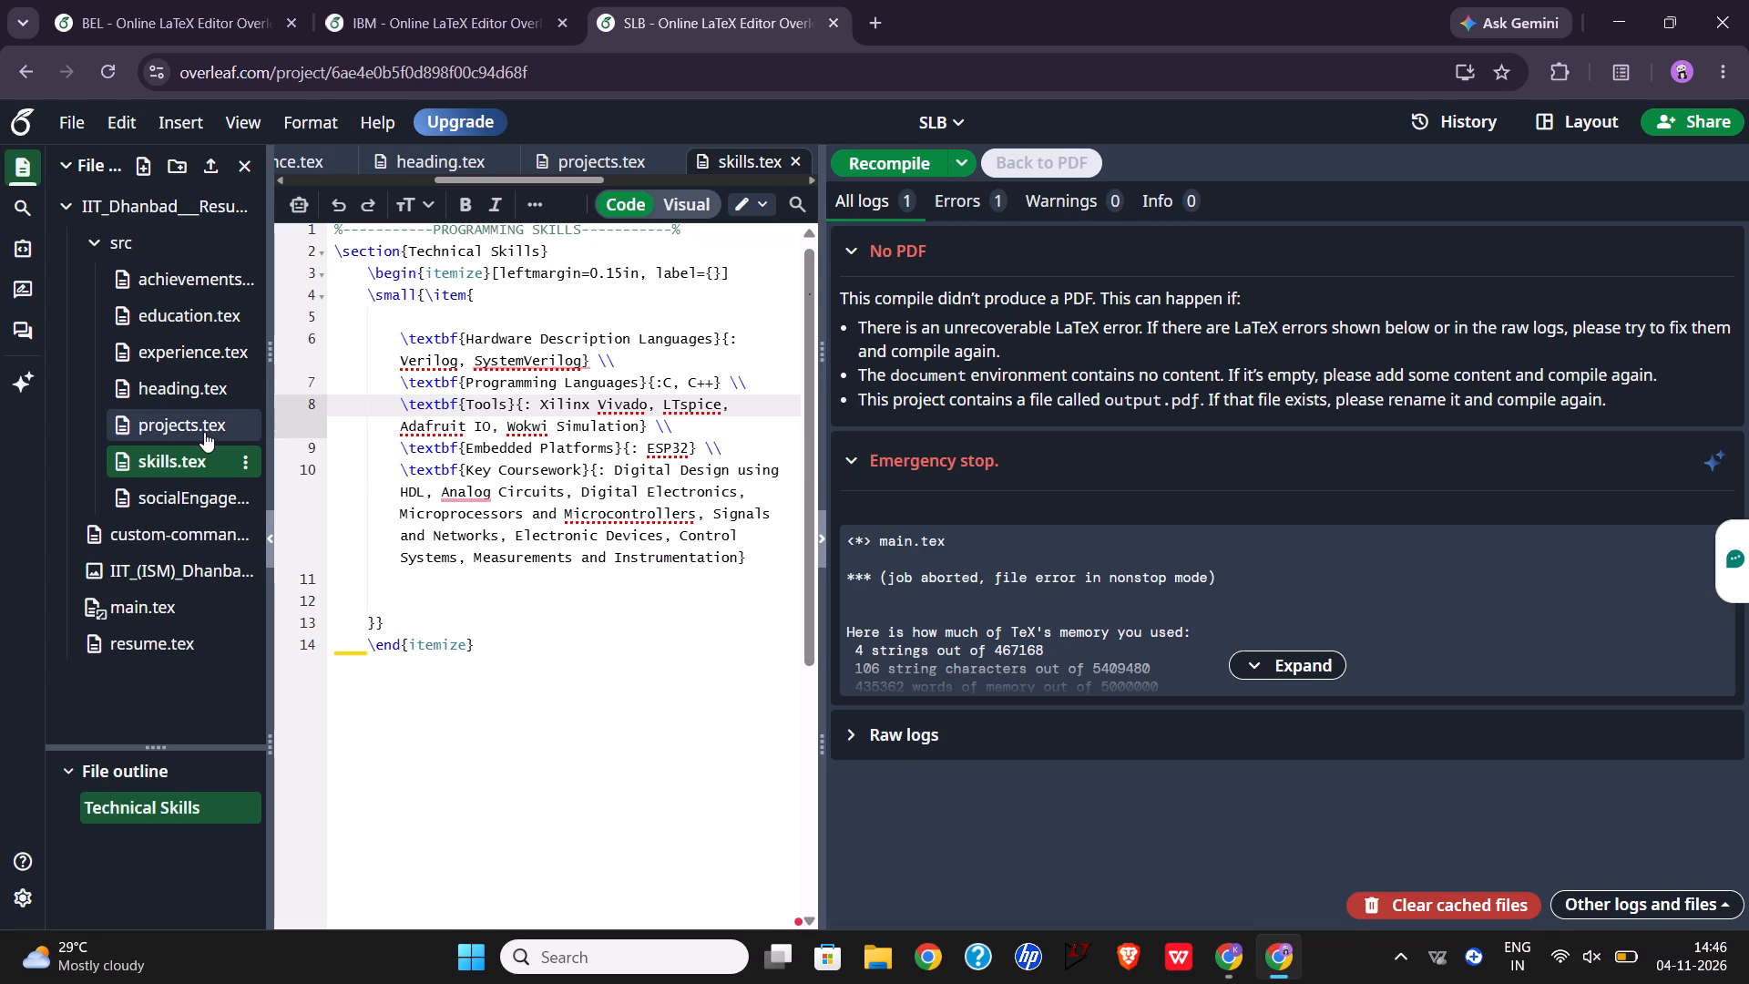
click(204, 432)
scroll(565, 417, up, 1)
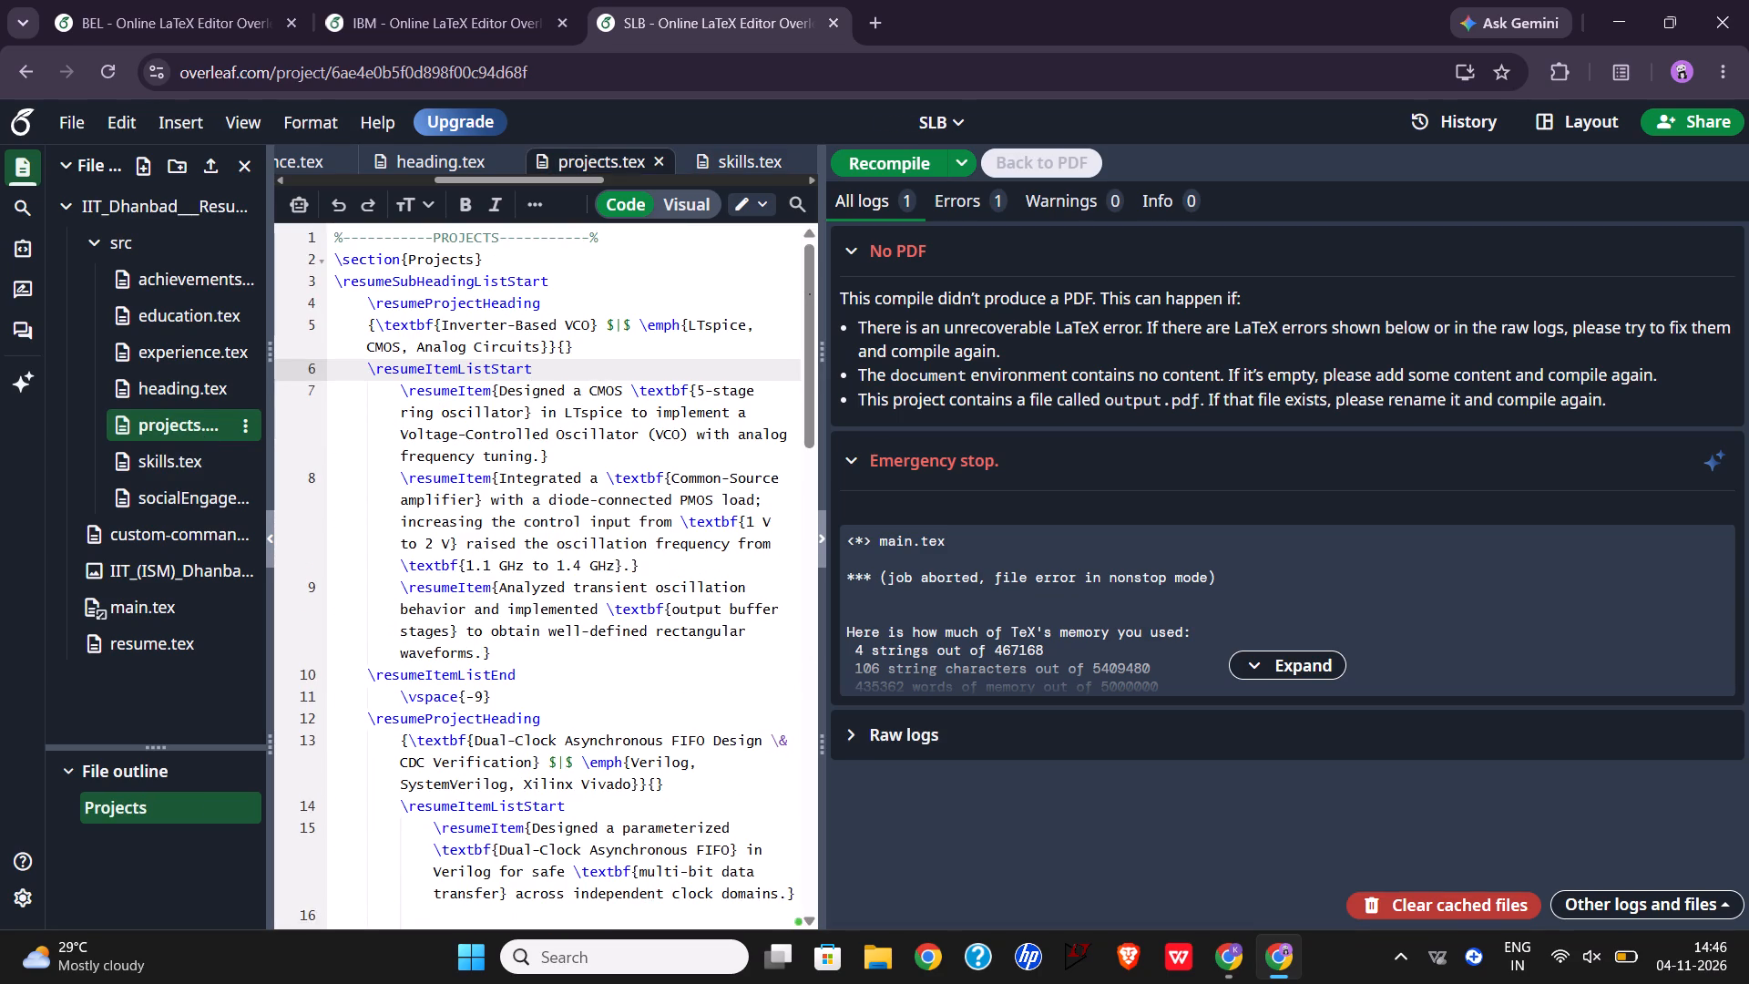
scroll(565, 417, down, 2)
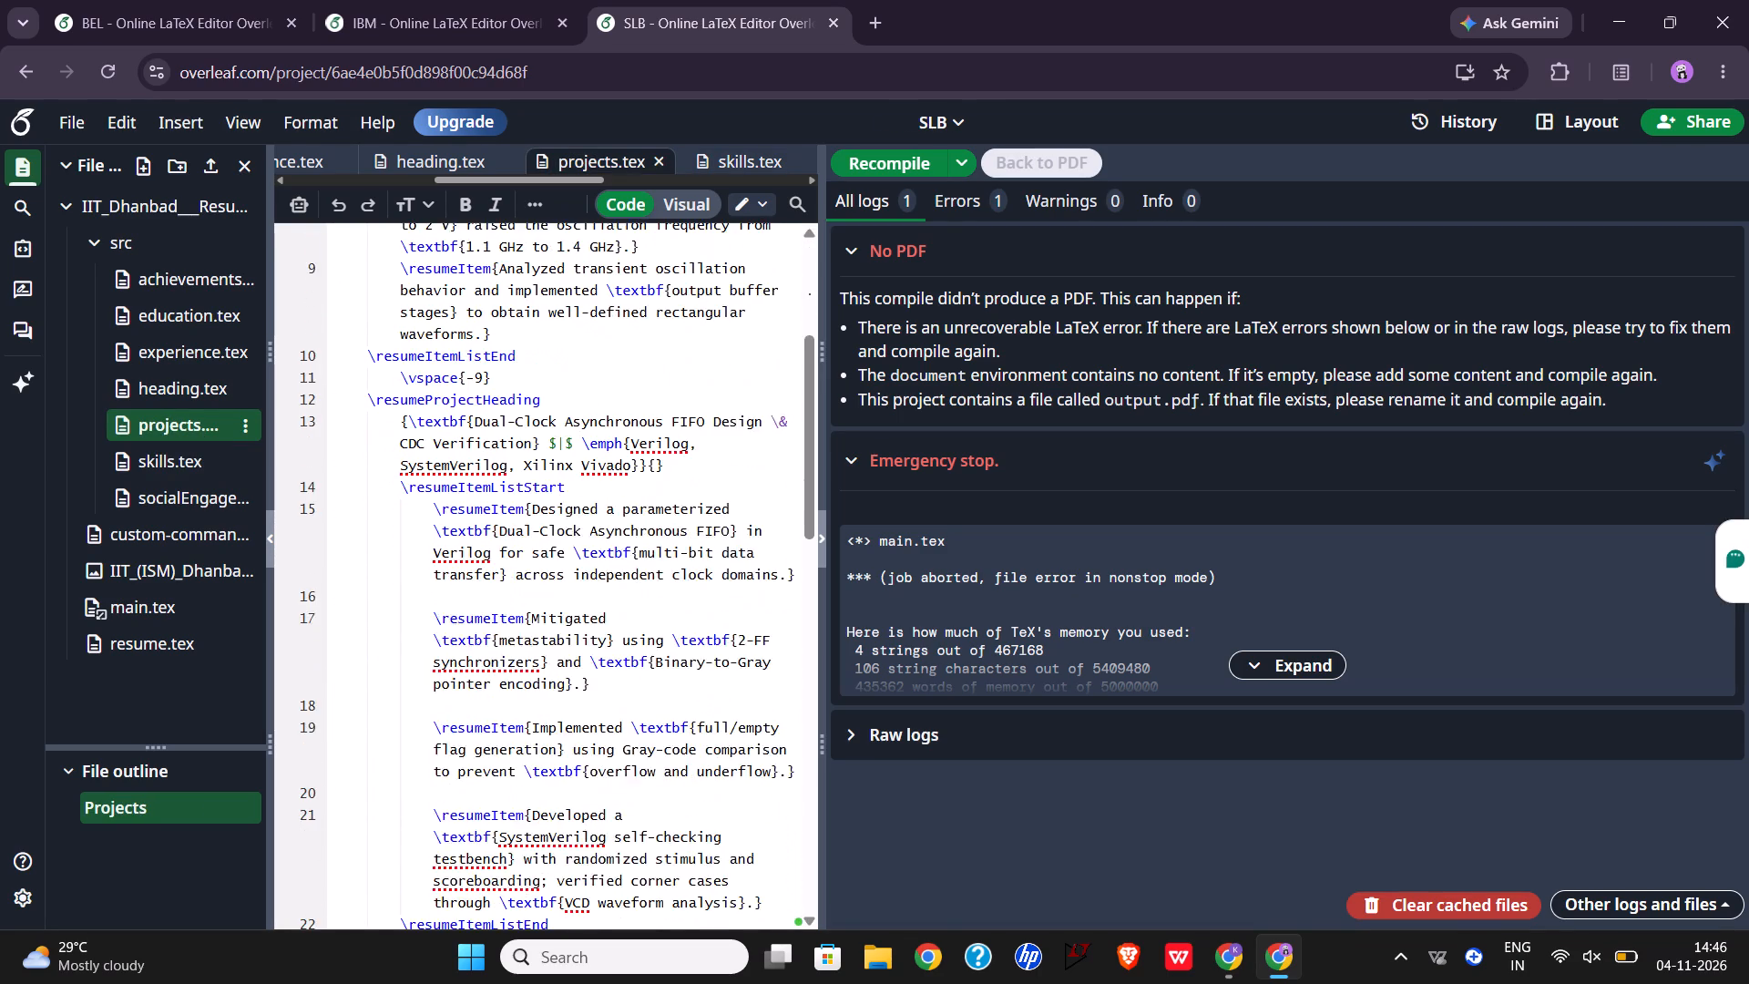
scroll(565, 417, down, 2)
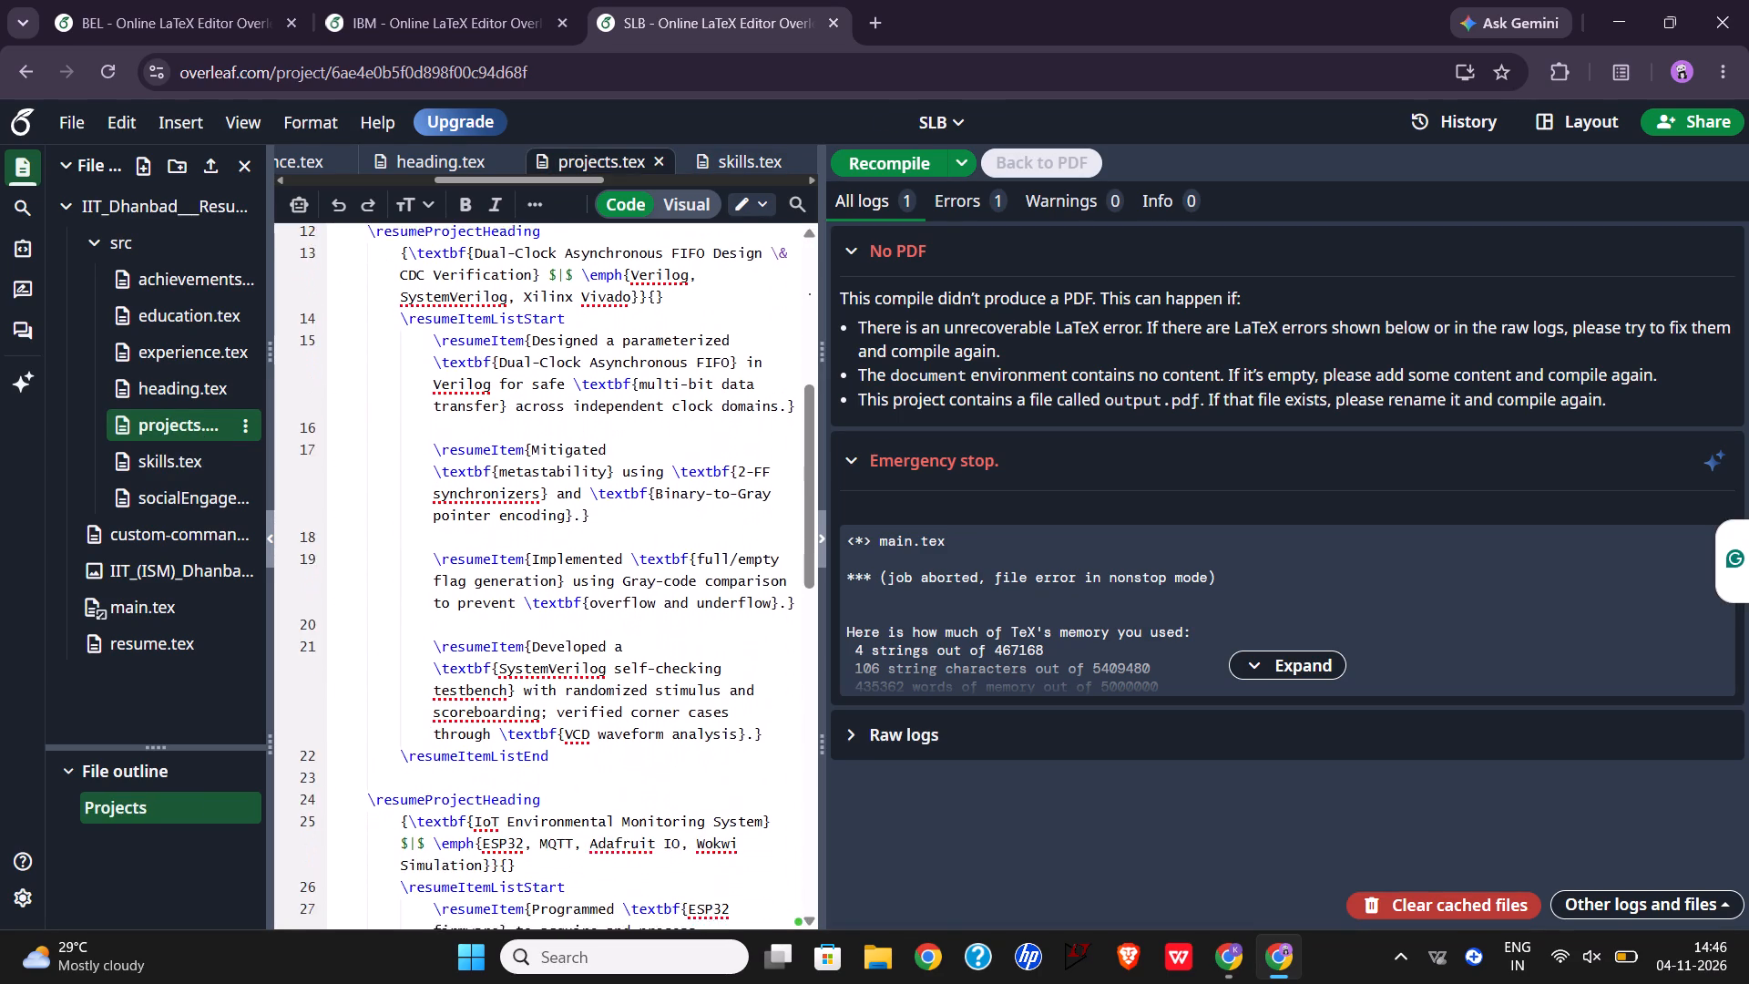
scroll(565, 417, down, 3)
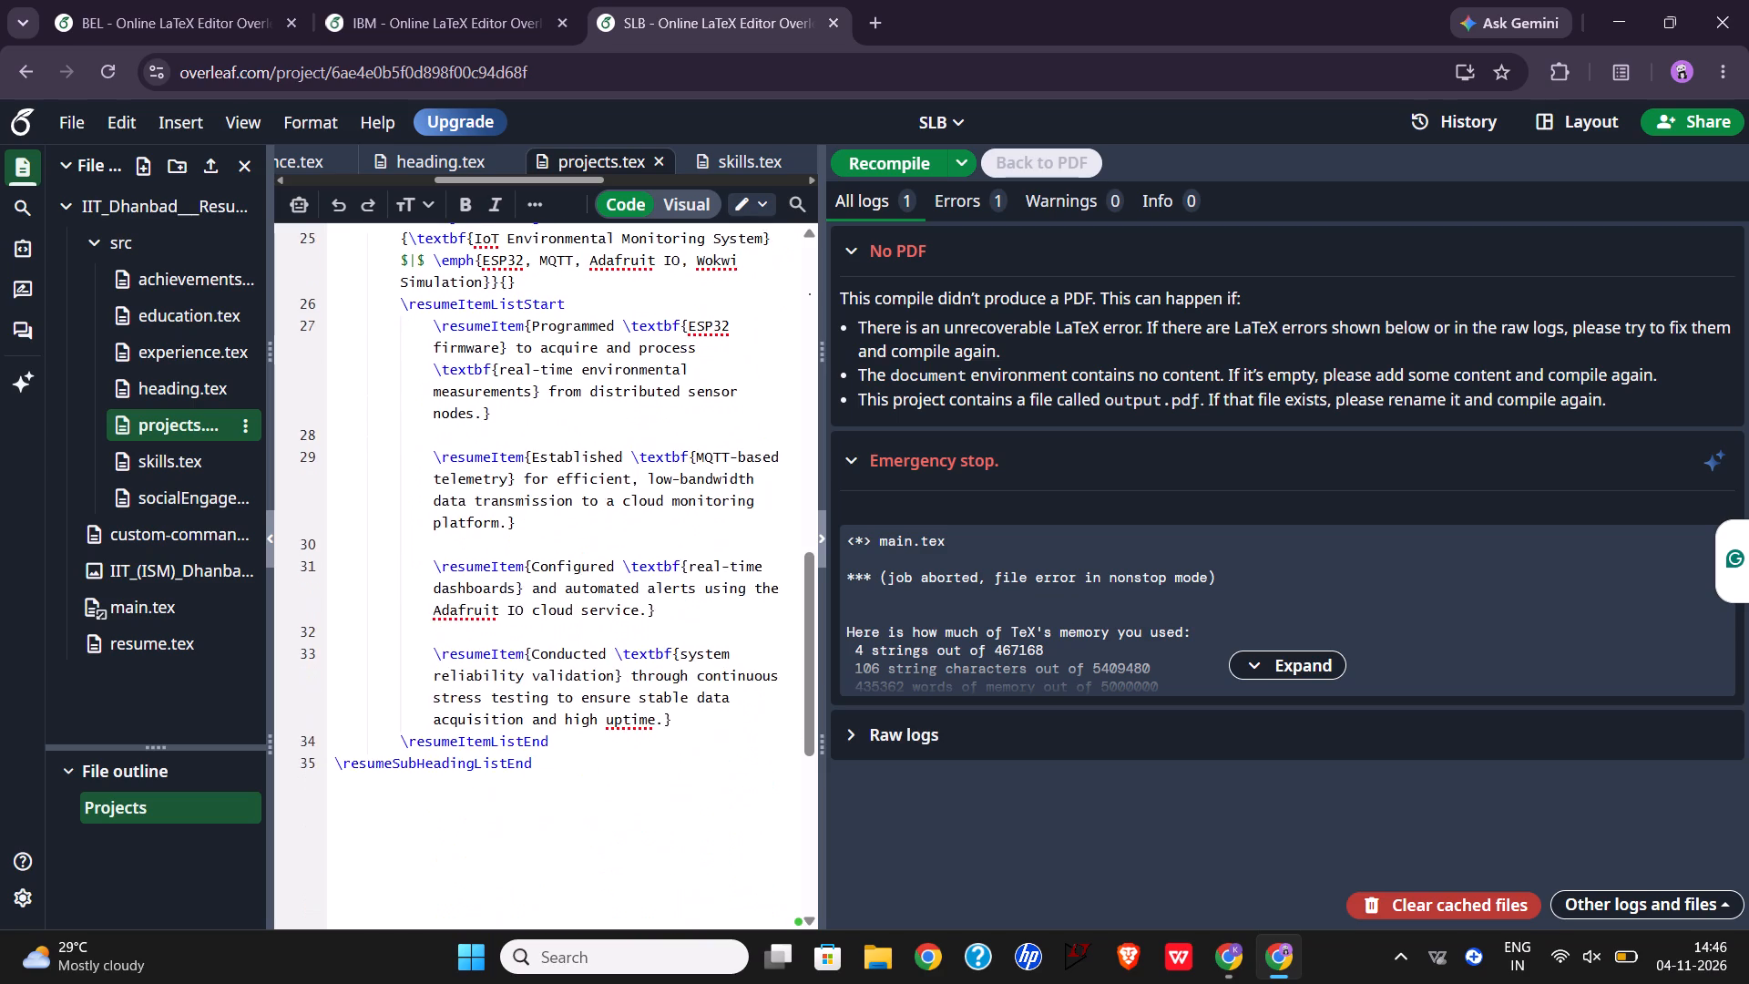
scroll(565, 417, down, 1)
scroll(565, 417, up, 2)
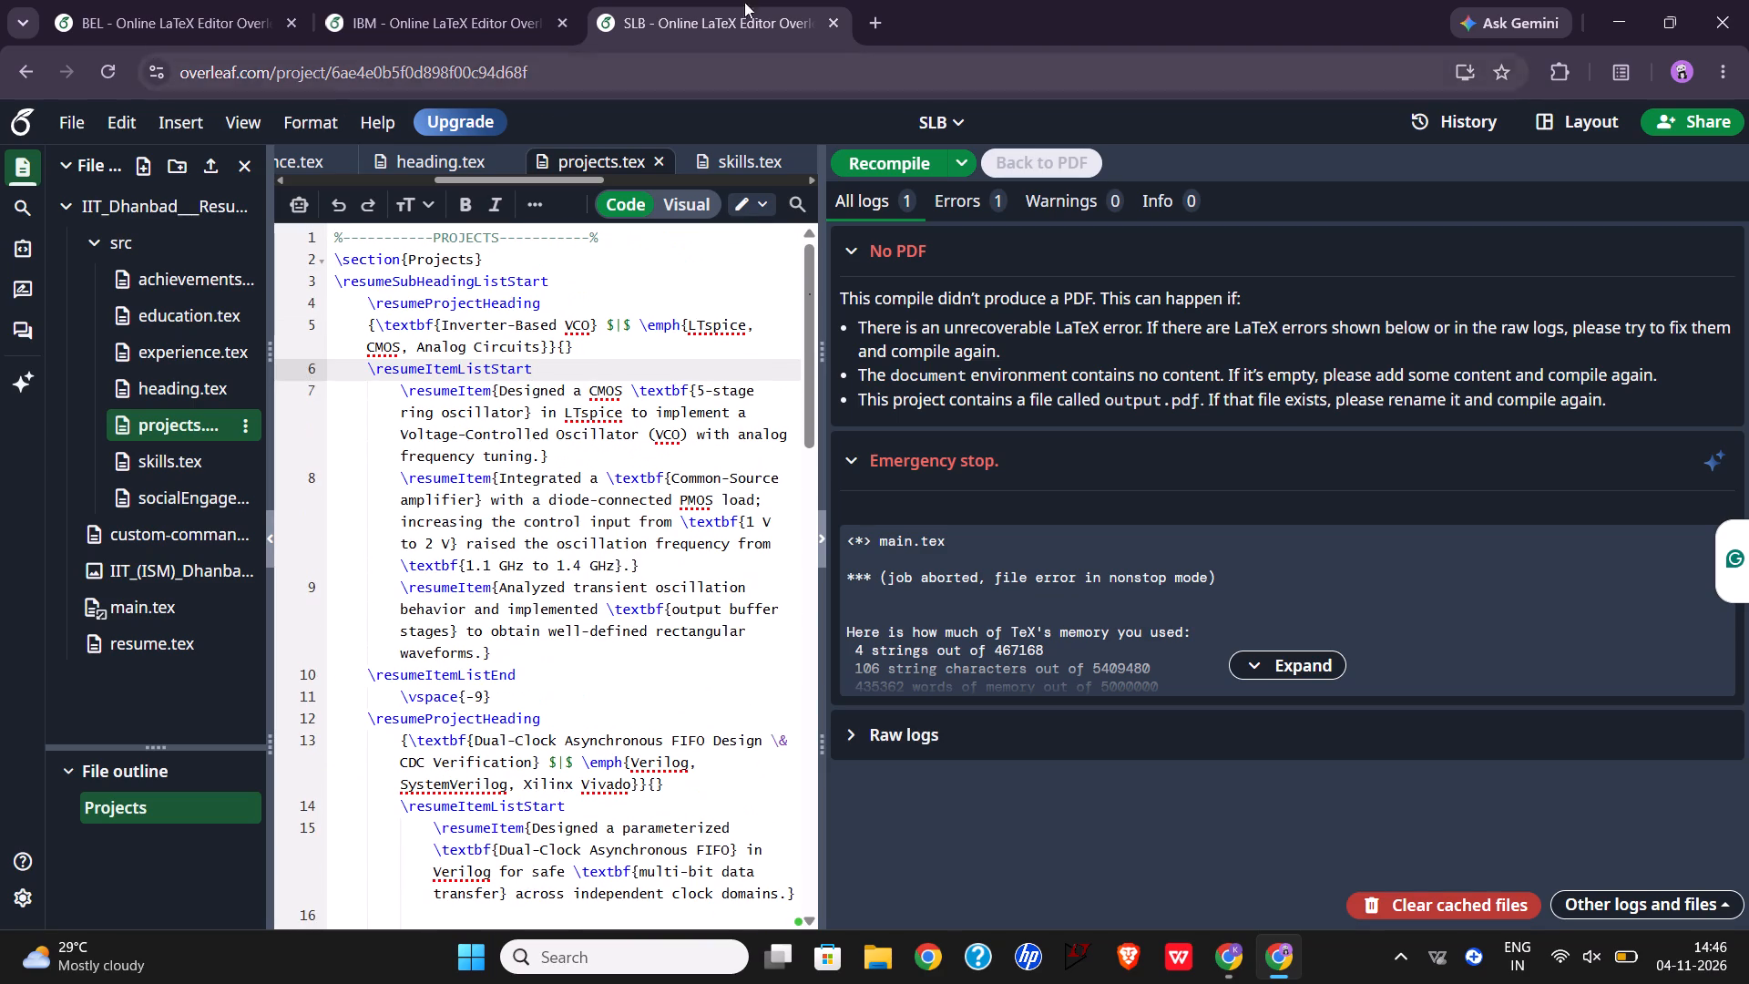
Open the NXP project from the Overleaf project list in a new browser tab.
click(863, 5)
text(over)
key(Right)
key(Return)
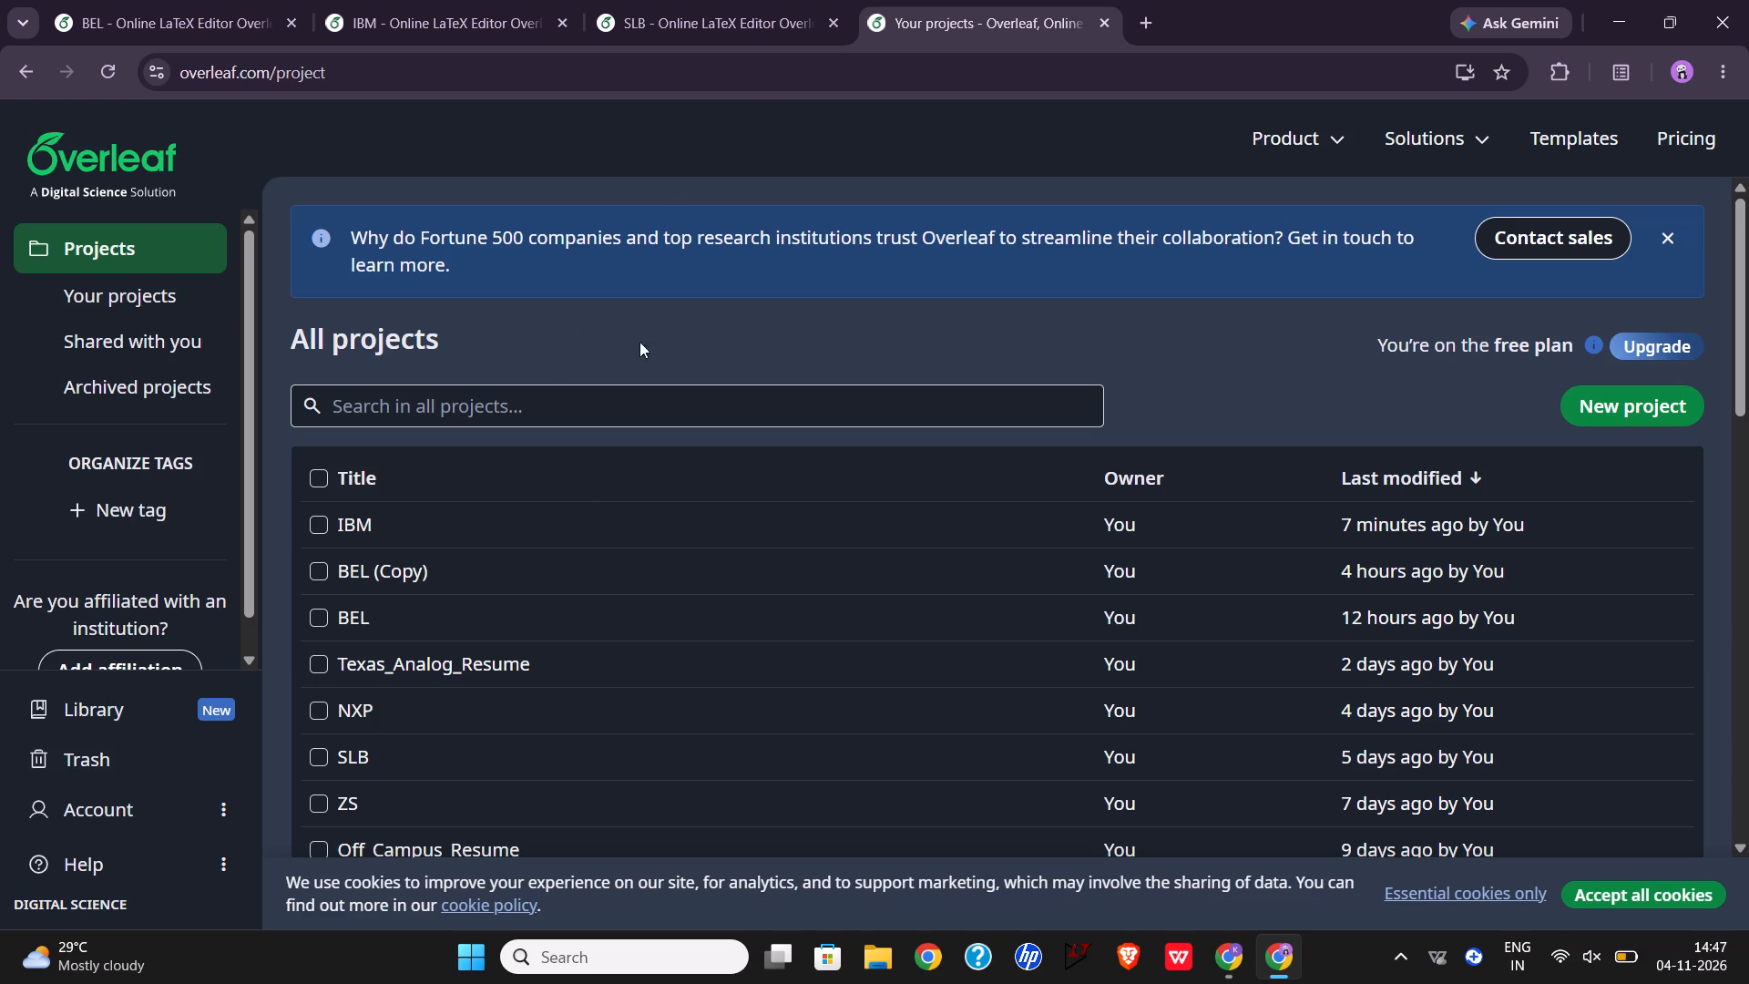
scroll(435, 733, down, 1)
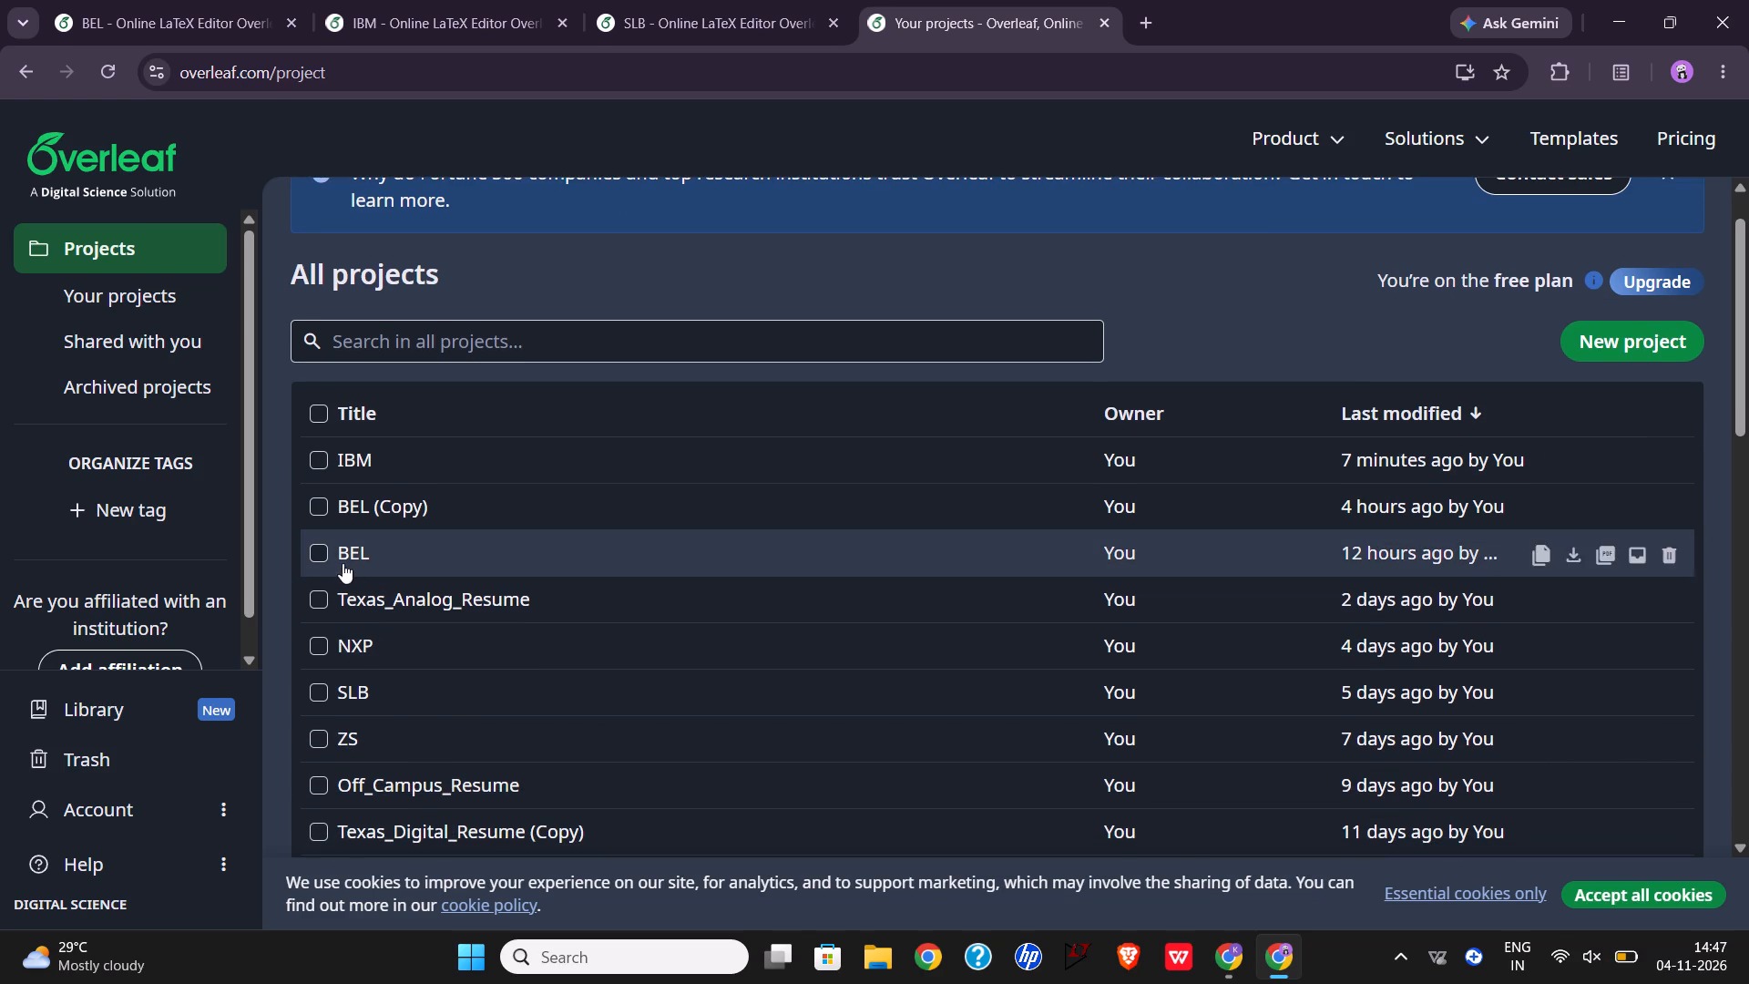
click(355, 651)
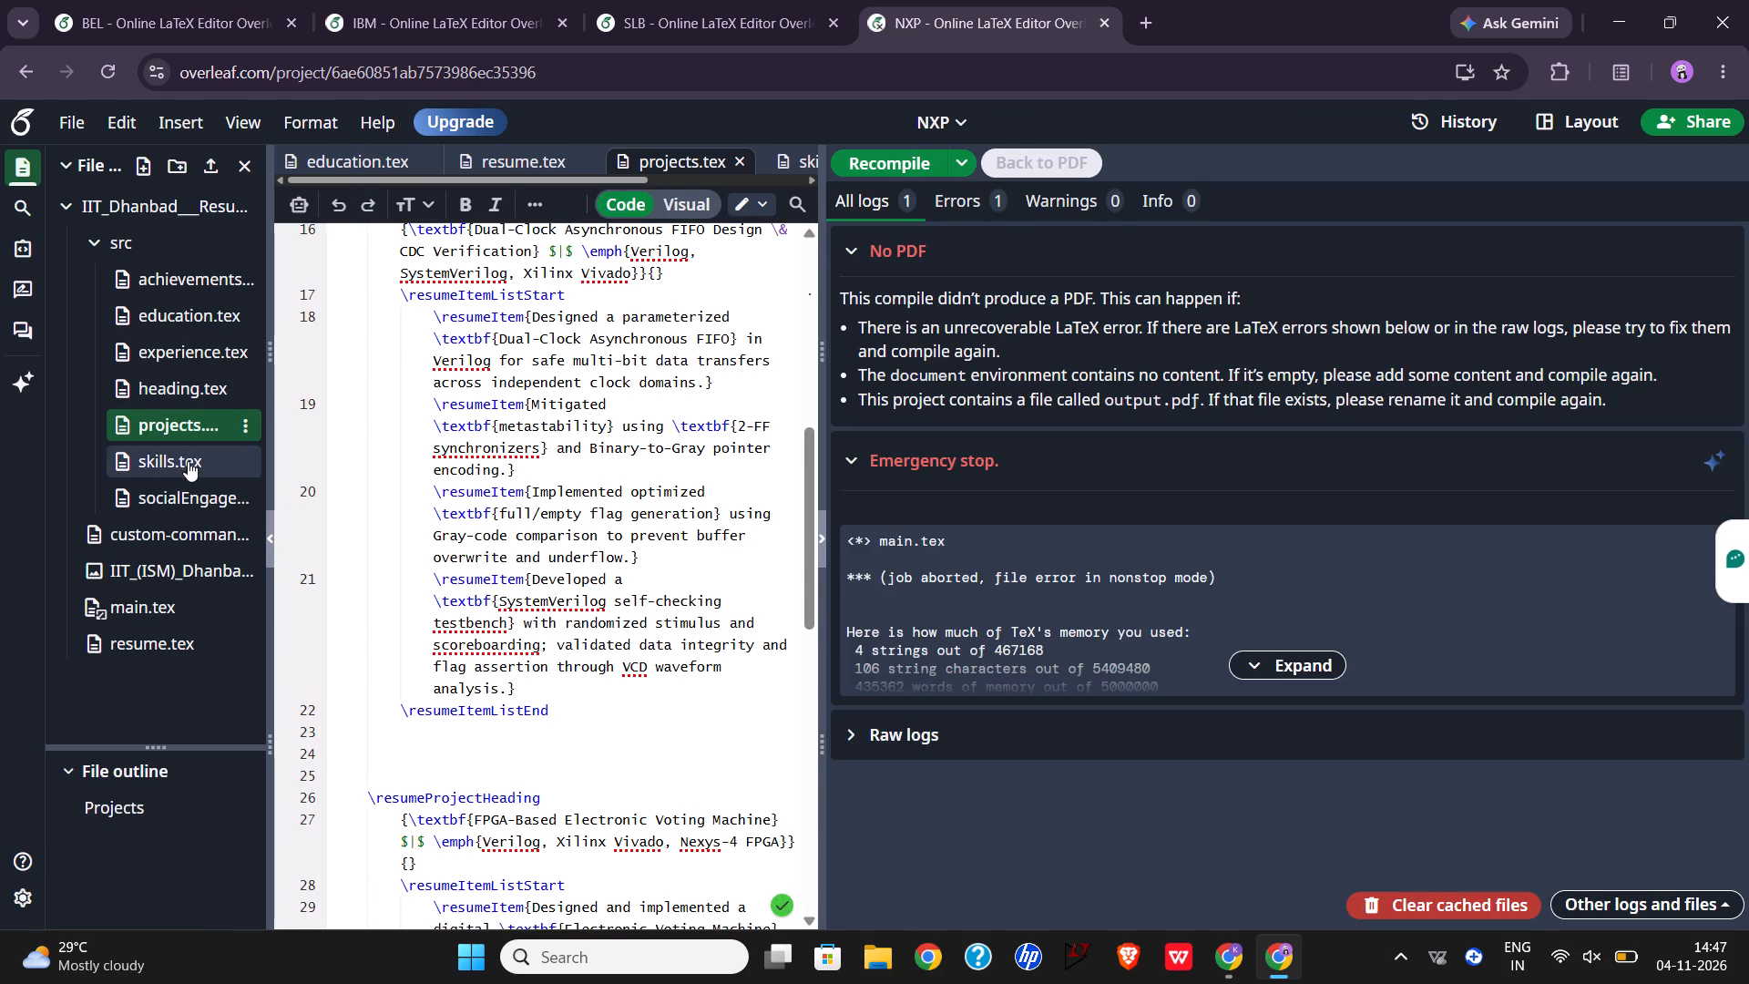
Examine the projects in NXP's projects.tex and the technical skills listed in its skills.tex.
scroll(517, 374, up, 2)
scroll(517, 374, down, 1)
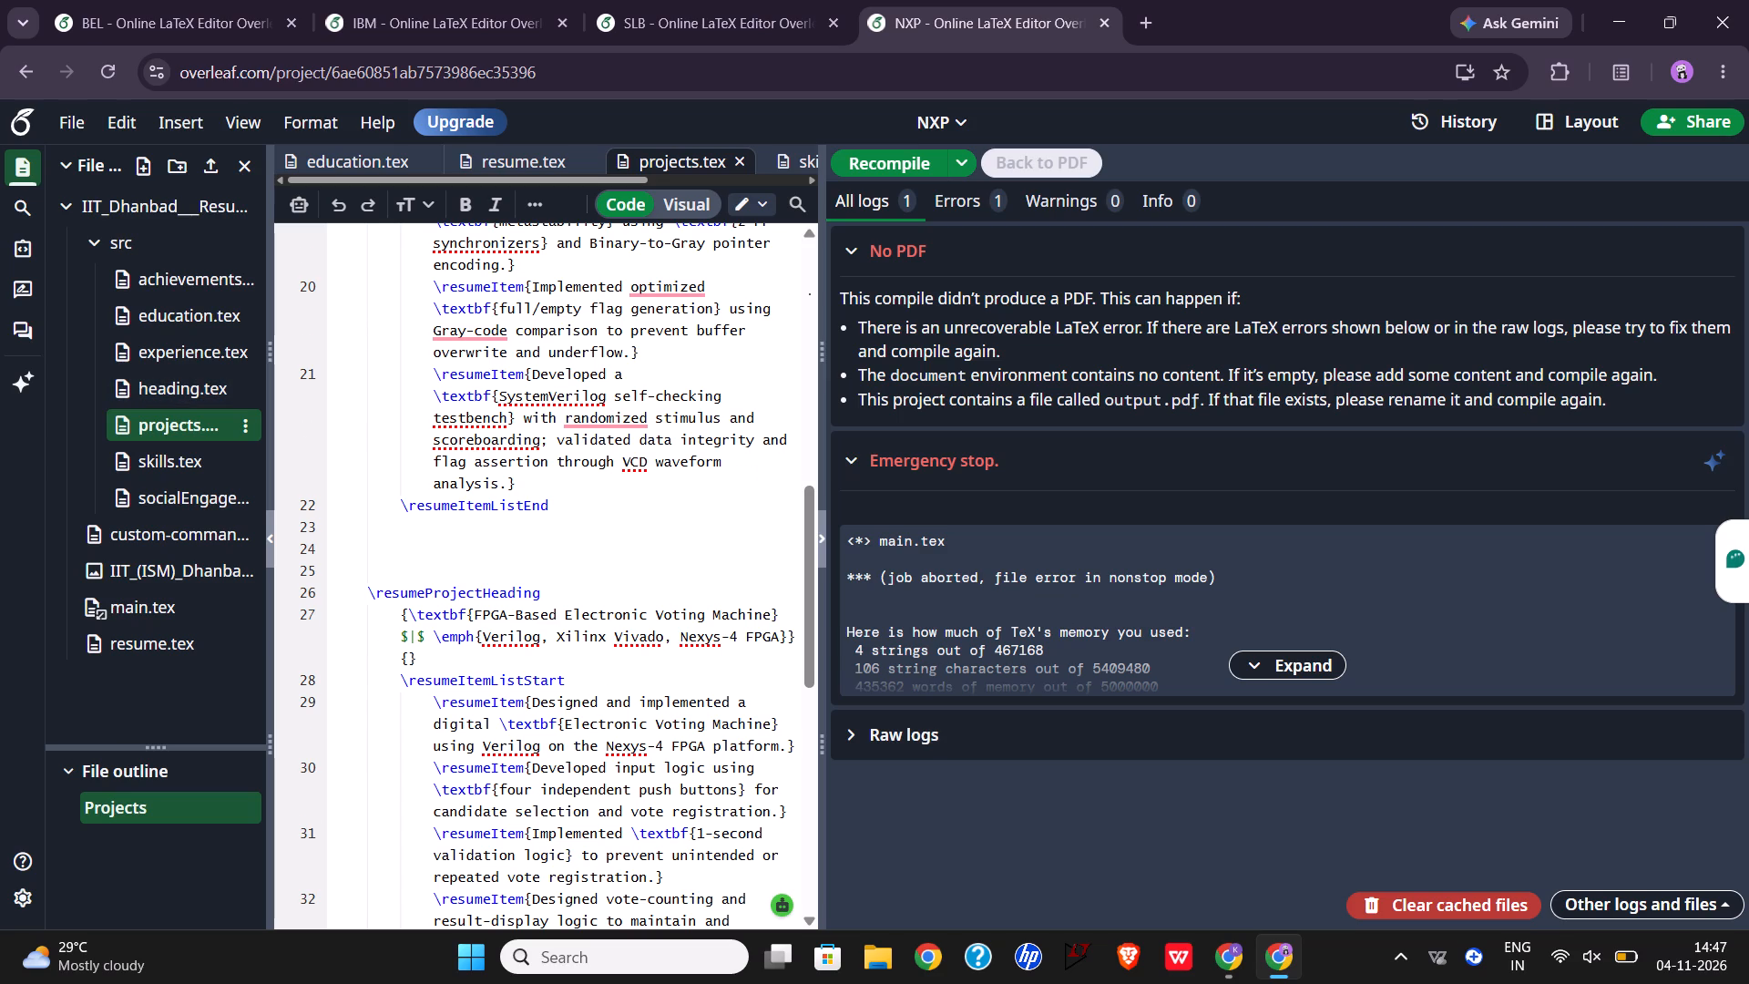
scroll(429, 311, up, 2)
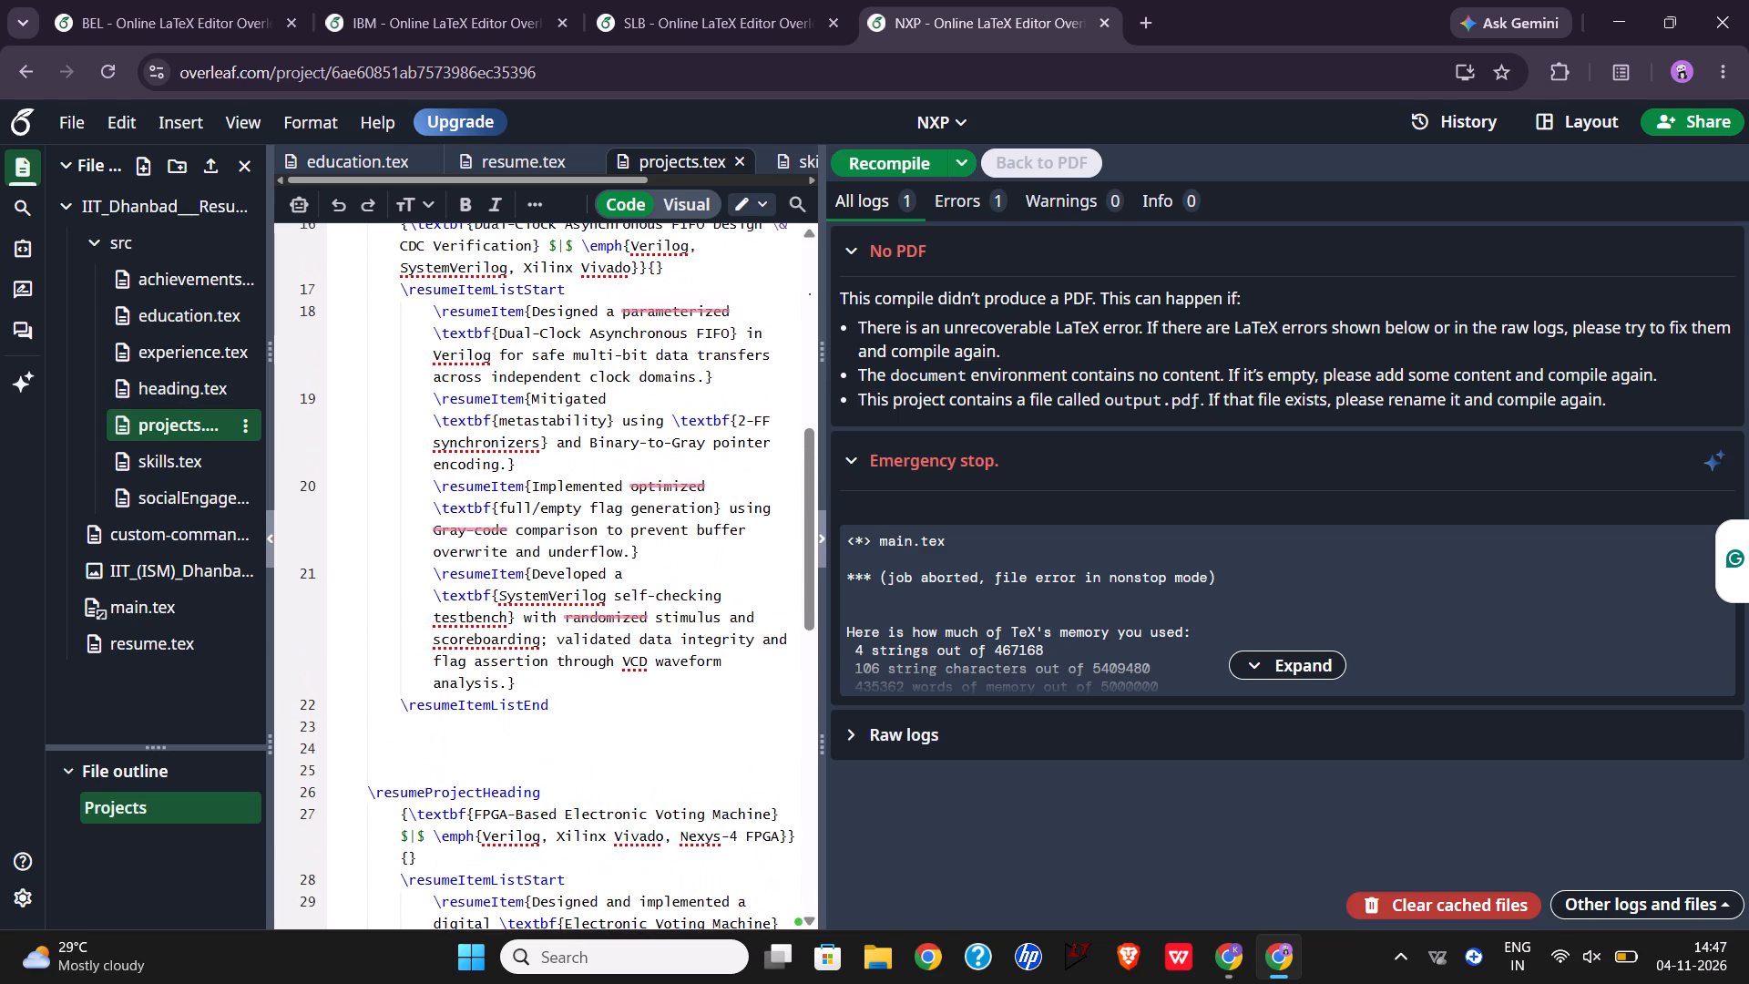
scroll(429, 311, up, 2)
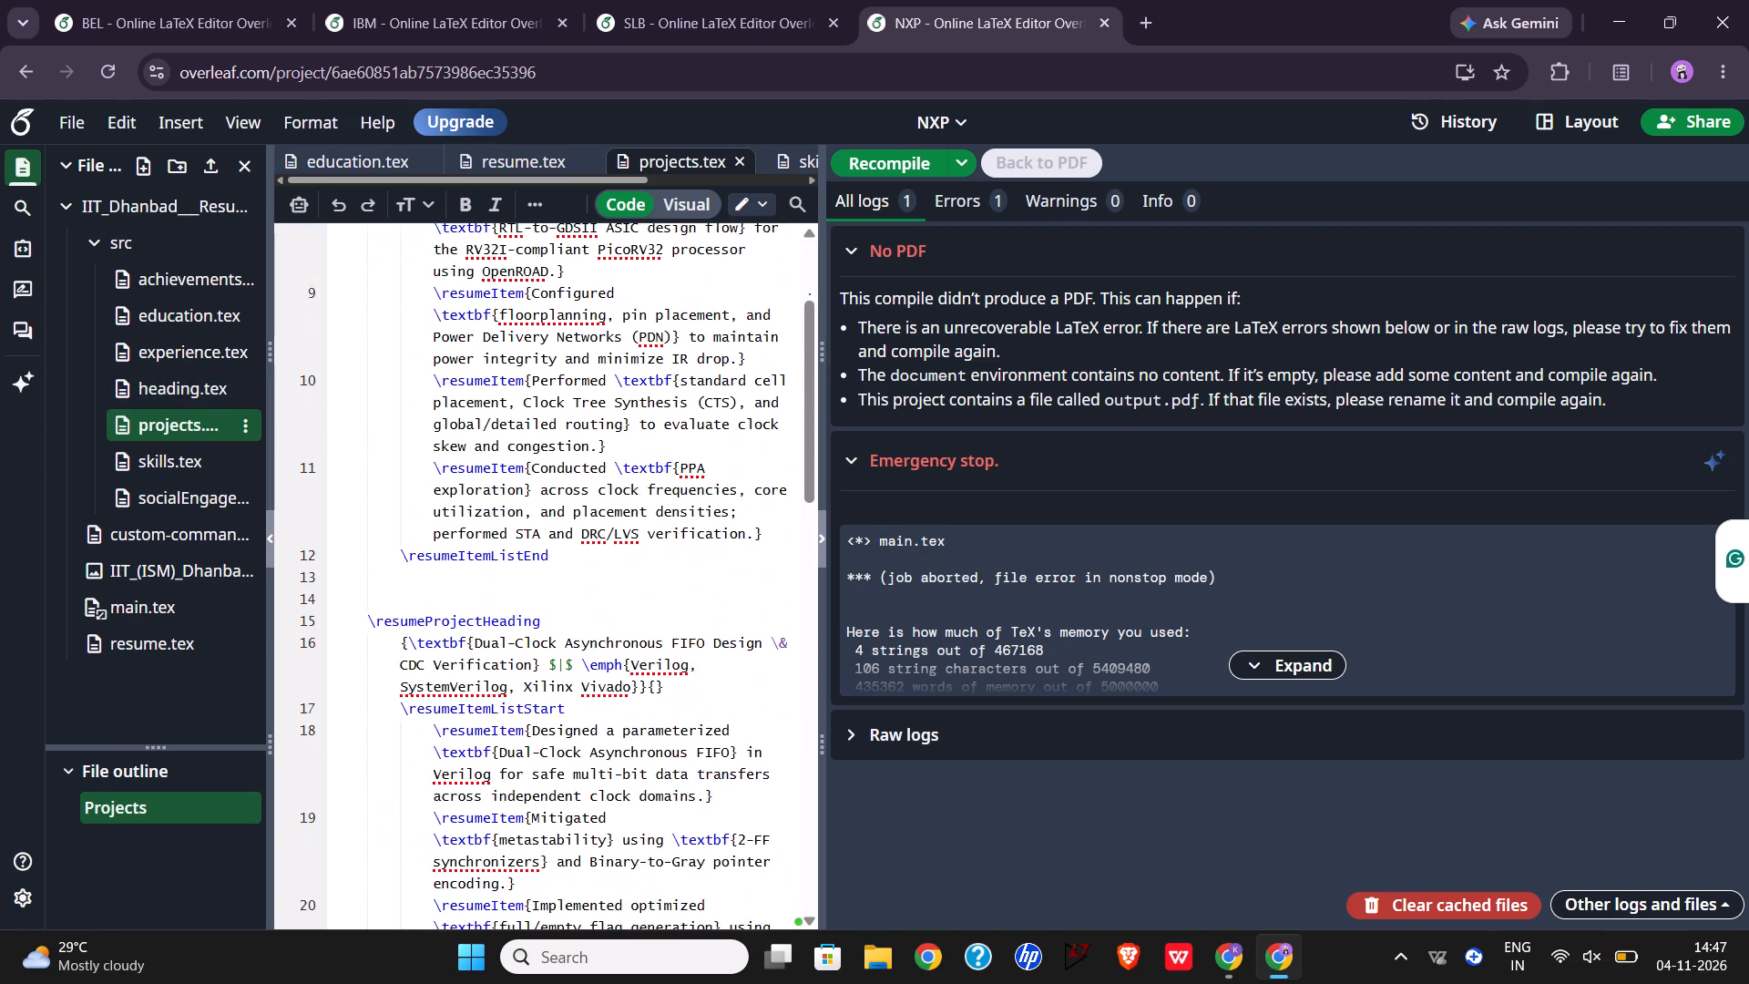
scroll(429, 311, up, 2)
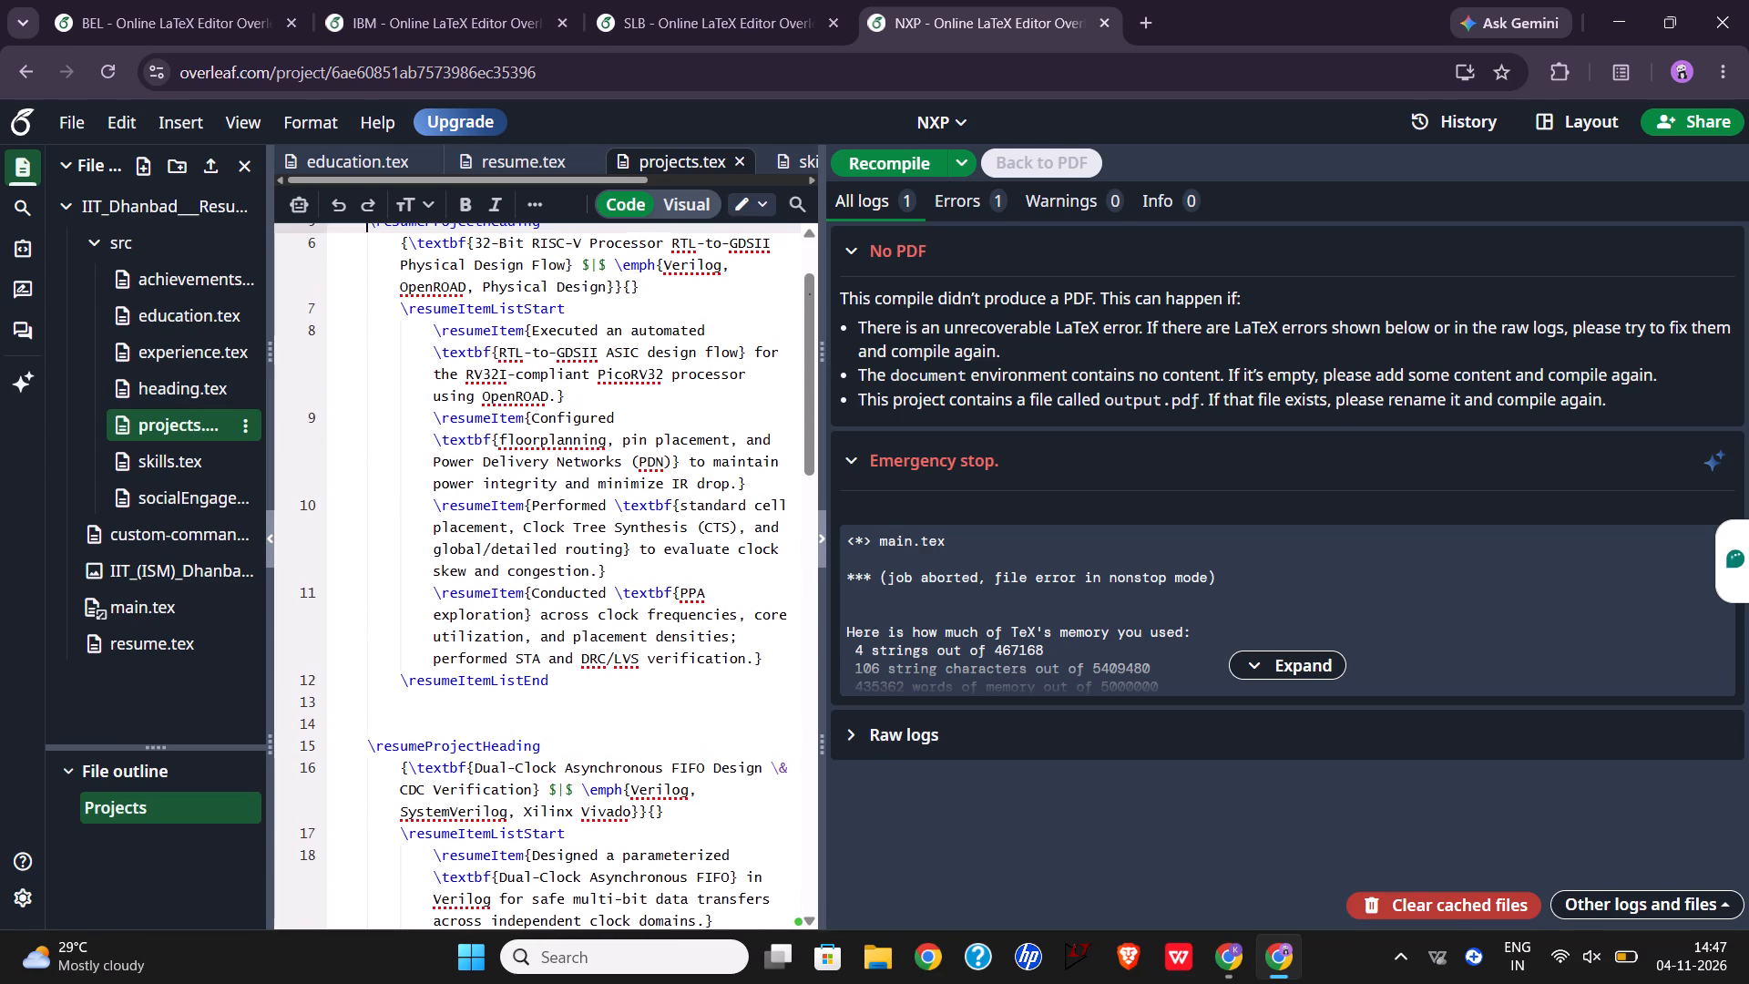
scroll(429, 311, up, 1)
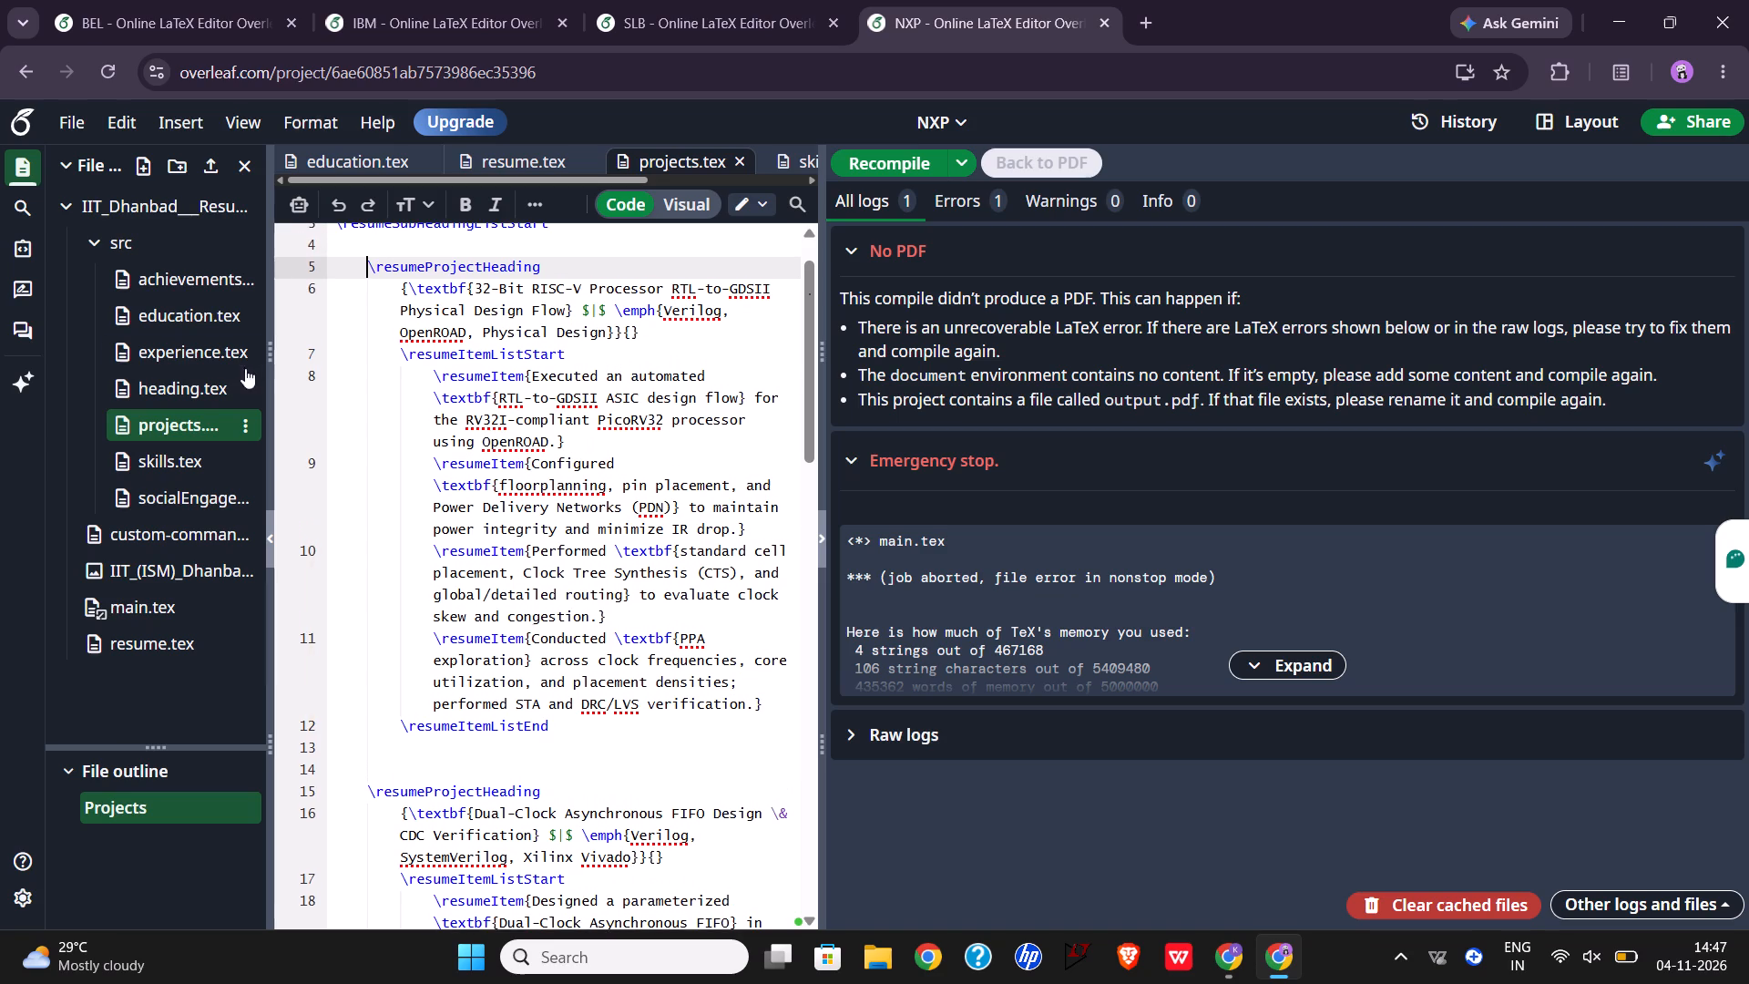
click(207, 468)
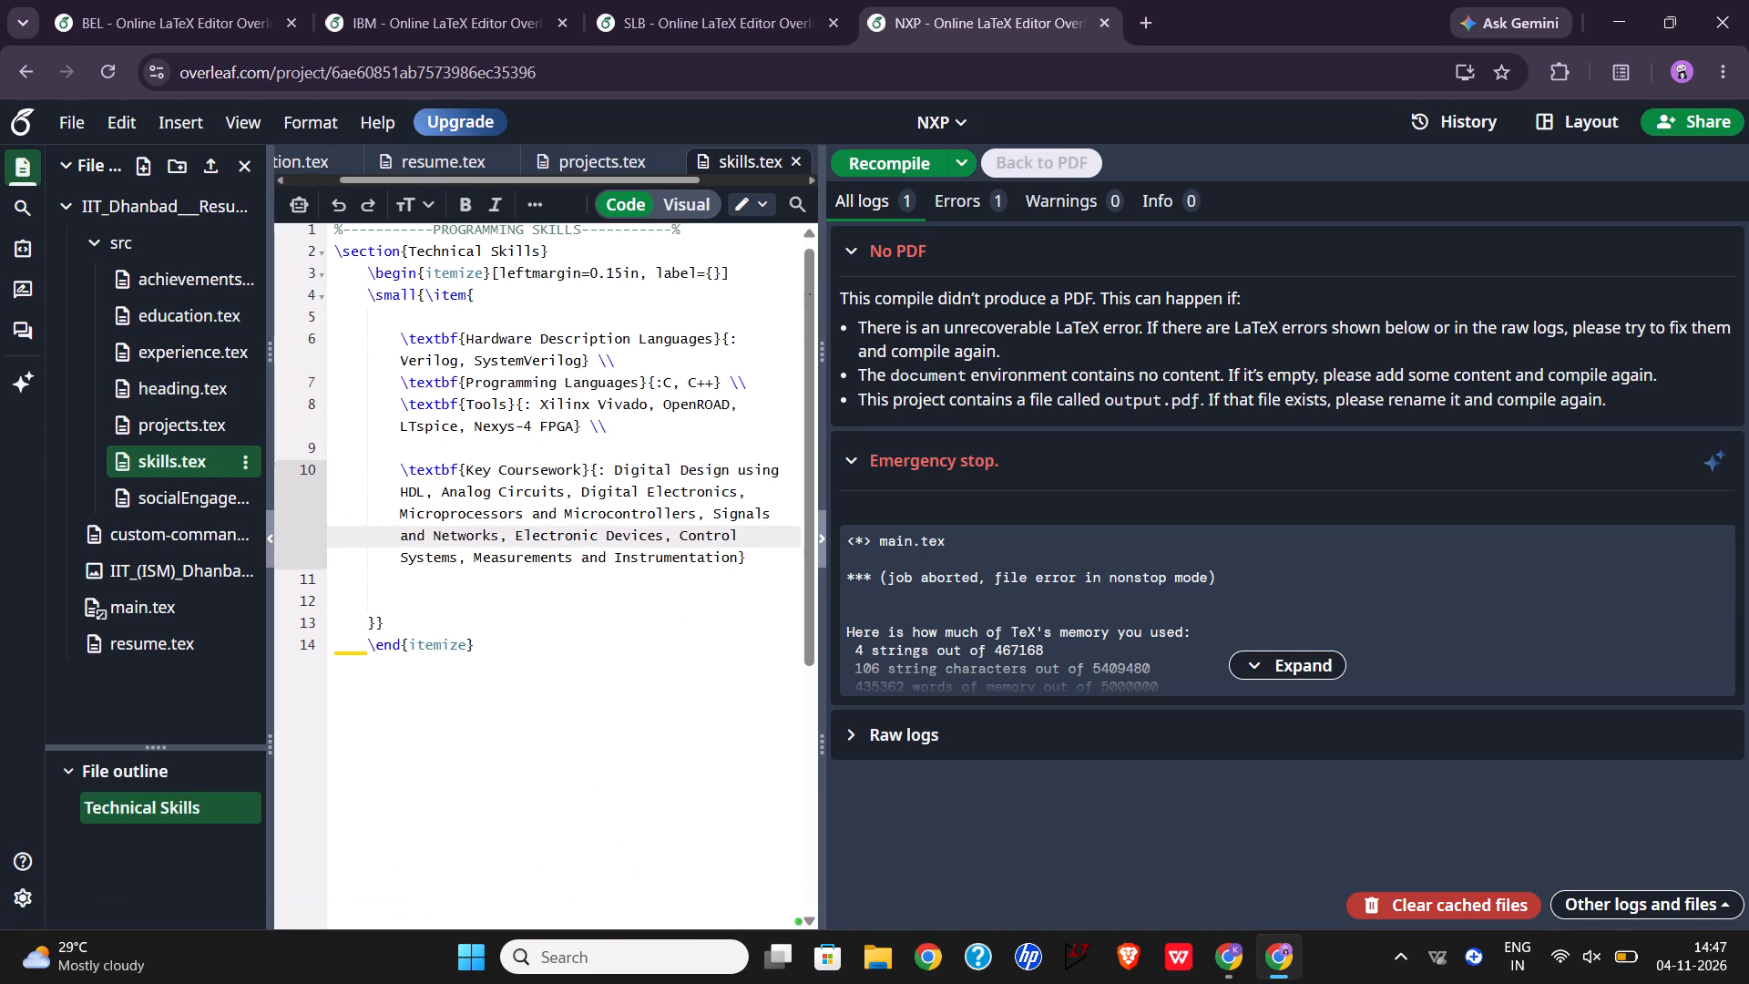
scroll(413, 453, up, 1)
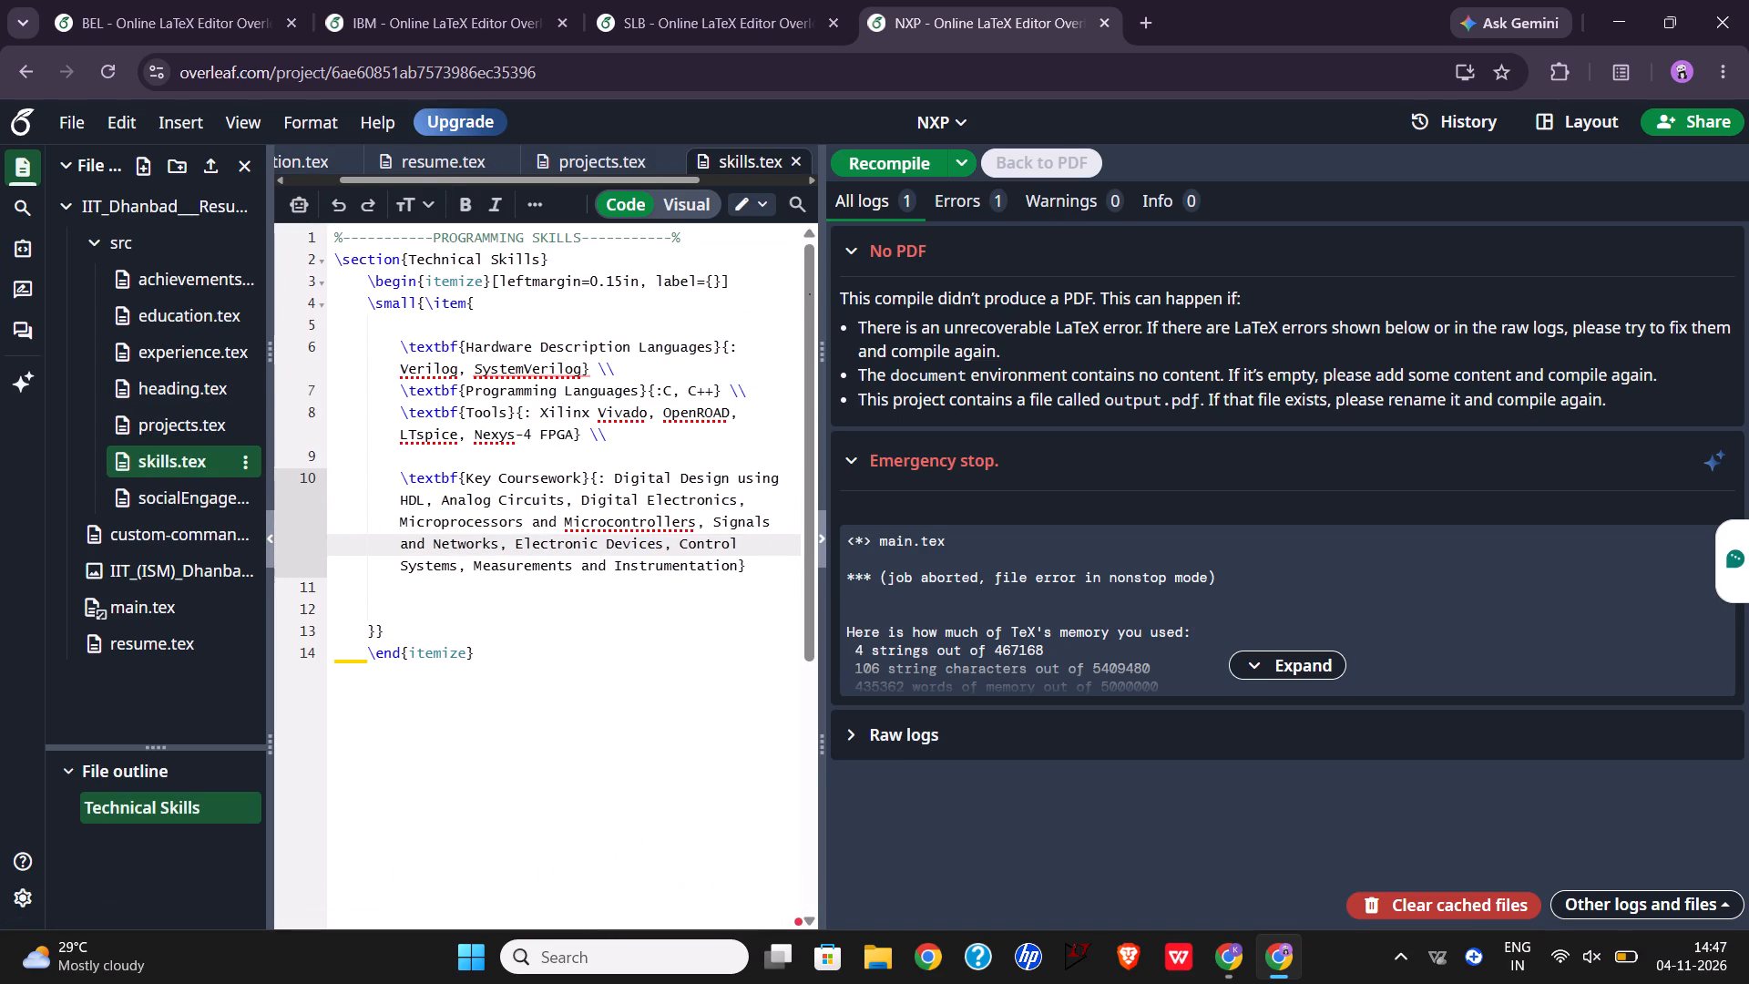
scroll(413, 453, up, 1)
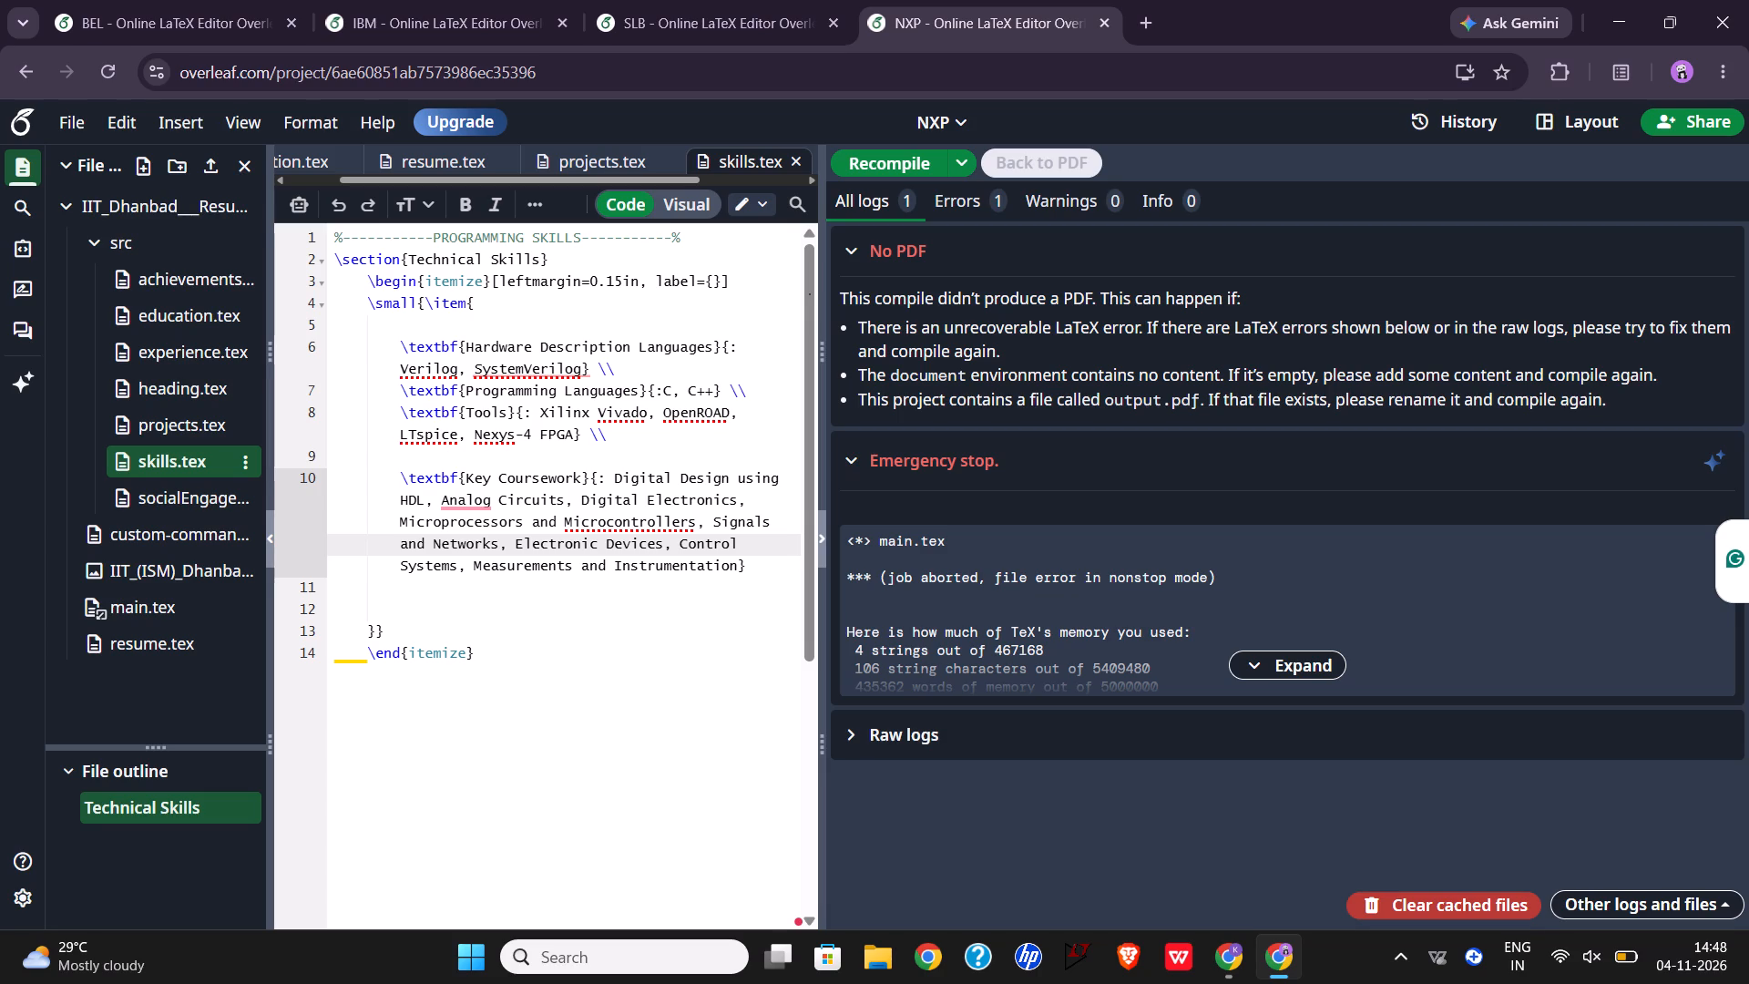
Return to the SLB project and review the projects in its projects.tex again.
click(663, 4)
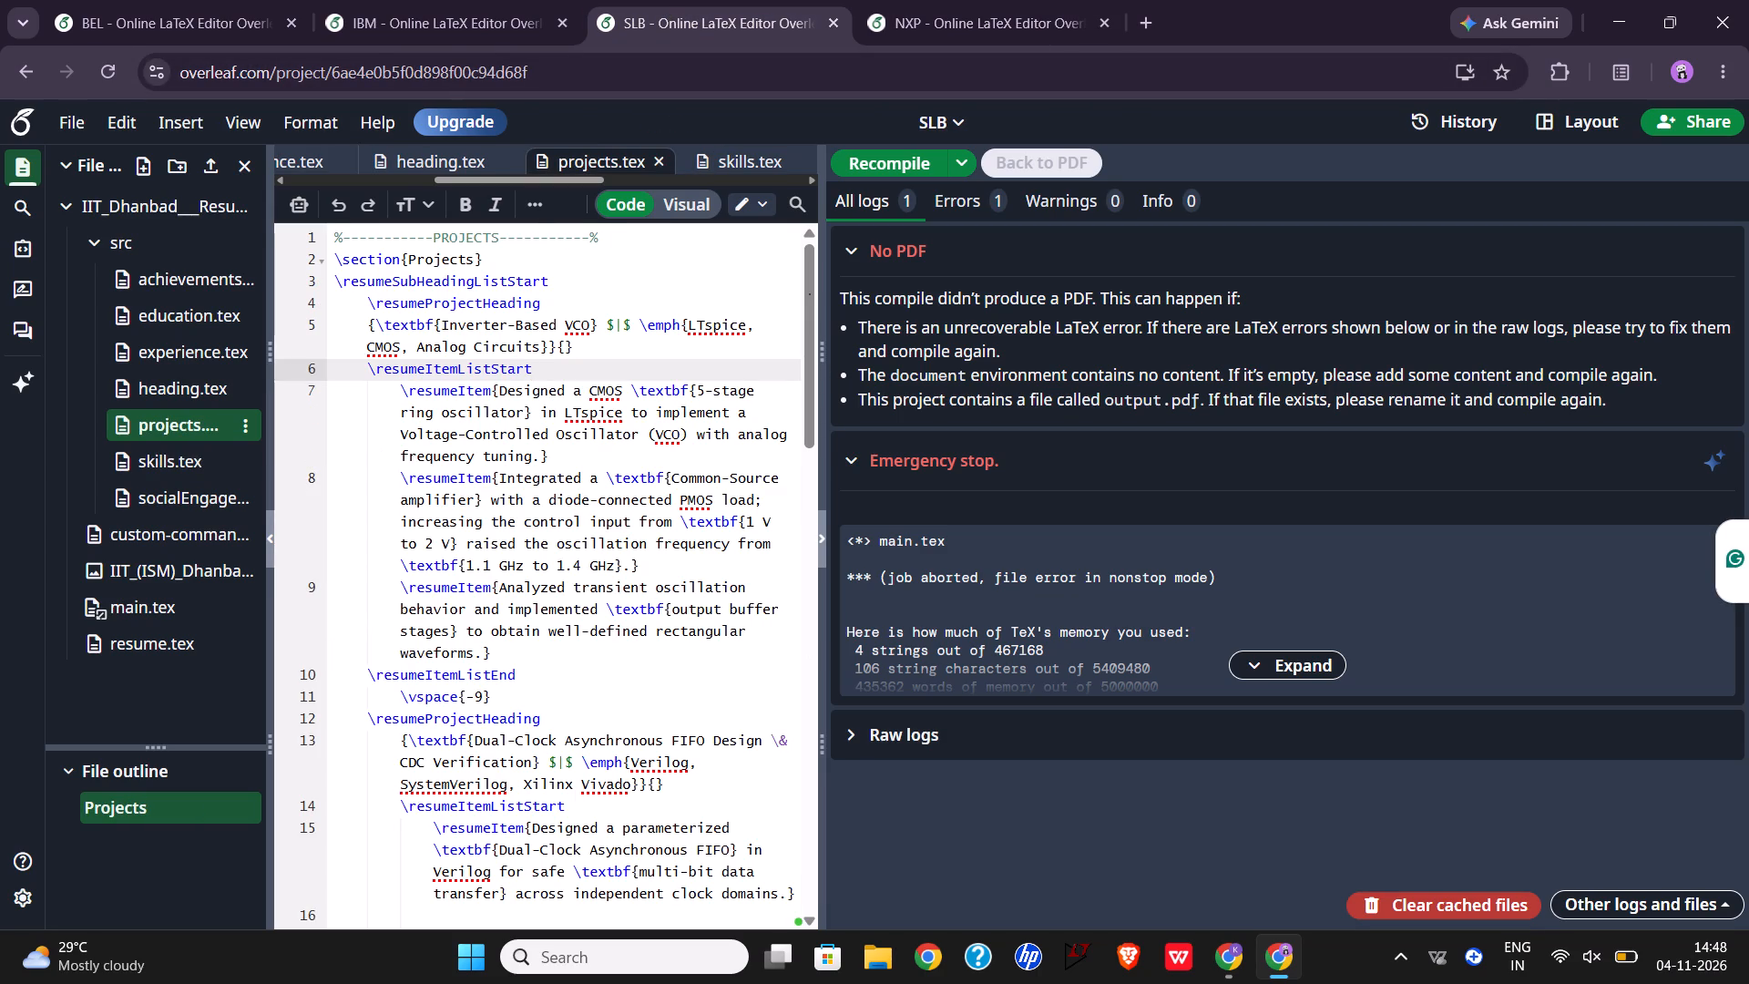
scroll(420, 450, down, 1)
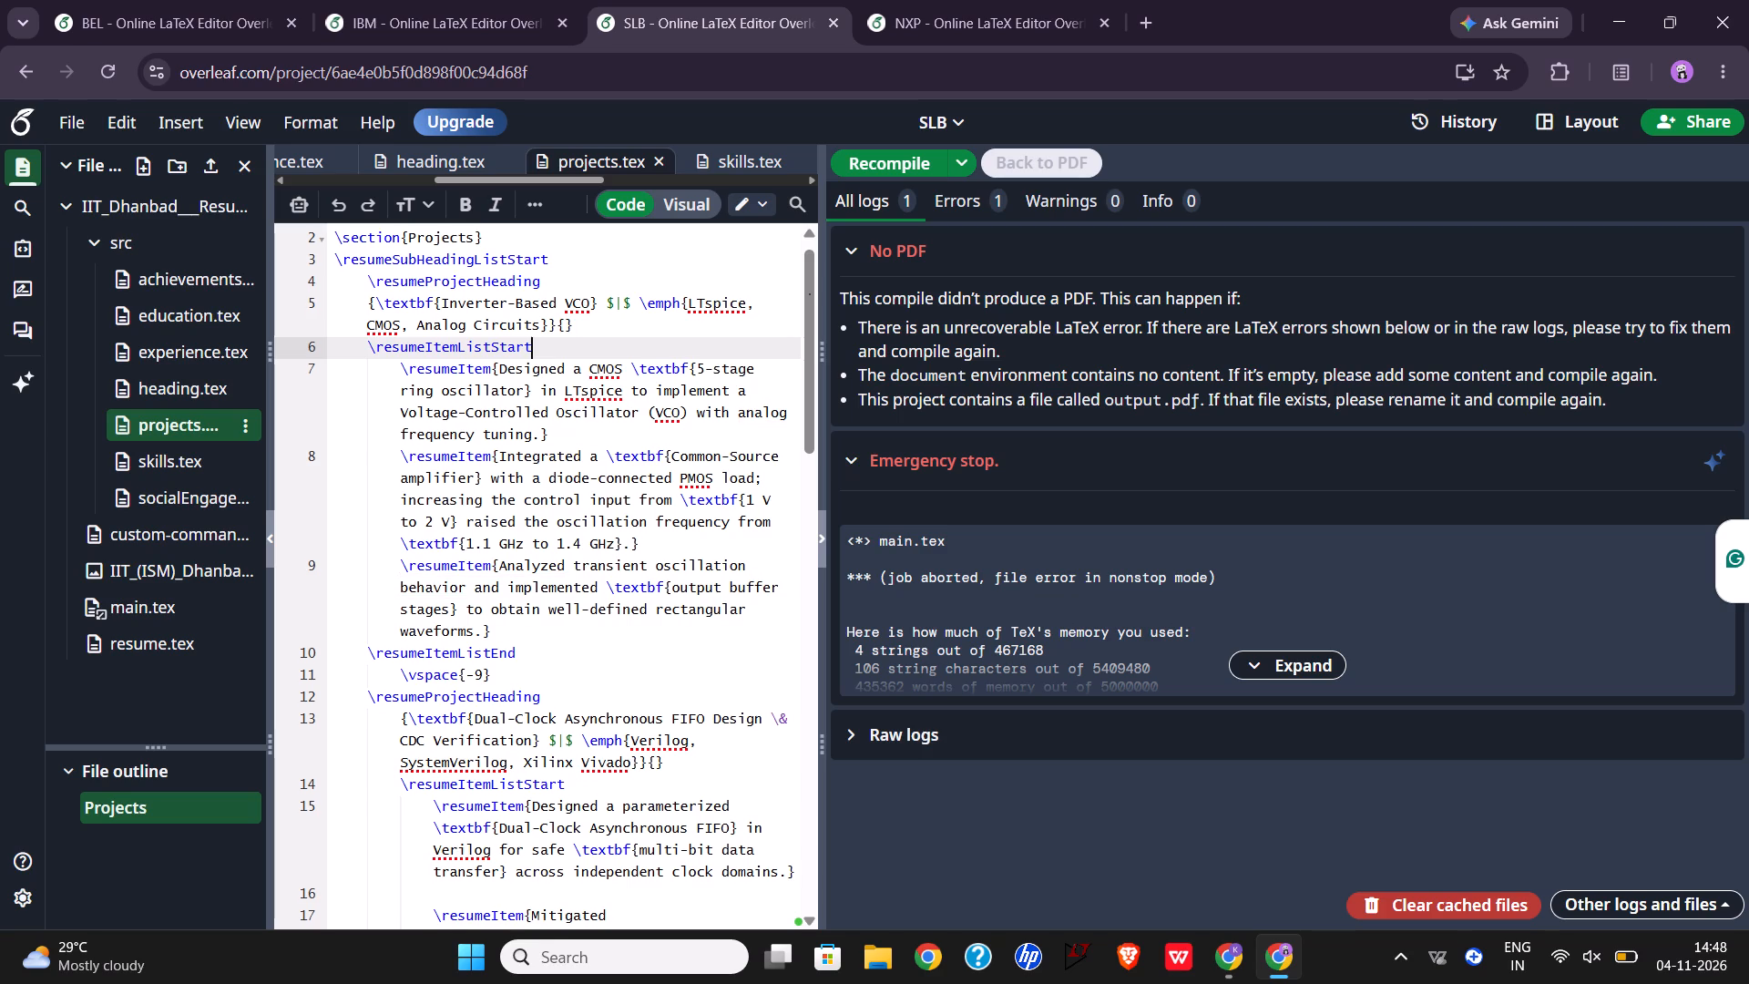
scroll(420, 450, down, 2)
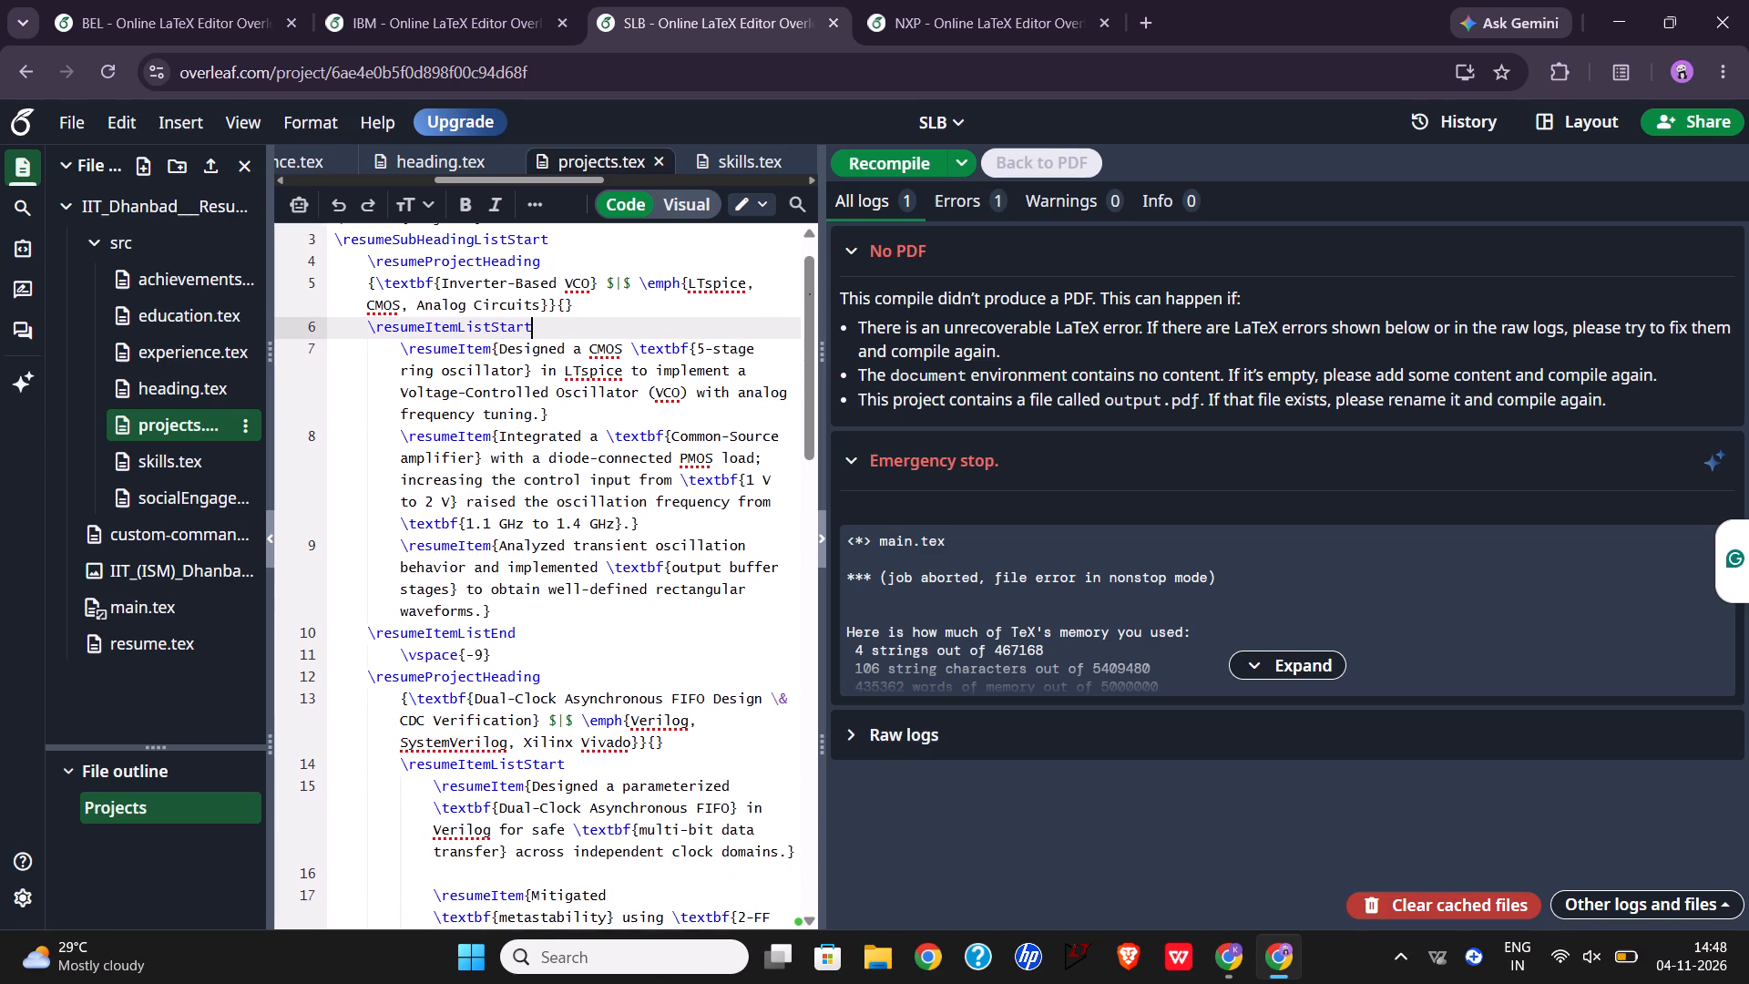
scroll(420, 450, down, 2)
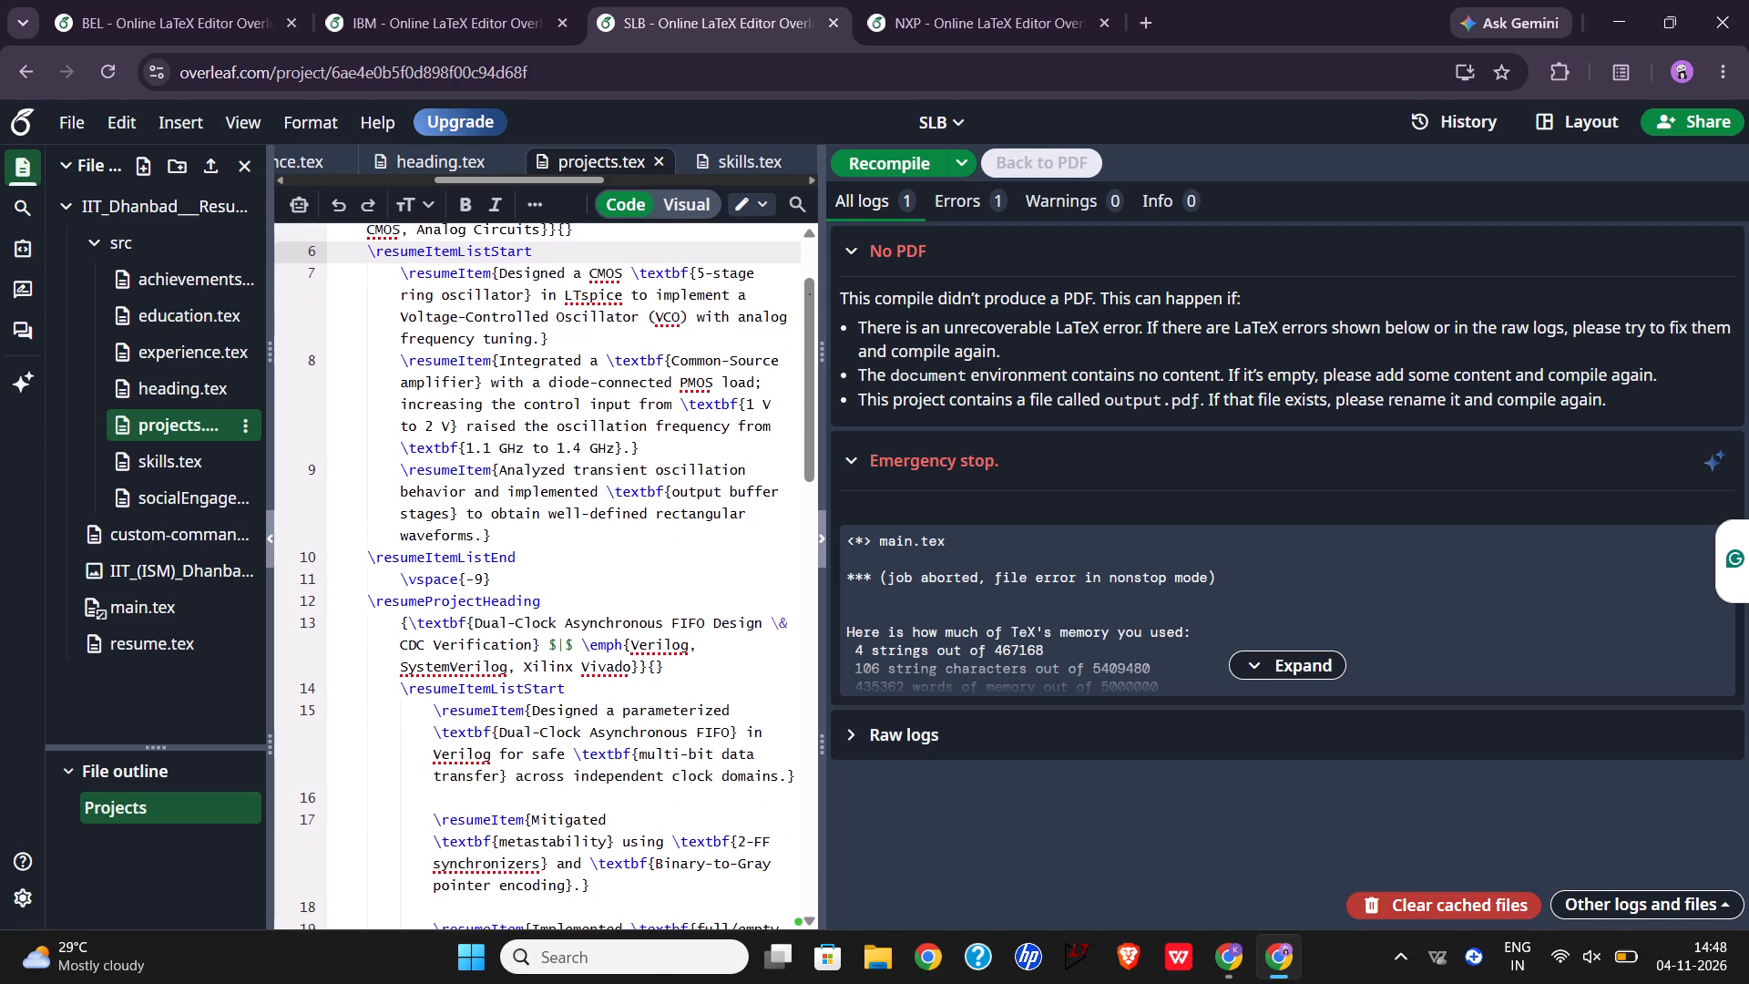
scroll(420, 450, down, 1)
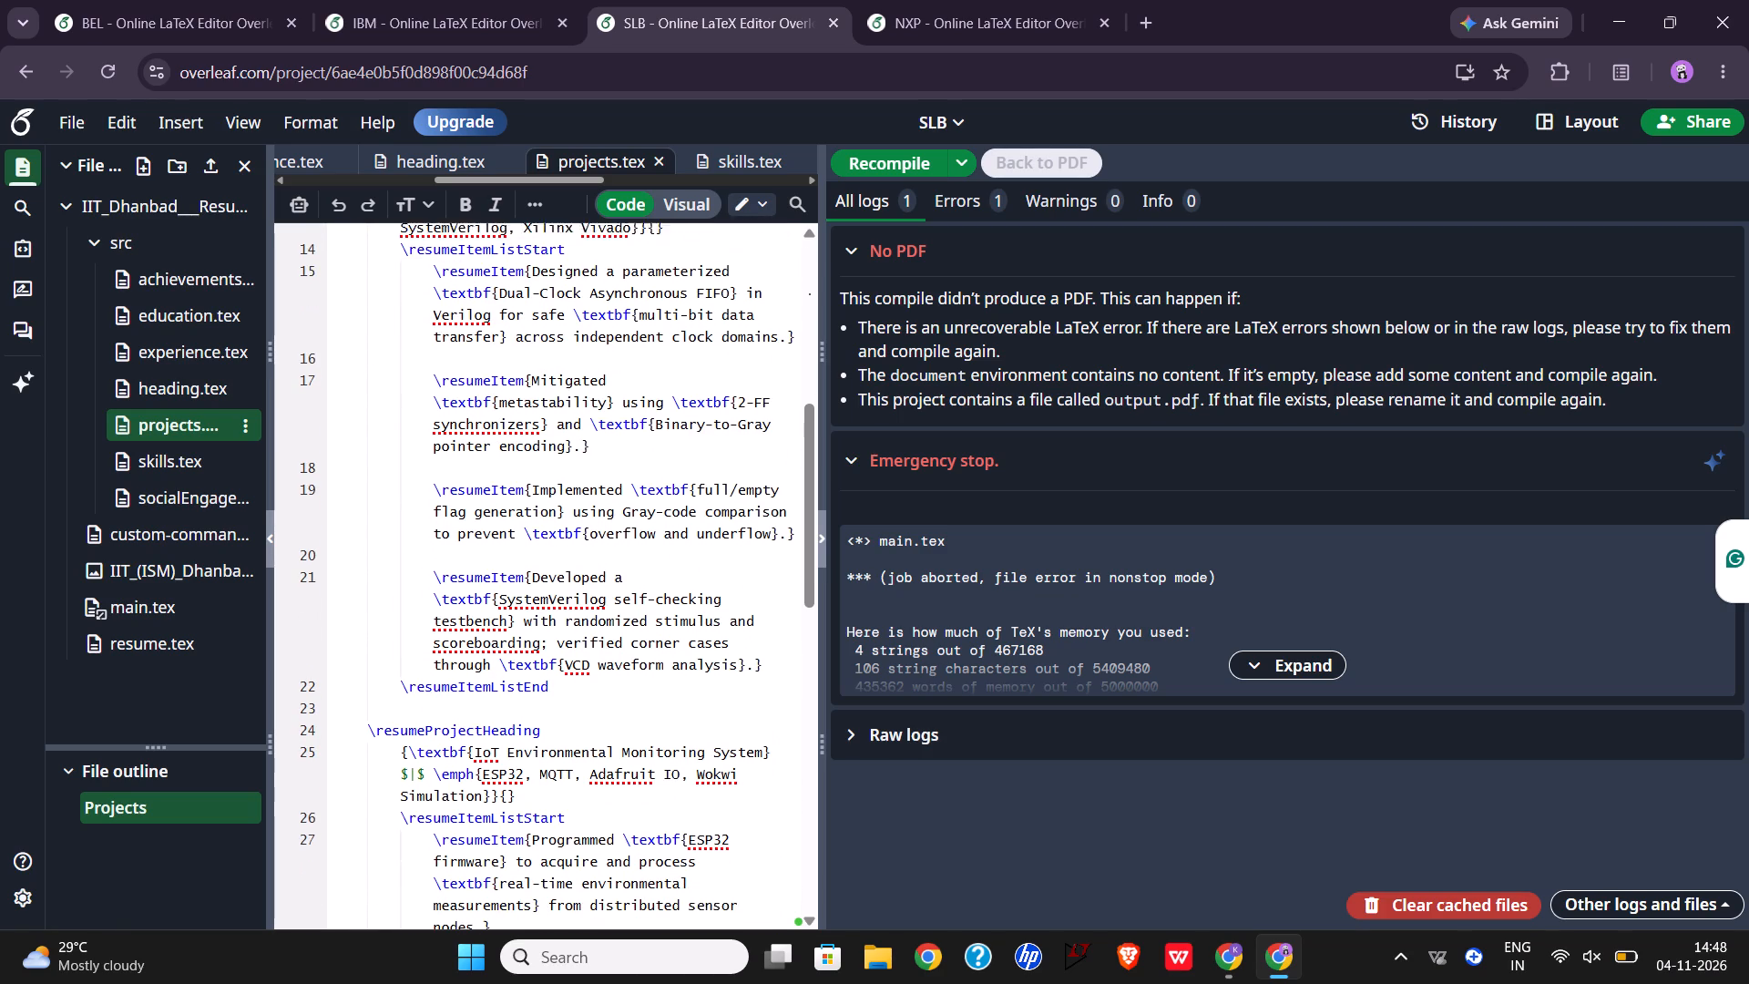
scroll(420, 450, right, 1)
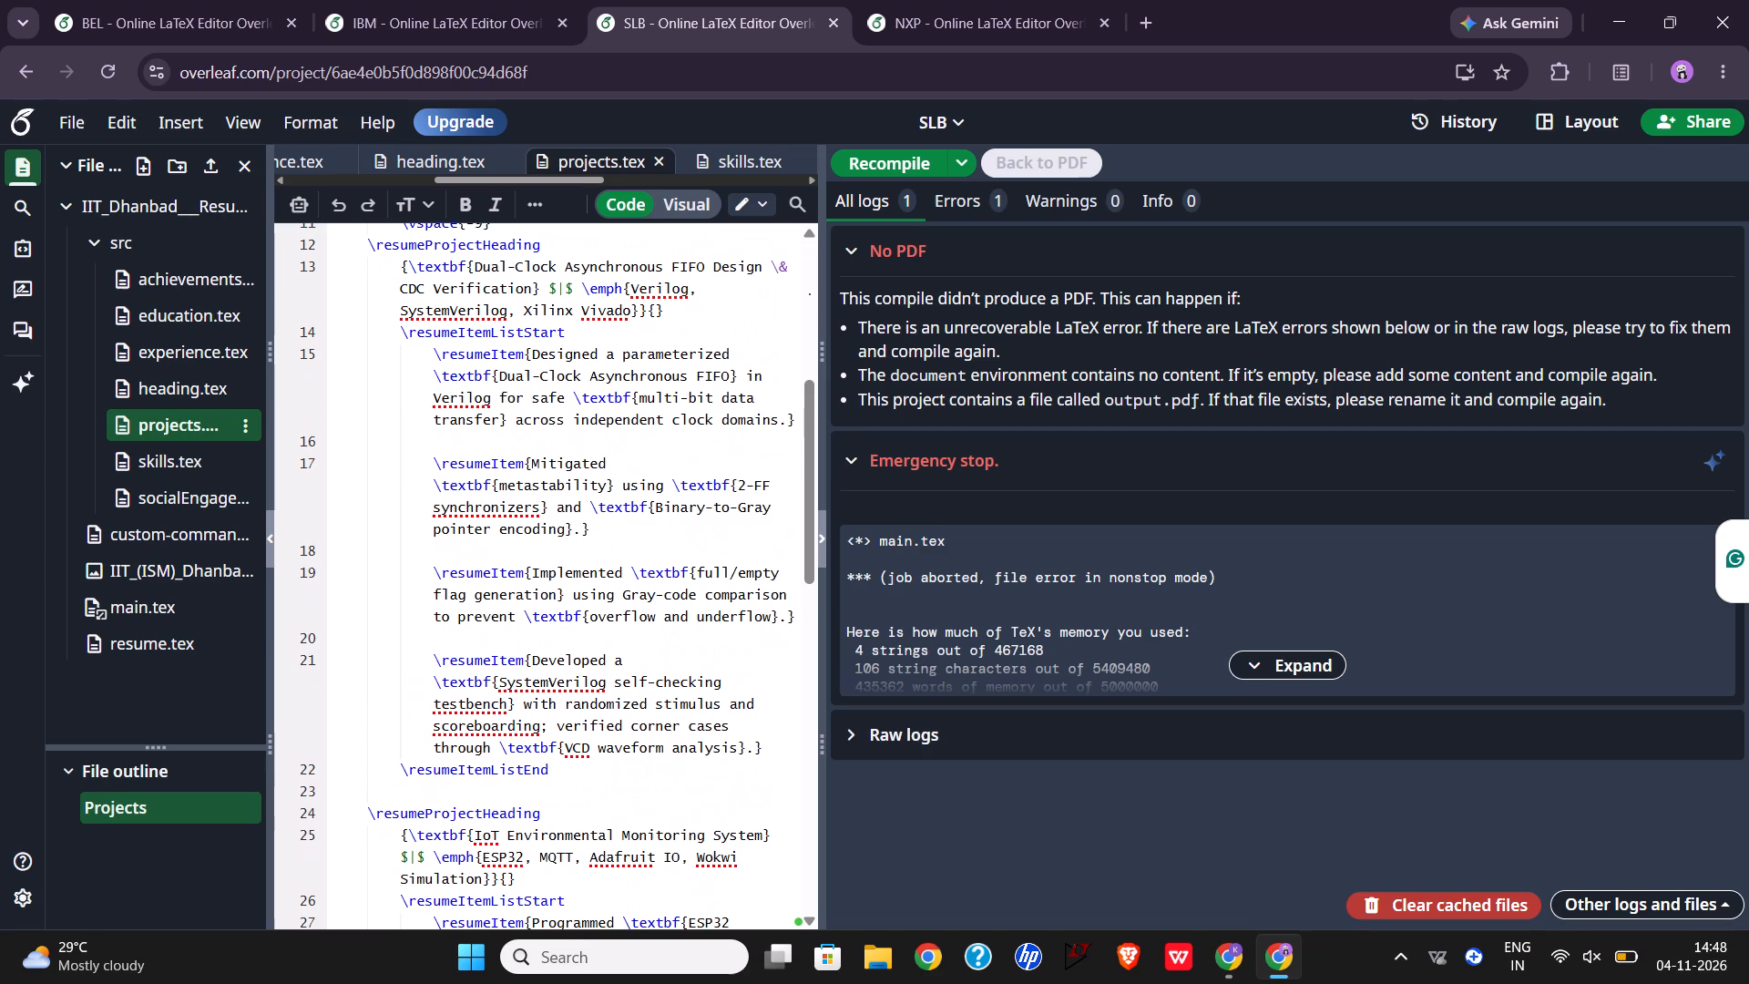
scroll(420, 450, right, 2)
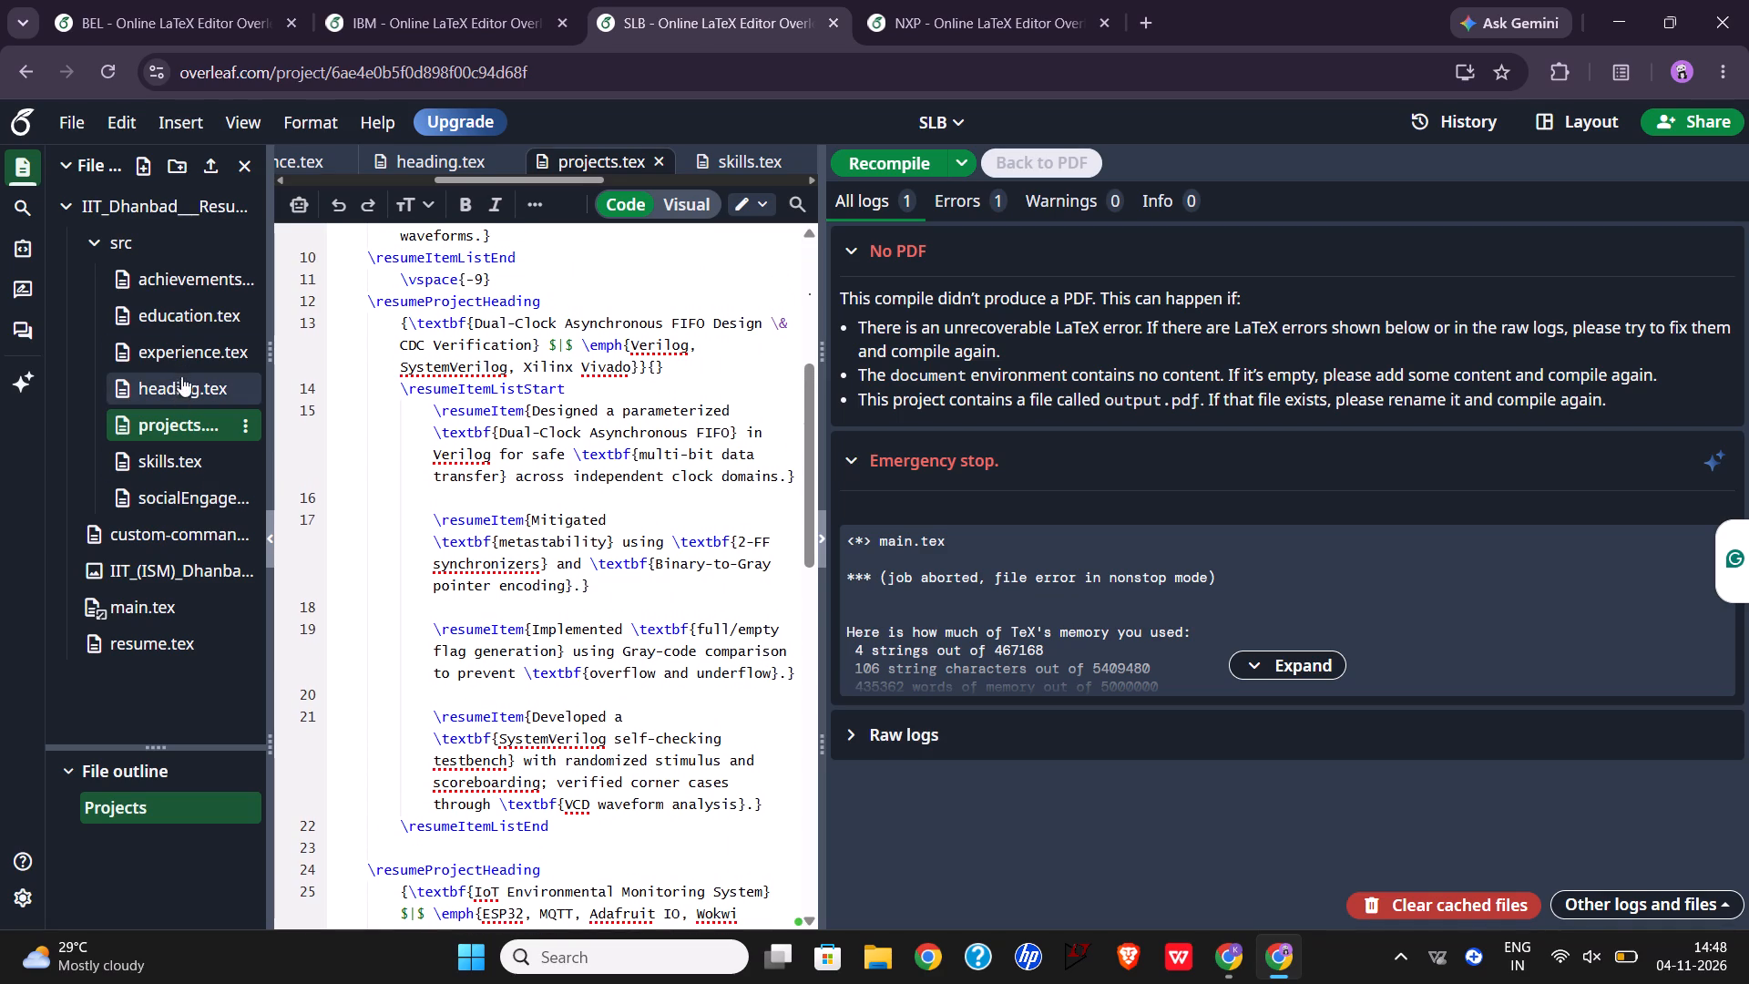
Copy the whole Technical Skills section from SLB's skills.tex, from \section to \end{itemize}, and switch back to the IBM project.
click(187, 456)
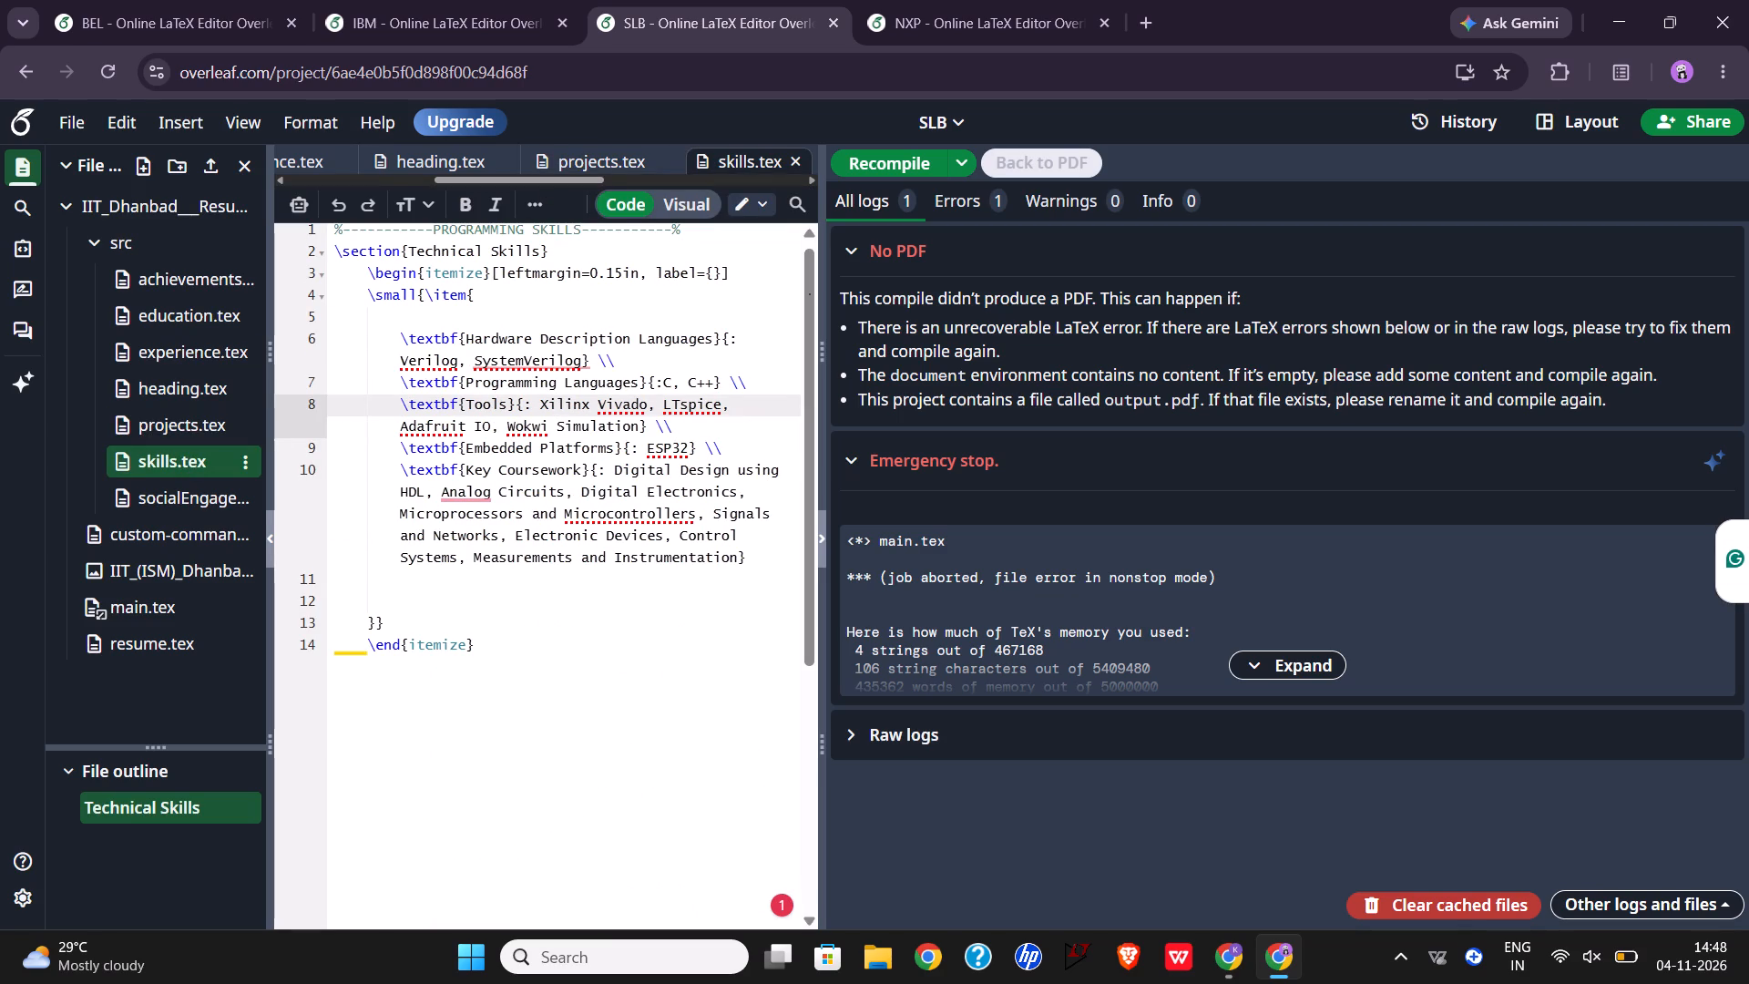
drag(485, 651, 285, 272)
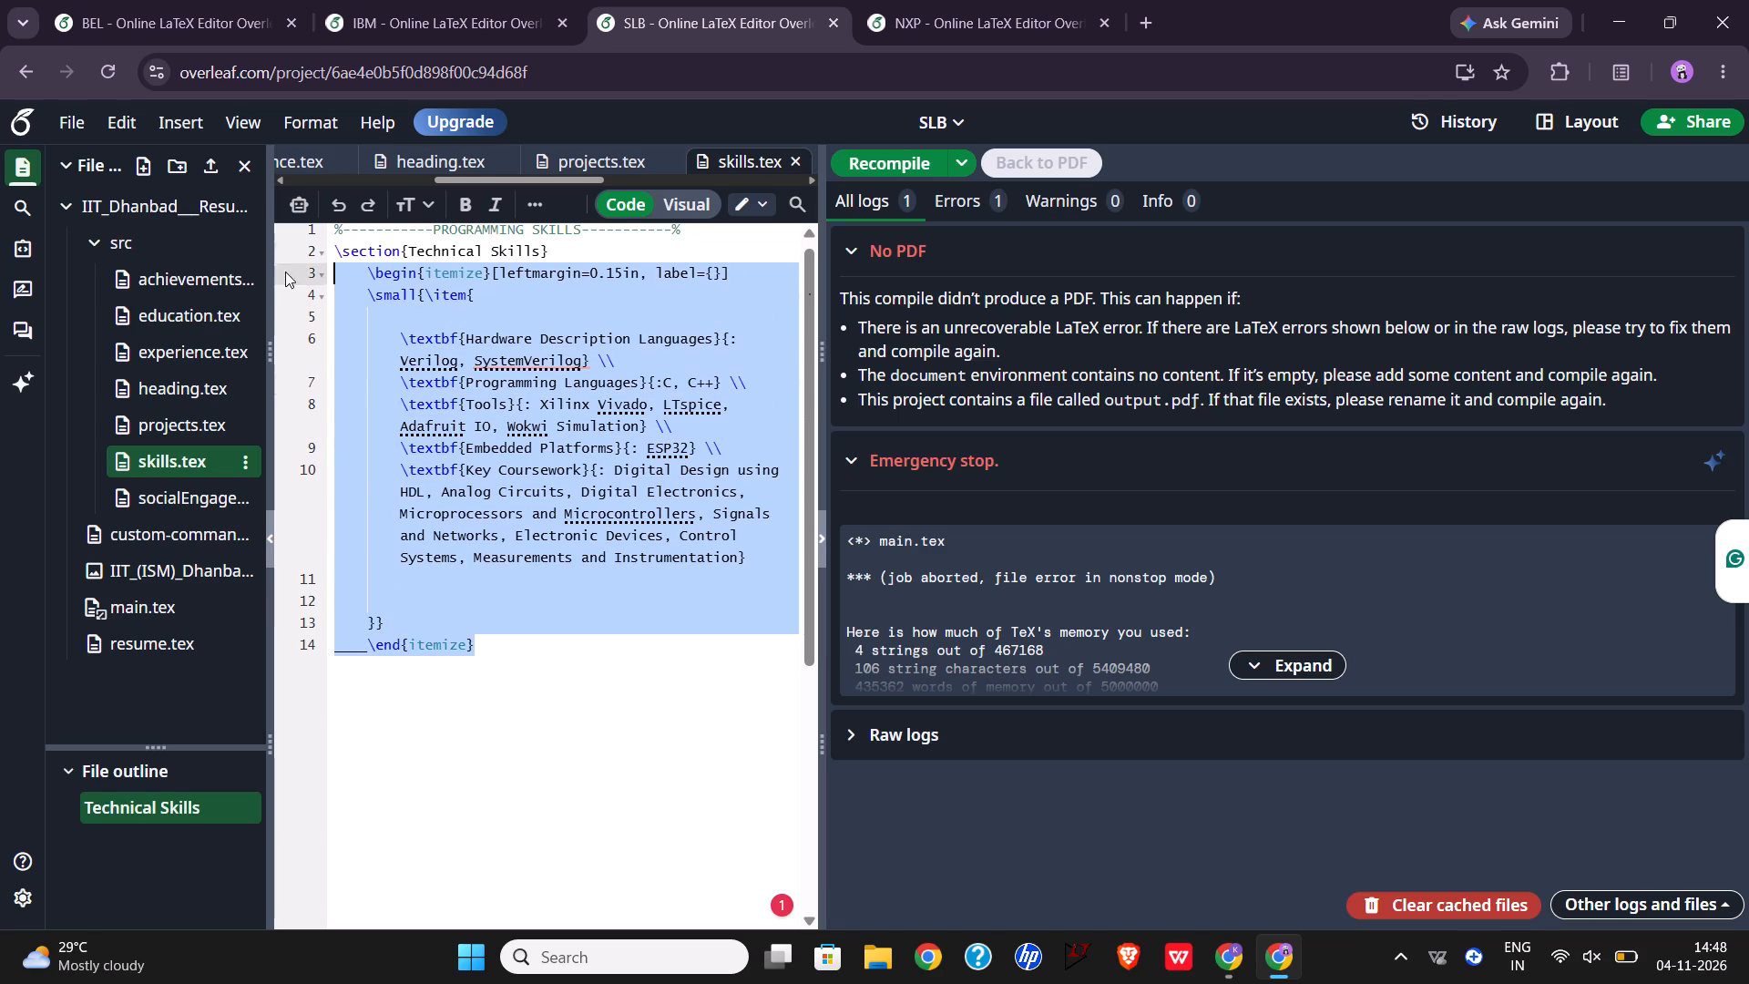
drag(285, 272, 290, 254)
key(ctrl+c)
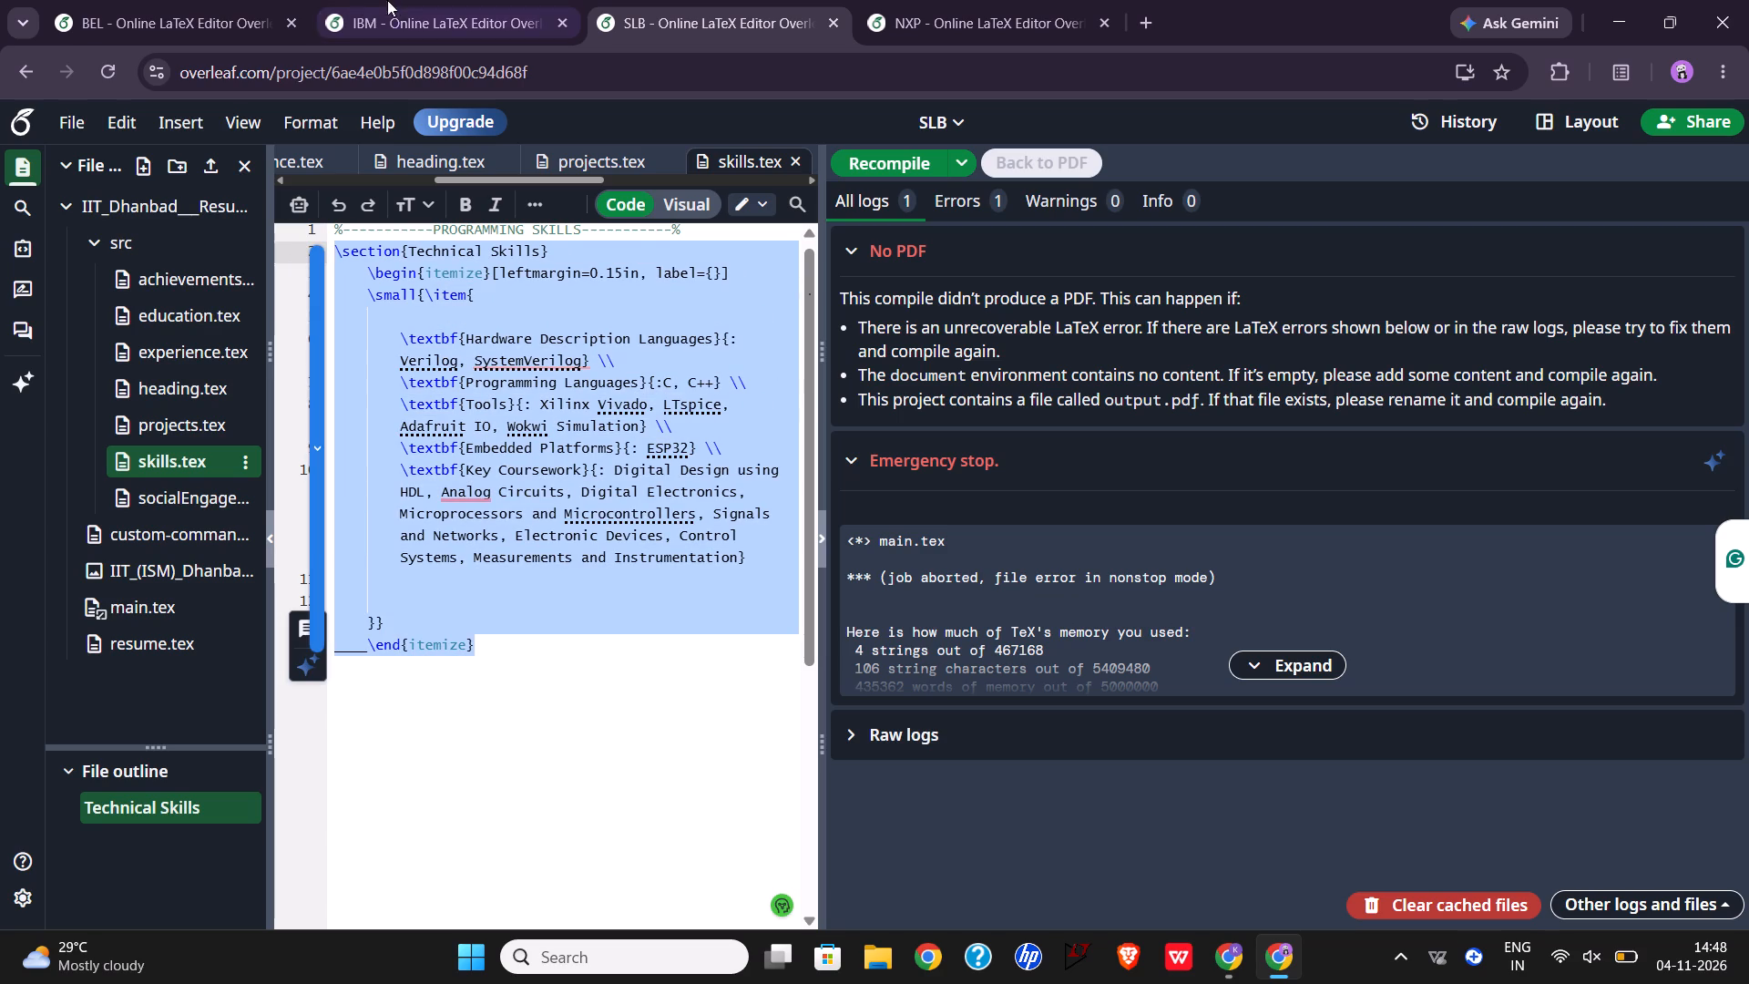
click(414, 0)
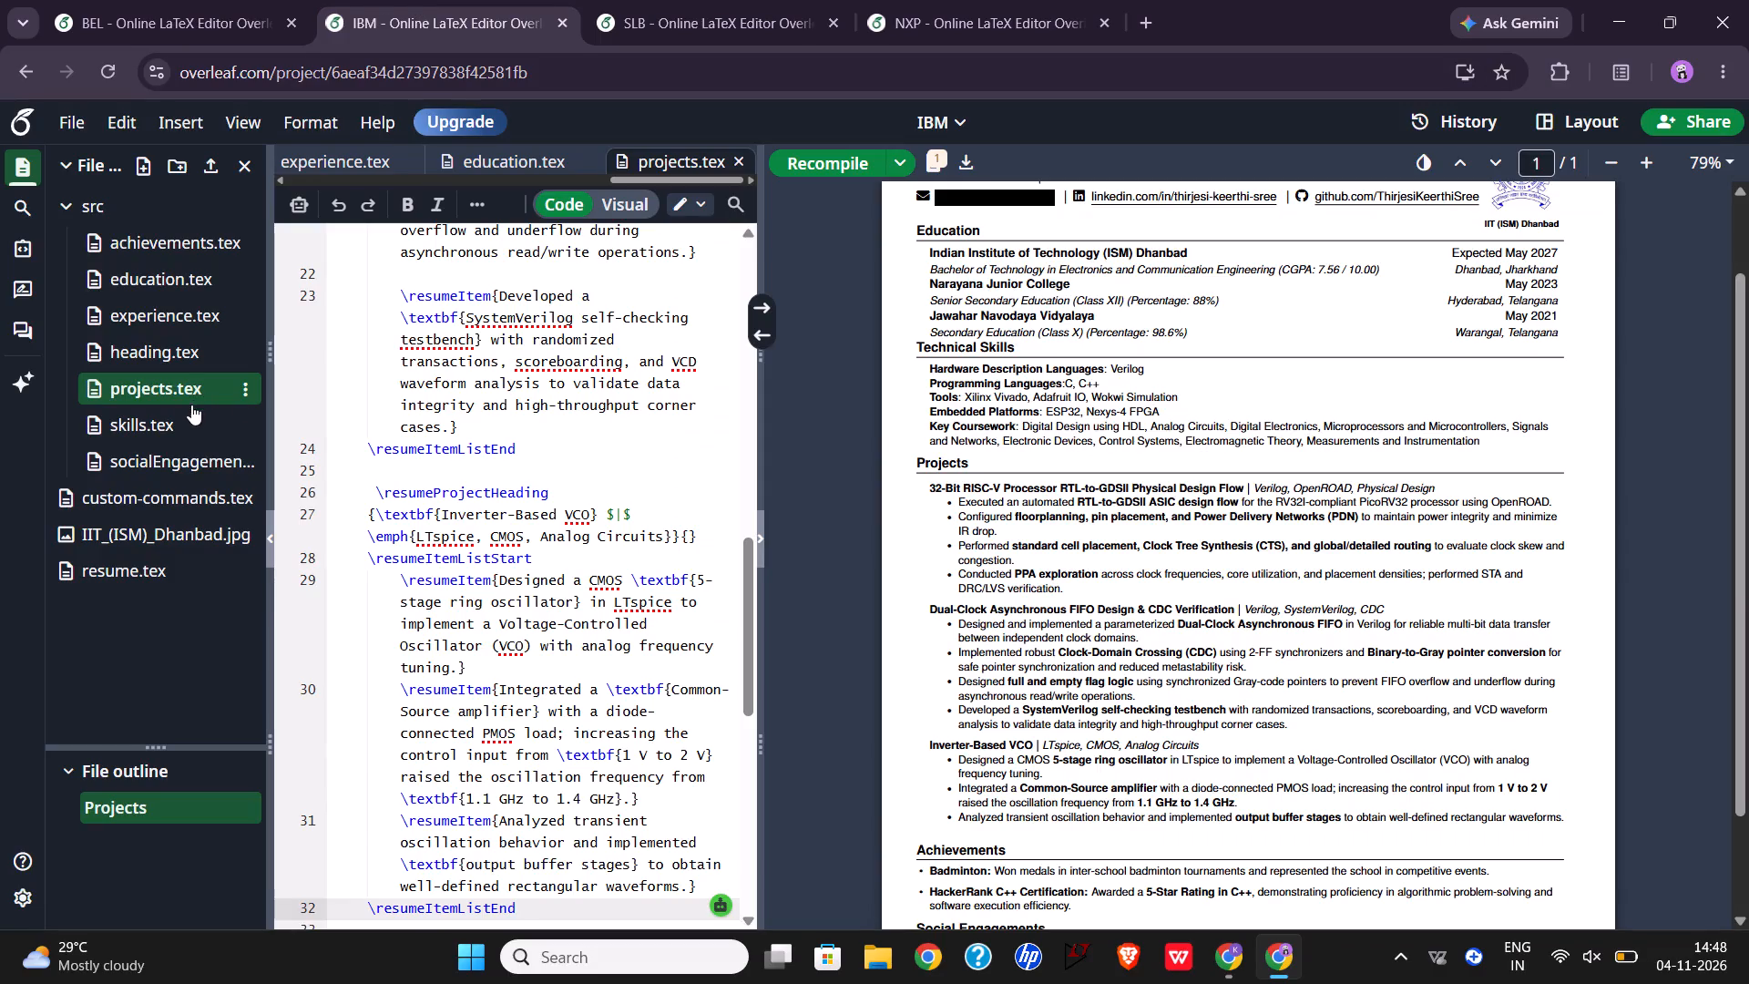
Replace the entire contents of IBM's skills.tex with the Technical Skills section copied from SLB.
click(195, 421)
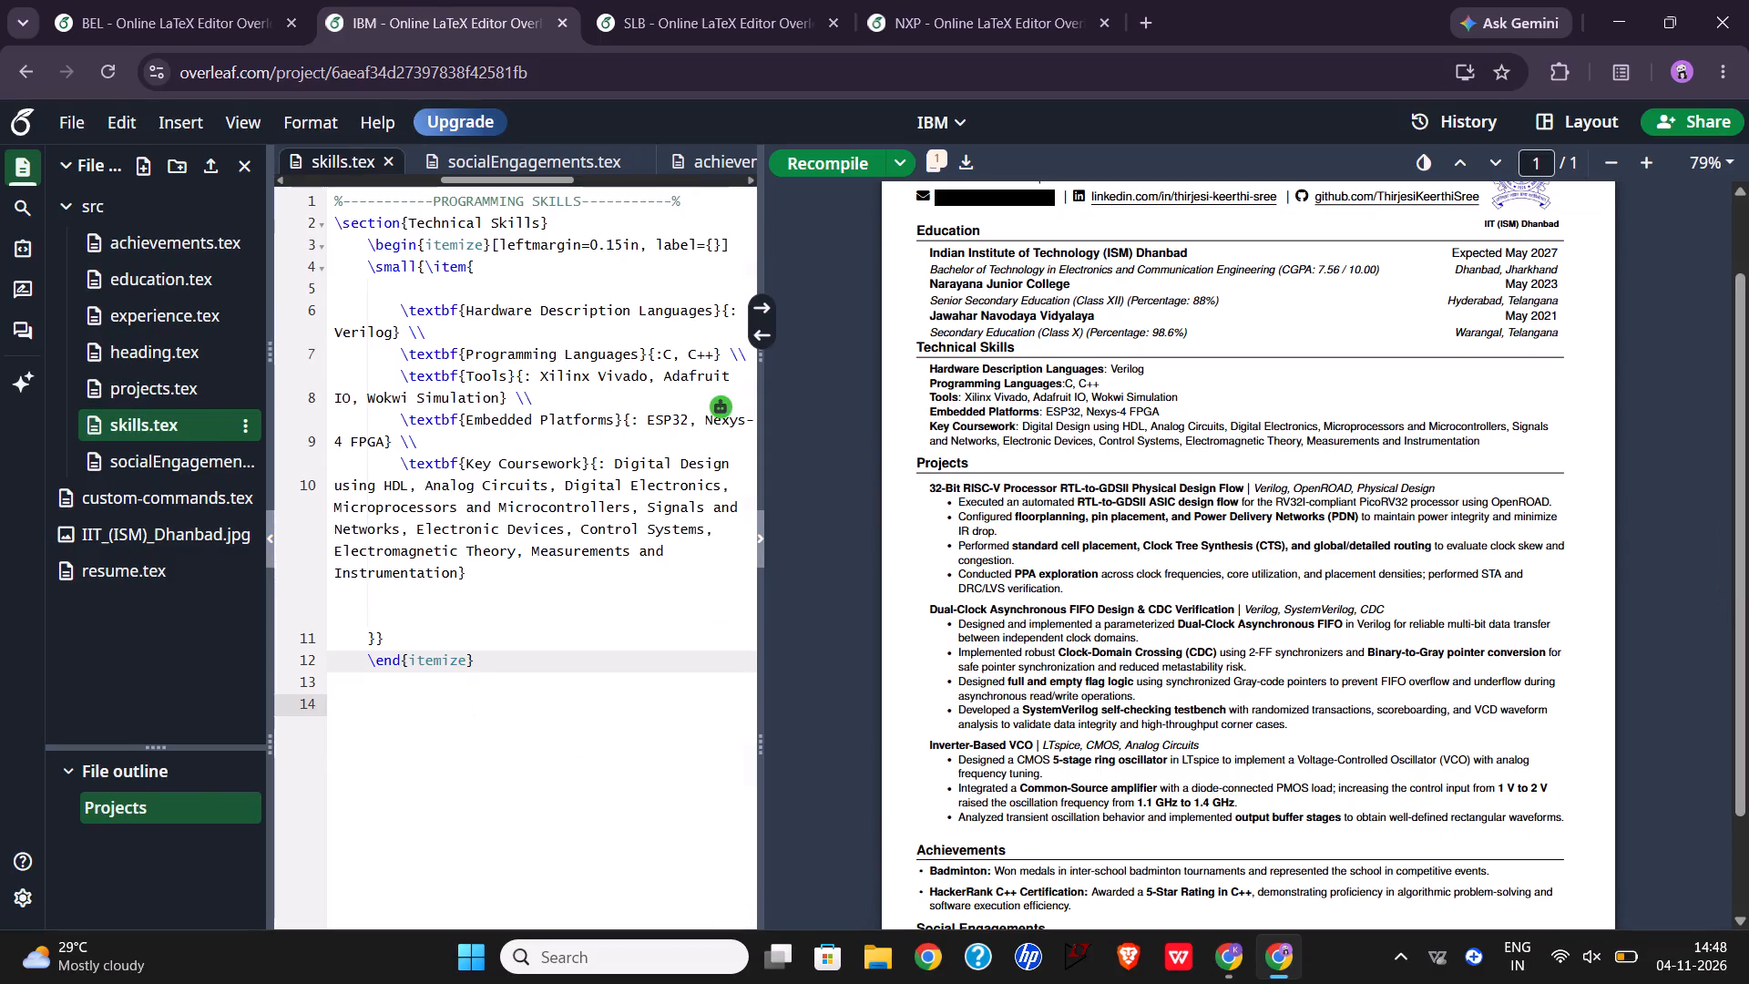
click(519, 681)
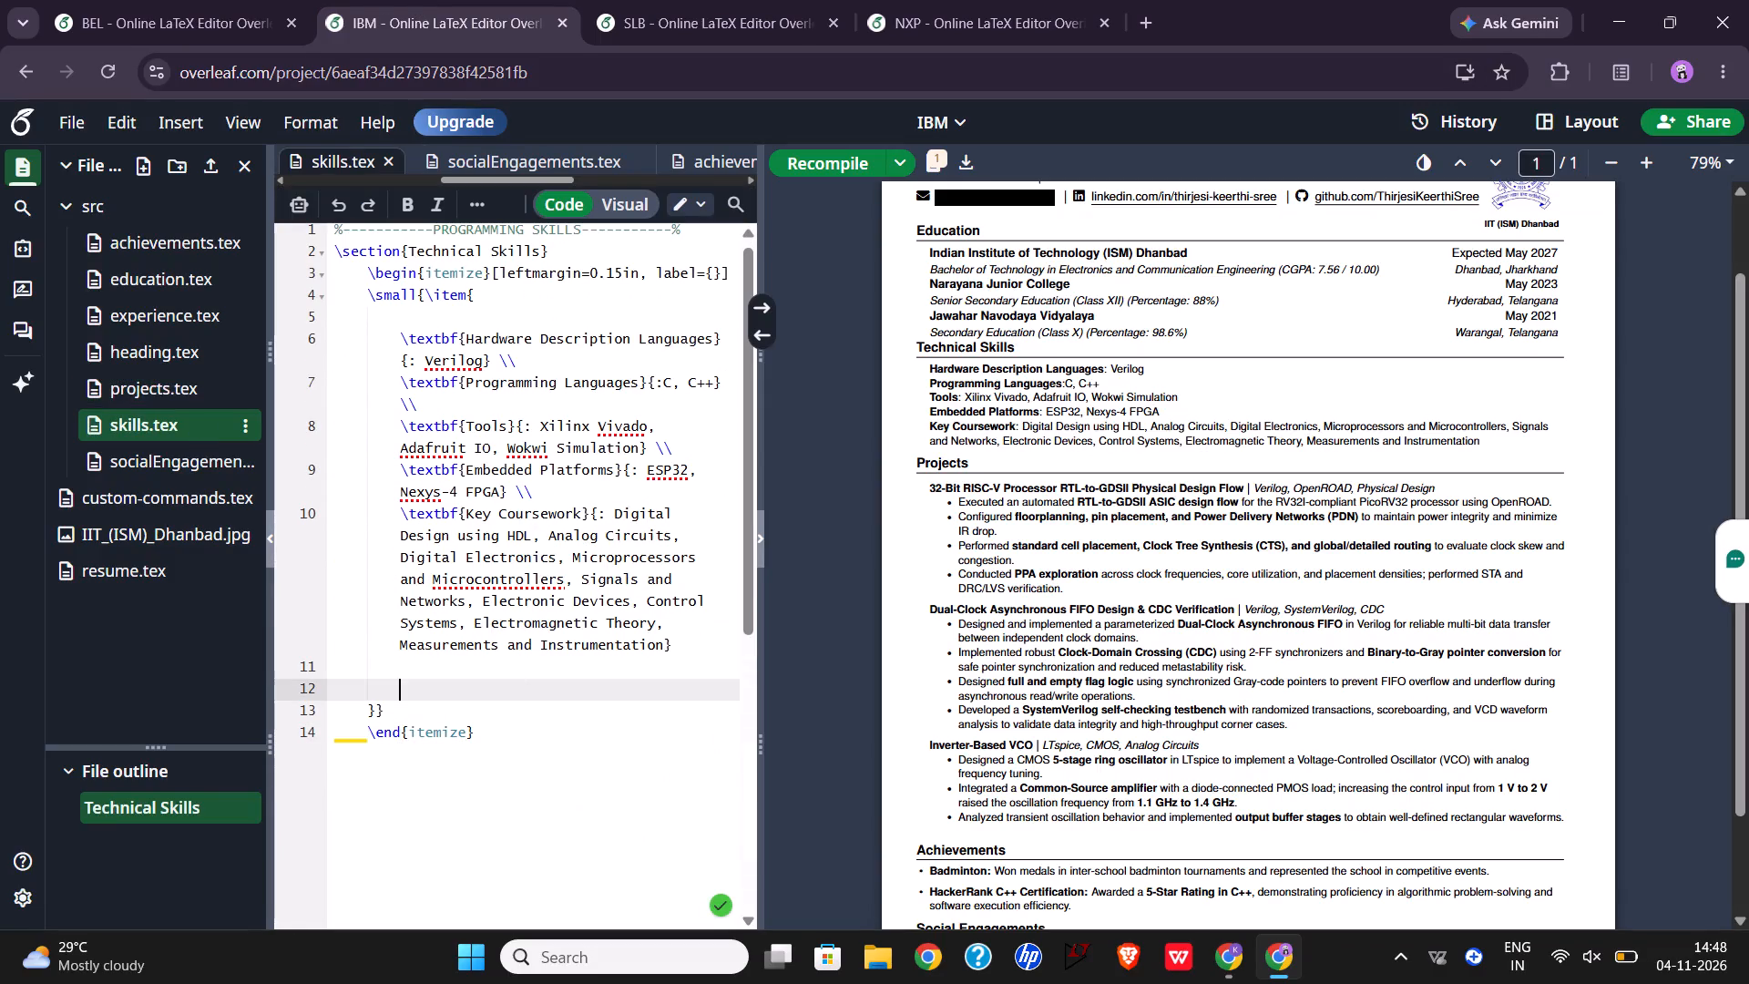
key(ctrl+a)
key(ctrl+v)
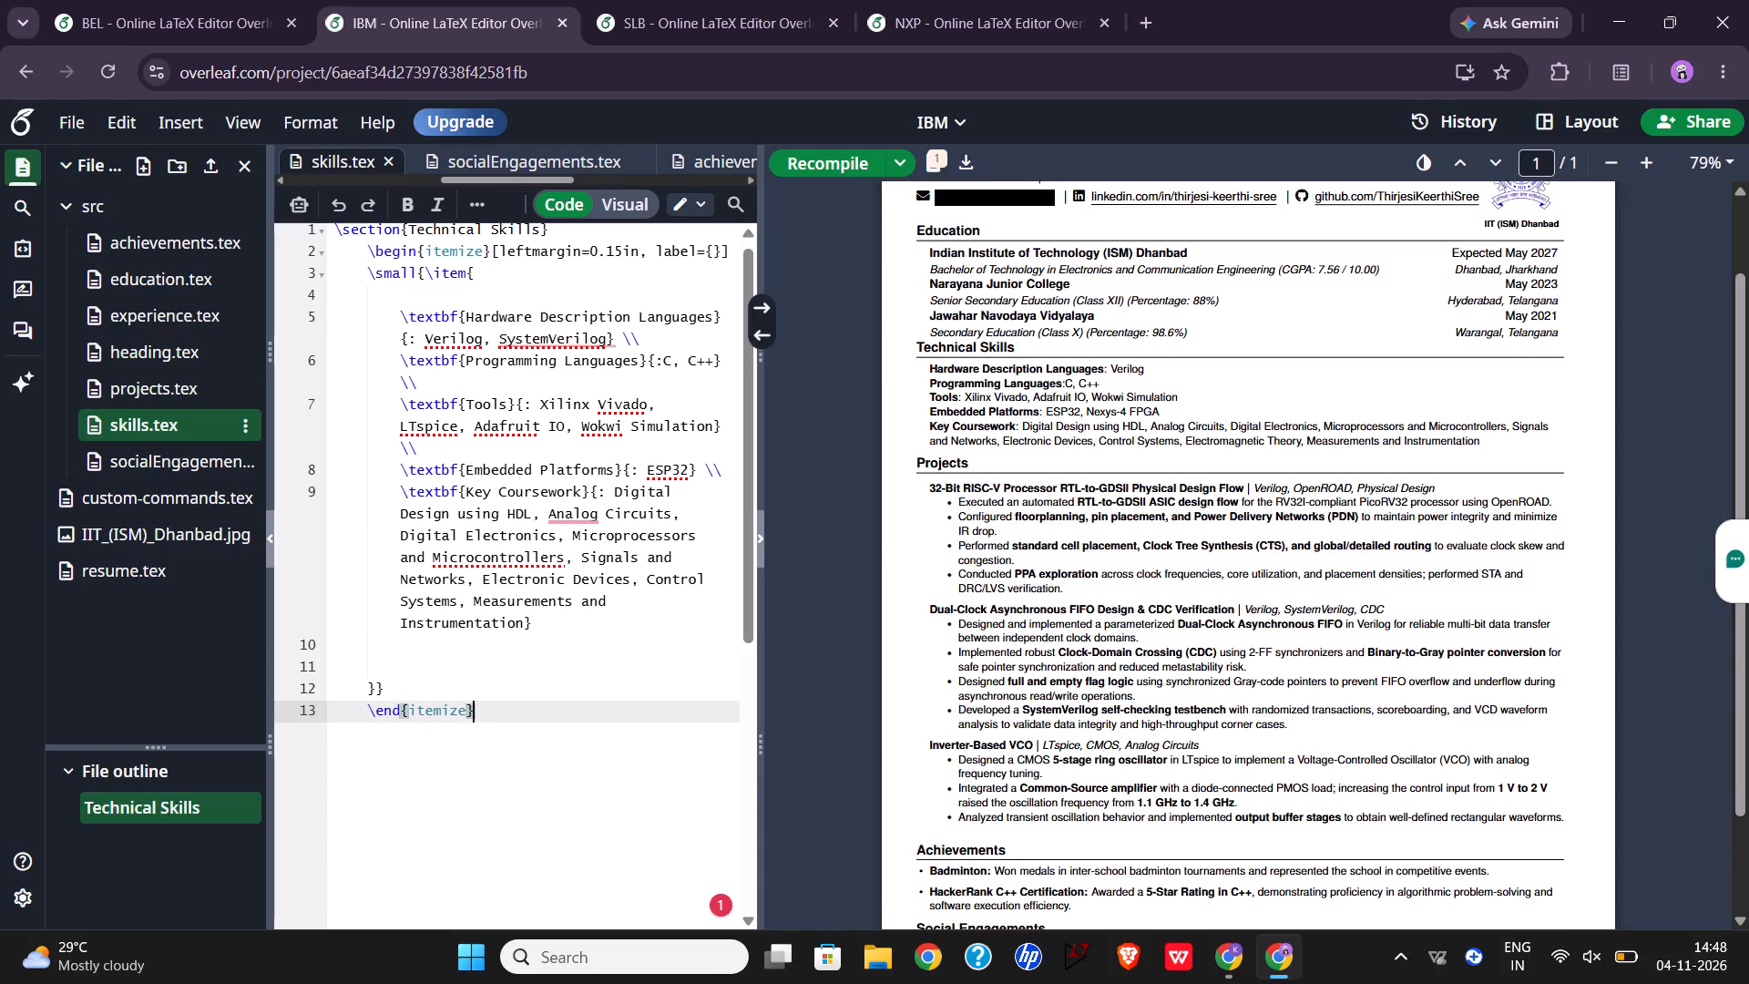
Remove "Adafruit IO, Wokwi Simulation" from the Tools line in IBM's skills.tex.
drag(472, 428, 686, 421)
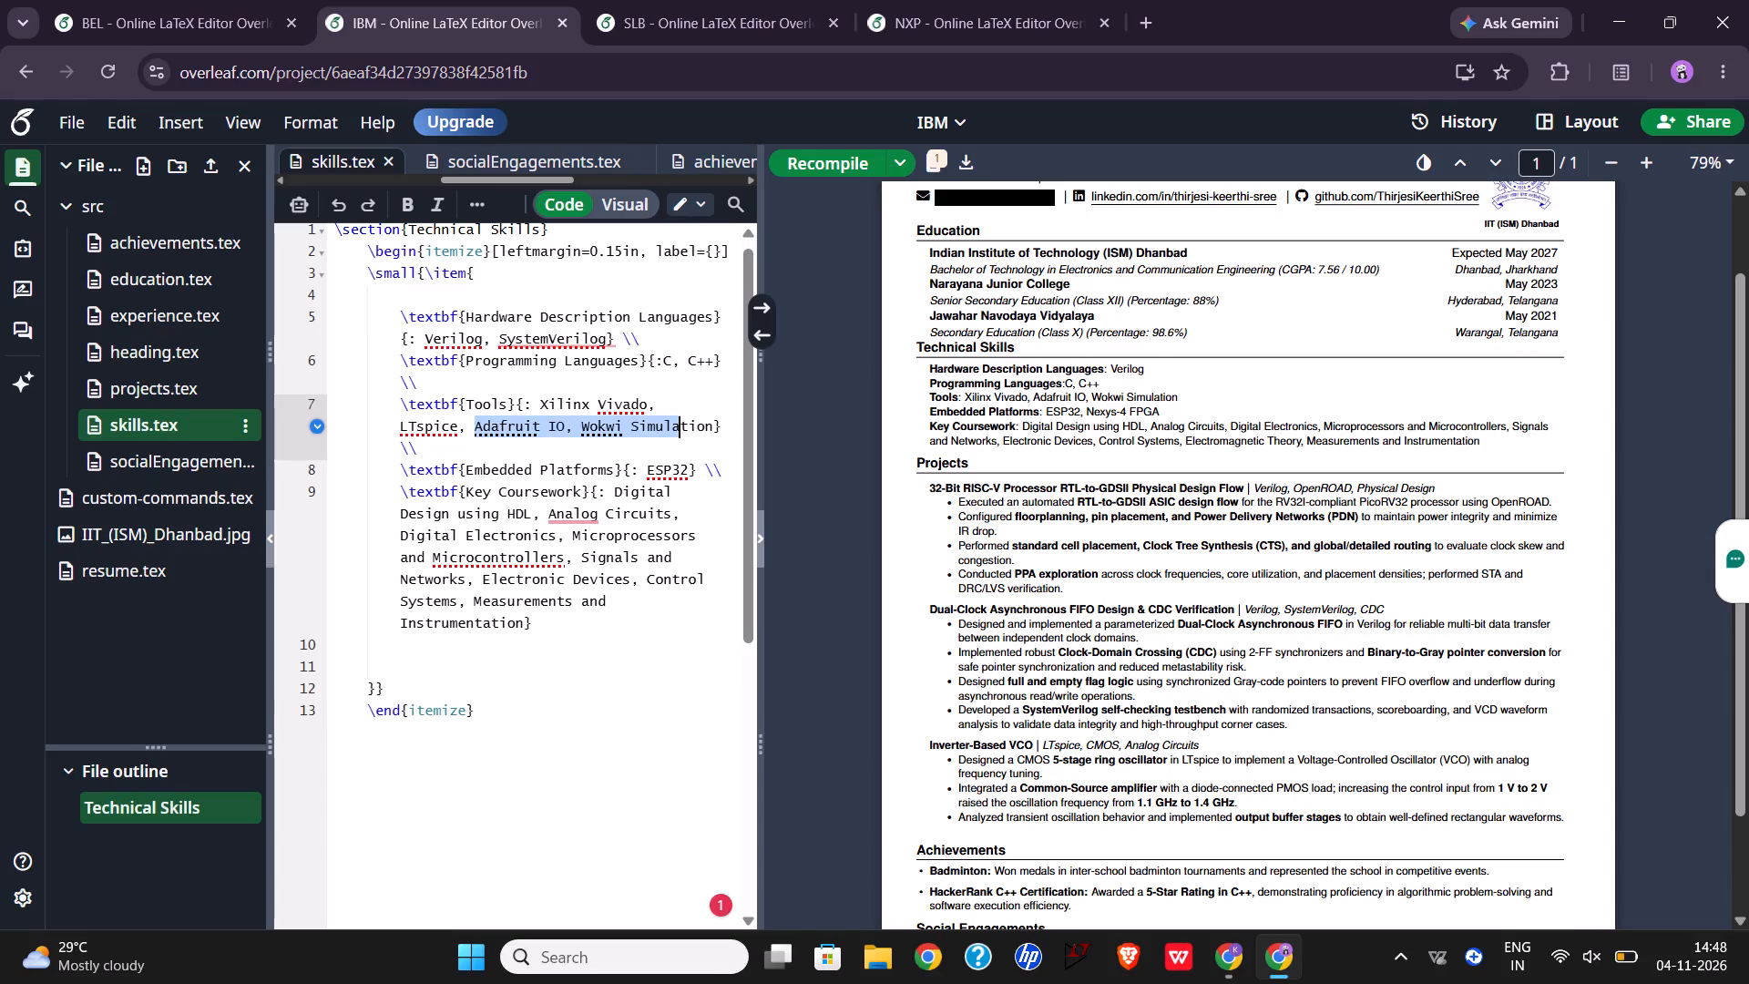
drag(686, 421, 711, 429)
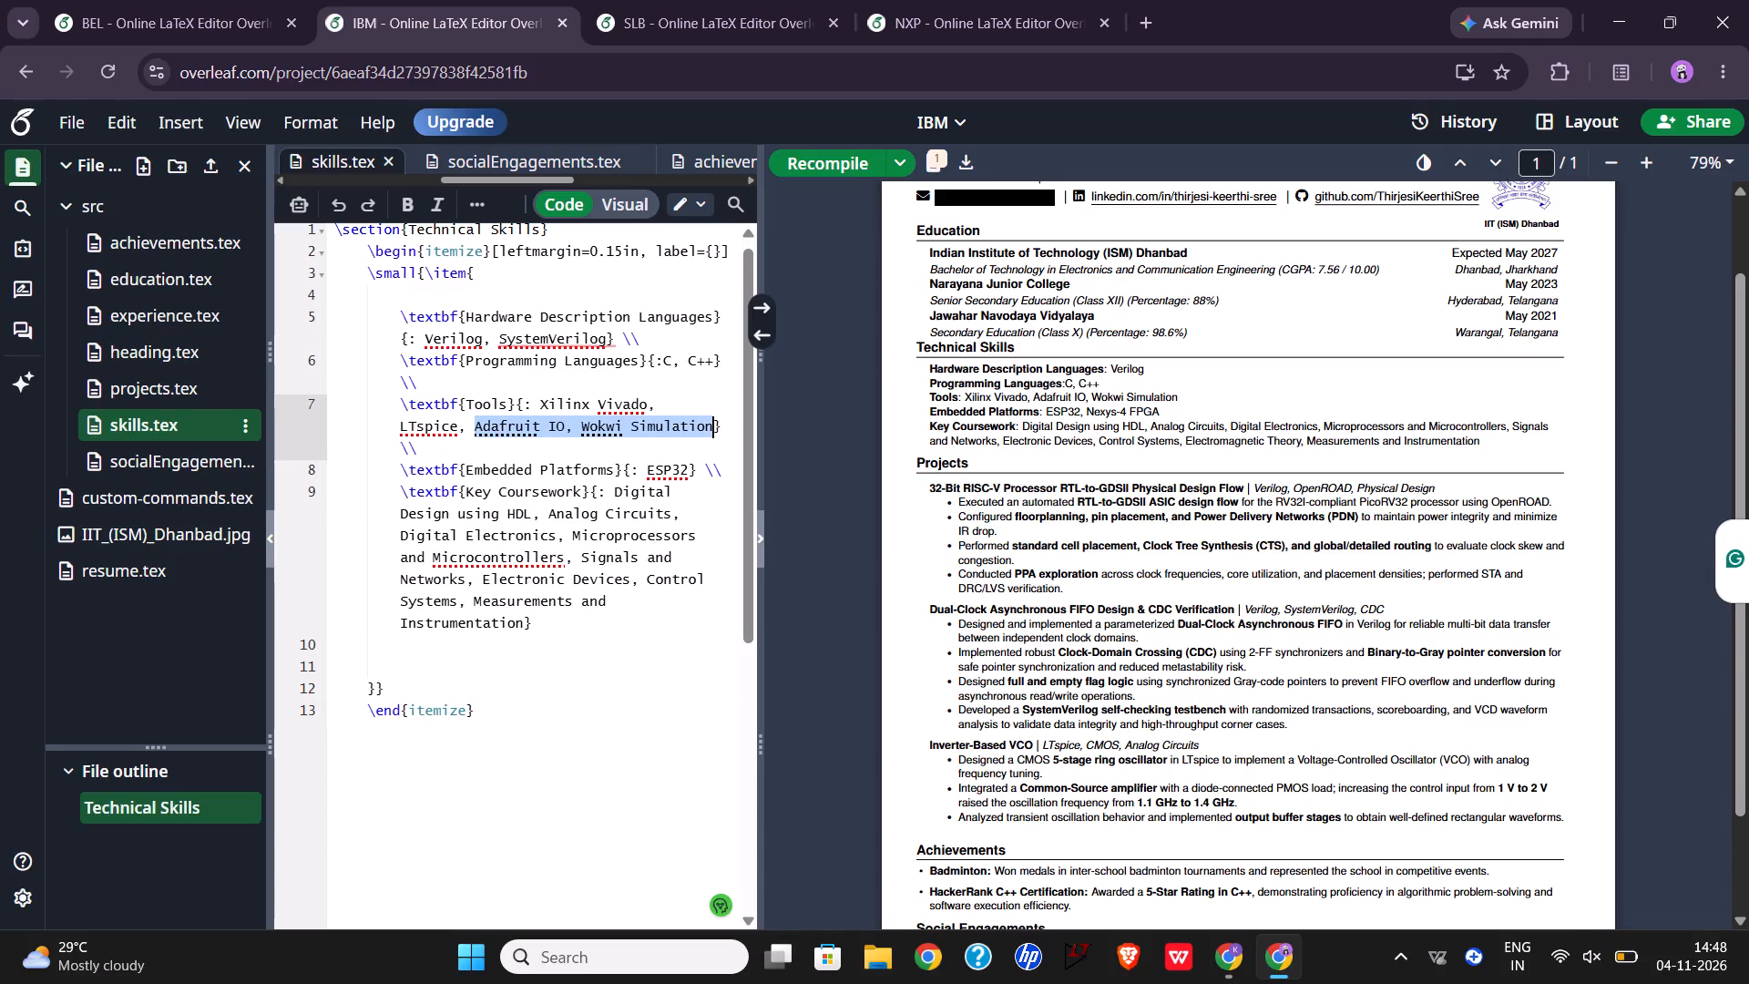
key(BackSpace)
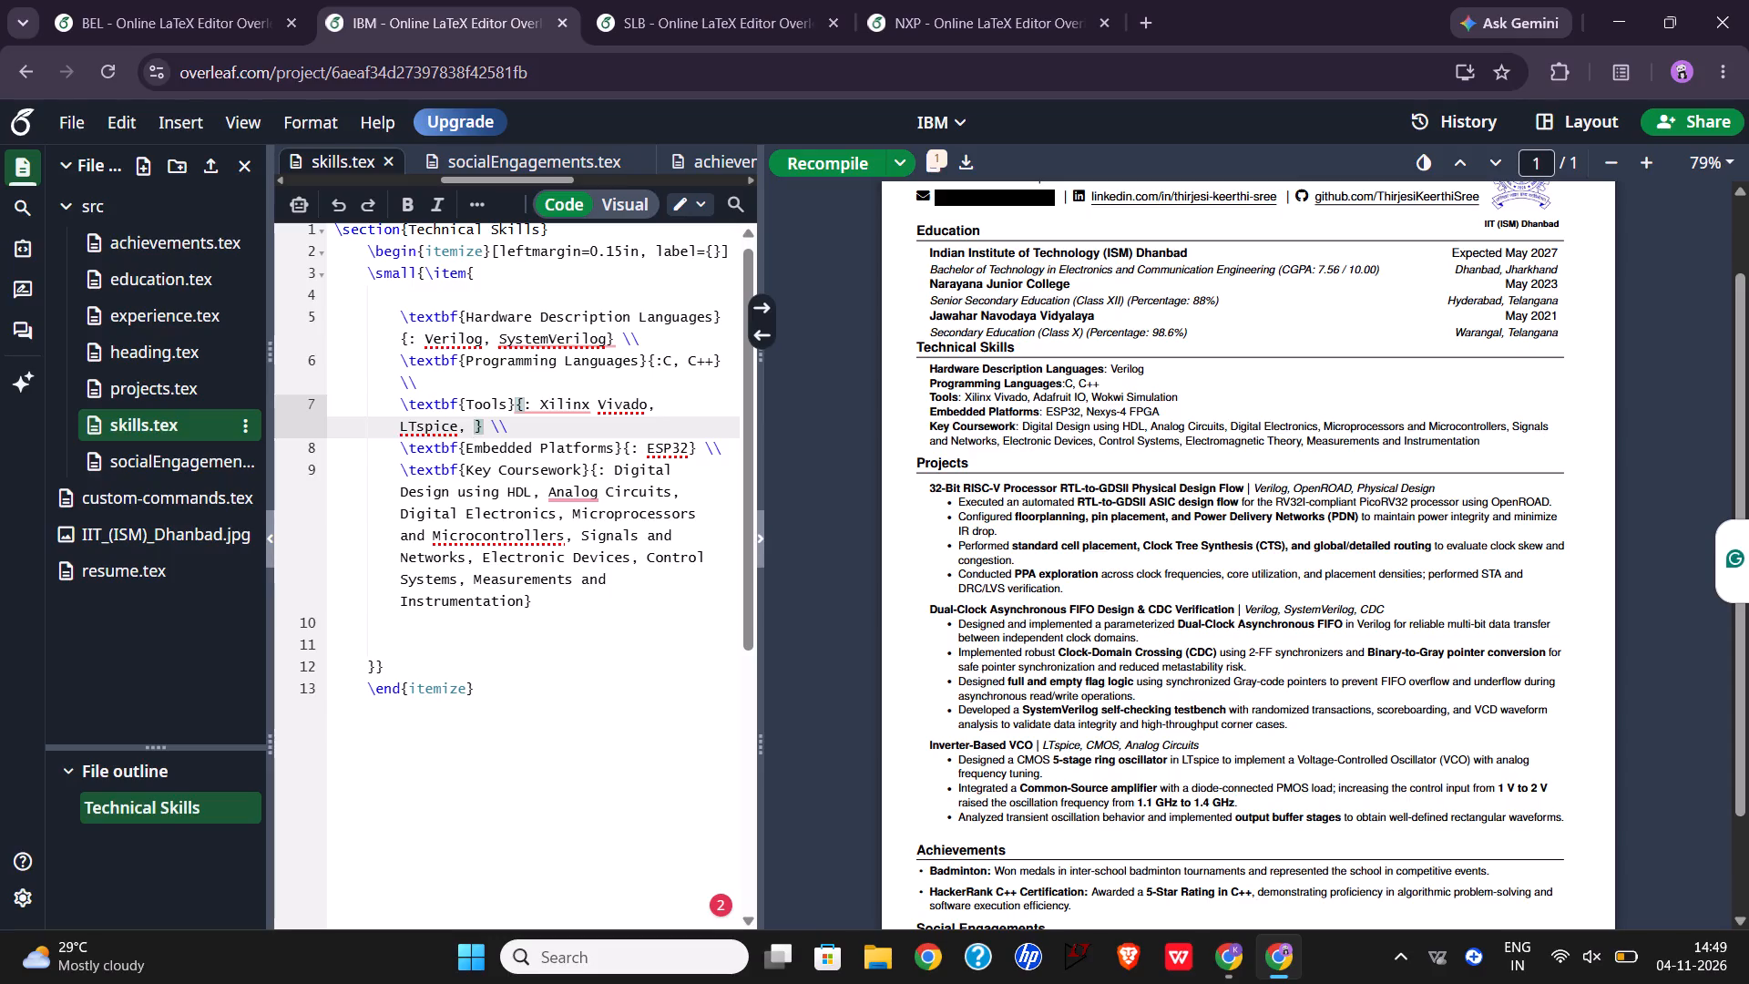
Delete the Embedded Platforms entry, including its trailing line break, from IBM's skills.tex and recompile the resume.
drag(699, 449, 397, 446)
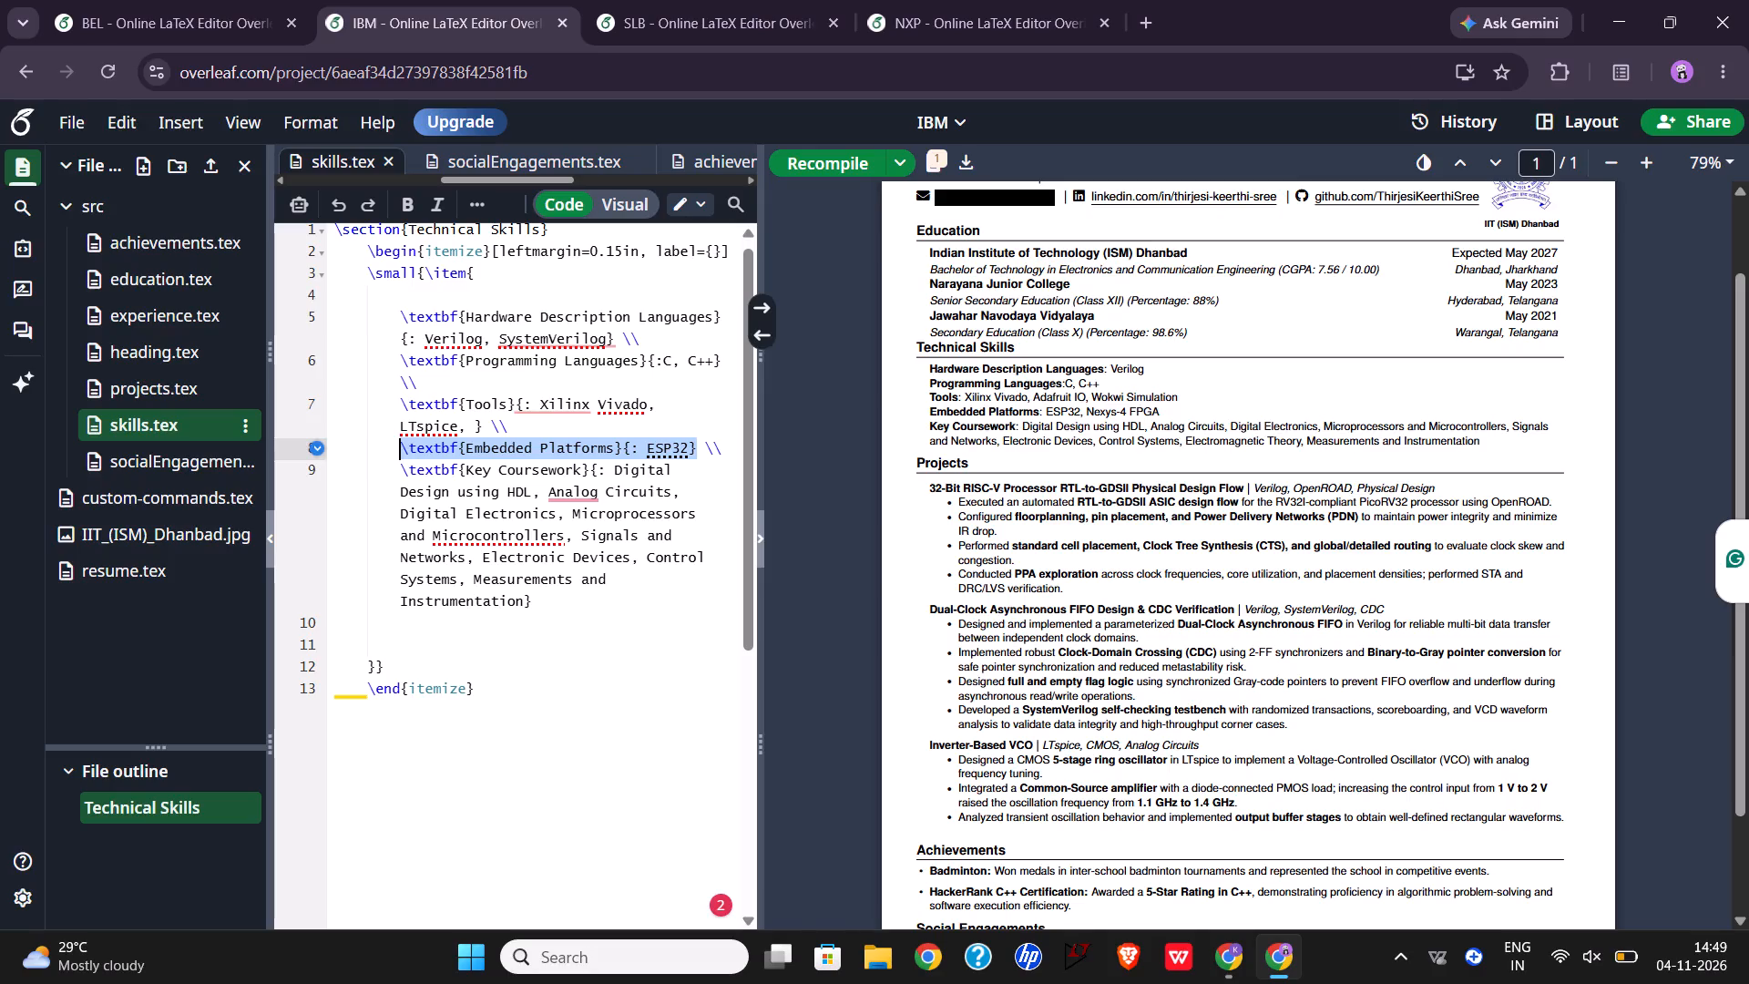
drag(397, 446, 400, 446)
key(BackSpace)
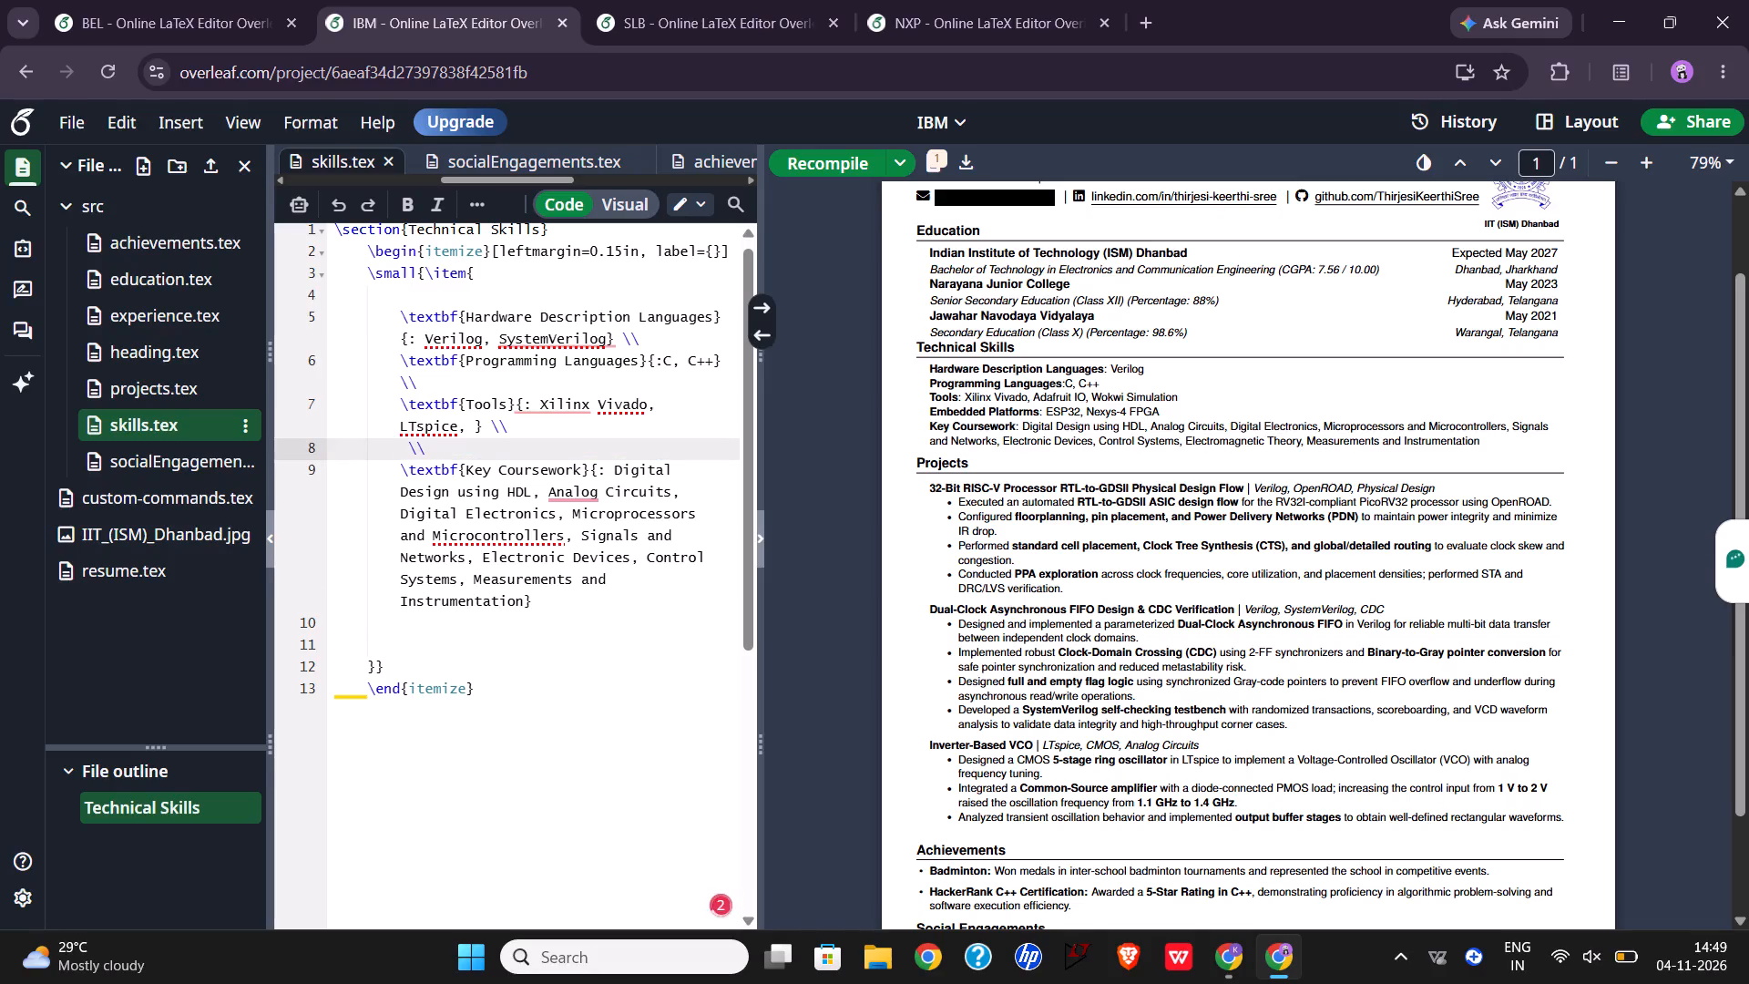
click(453, 446)
key(BackSpace)
key(BackSpace)
key(BackSpace)
click(798, 168)
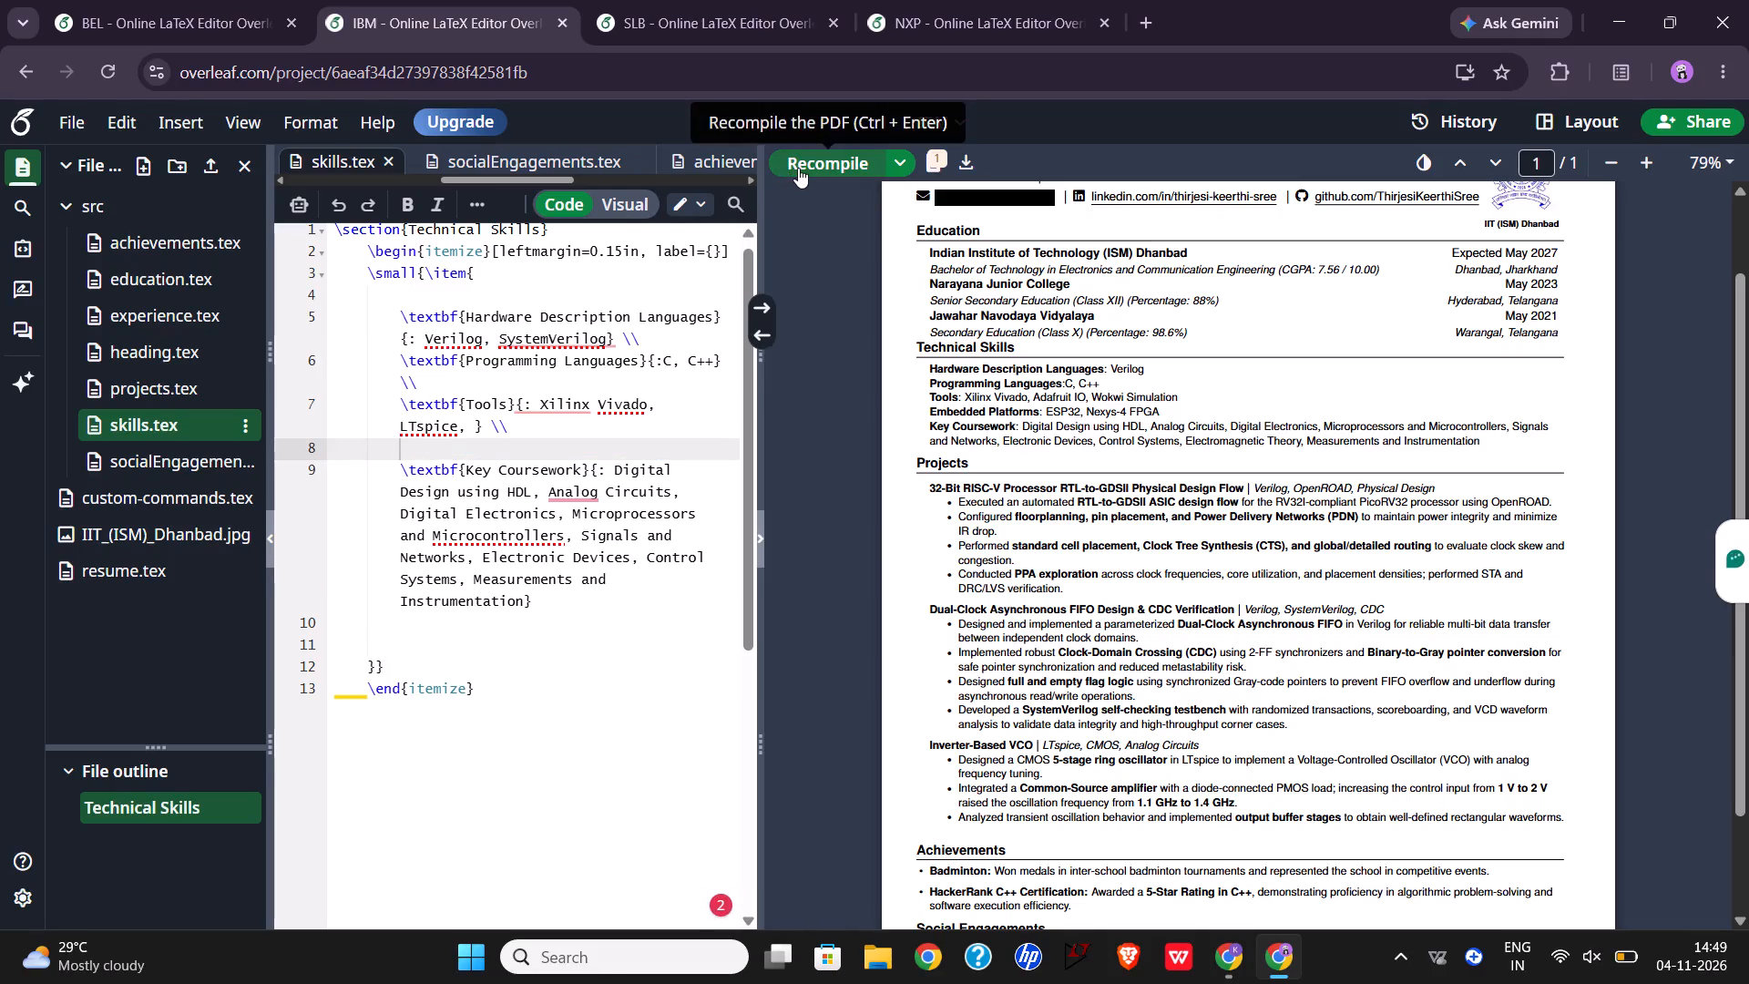
Copy "OpenROAD," from the Tools line in NXP's skills.tex and insert it before LTspice in IBM's Tools line.
click(736, 0)
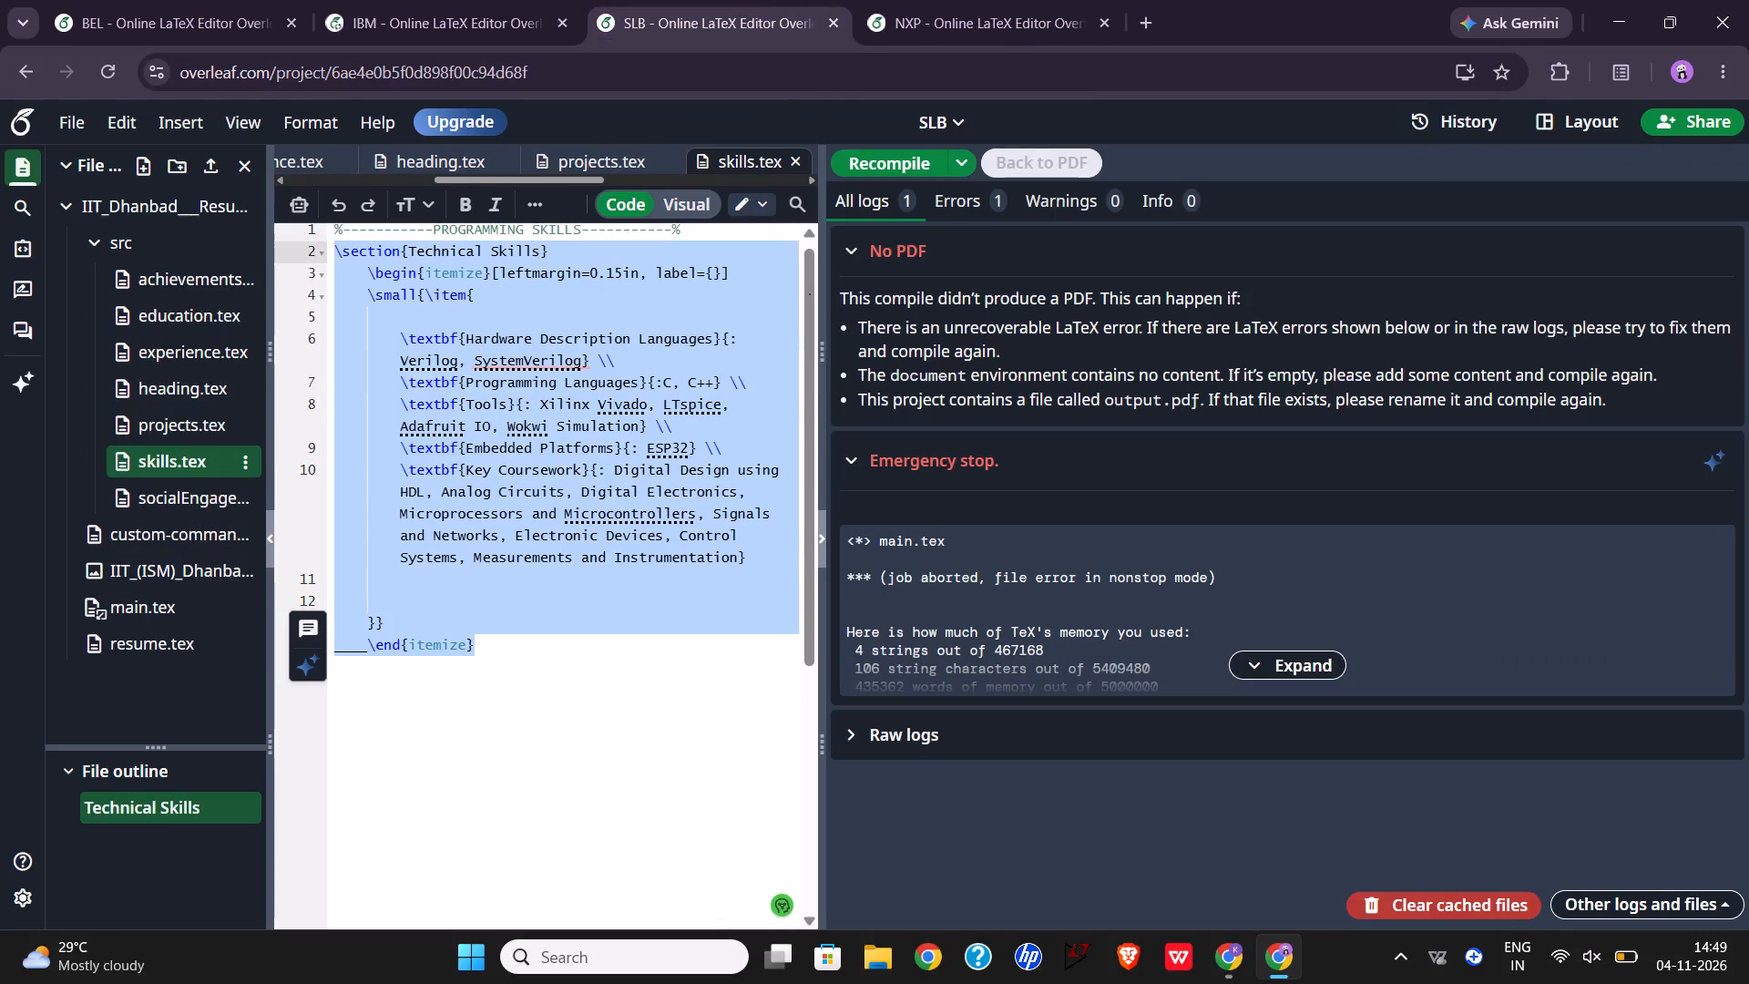
click(553, 425)
click(919, 0)
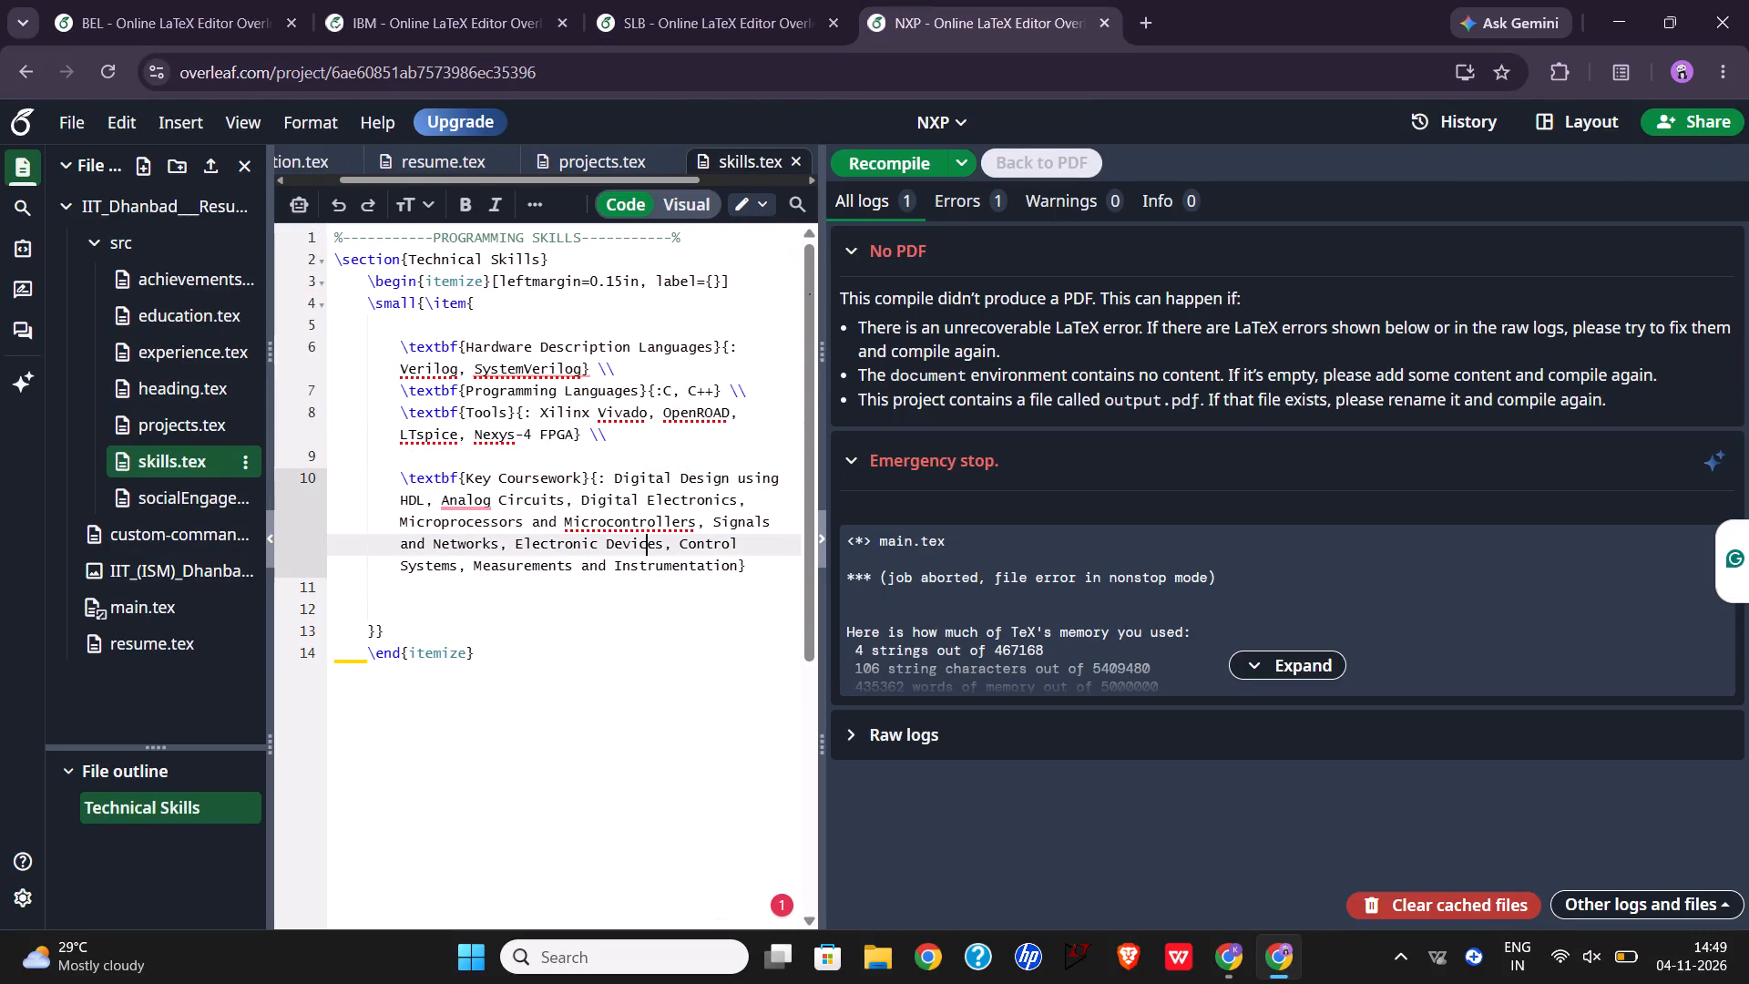
click(520, 0)
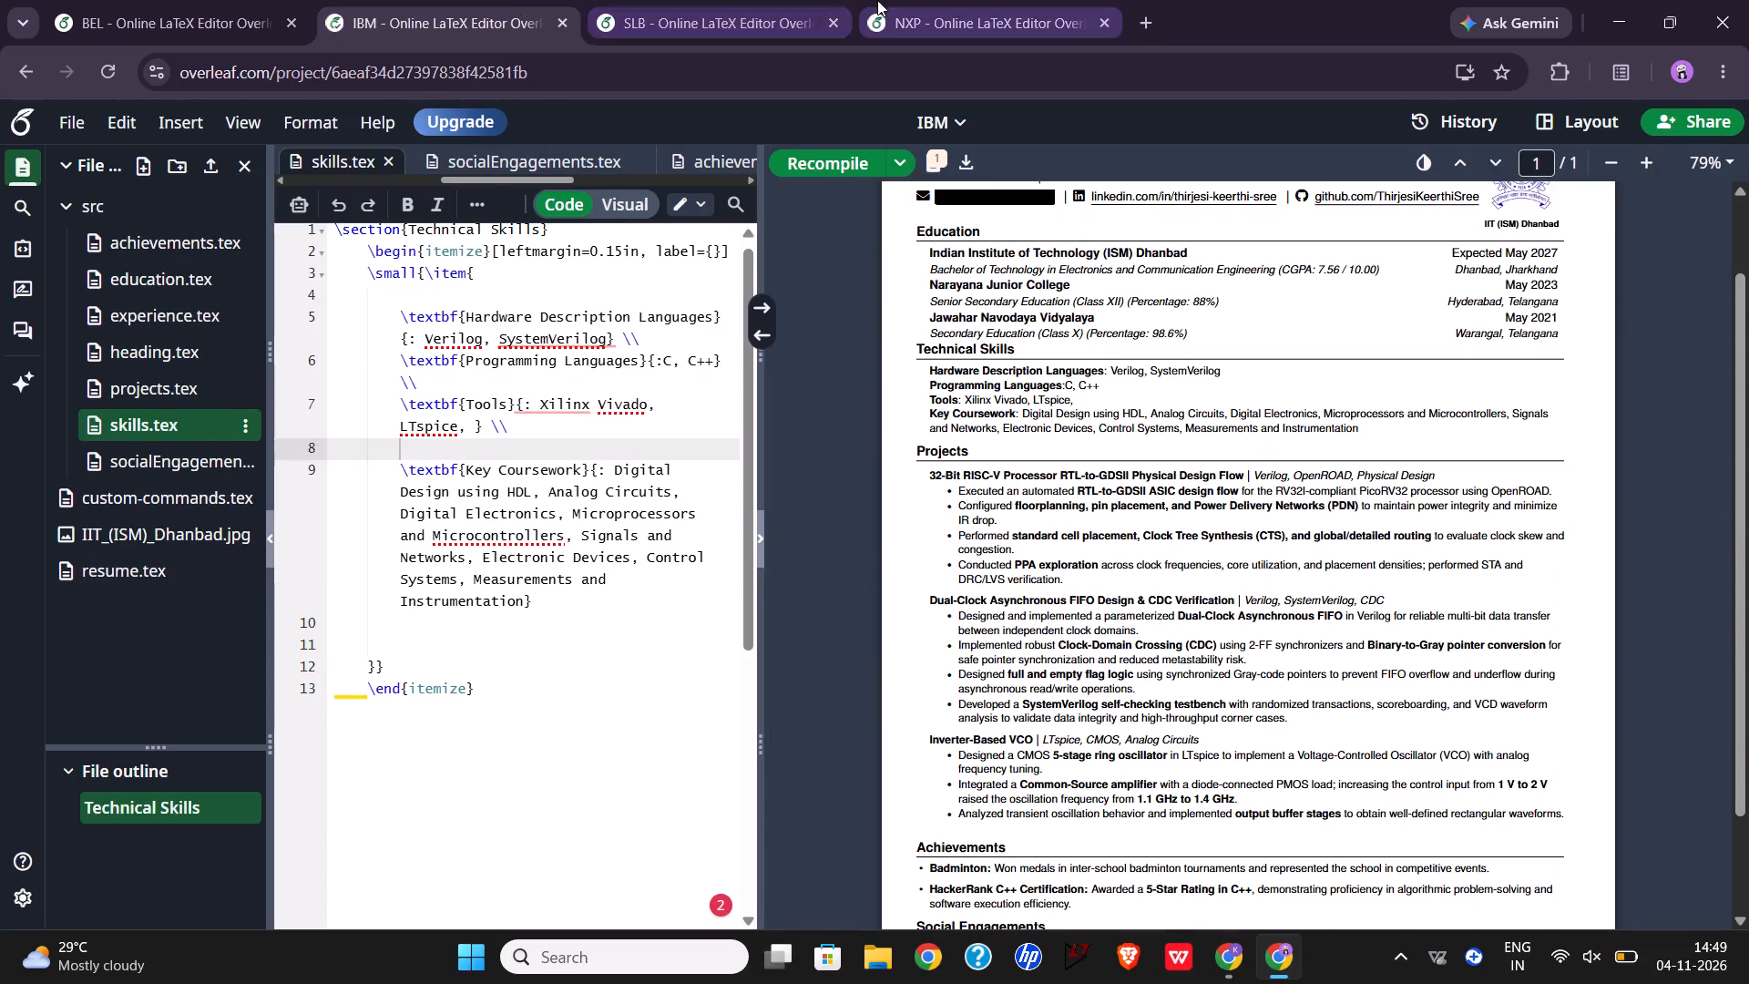
click(913, 0)
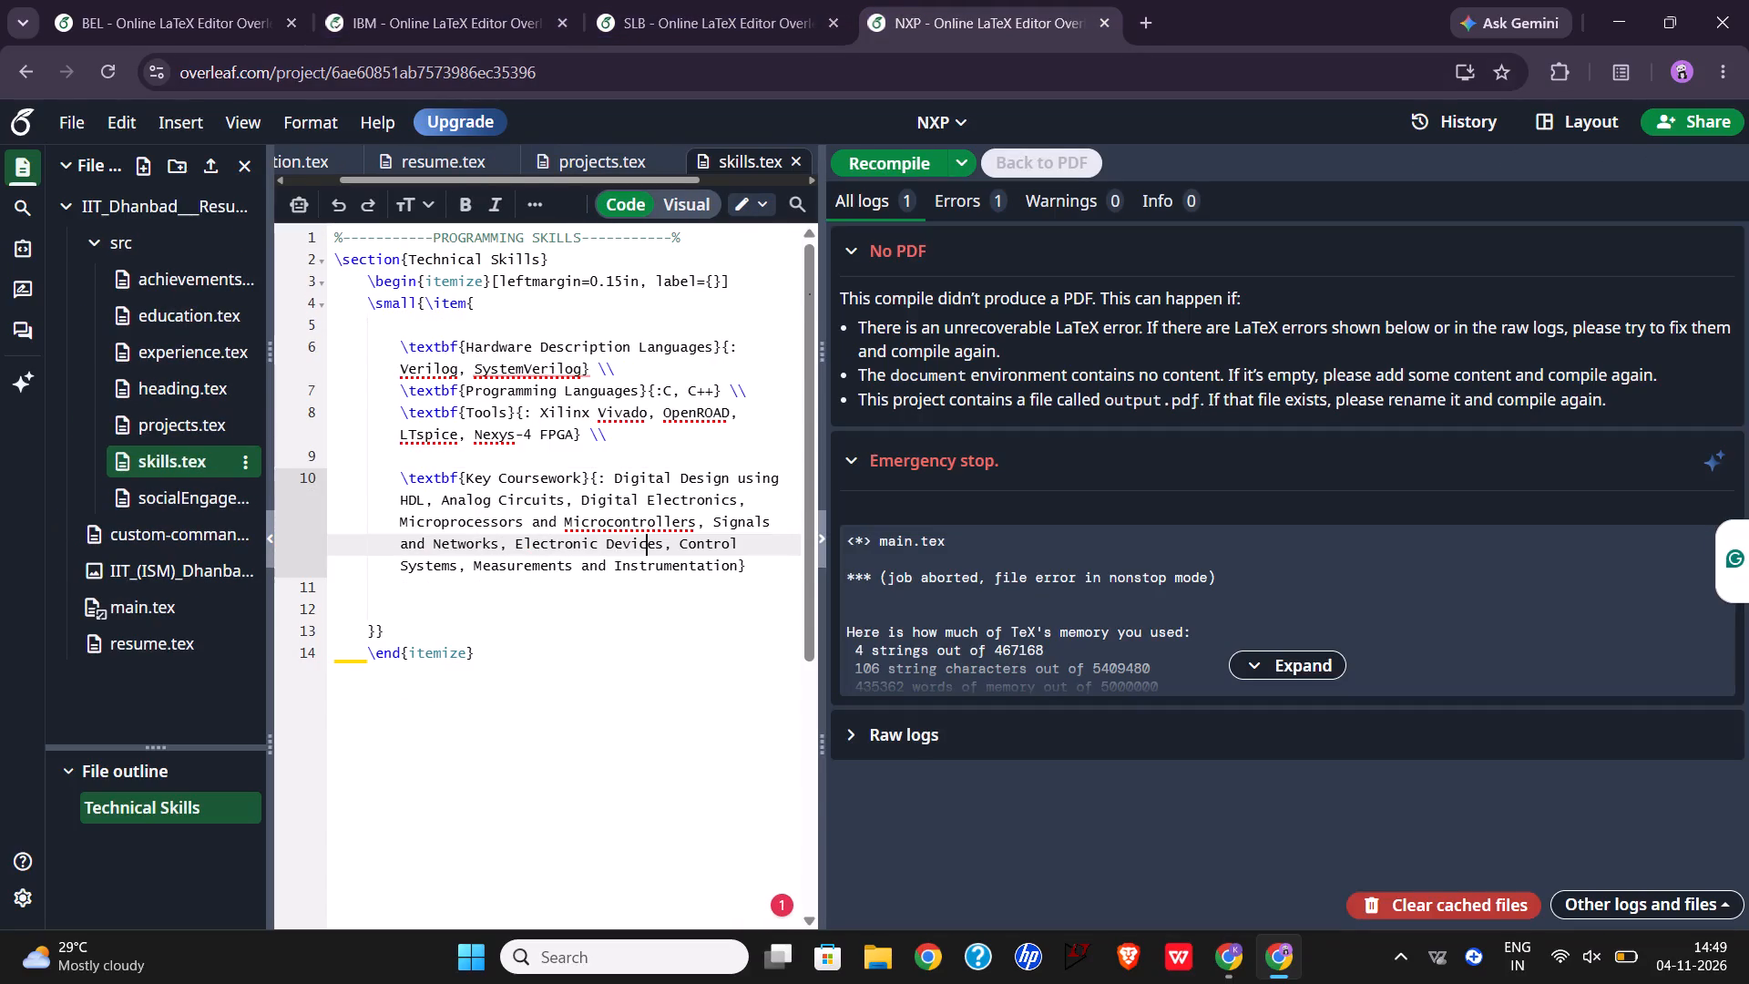
drag(666, 416, 733, 416)
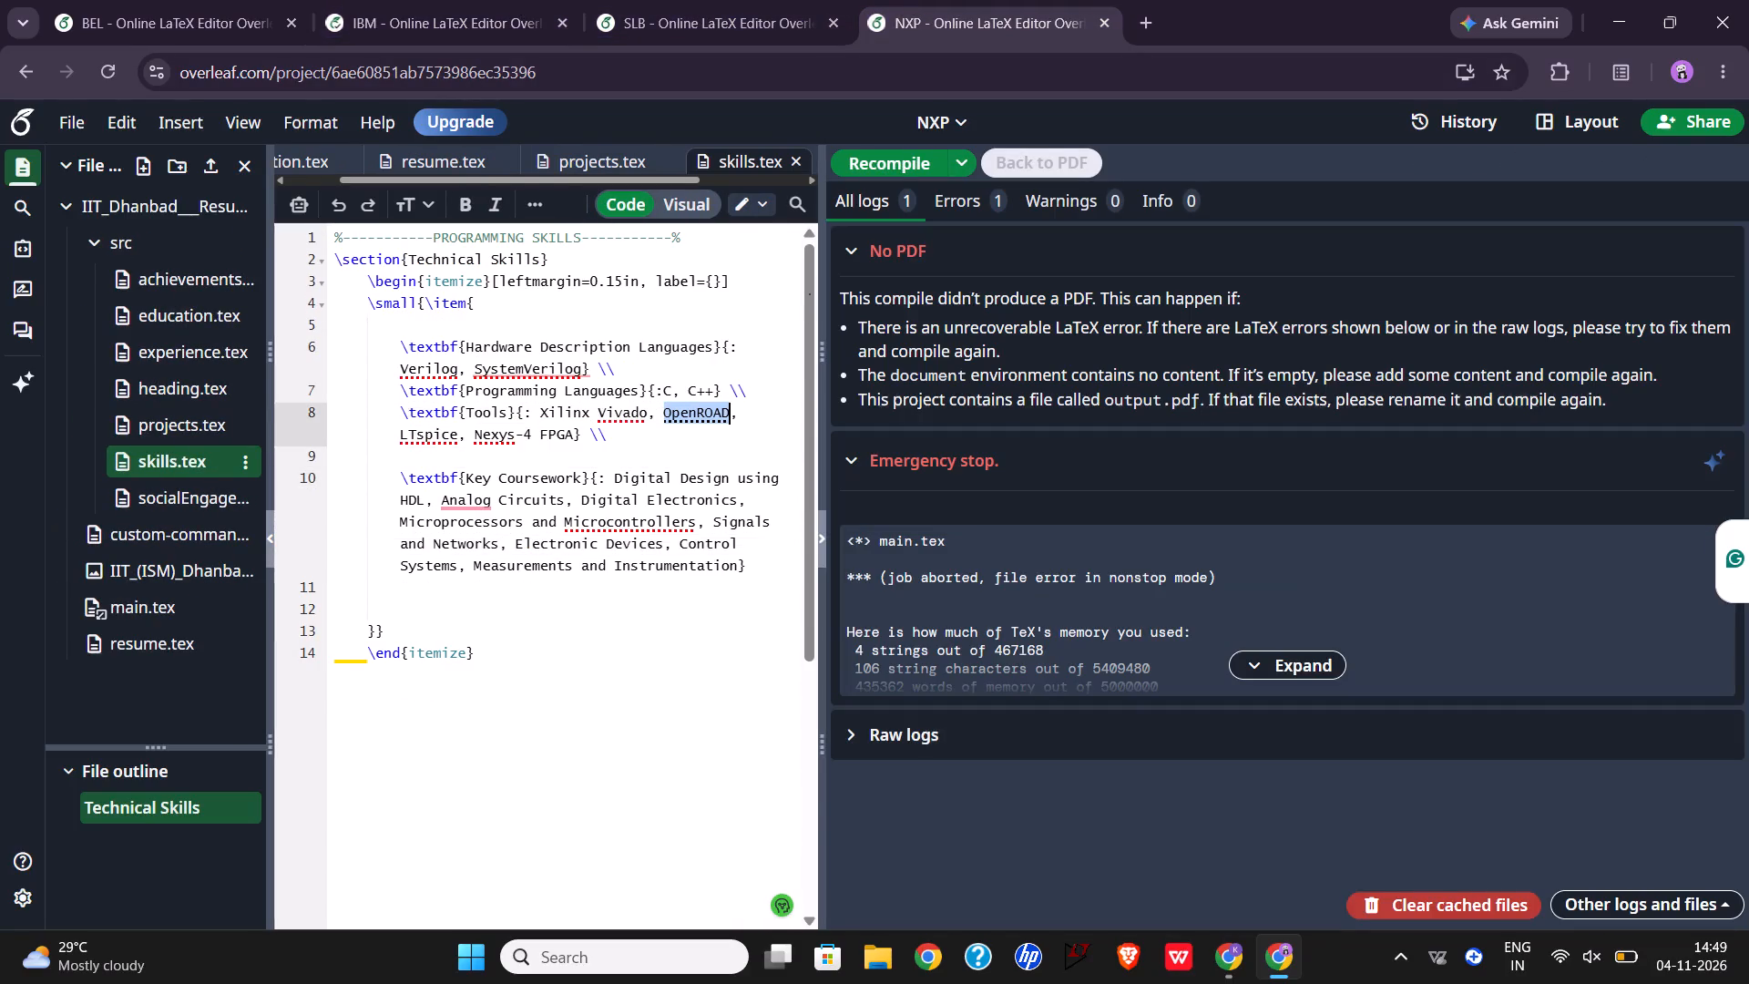
drag(733, 416, 736, 416)
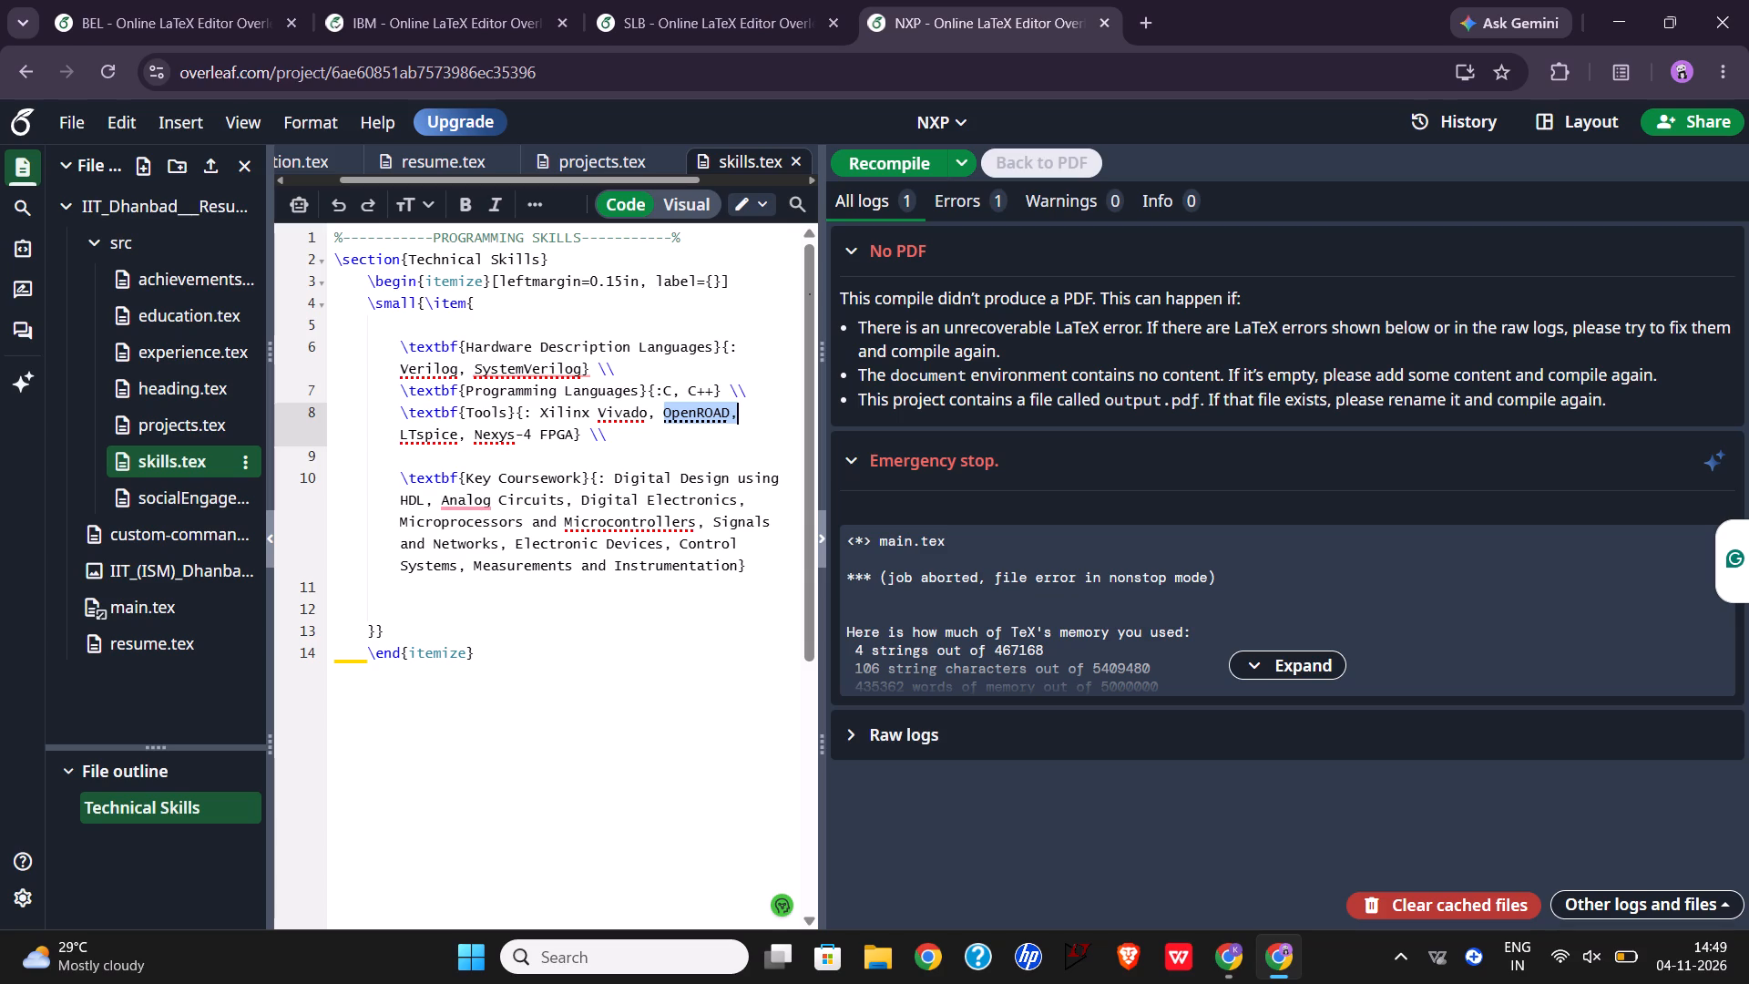
drag(736, 416, 739, 416)
key(ctrl+c)
scroll(739, 416, down, 2)
click(441, 0)
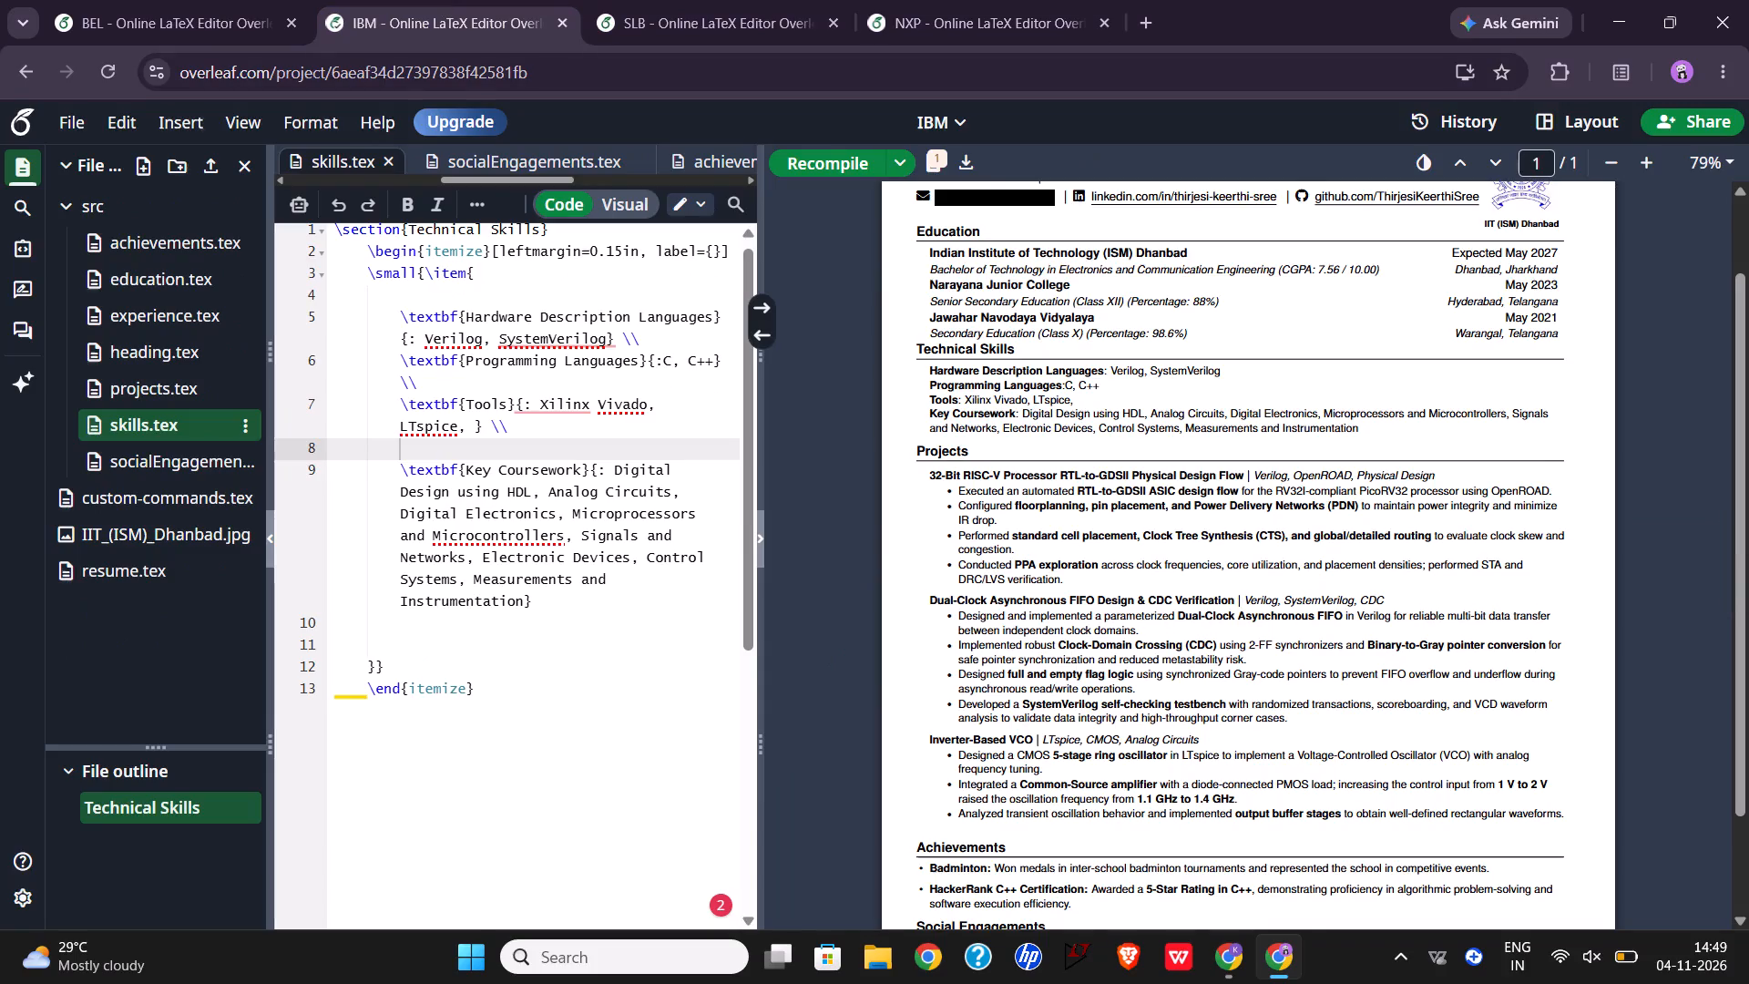
click(670, 401)
key(ctrl+v)
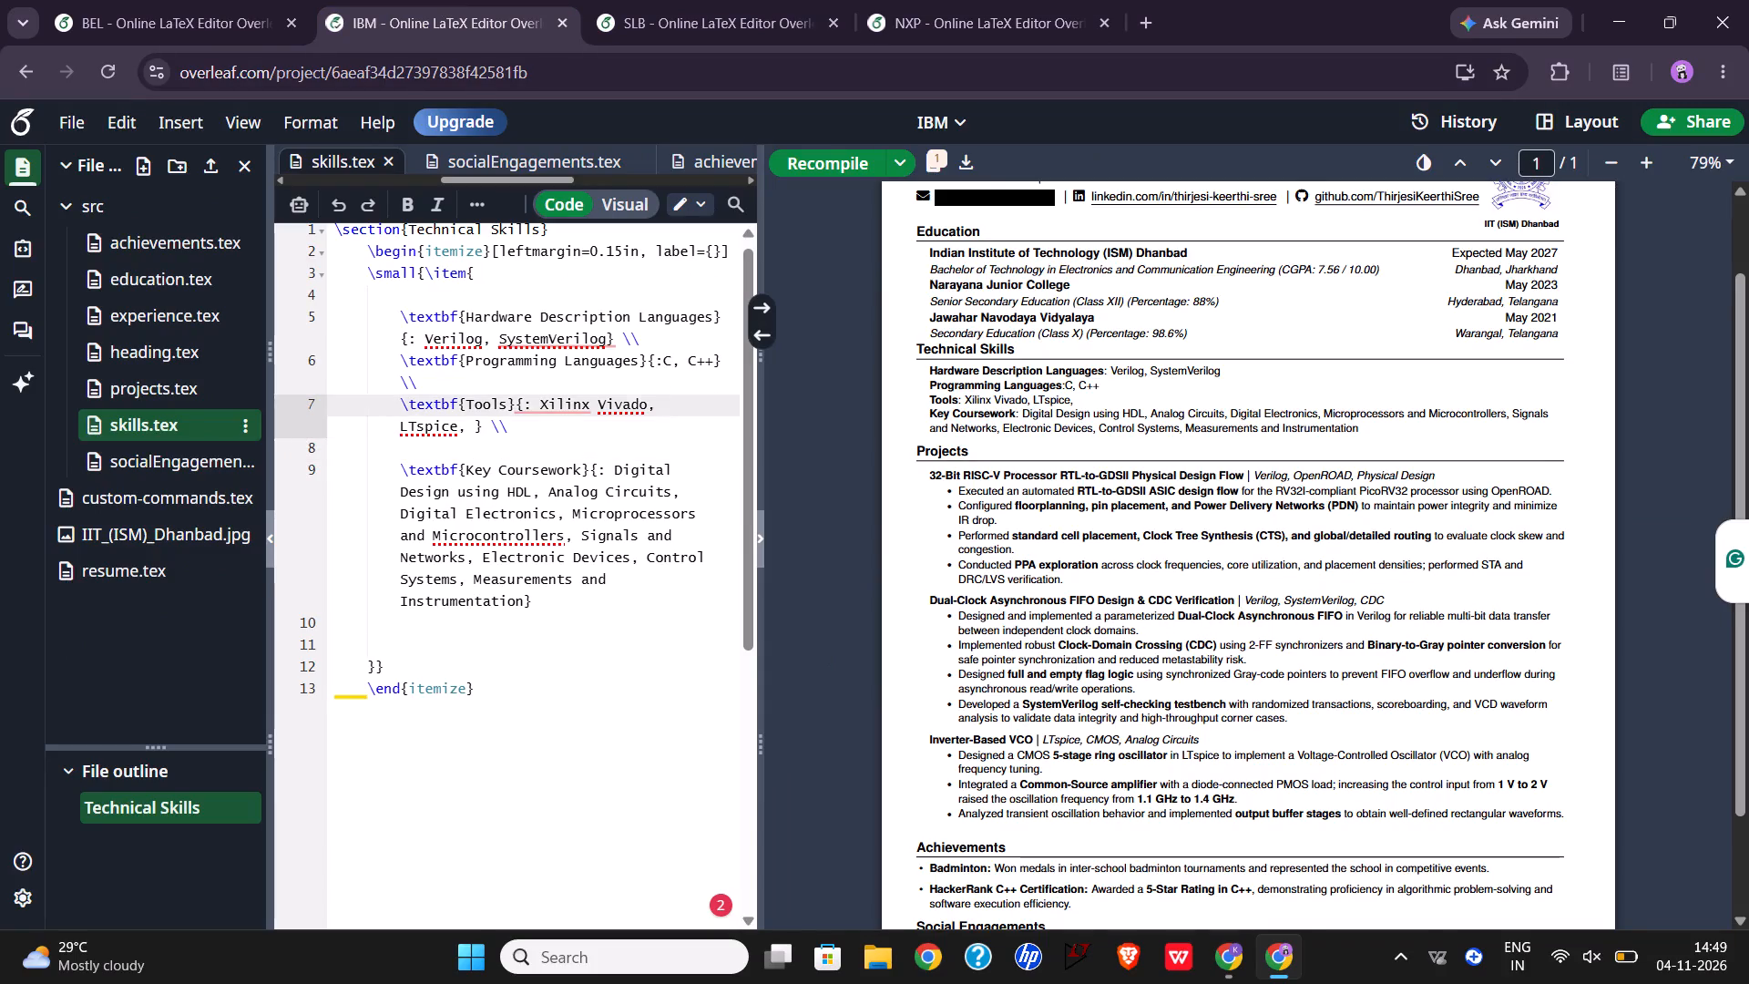
key(space)
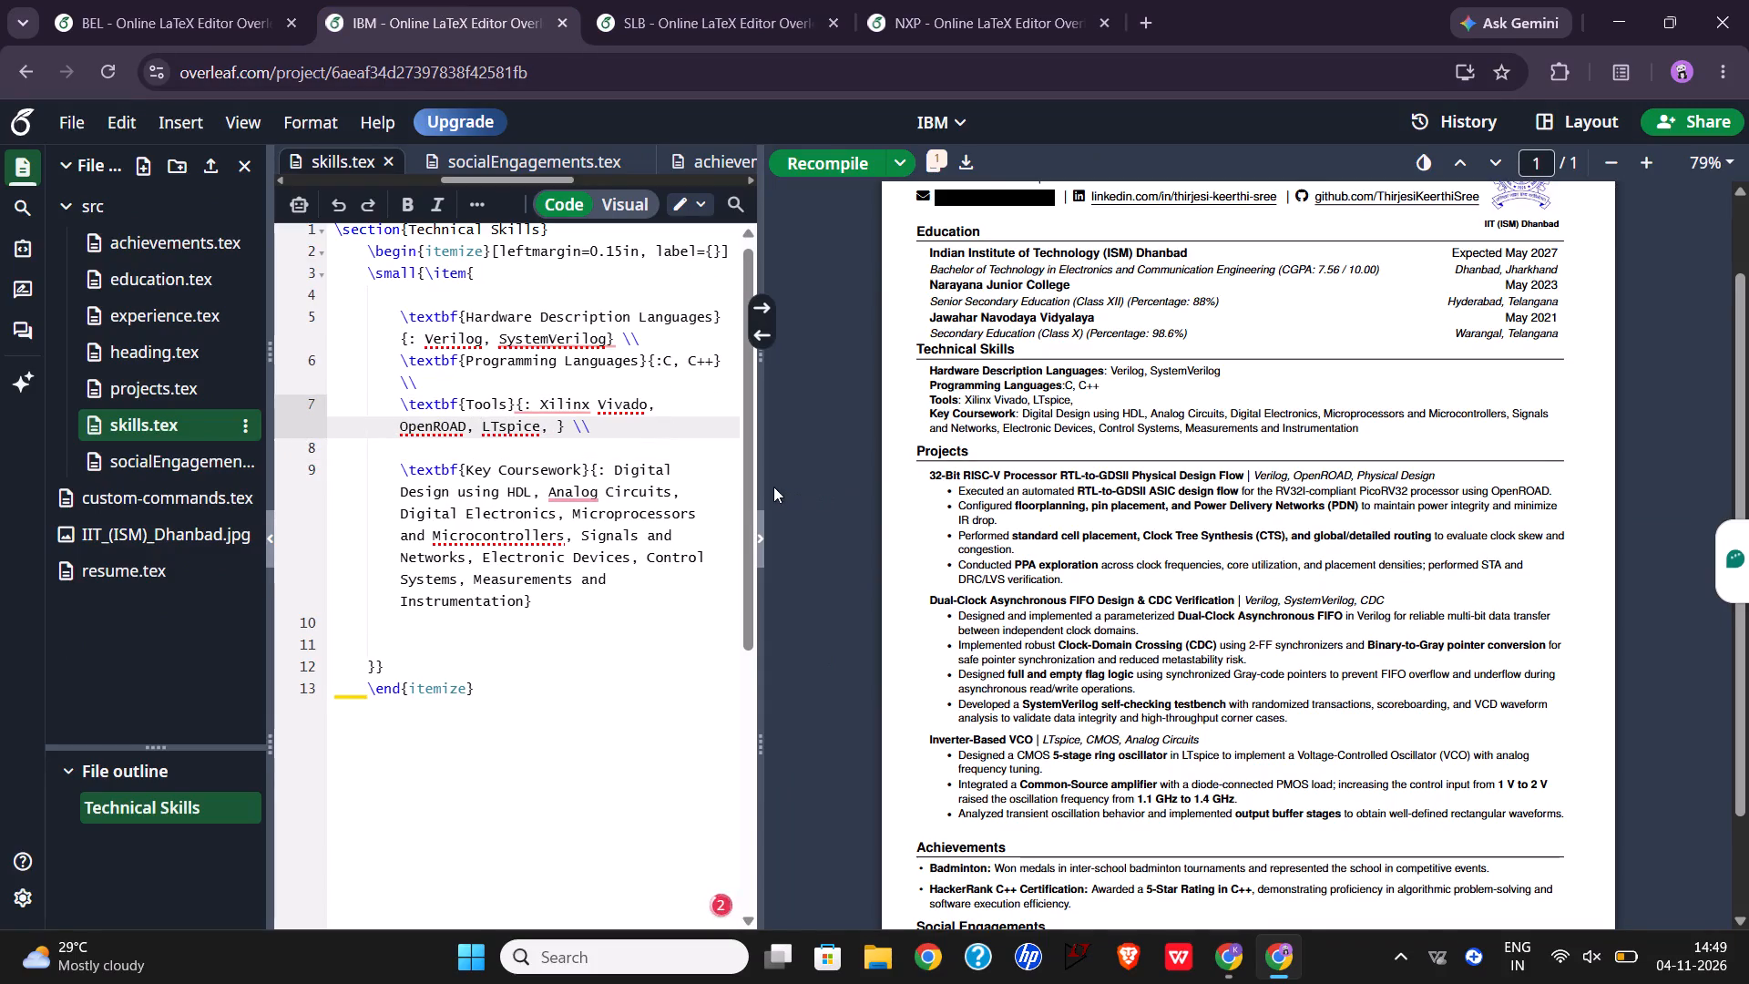
Remove the trailing comma after LTspice in the Tools line of IBM's skills.tex.
scroll(1054, 490, down, 1)
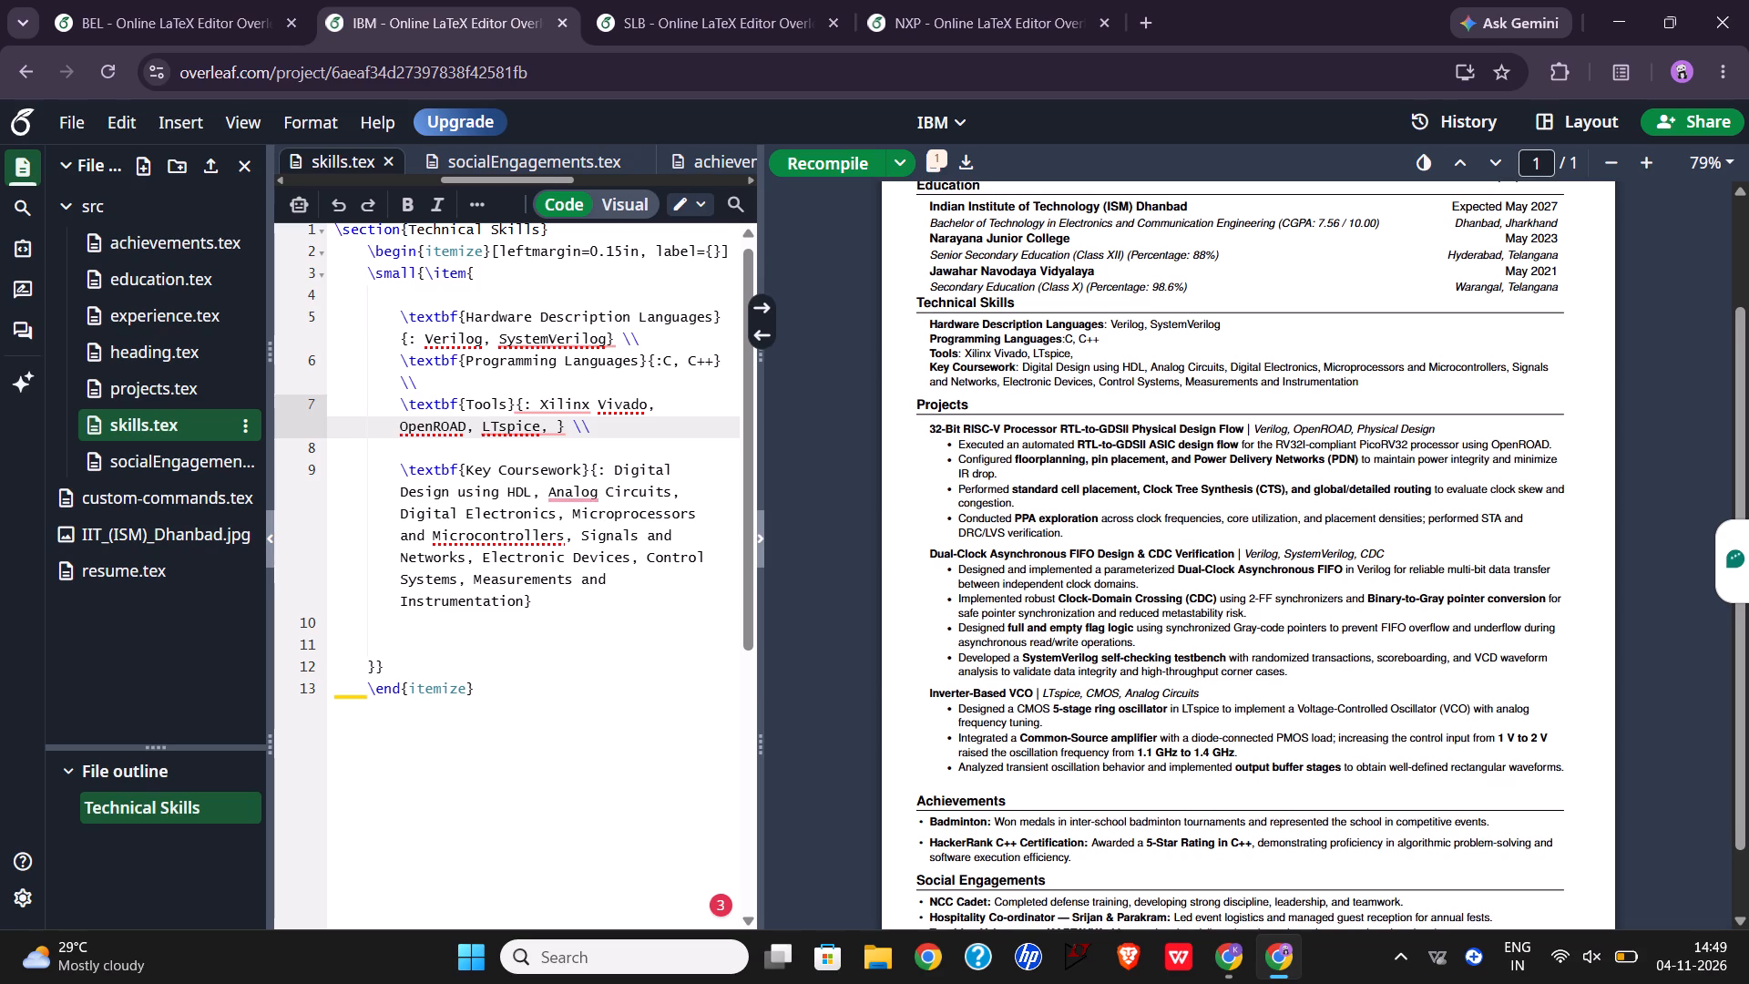
scroll(1054, 490, down, 2)
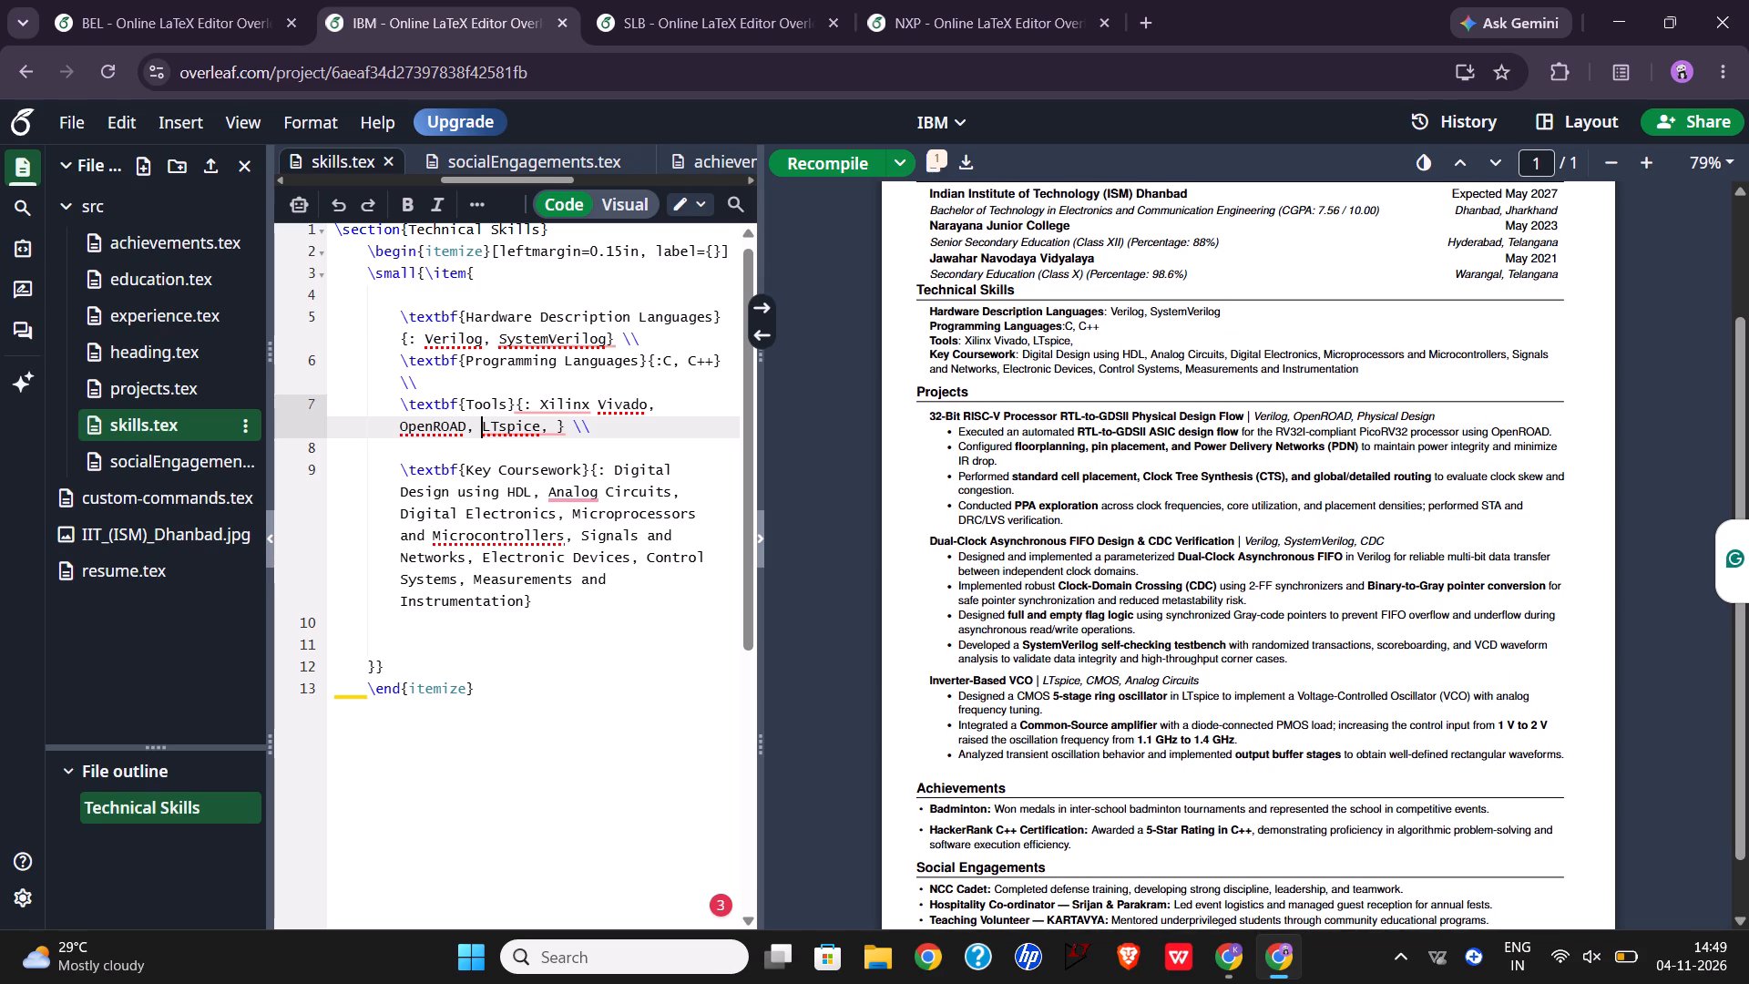
scroll(1054, 490, down, 1)
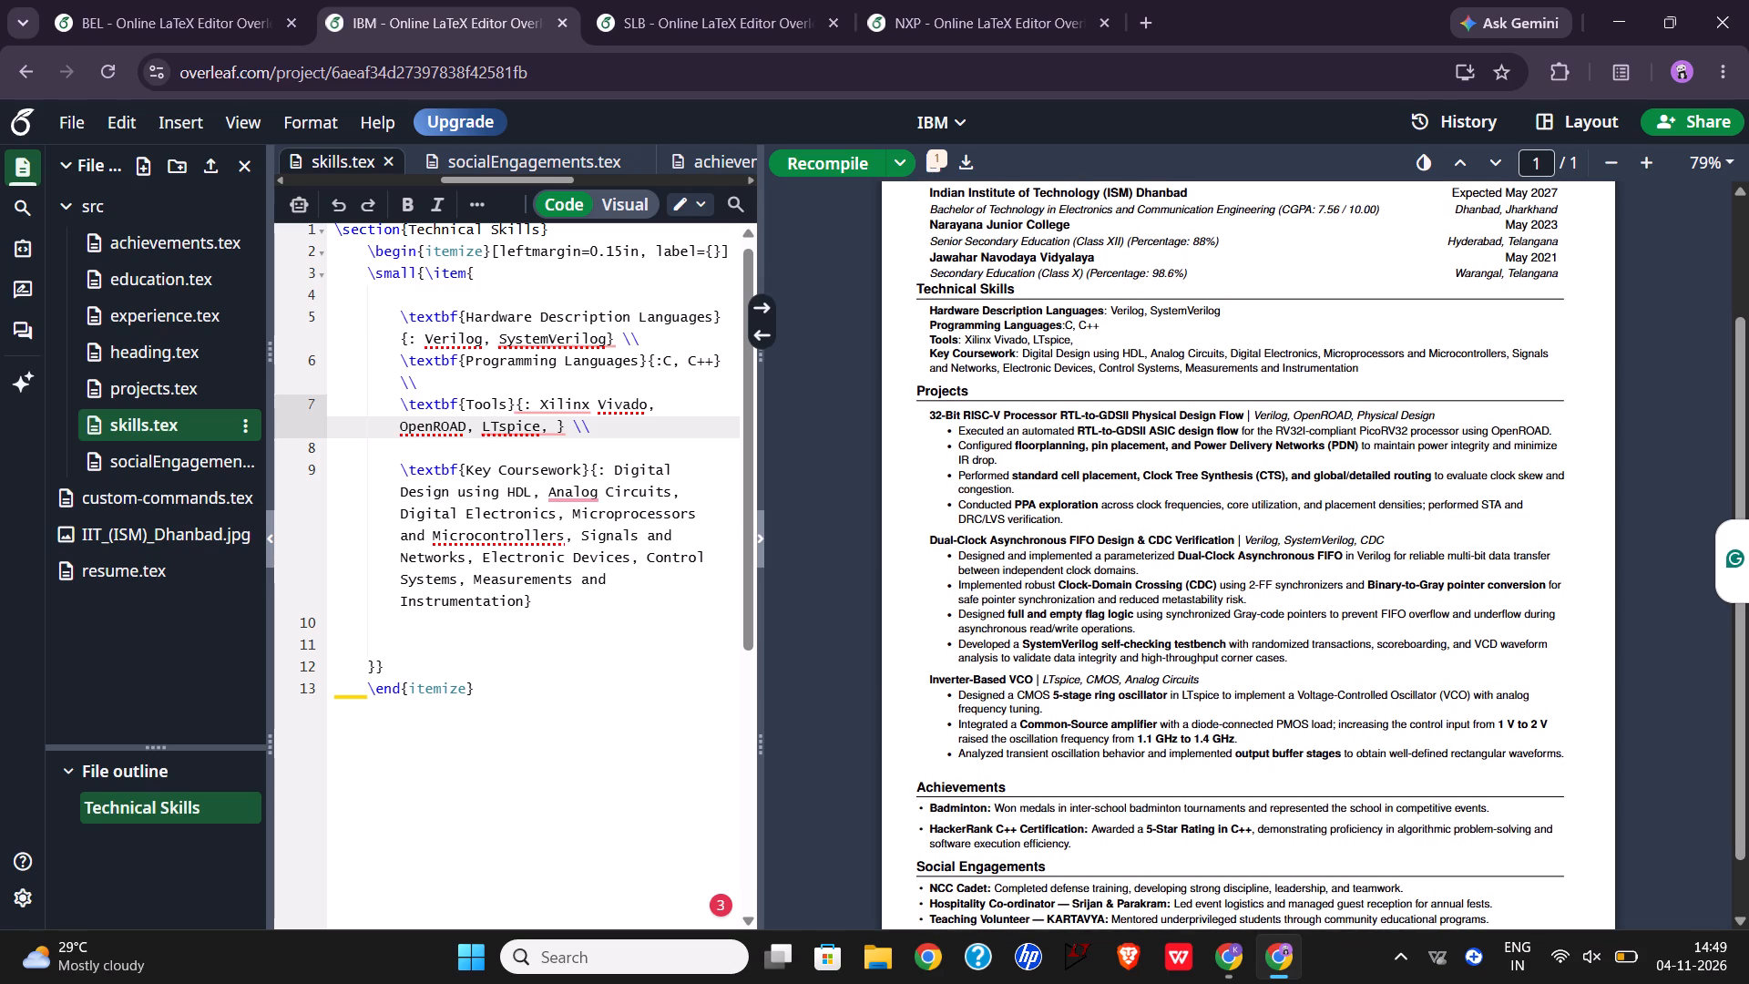
scroll(1054, 490, down, 2)
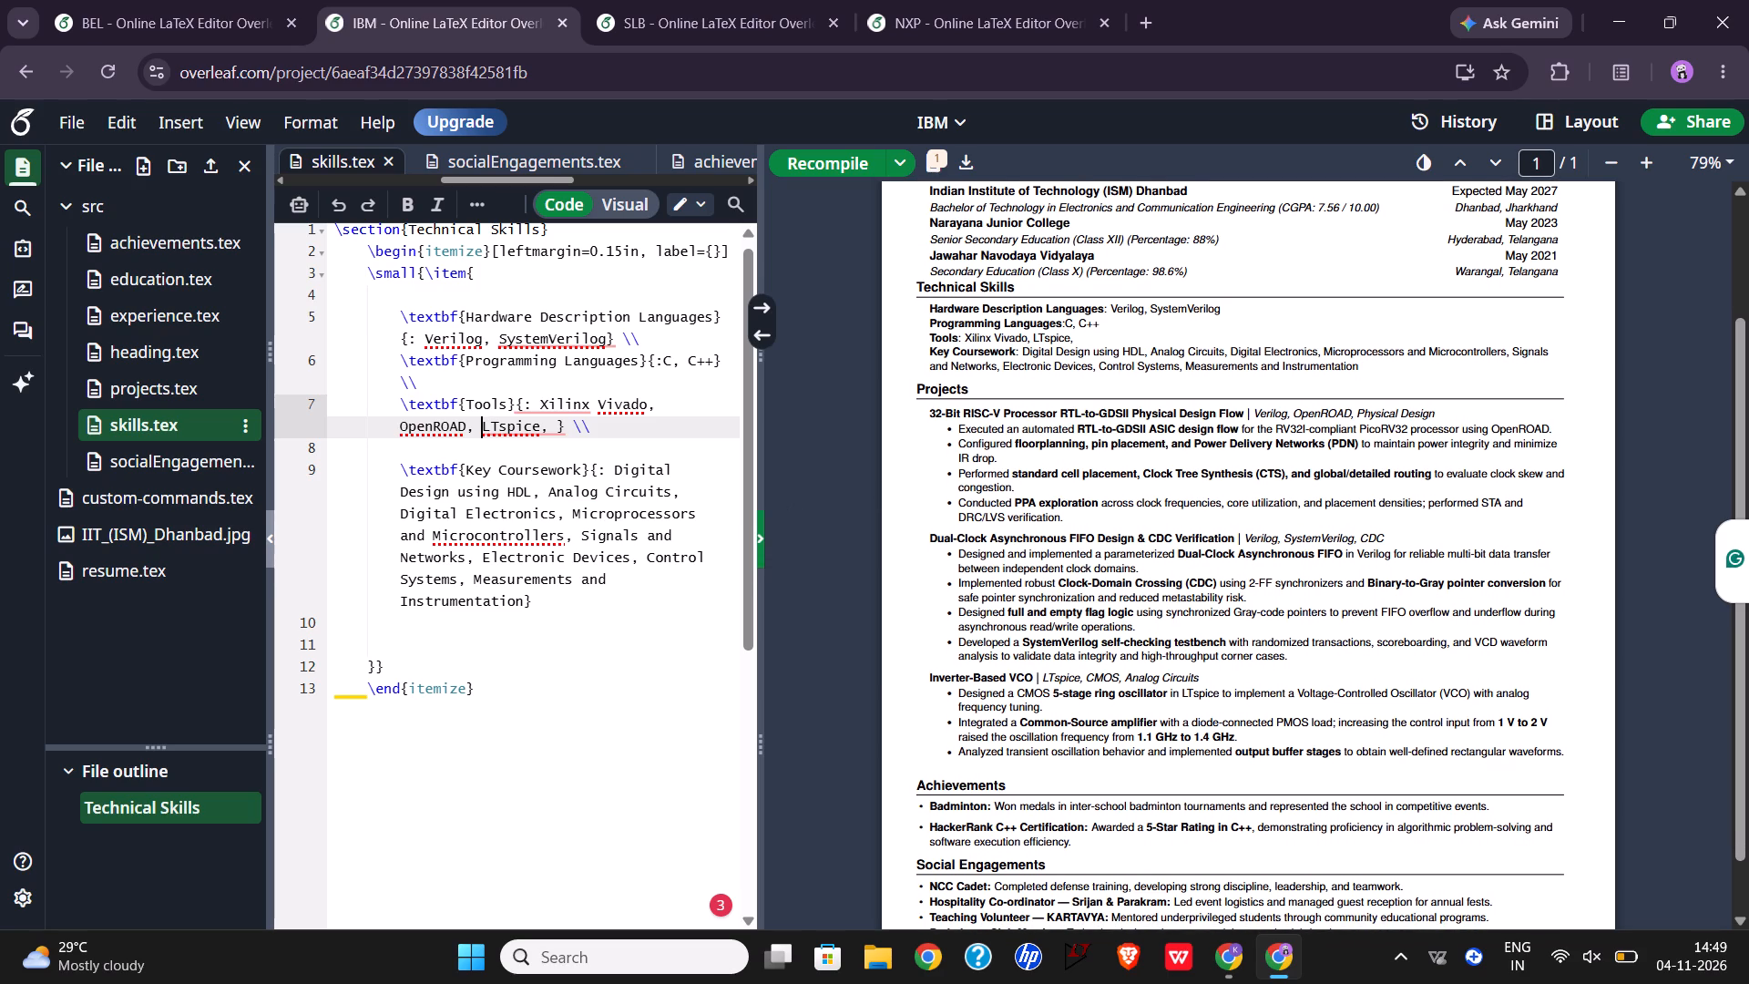
click(546, 423)
key(BackSpace)
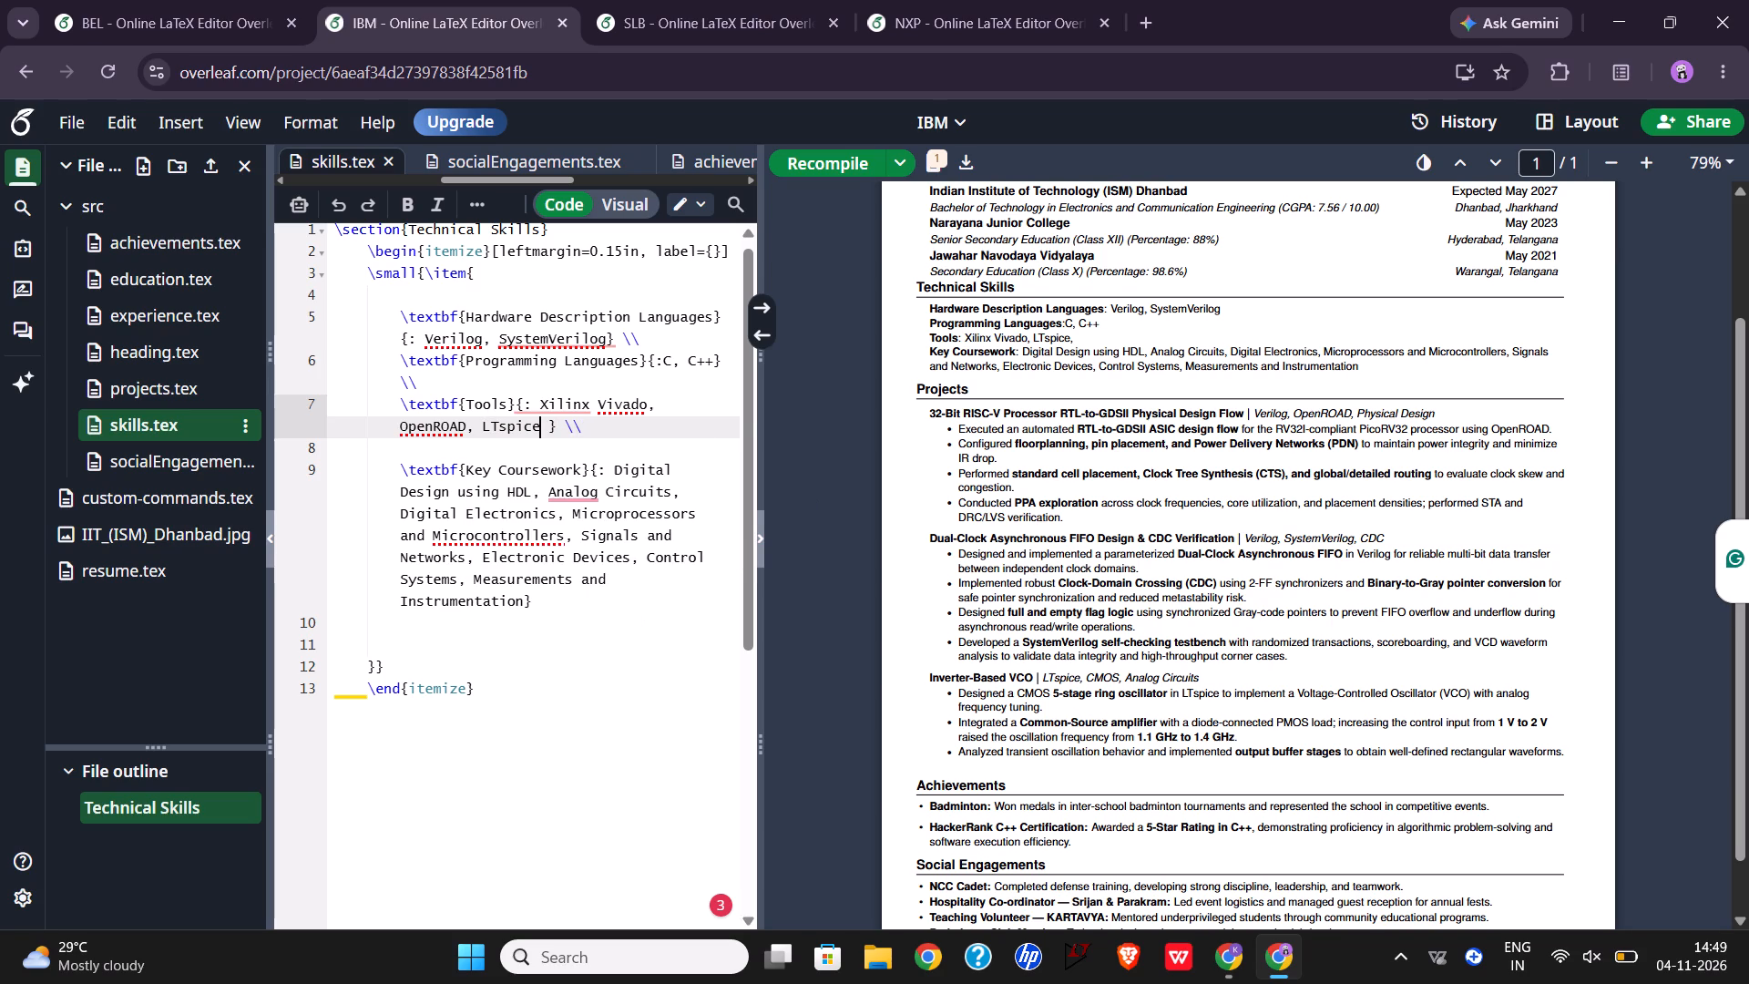
Check the technical skills in SLB's and NXP's skills.tex once more and return to the IBM project.
click(713, 0)
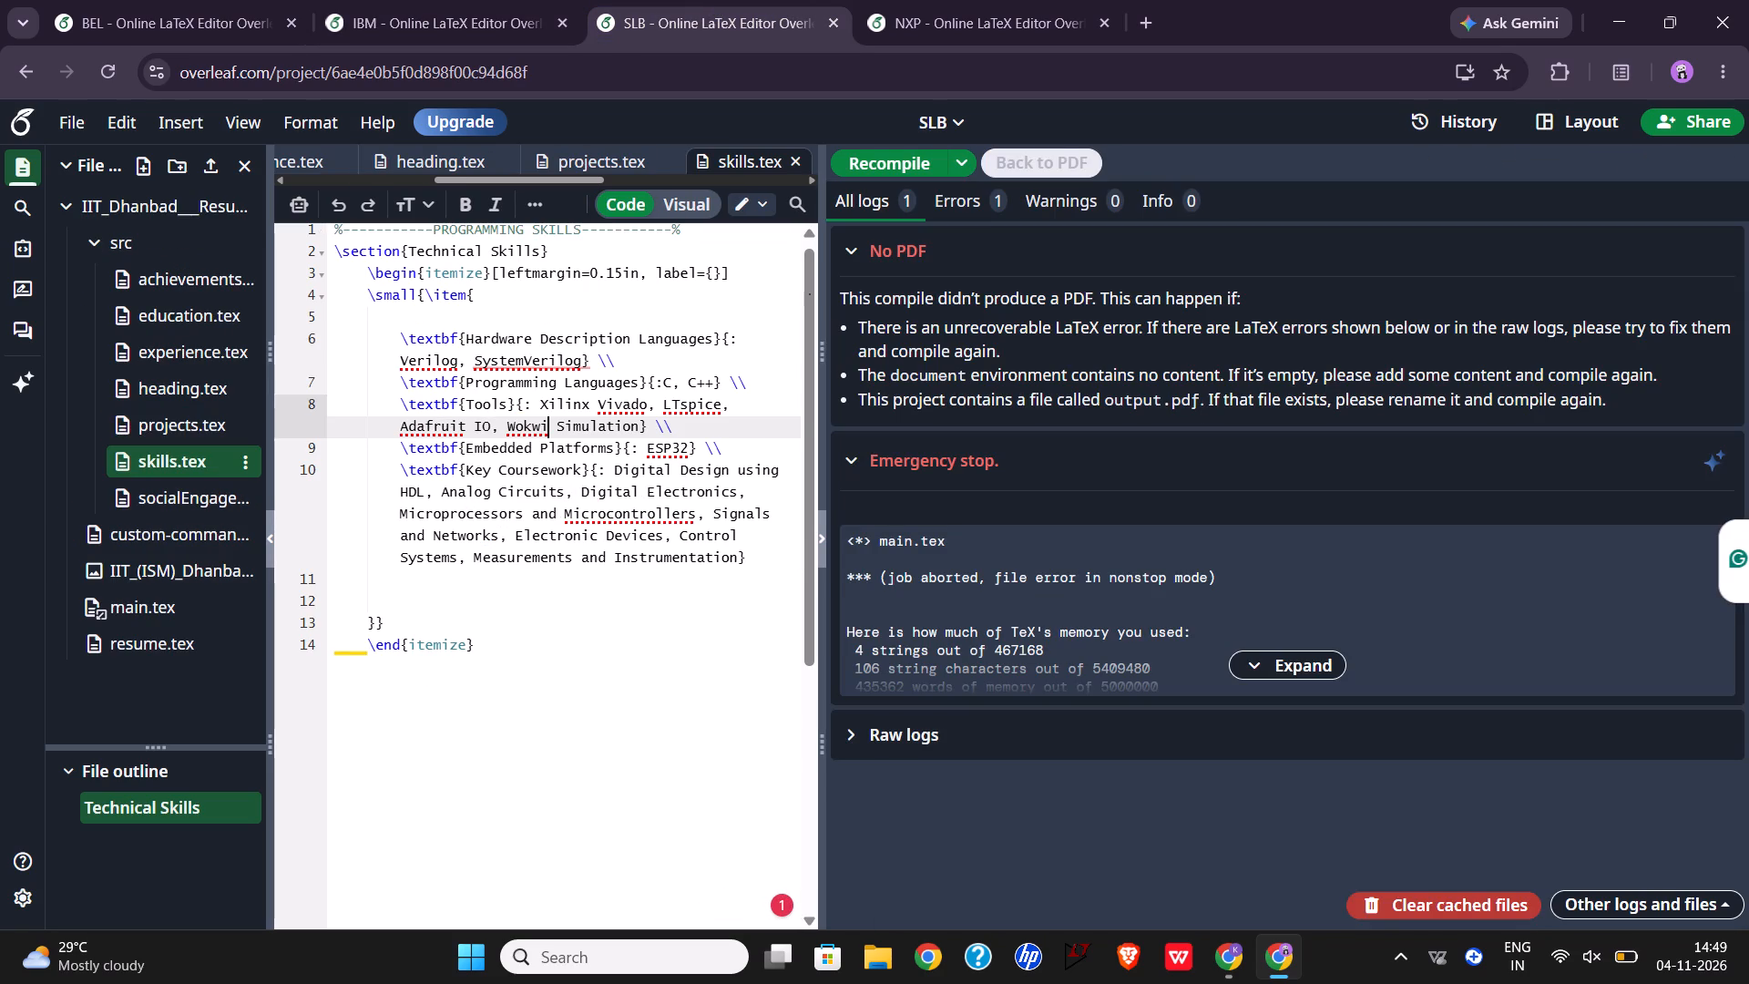
click(950, 0)
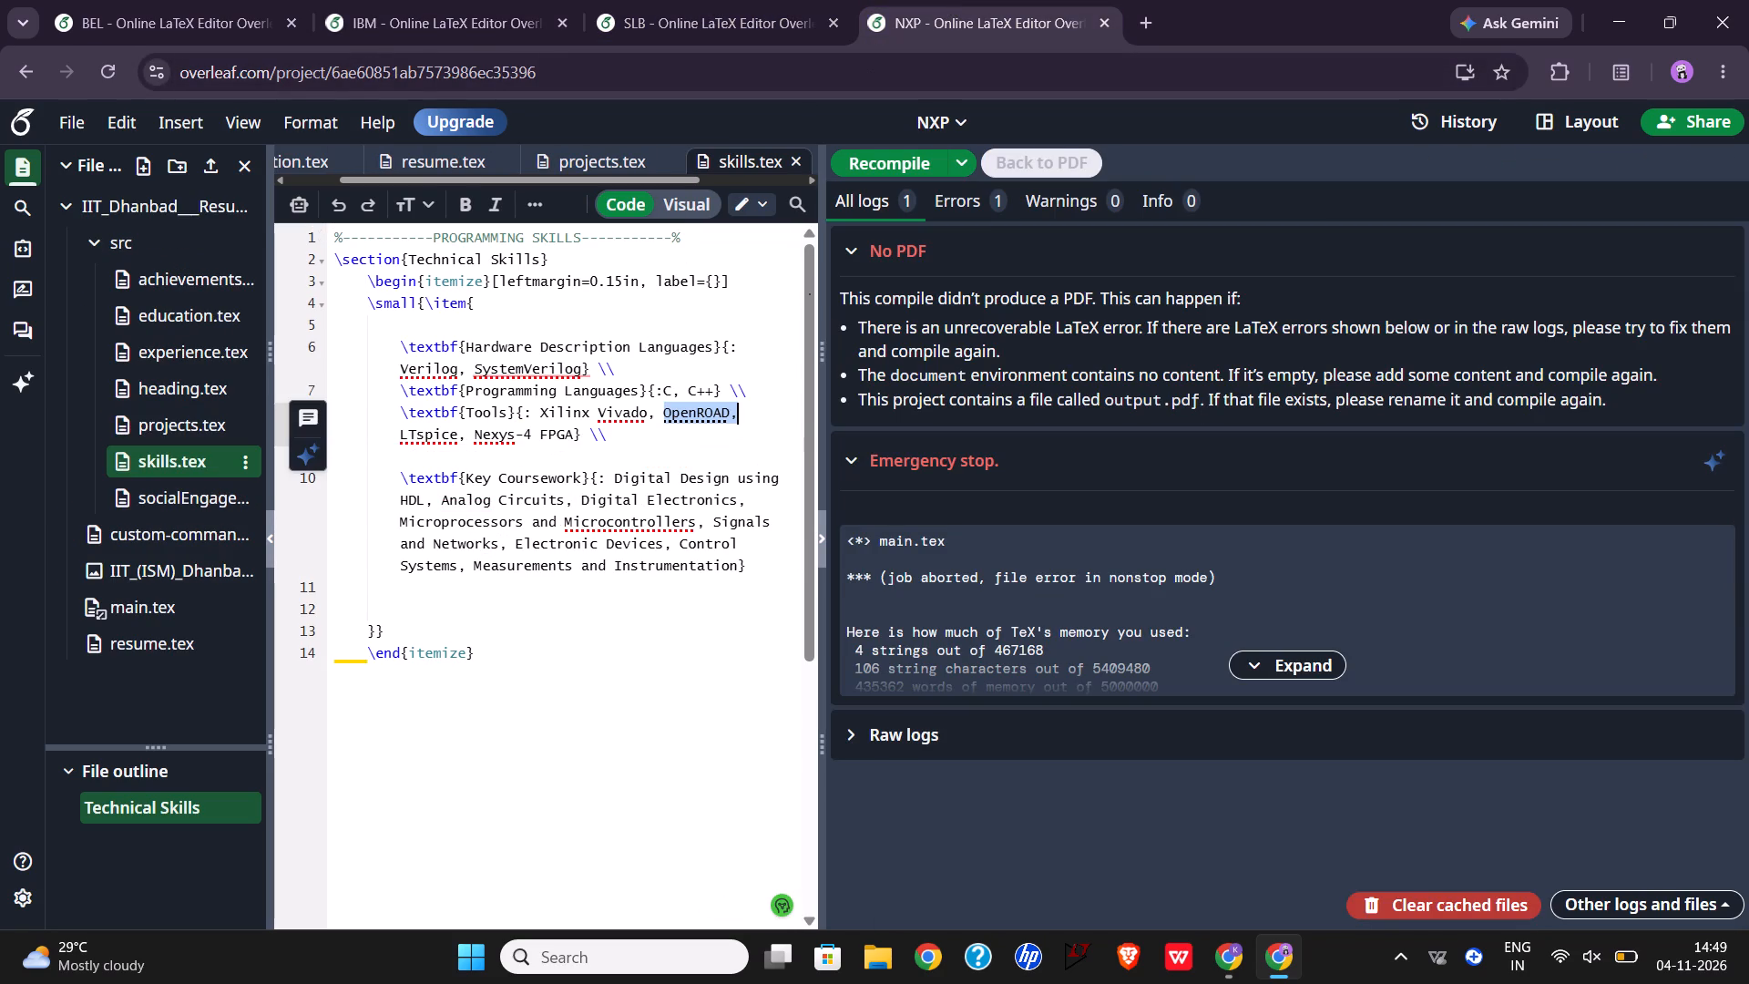
click(563, 462)
click(577, 511)
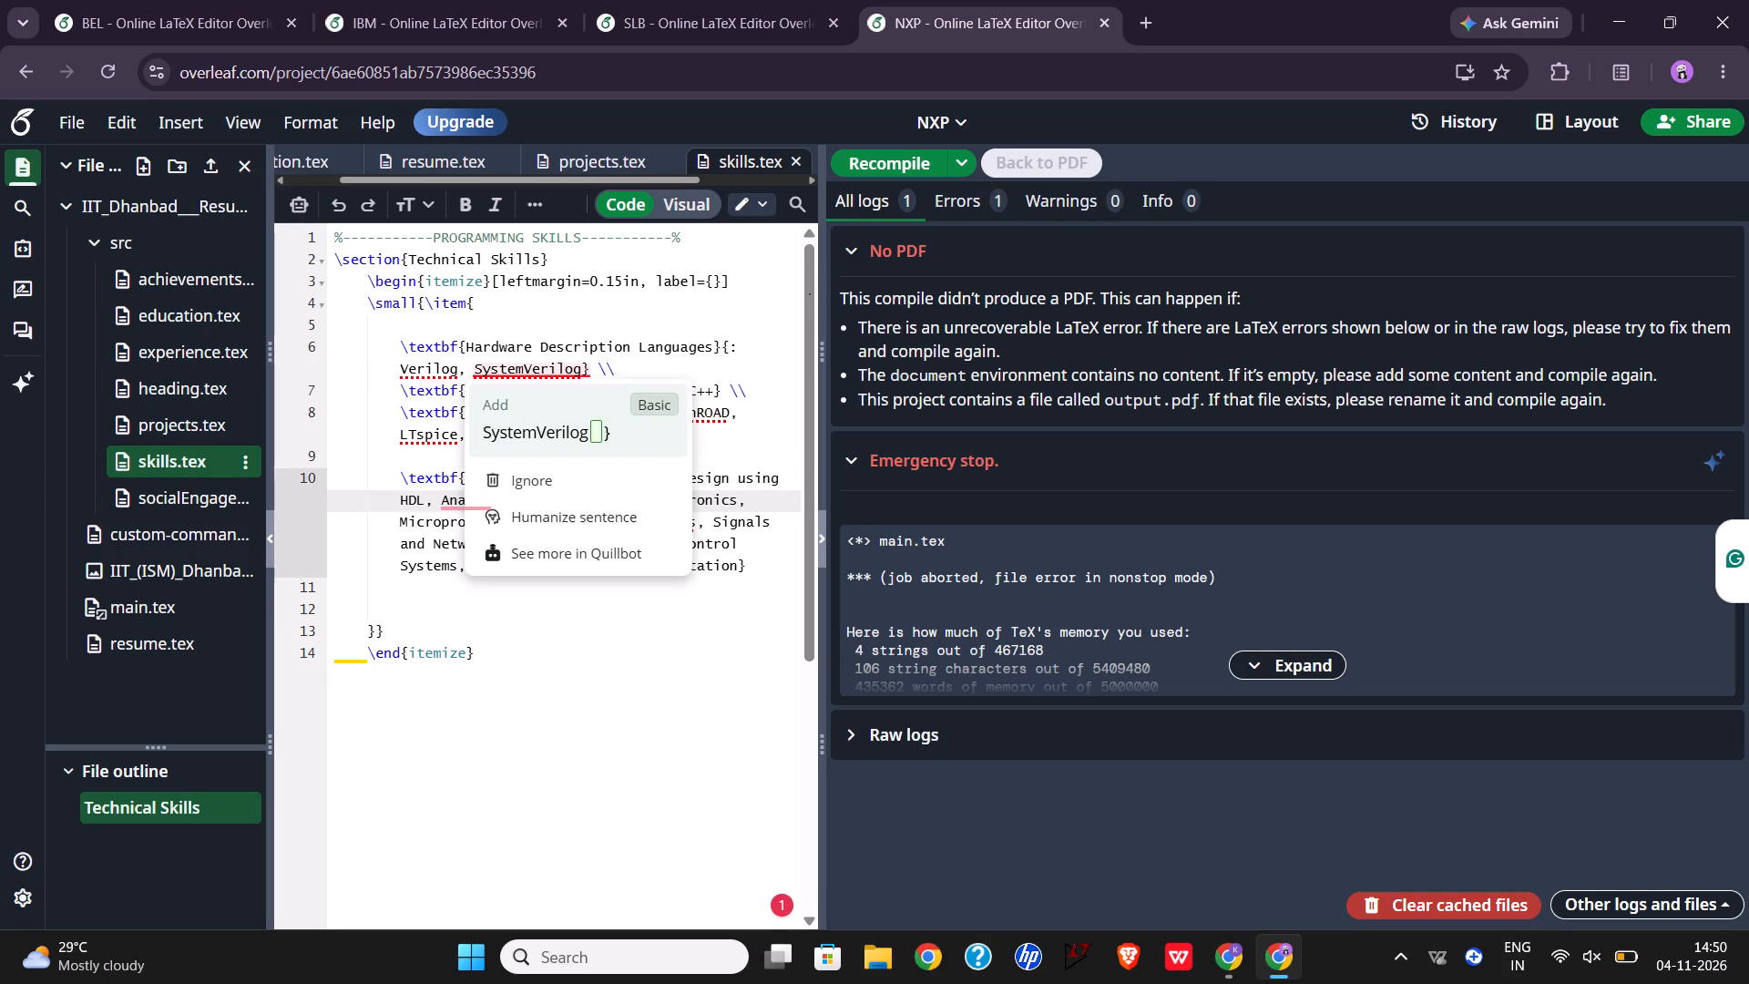
click(467, 0)
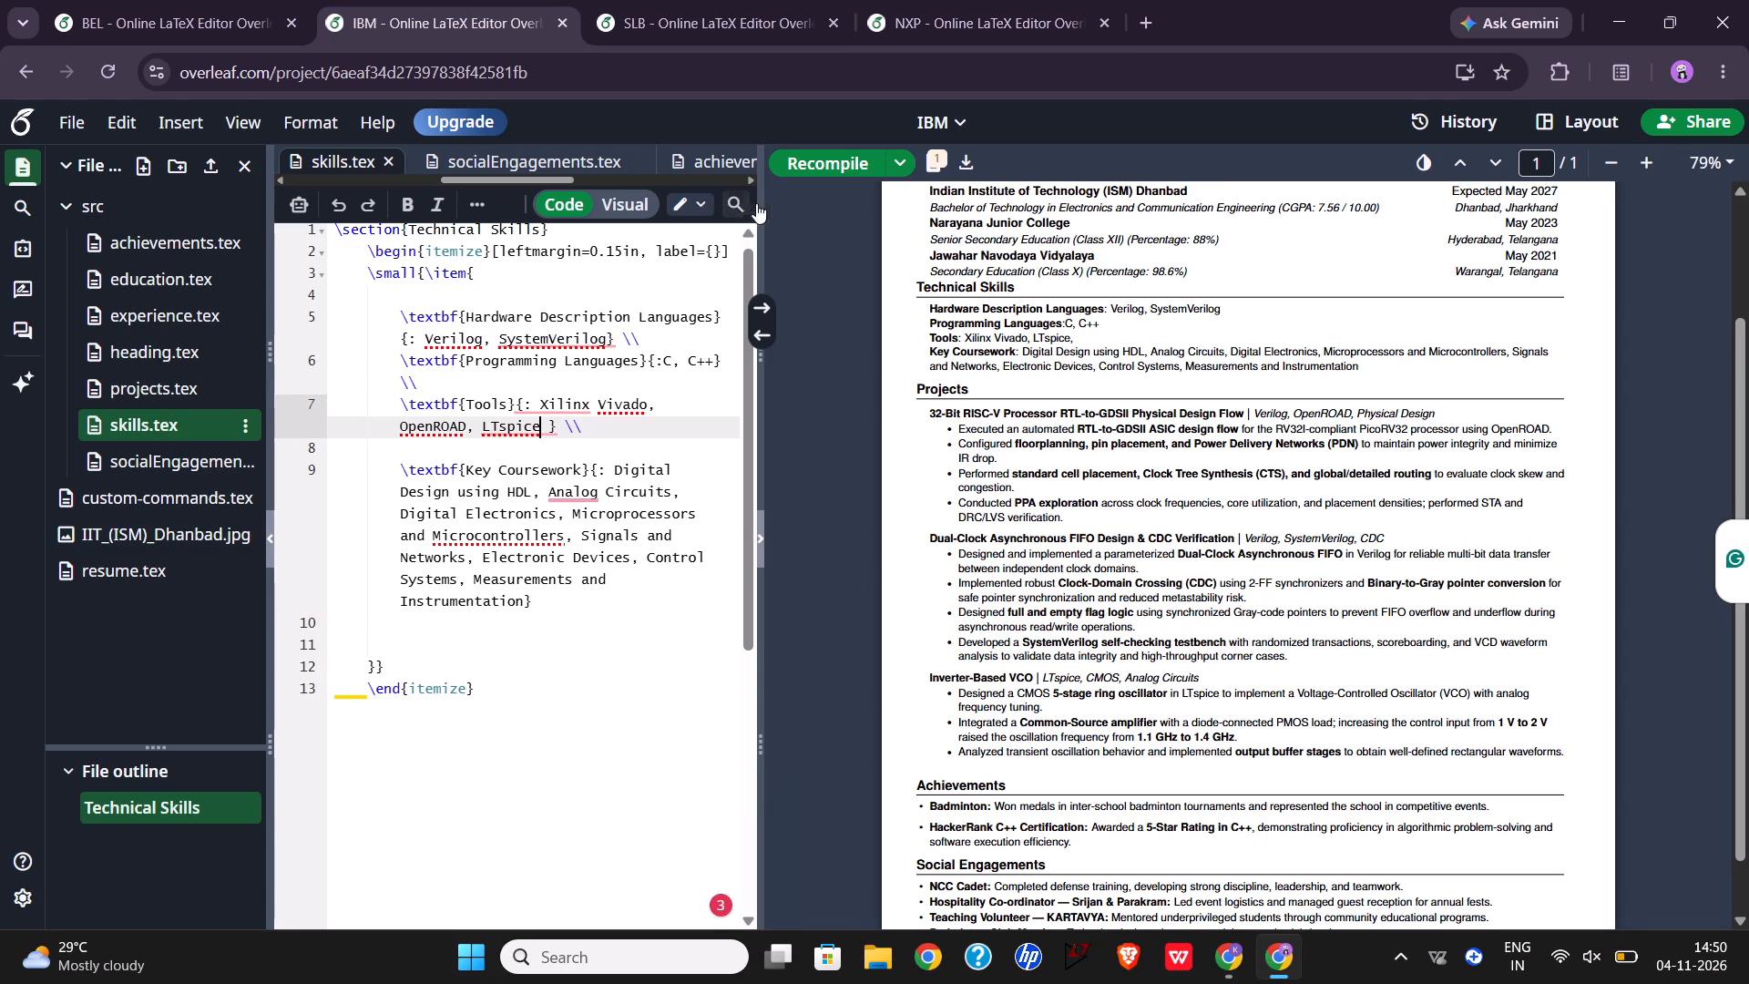
Recompile the IBM resume and review the whole page in the PDF preview.
click(834, 161)
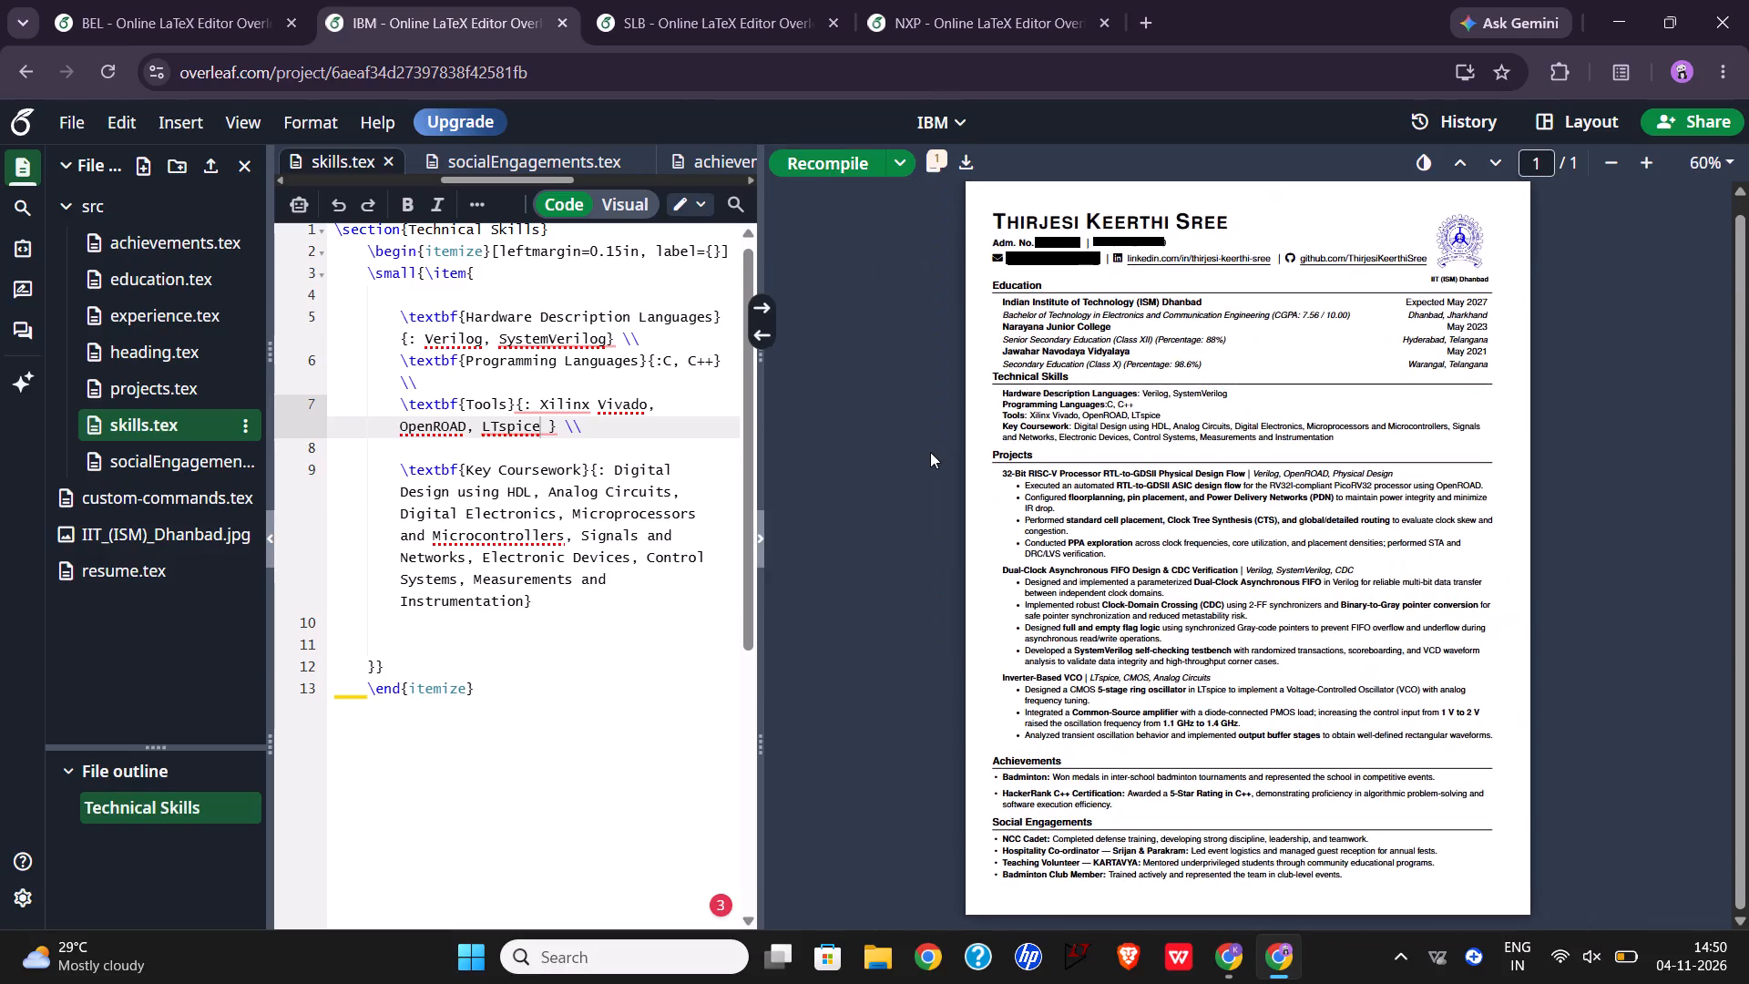
scroll(930, 452, down, 1)
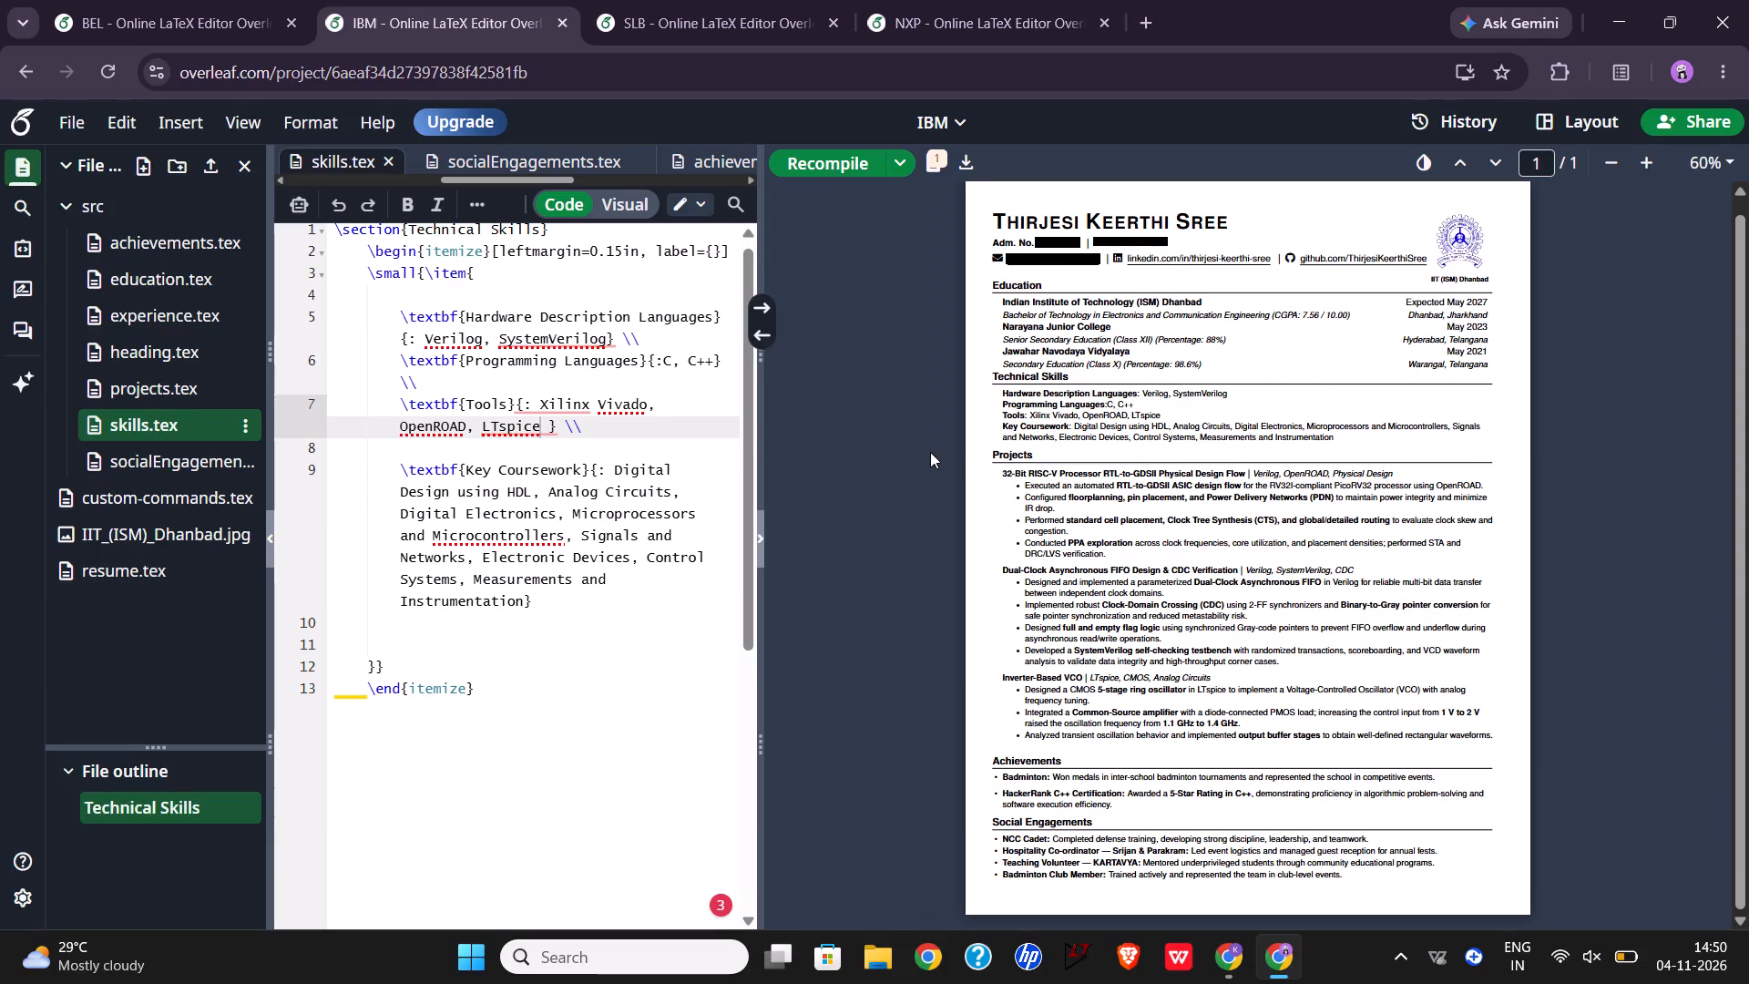
scroll(930, 452, down, 1)
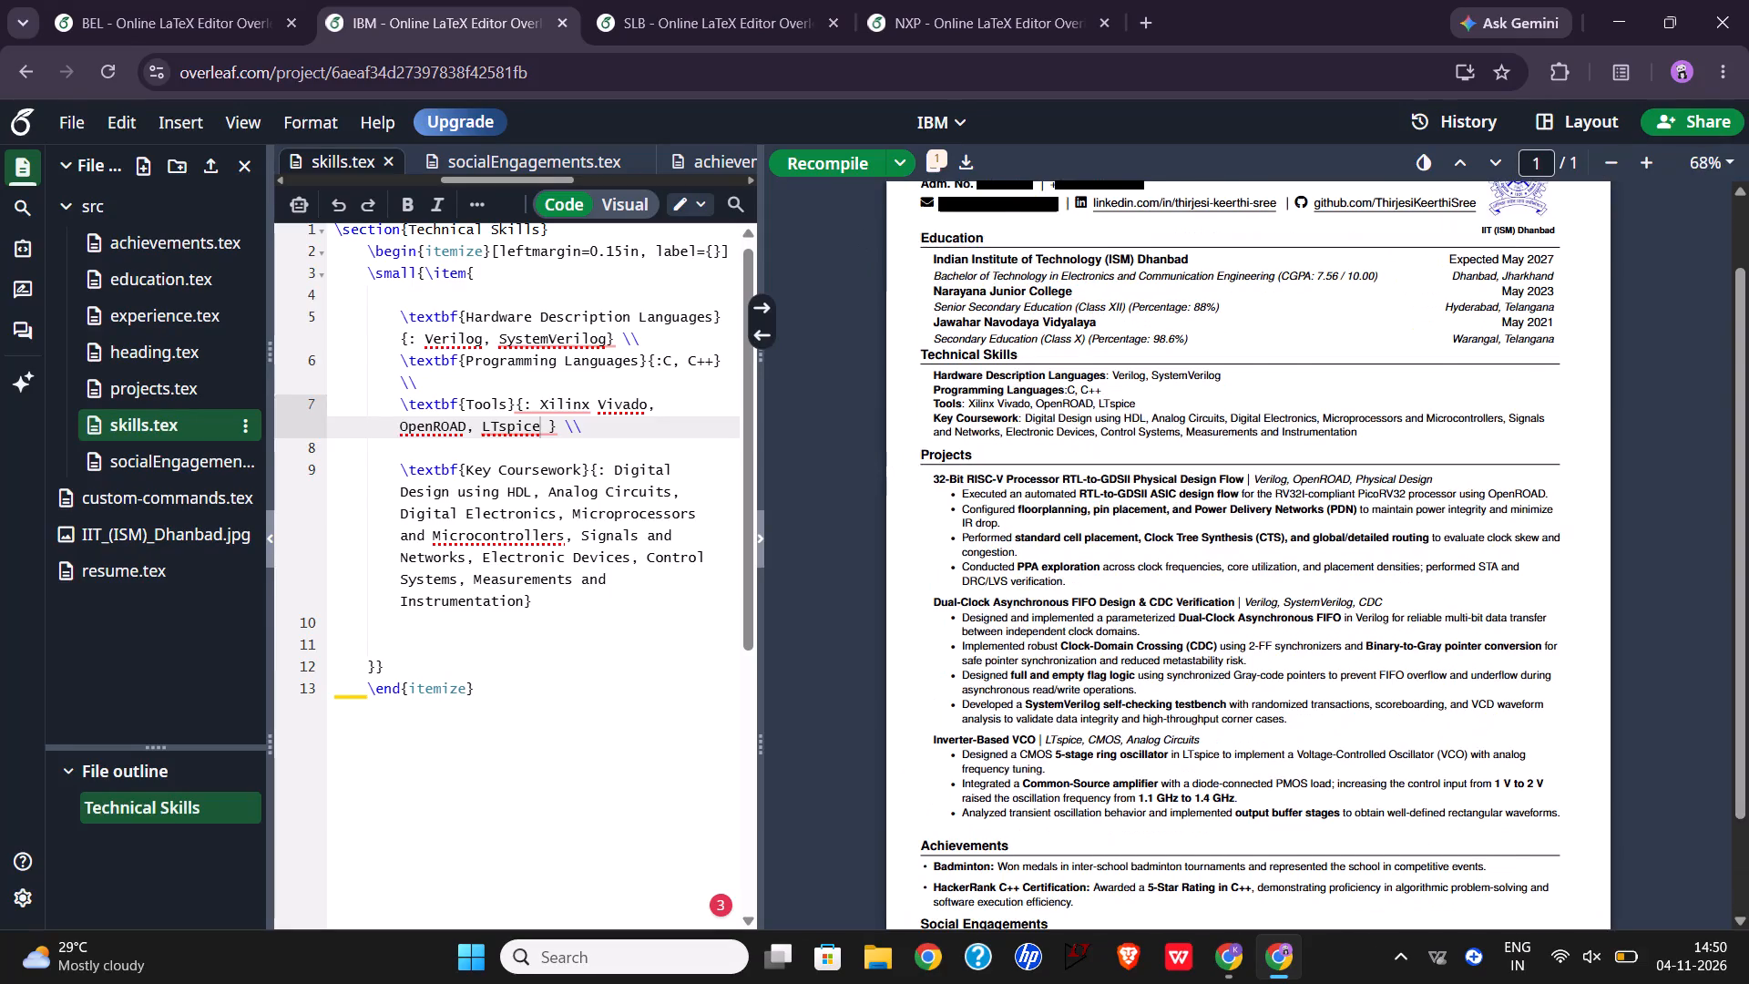
scroll(930, 452, down, 2)
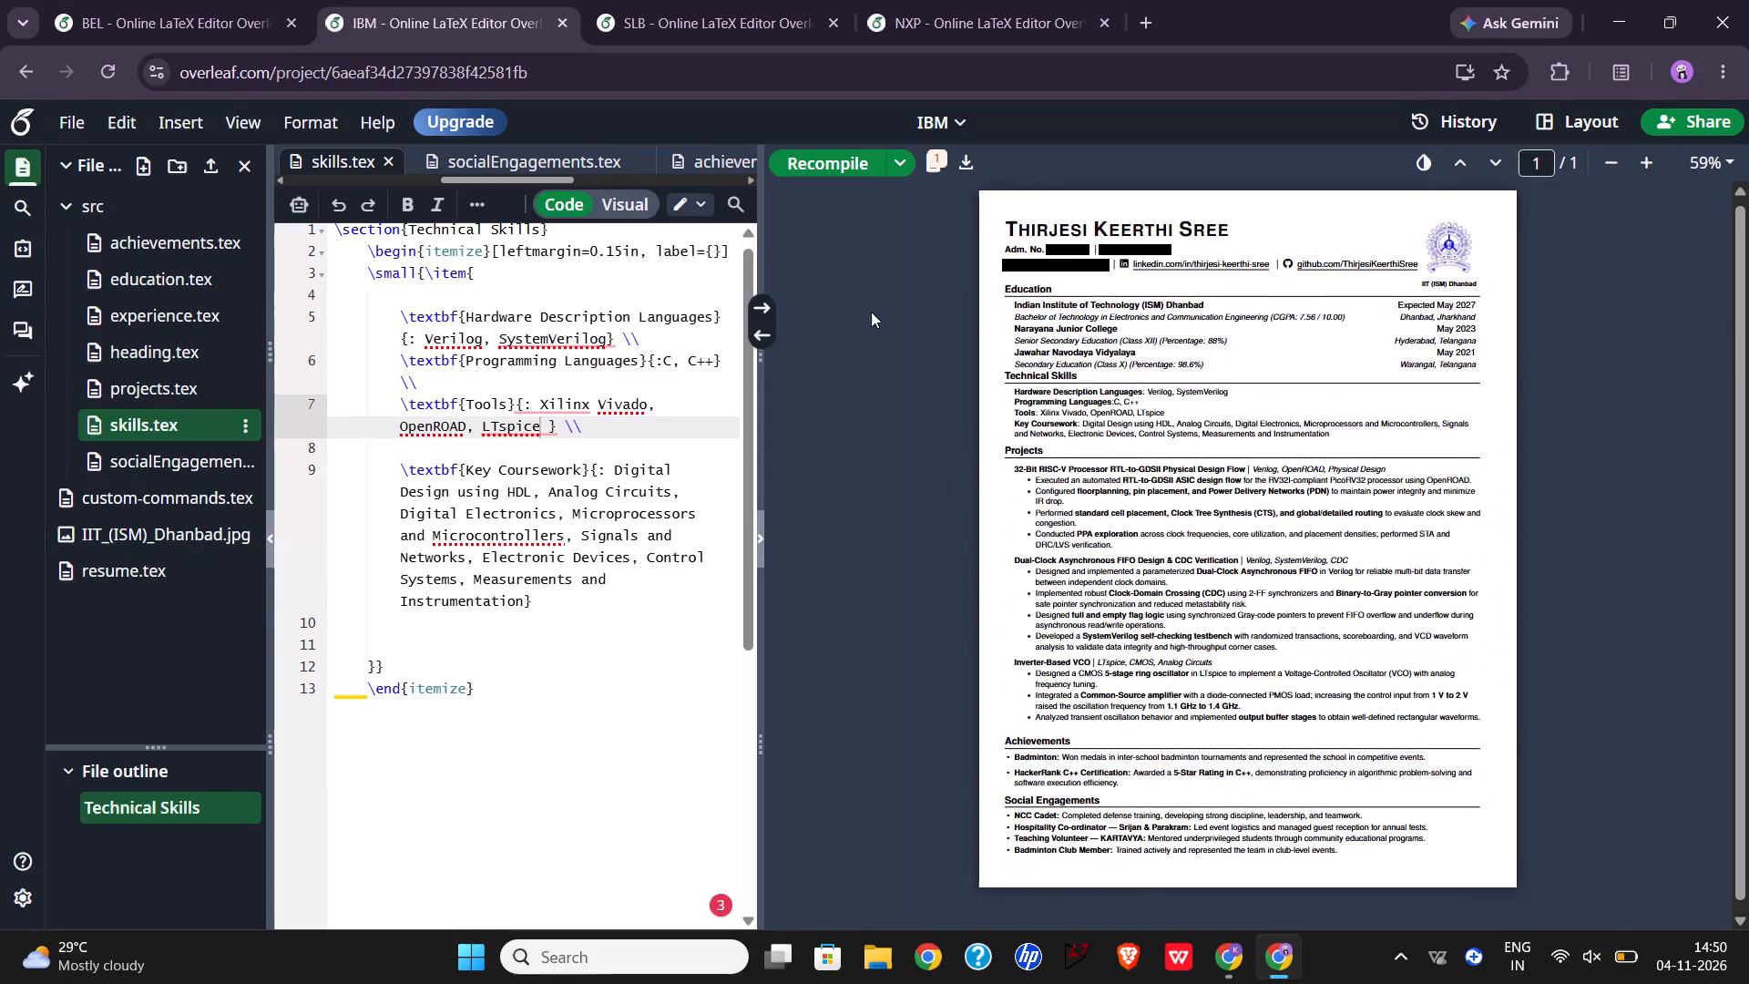
Download the compiled IBM resume as a PDF.
click(959, 162)
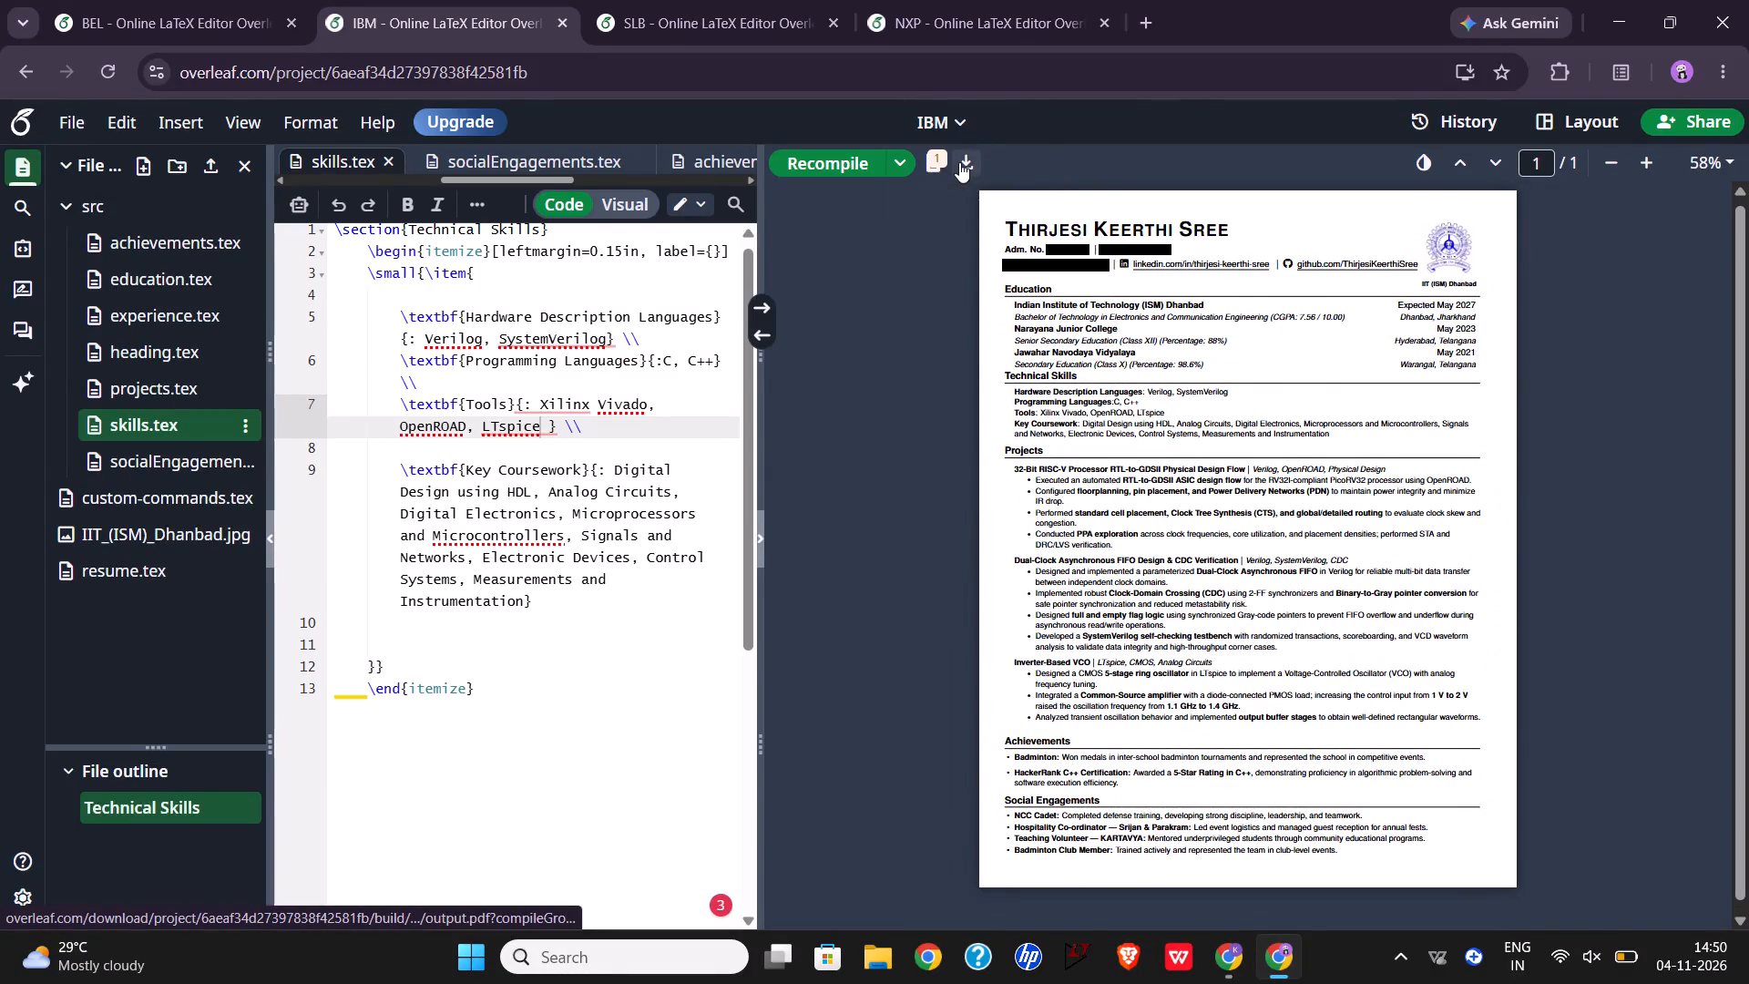
Open a new blank browser tab alongside the BEL, IBM, SLB and NXP resume projects.
click(1682, 76)
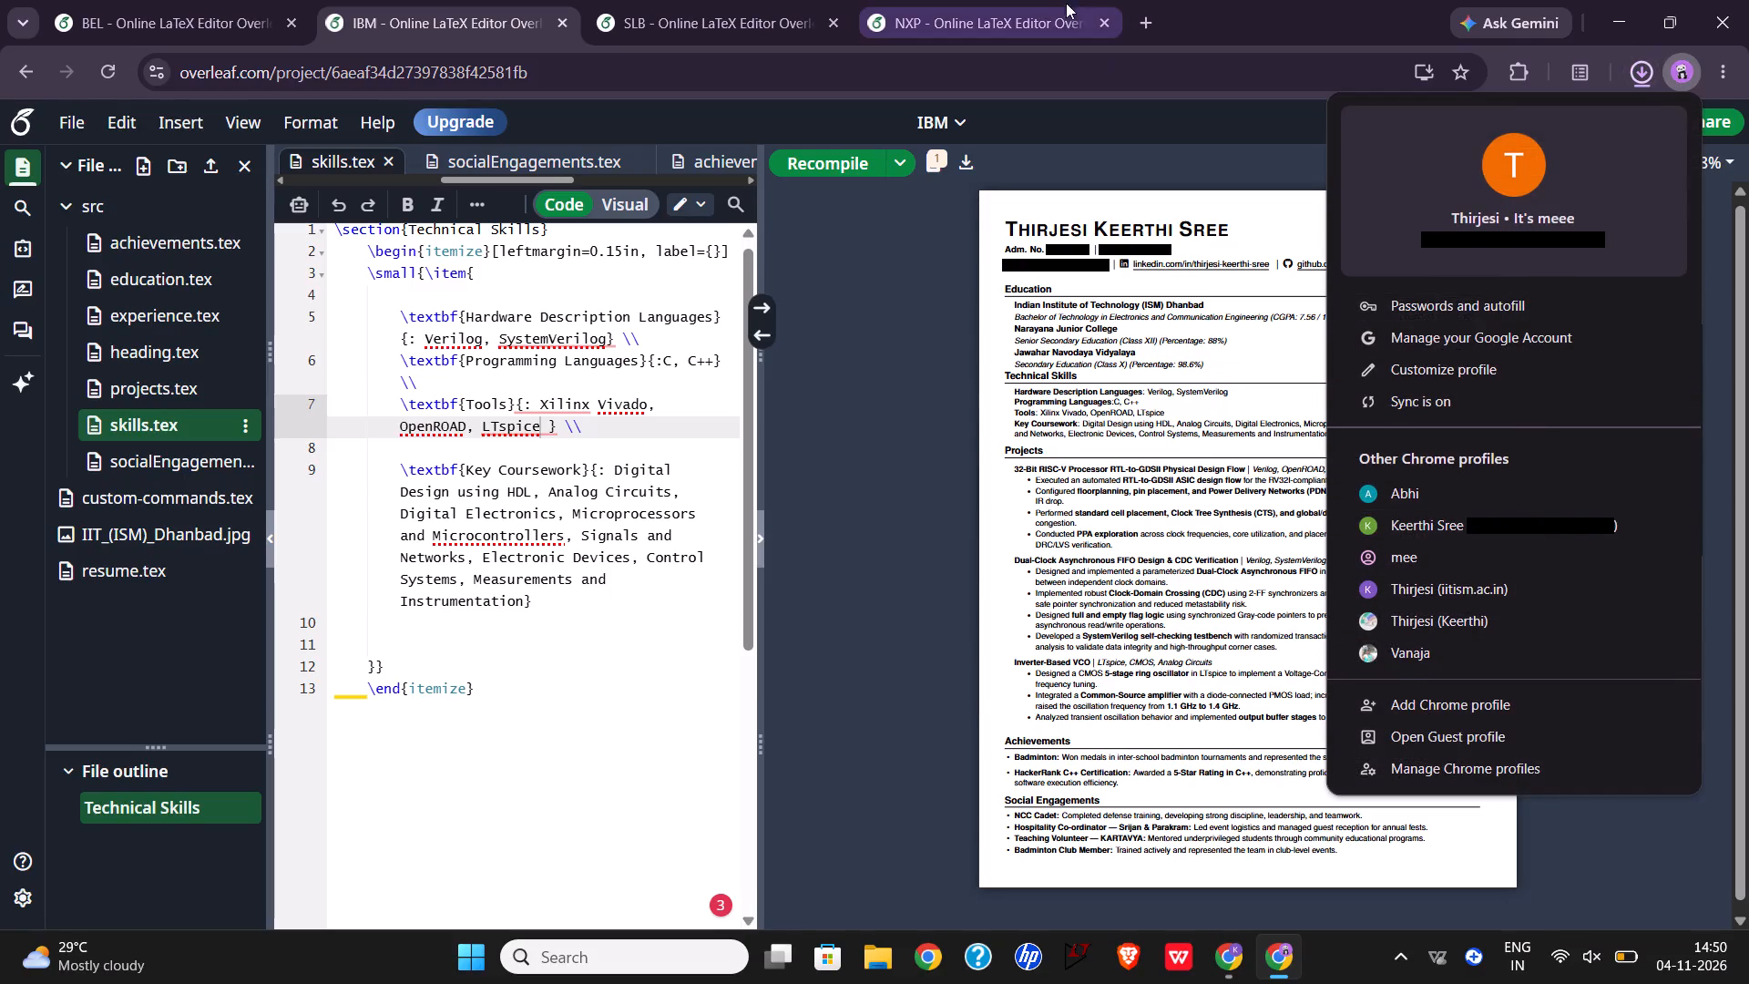
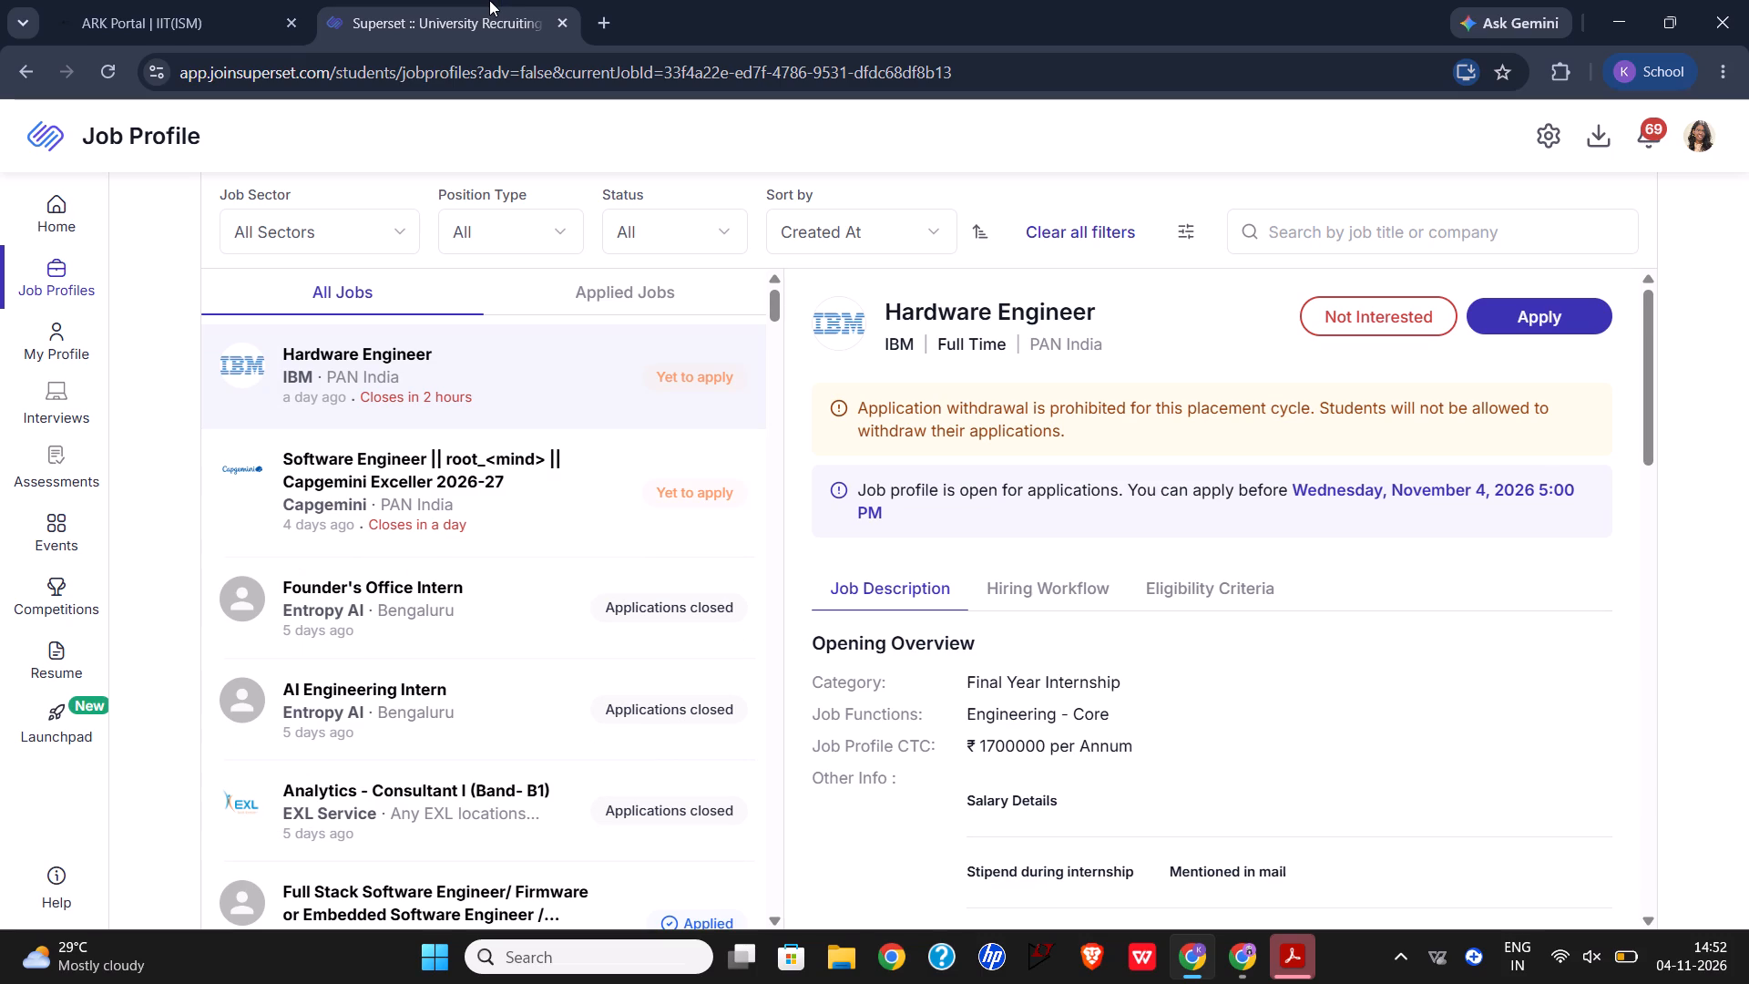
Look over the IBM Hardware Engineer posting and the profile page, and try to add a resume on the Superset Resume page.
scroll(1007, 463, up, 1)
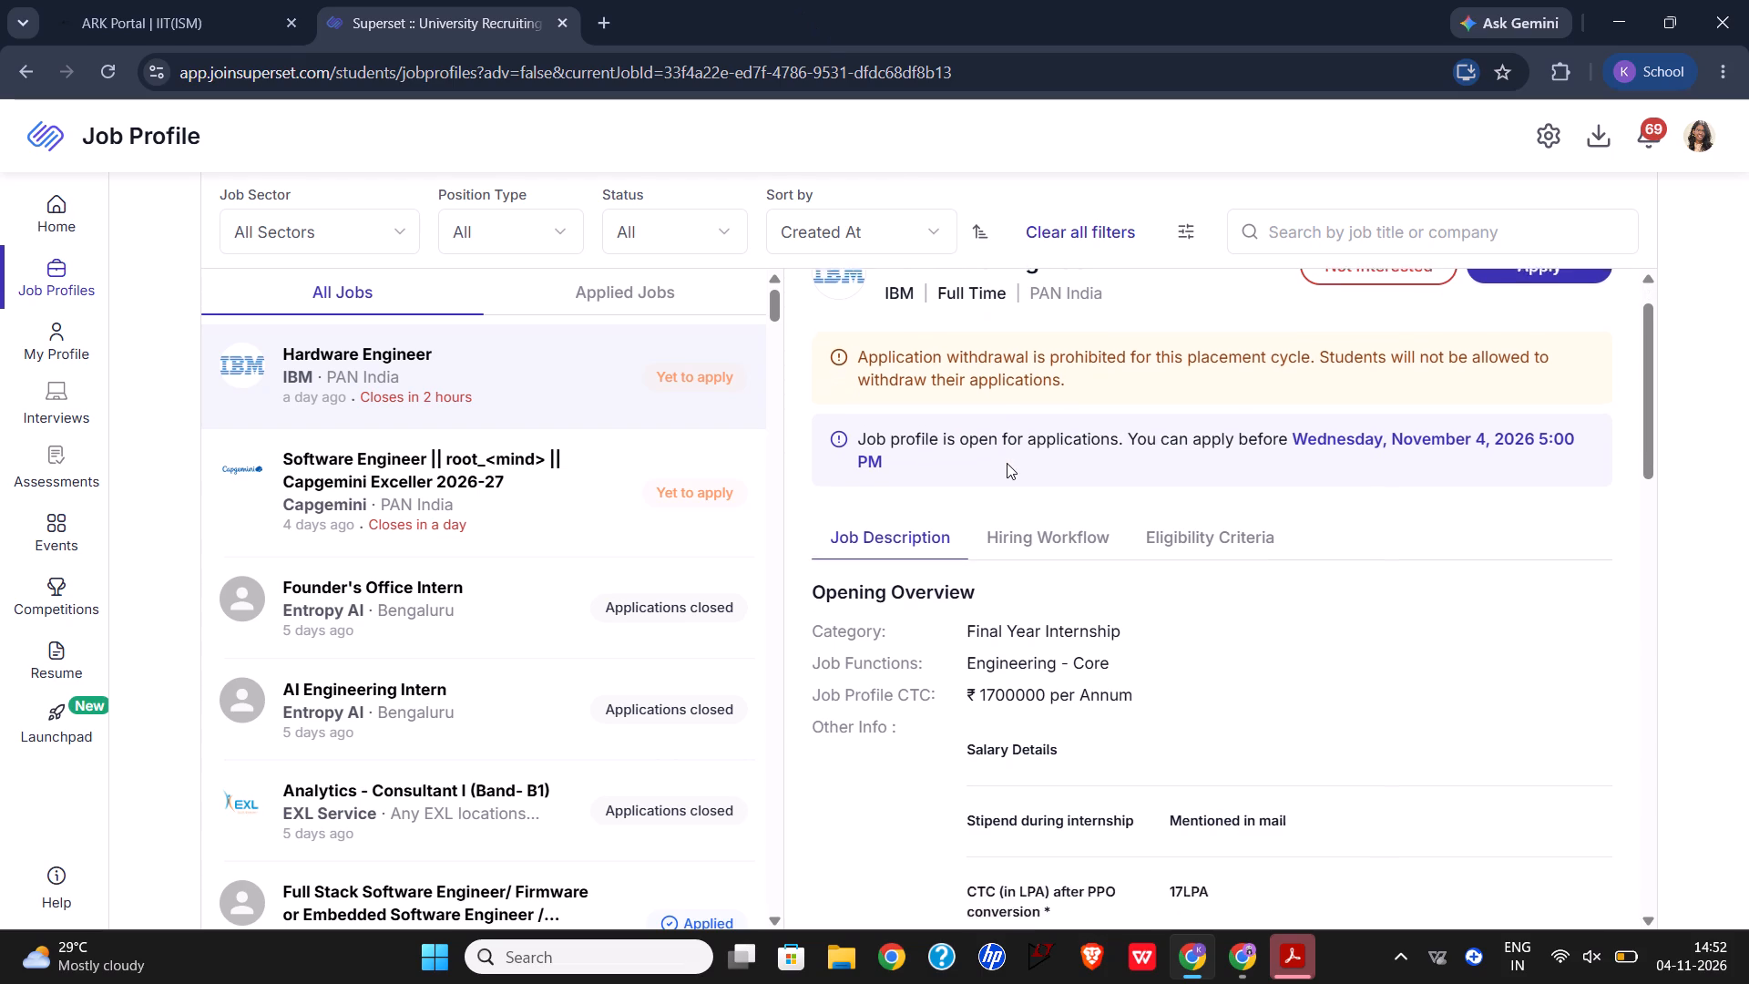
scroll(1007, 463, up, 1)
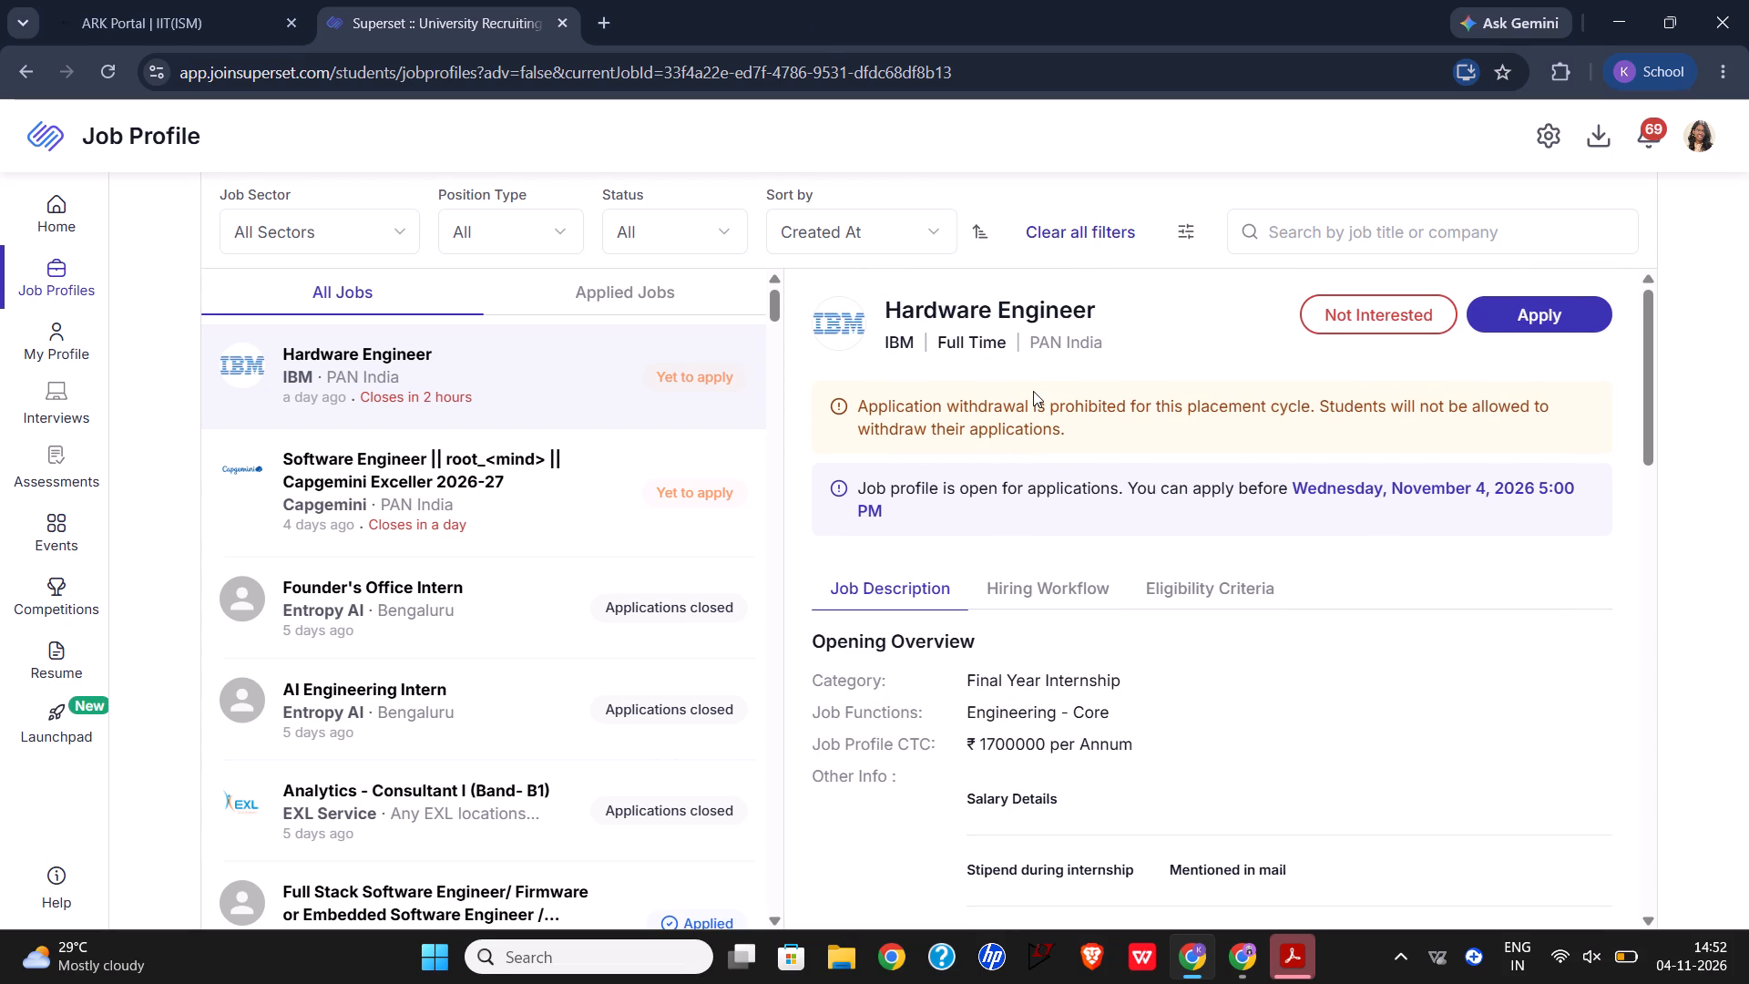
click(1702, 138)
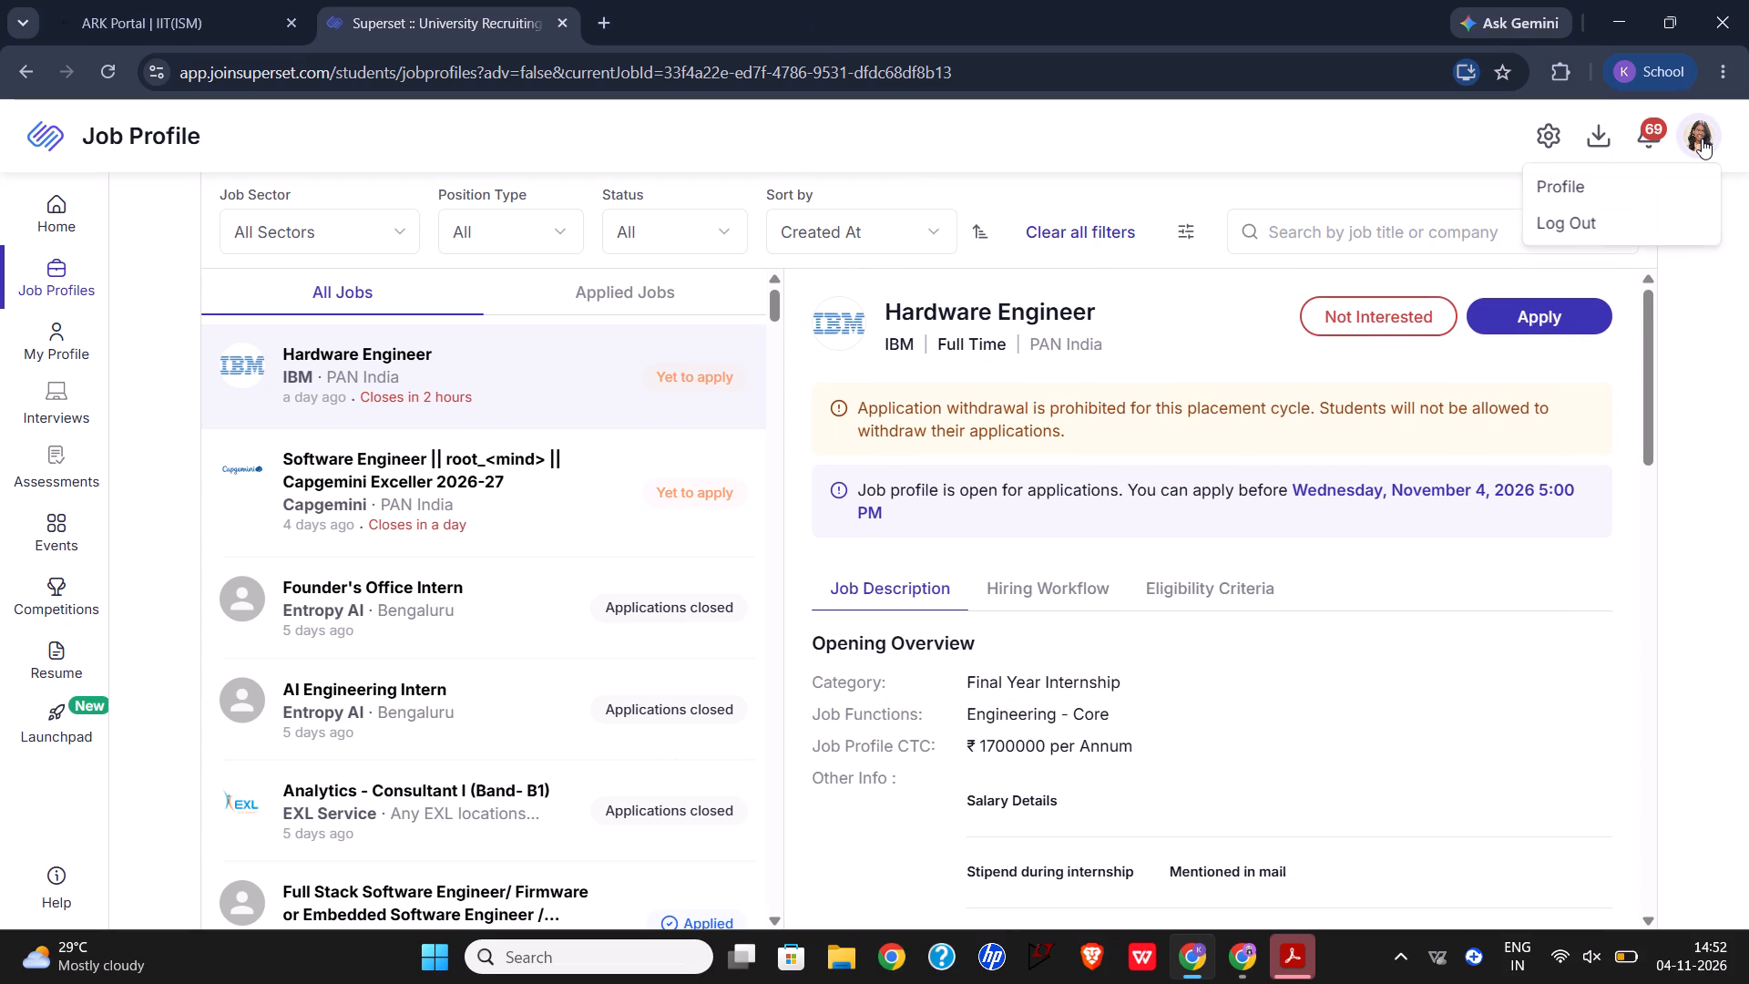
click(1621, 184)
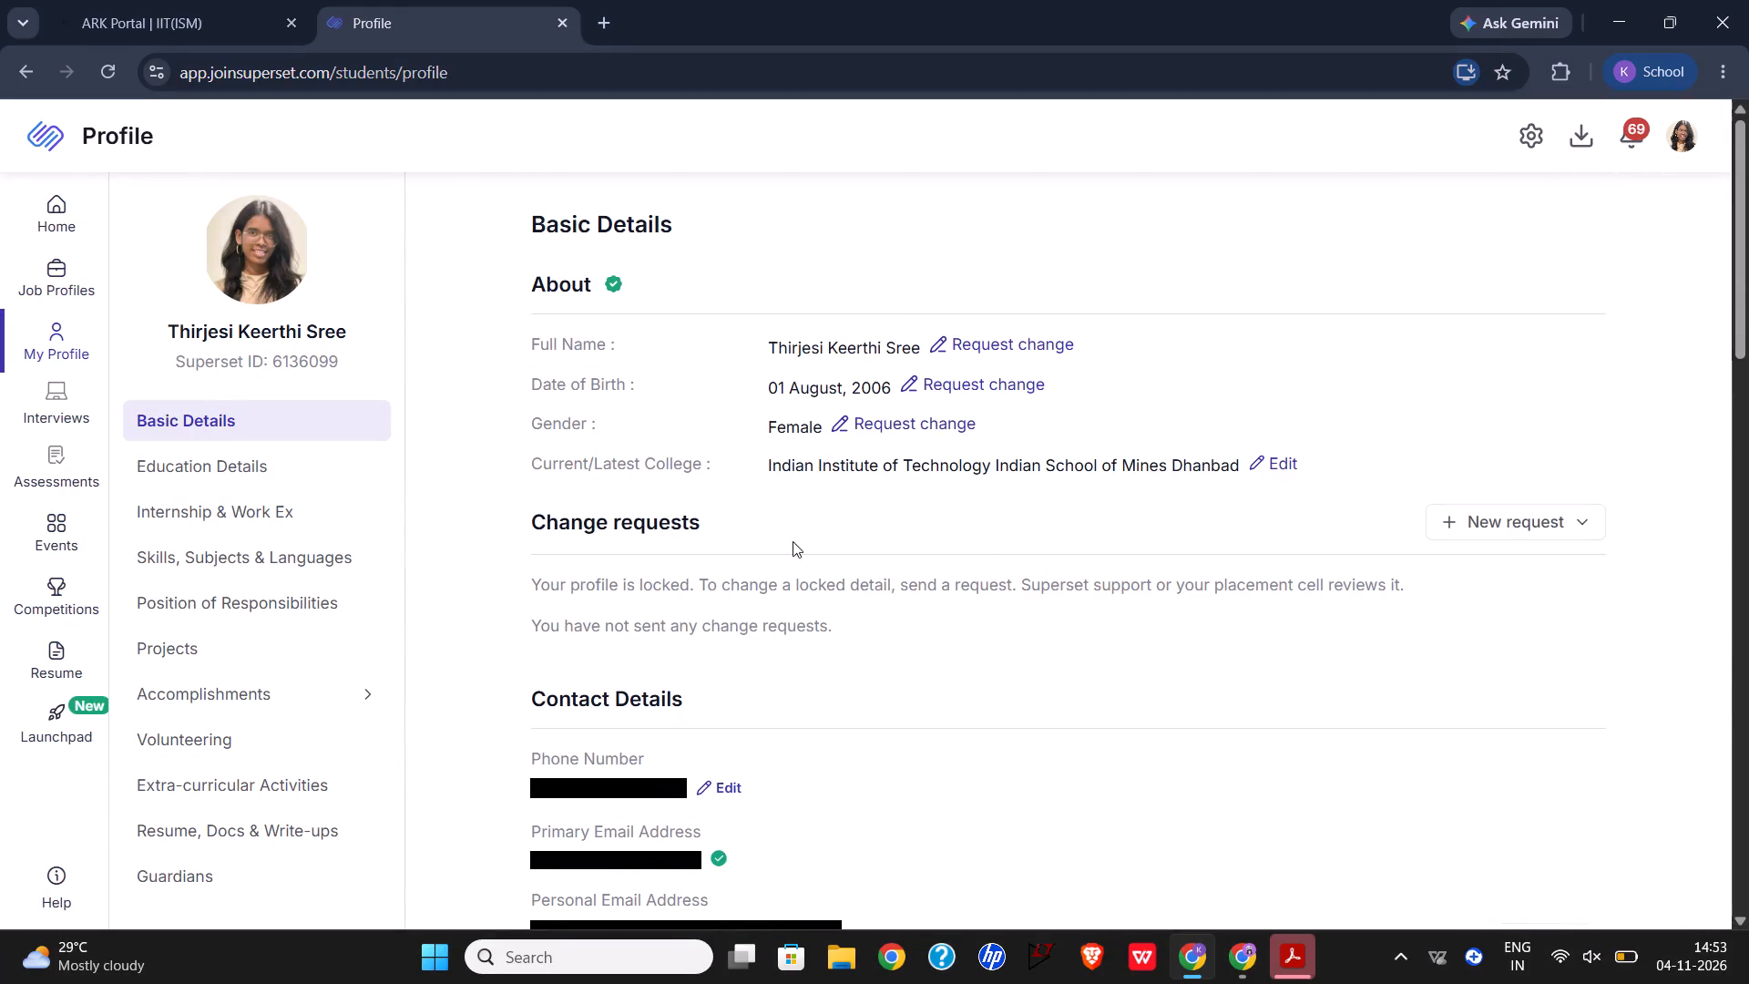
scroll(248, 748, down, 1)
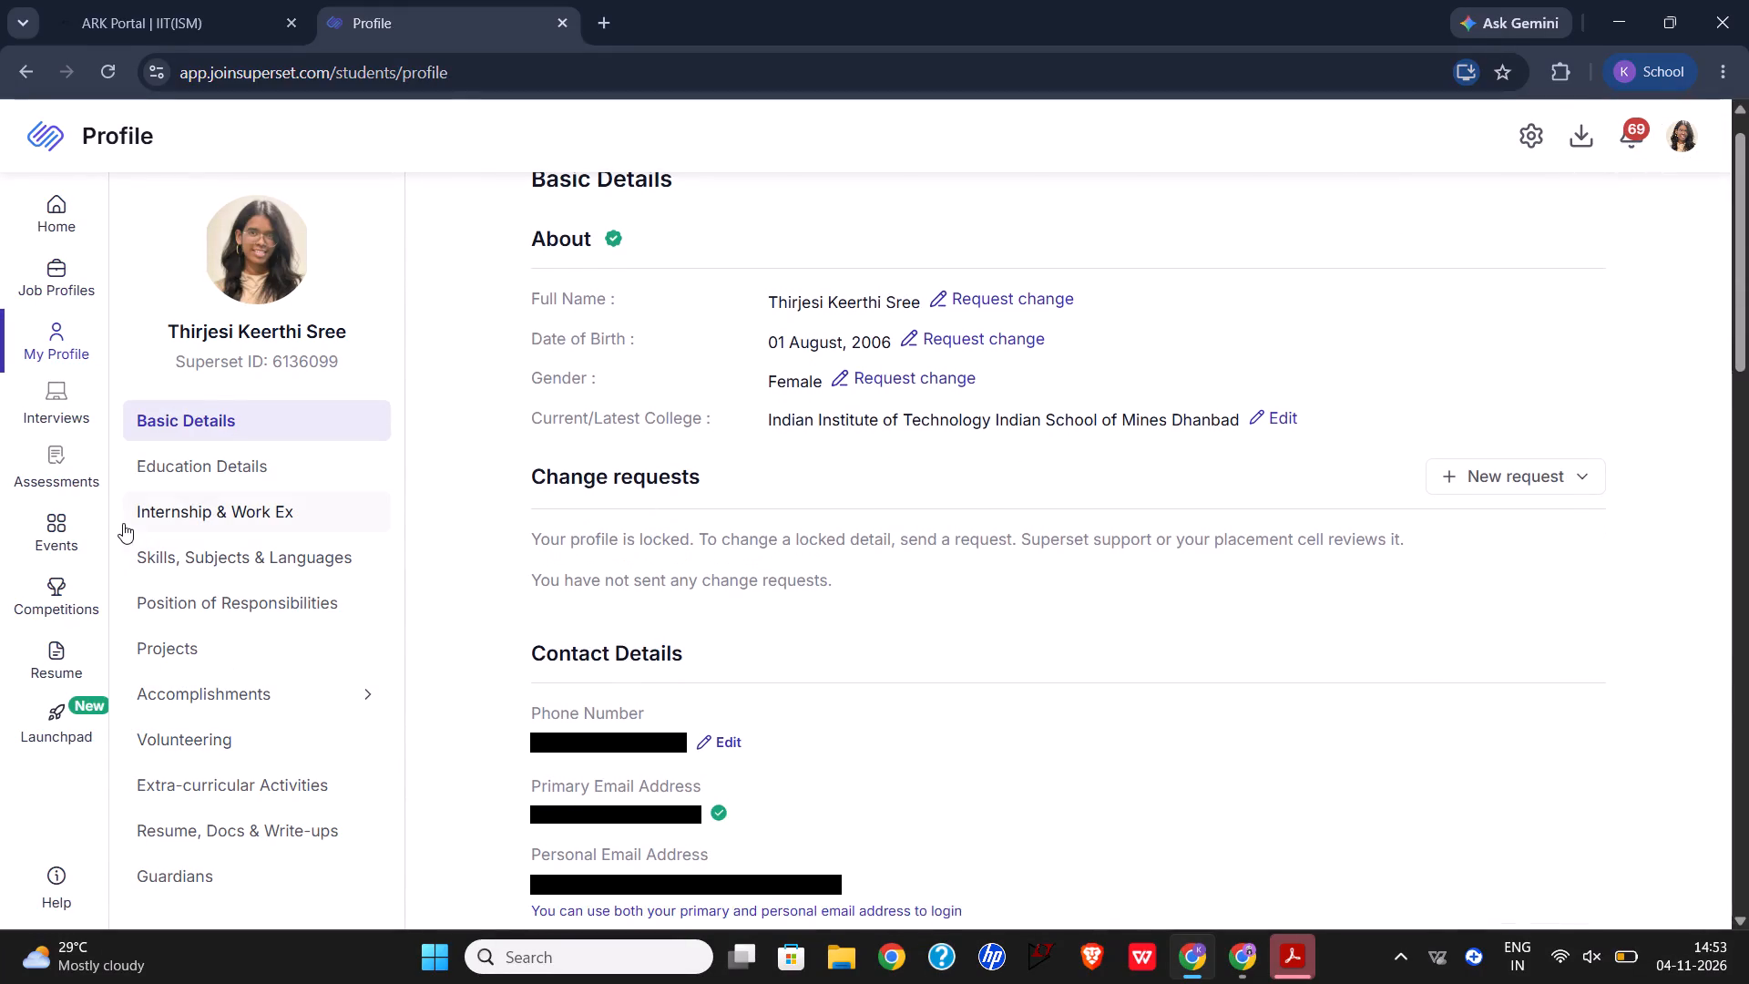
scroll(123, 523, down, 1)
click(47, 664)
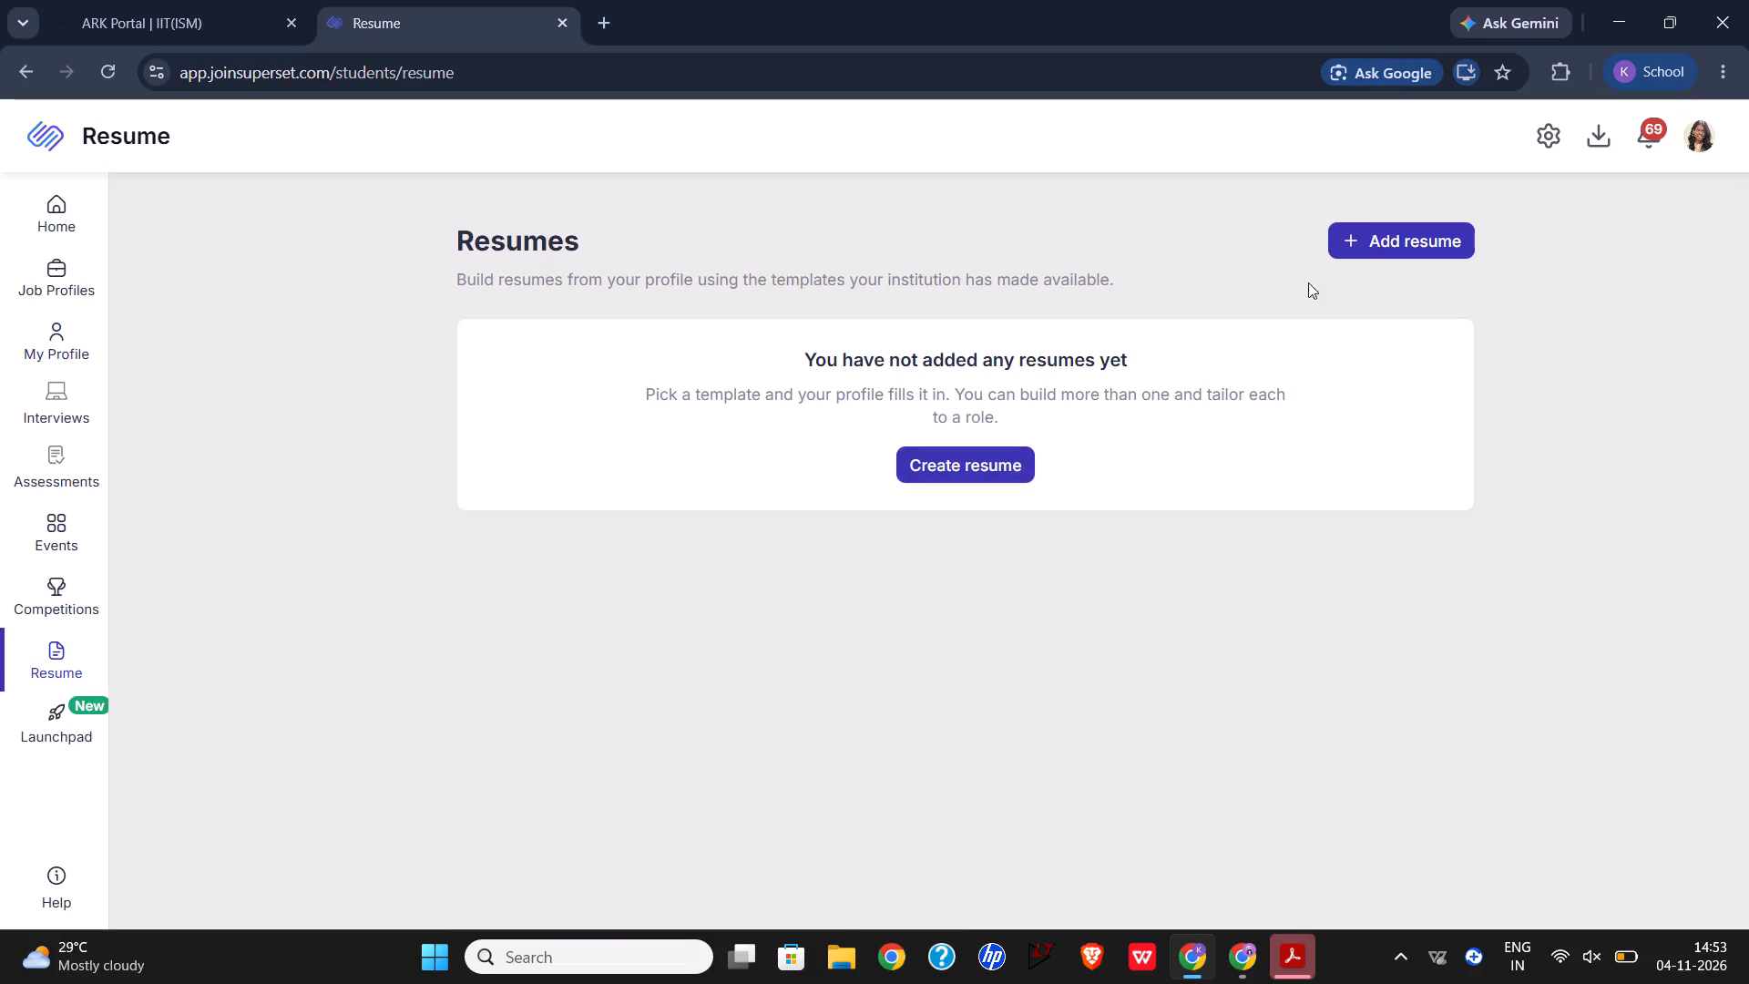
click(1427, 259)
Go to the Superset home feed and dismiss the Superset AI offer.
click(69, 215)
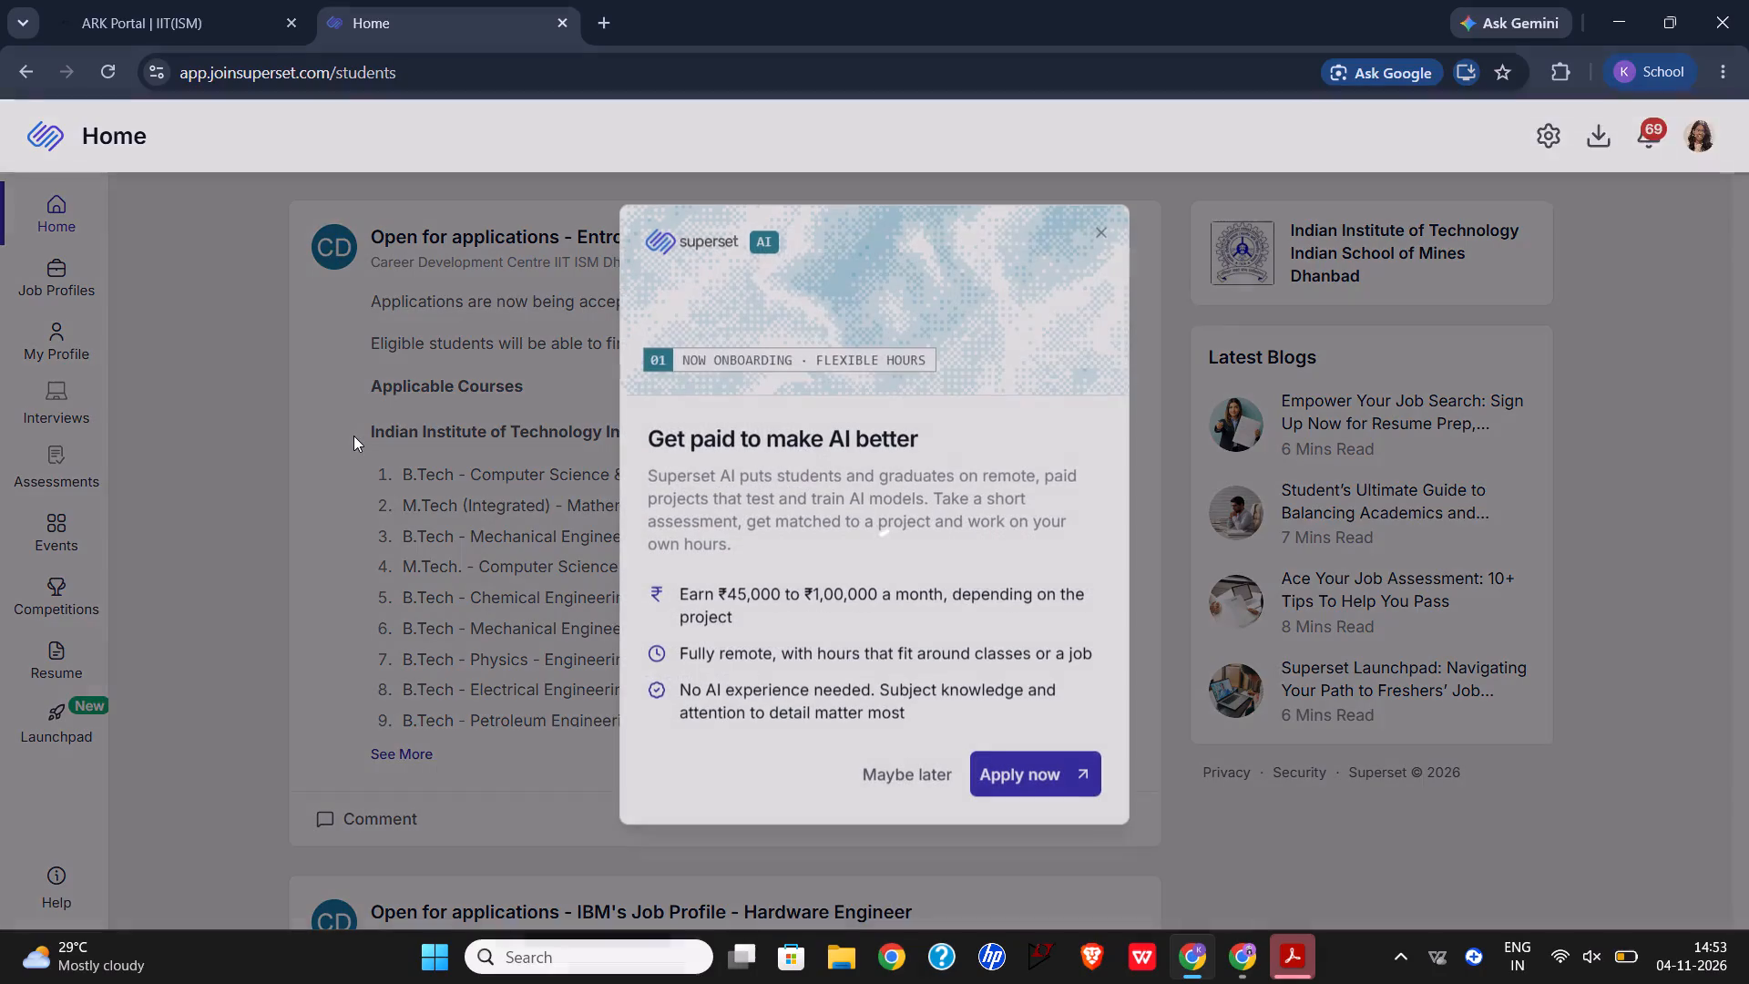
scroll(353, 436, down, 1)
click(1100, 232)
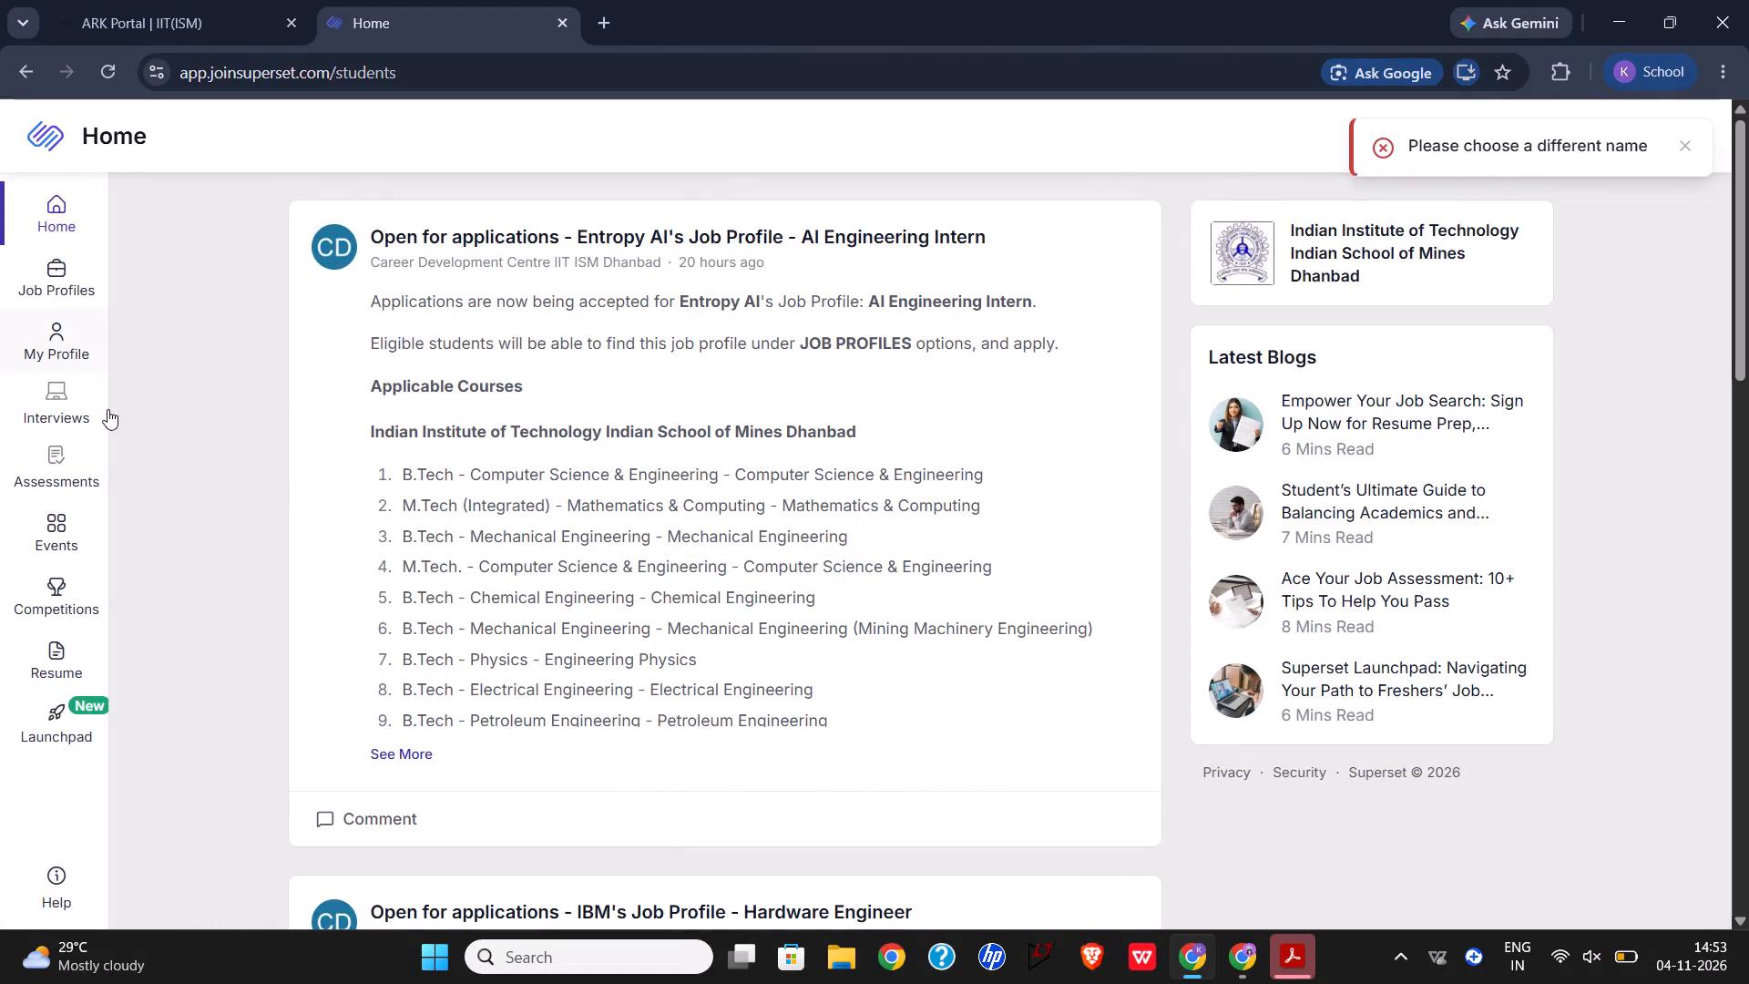
Open the profile's Resume, Docs & Write-ups section and look through the resumes already uploaded.
click(66, 343)
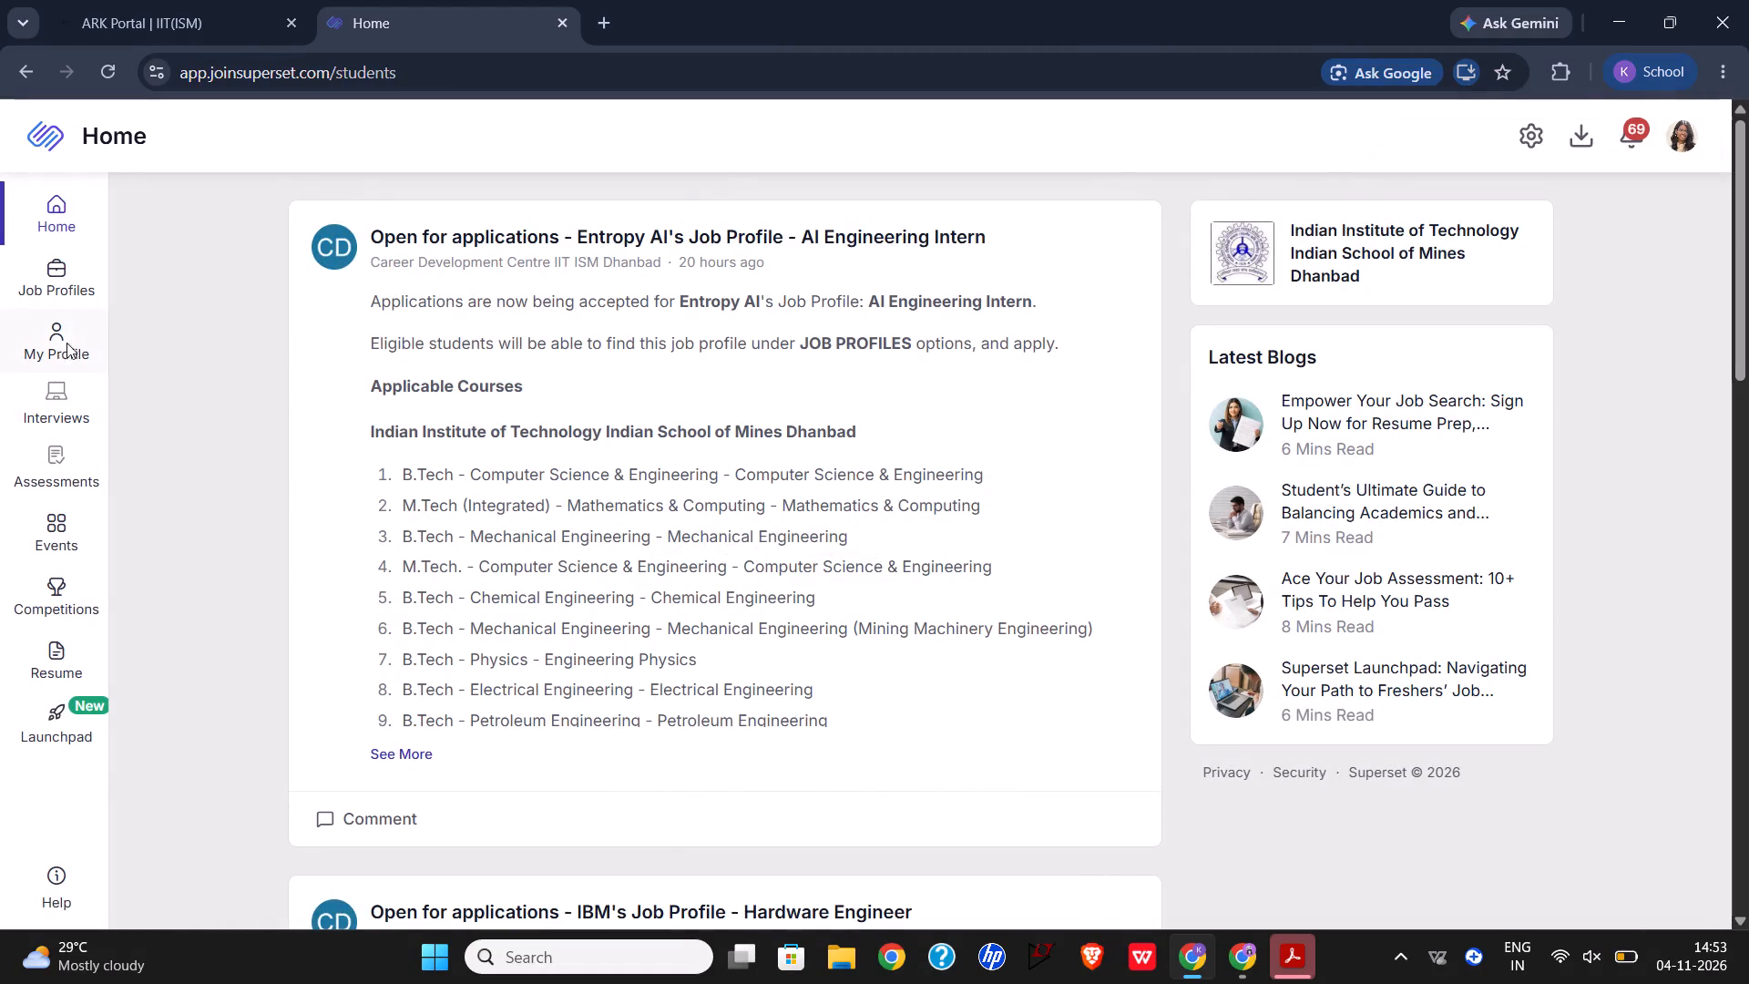
scroll(244, 671, down, 1)
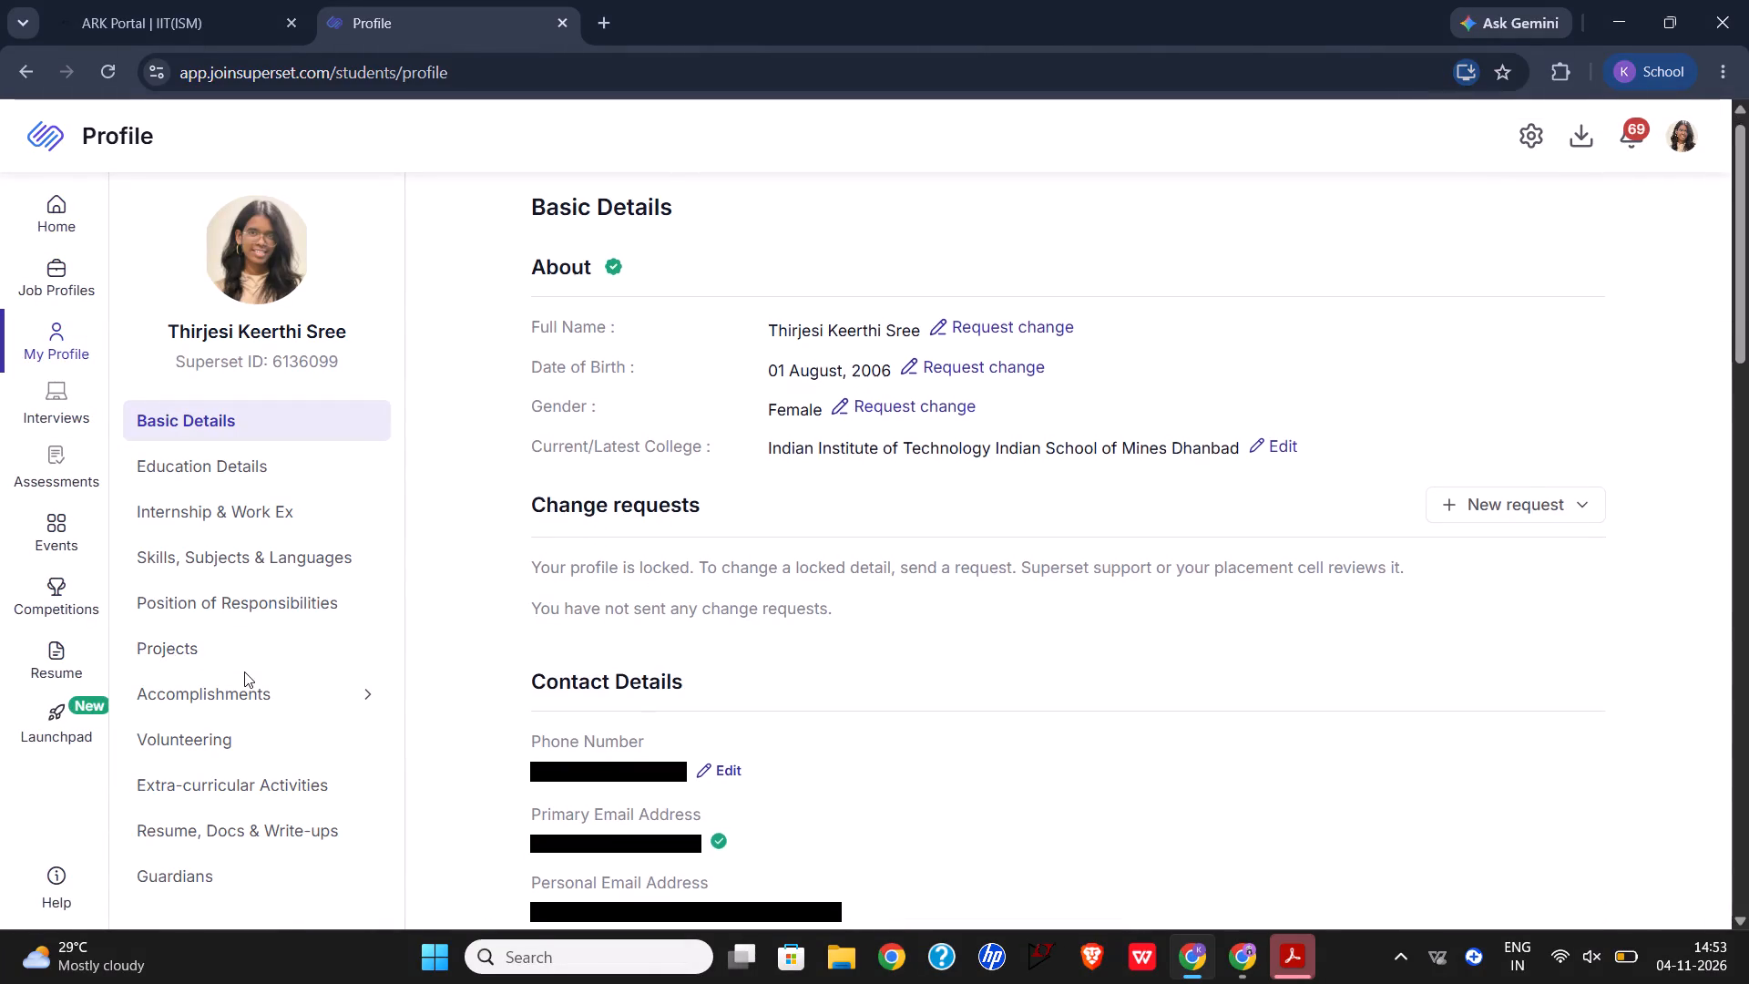
scroll(244, 671, down, 3)
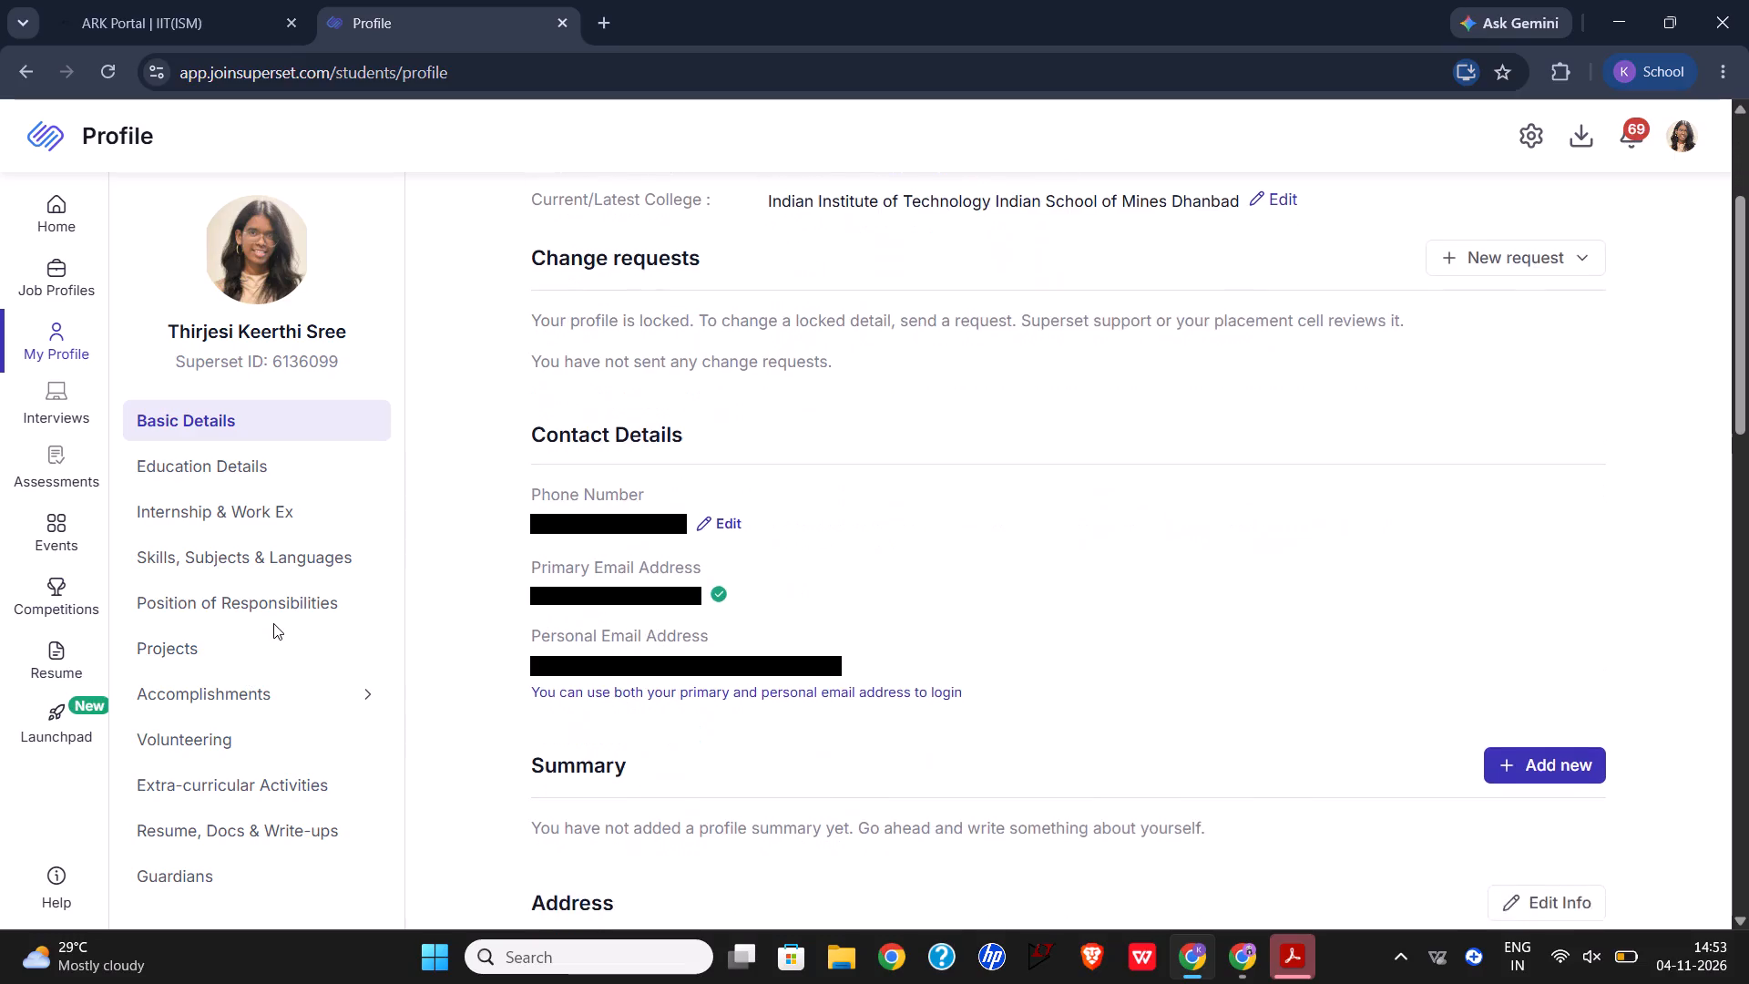
scroll(273, 623, down, 7)
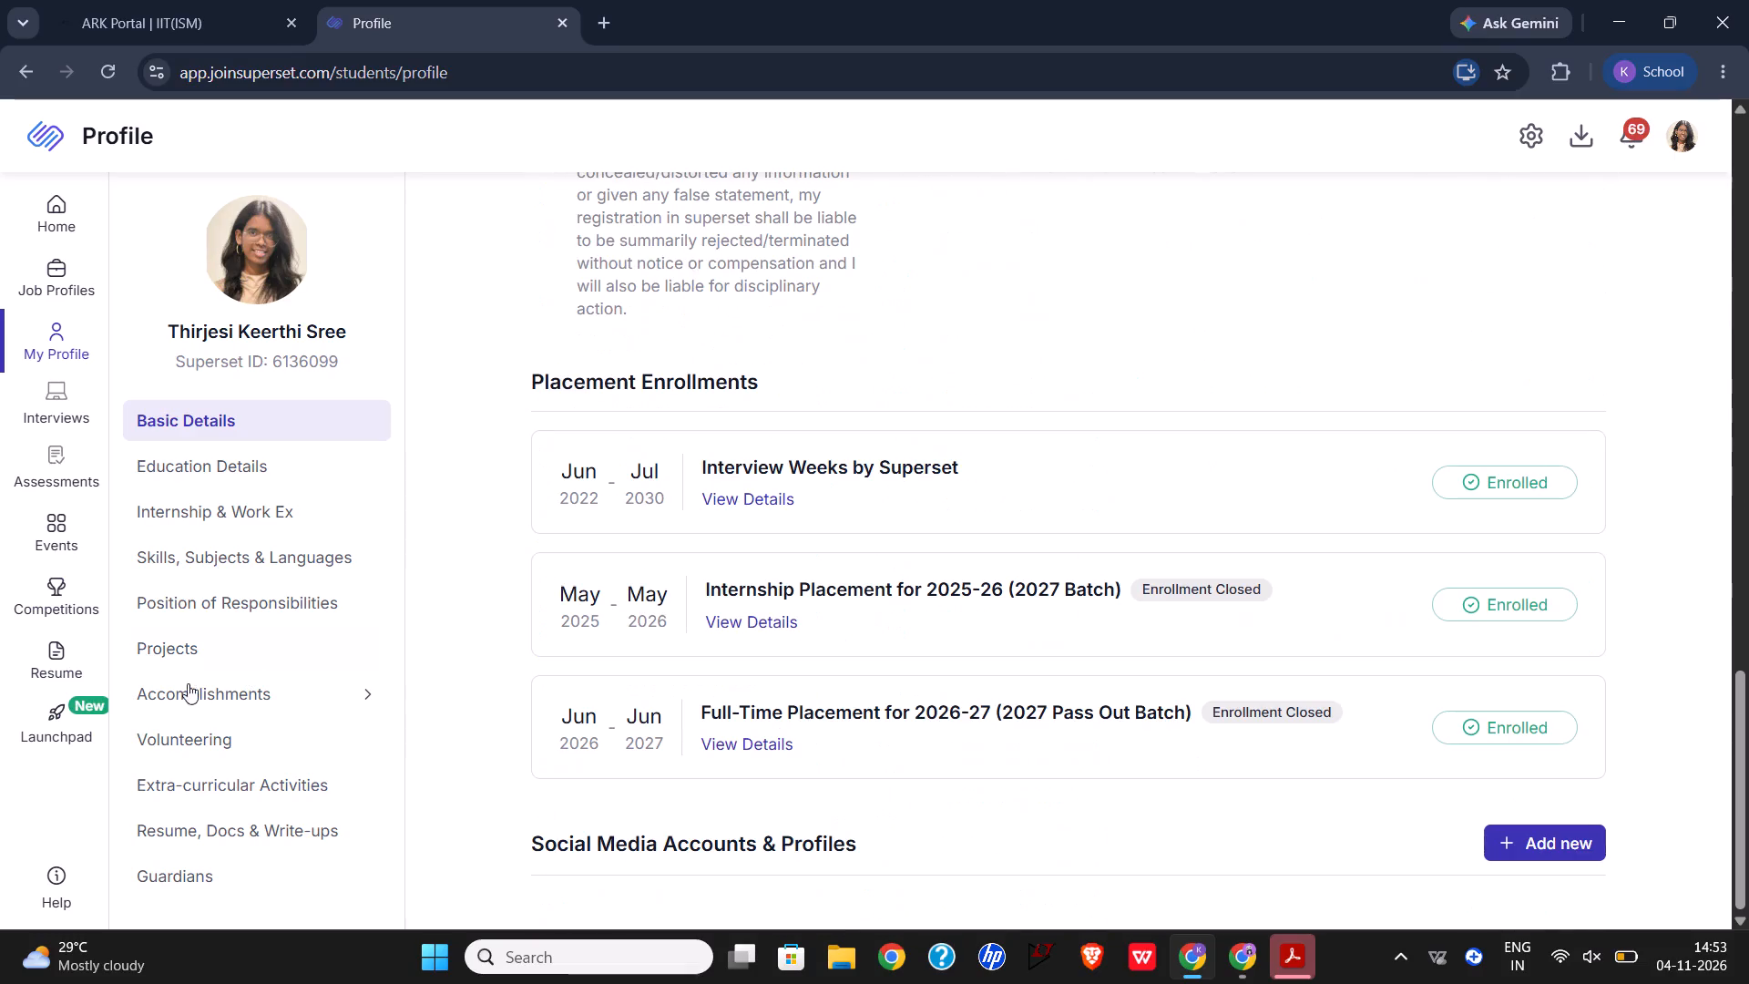
scroll(233, 764, down, 1)
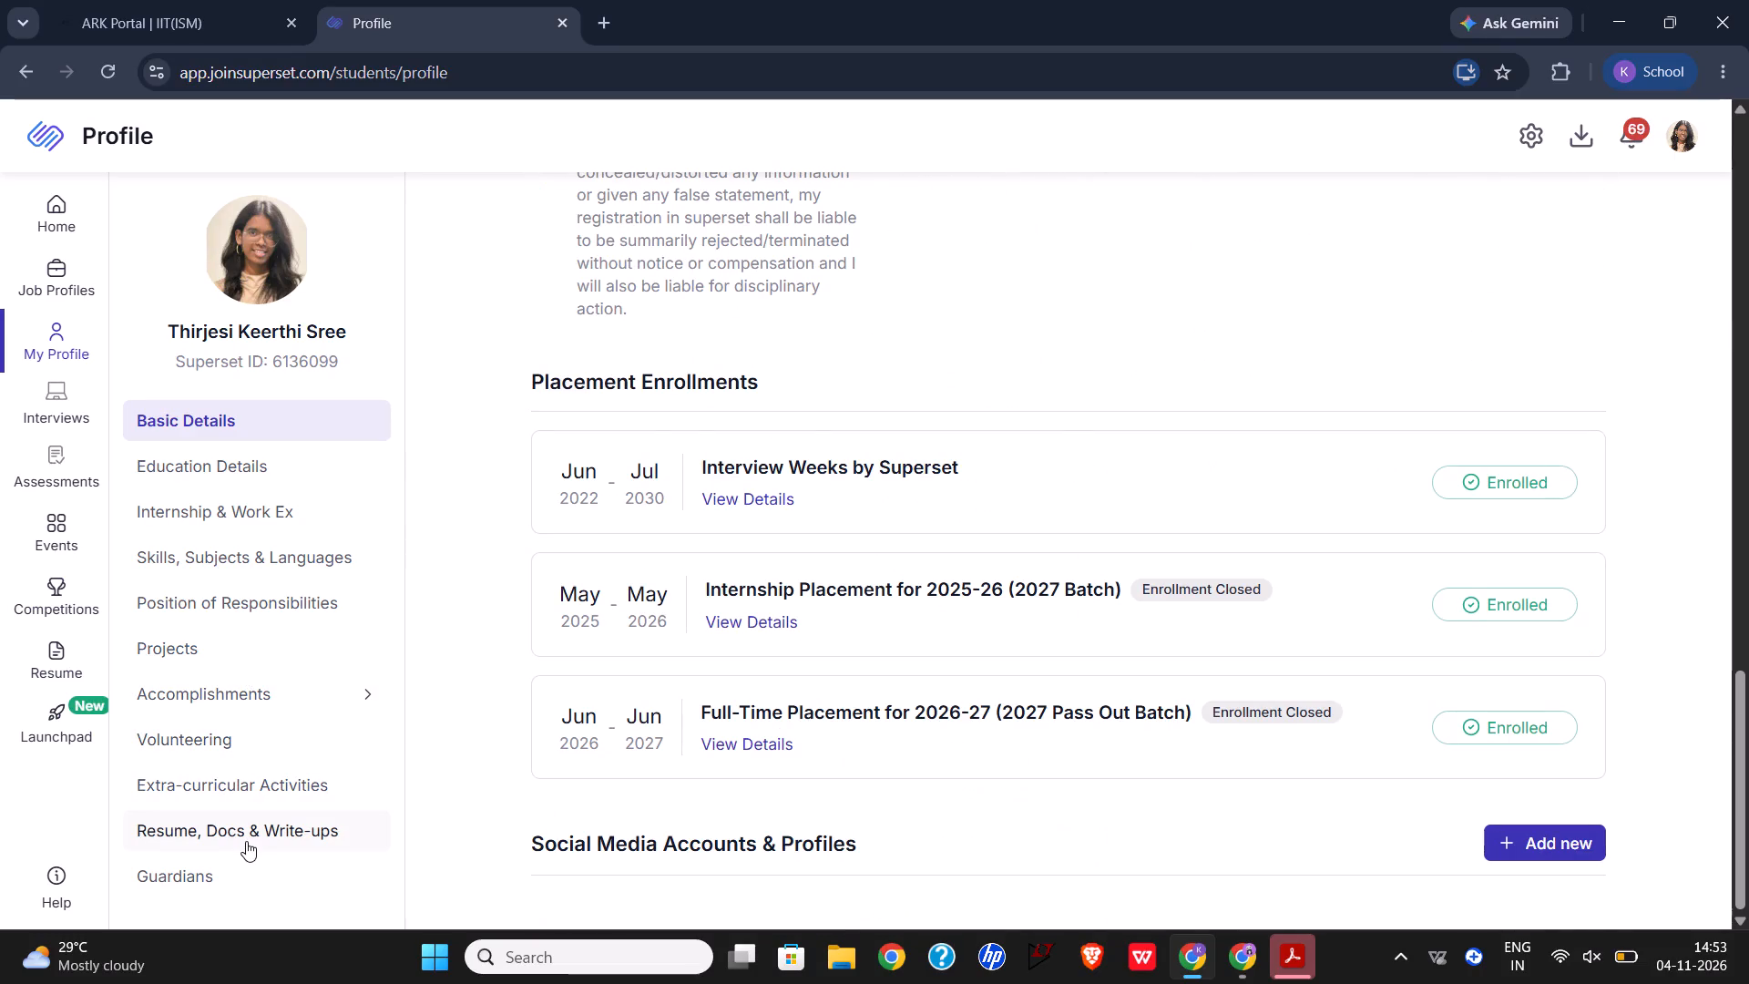
click(246, 841)
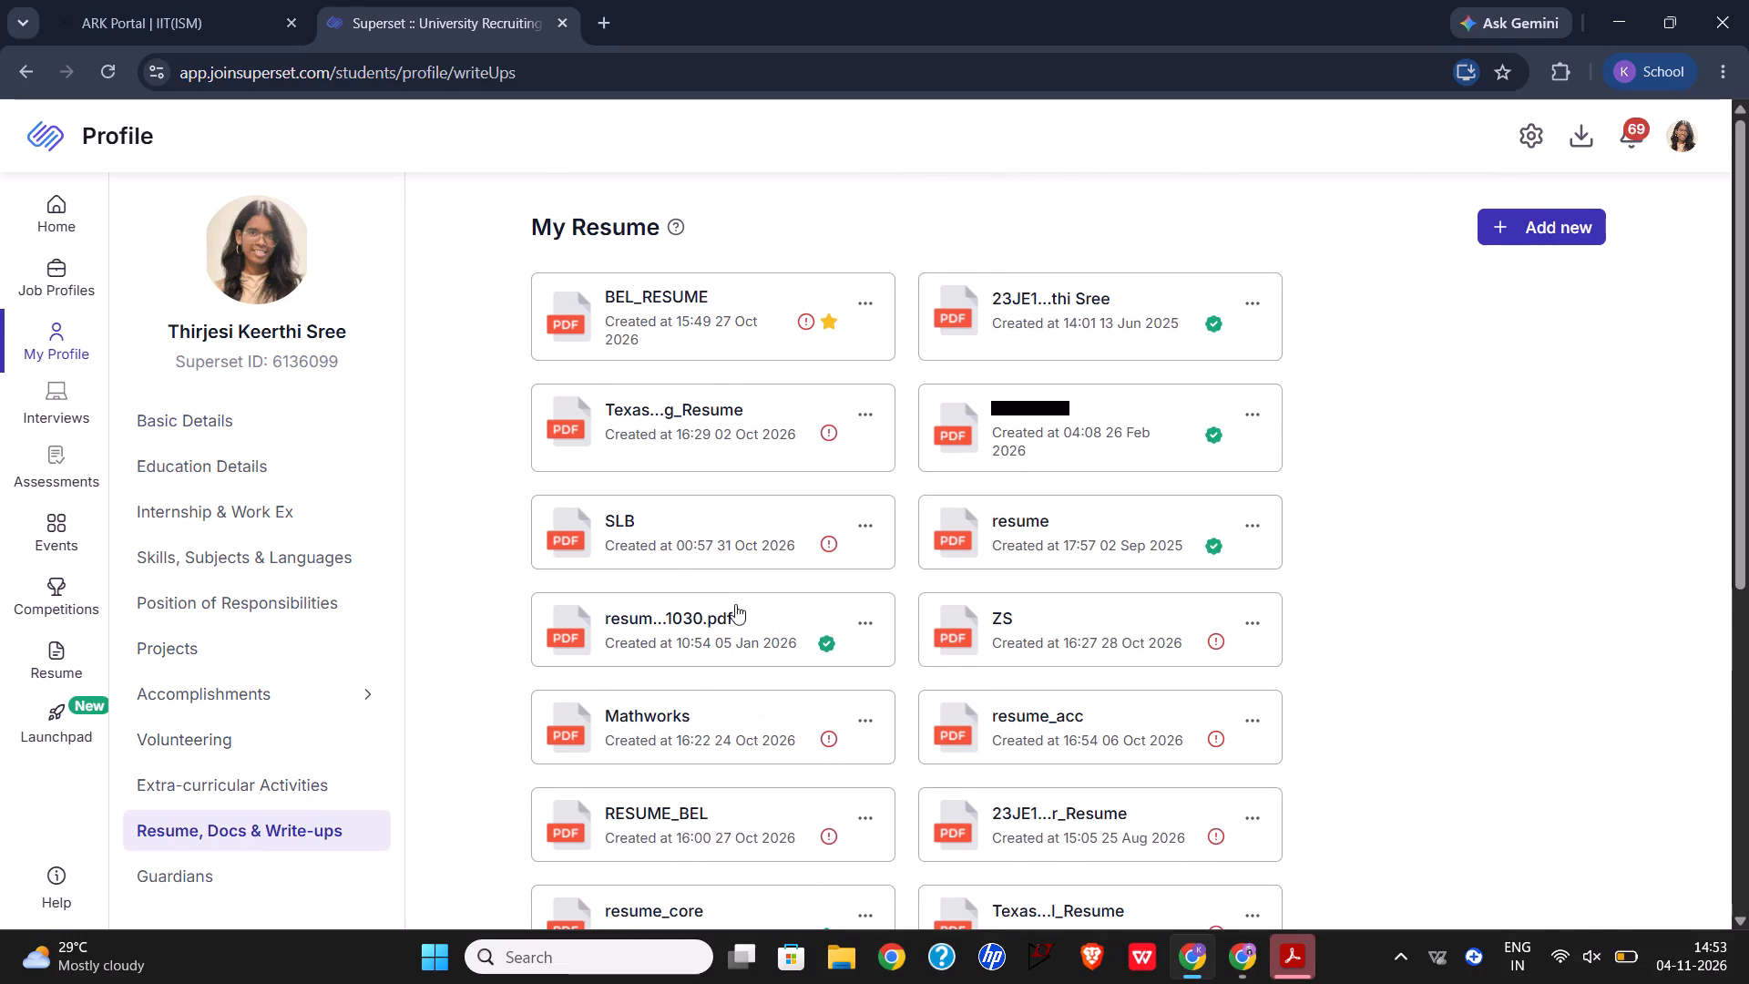
scroll(817, 552, down, 3)
scroll(817, 552, up, 1)
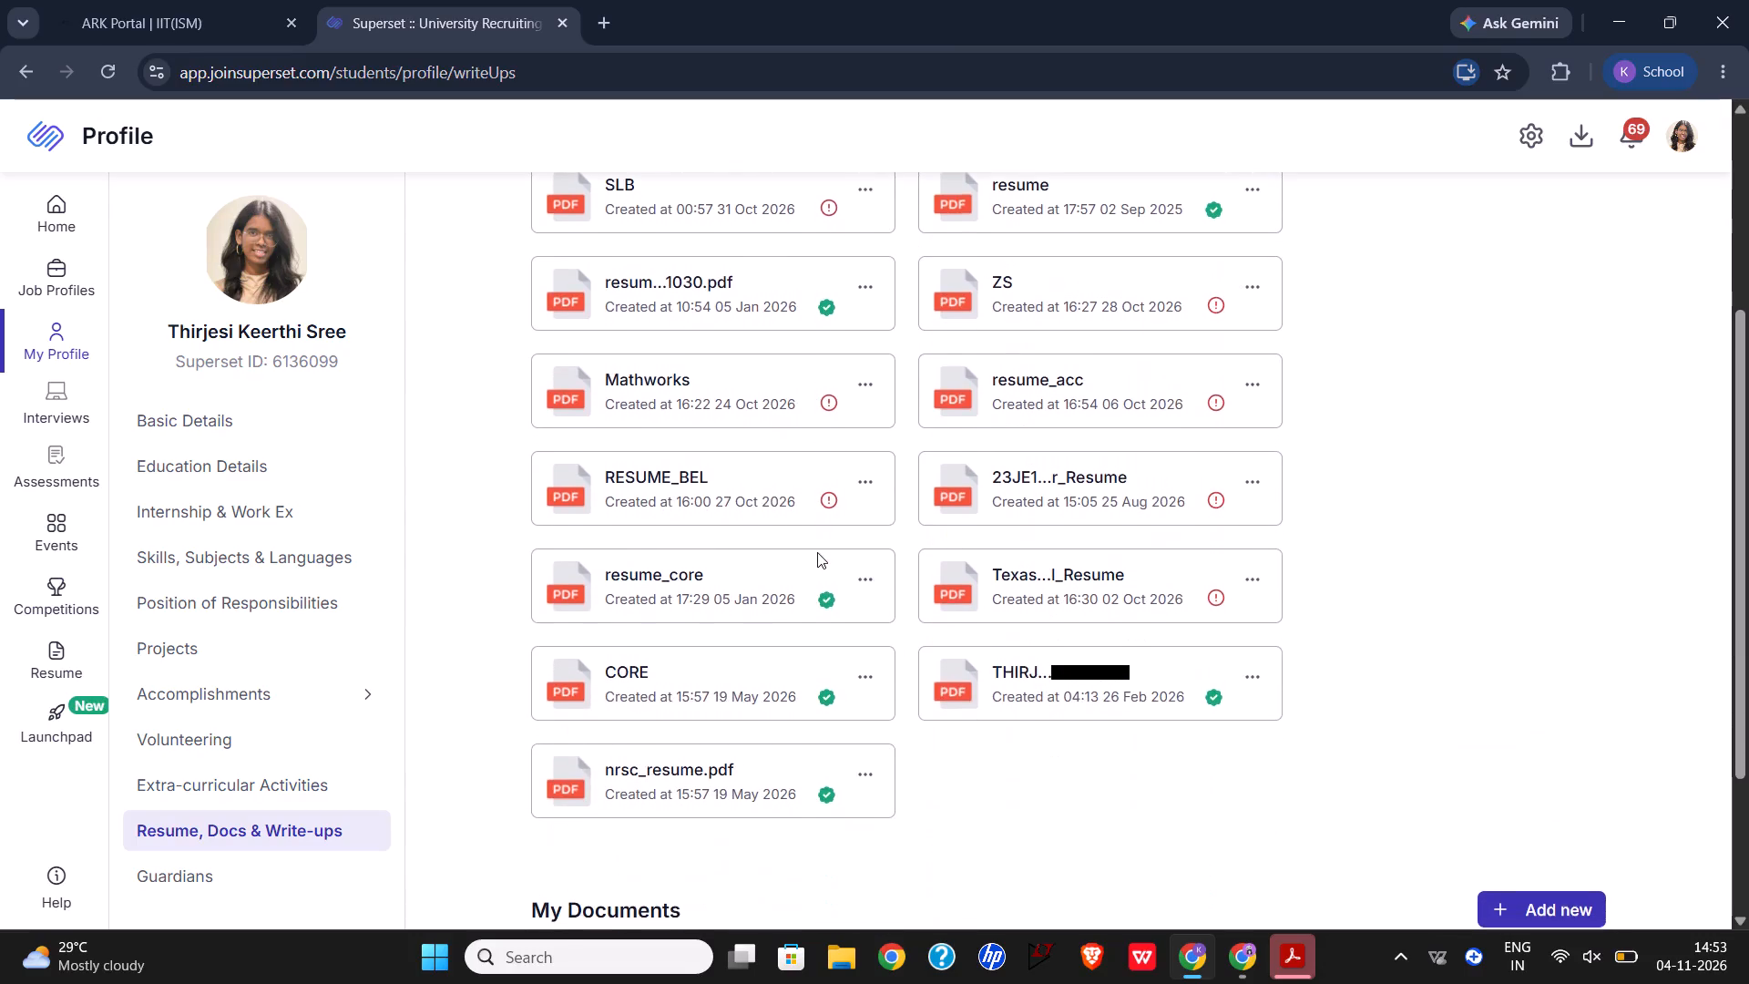
scroll(817, 552, up, 1)
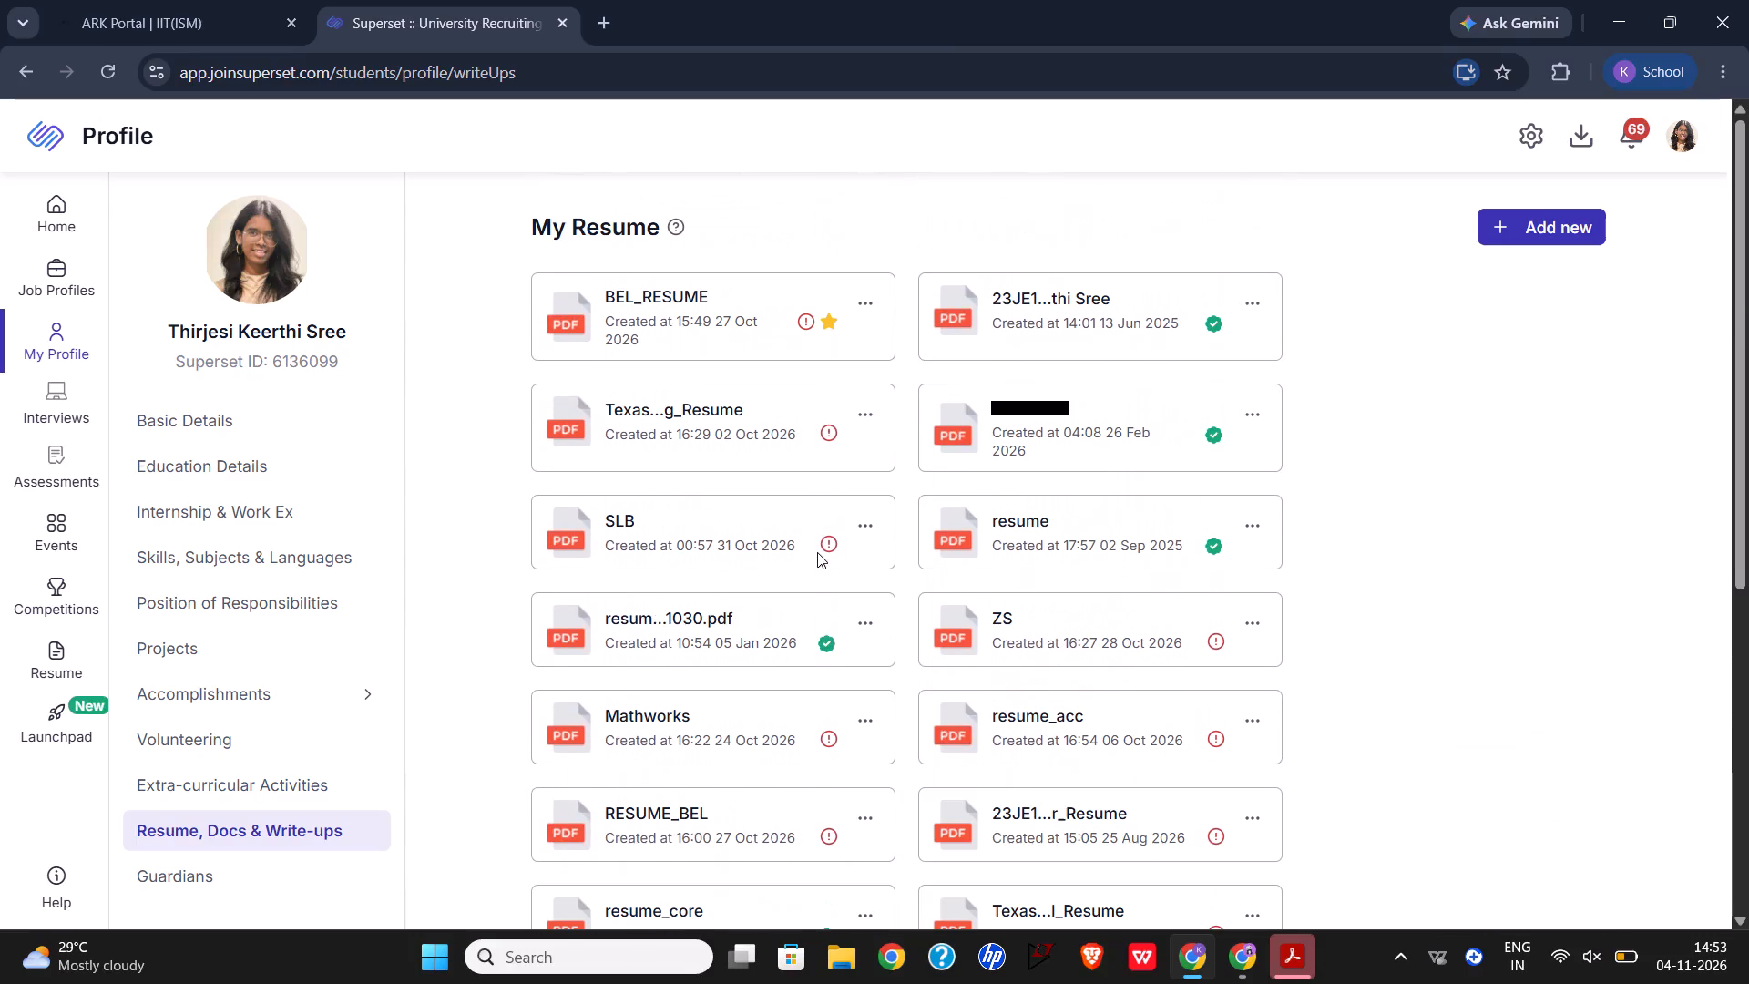
Begin a new resume upload under My Resume and bring up File Explorer to find the PDF.
click(1543, 223)
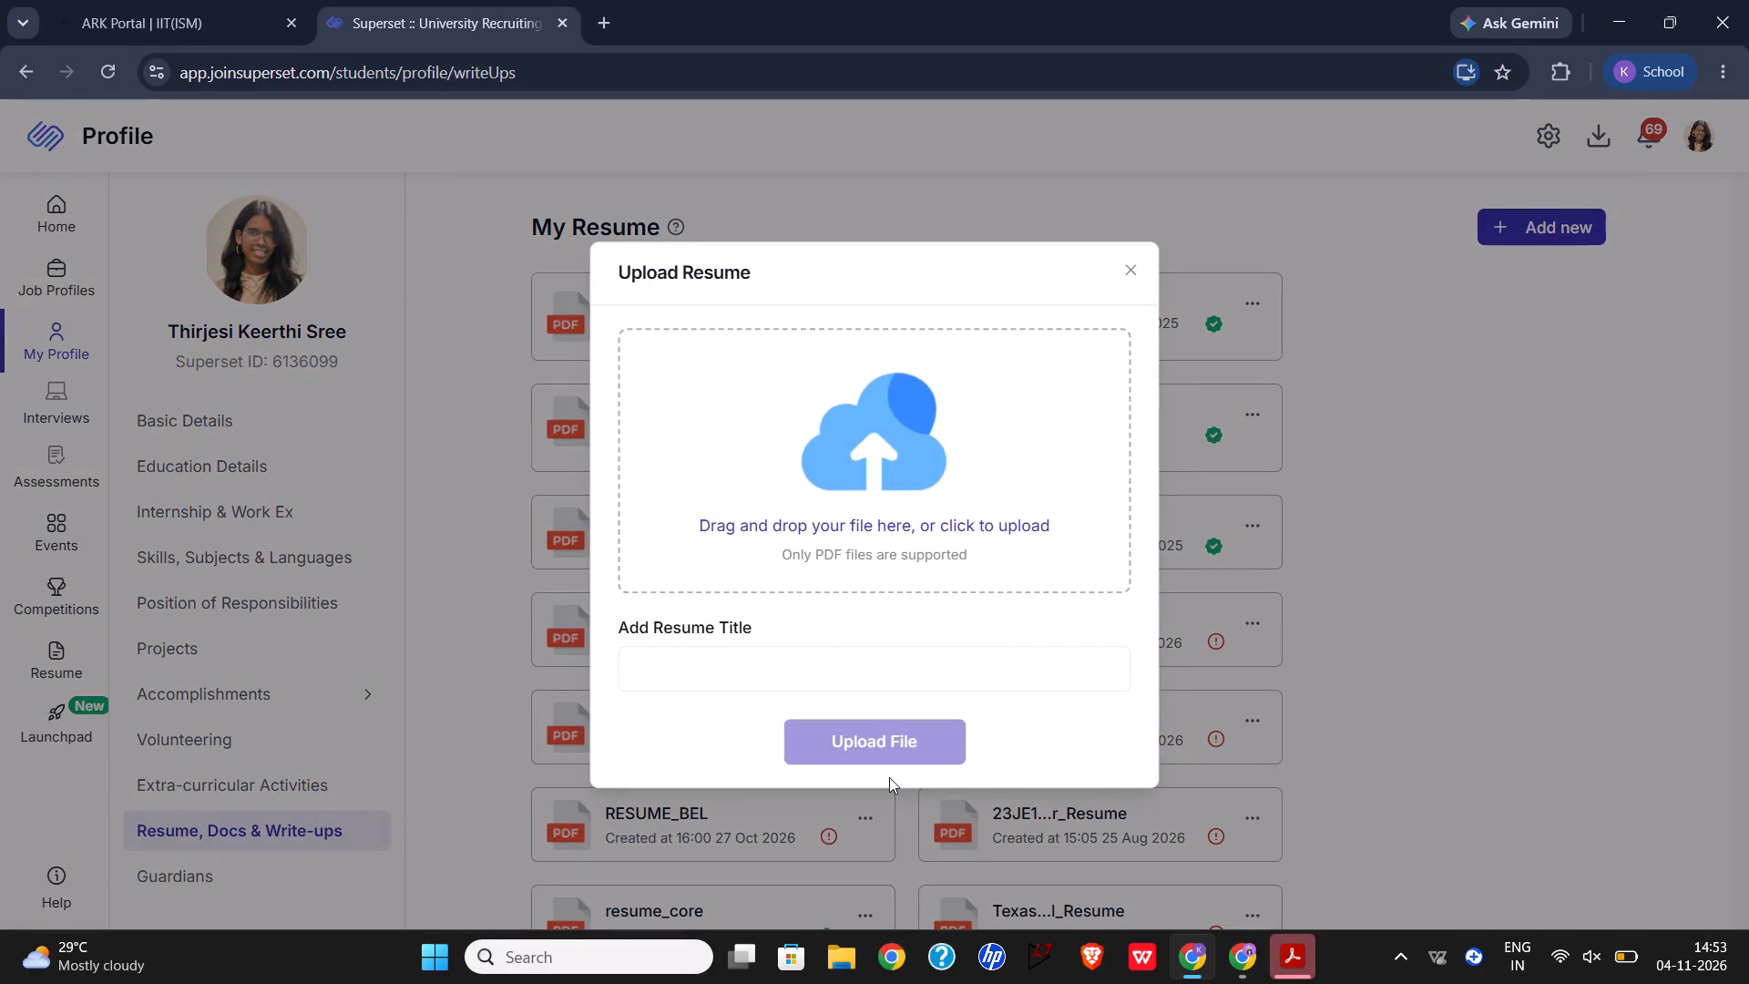
click(843, 963)
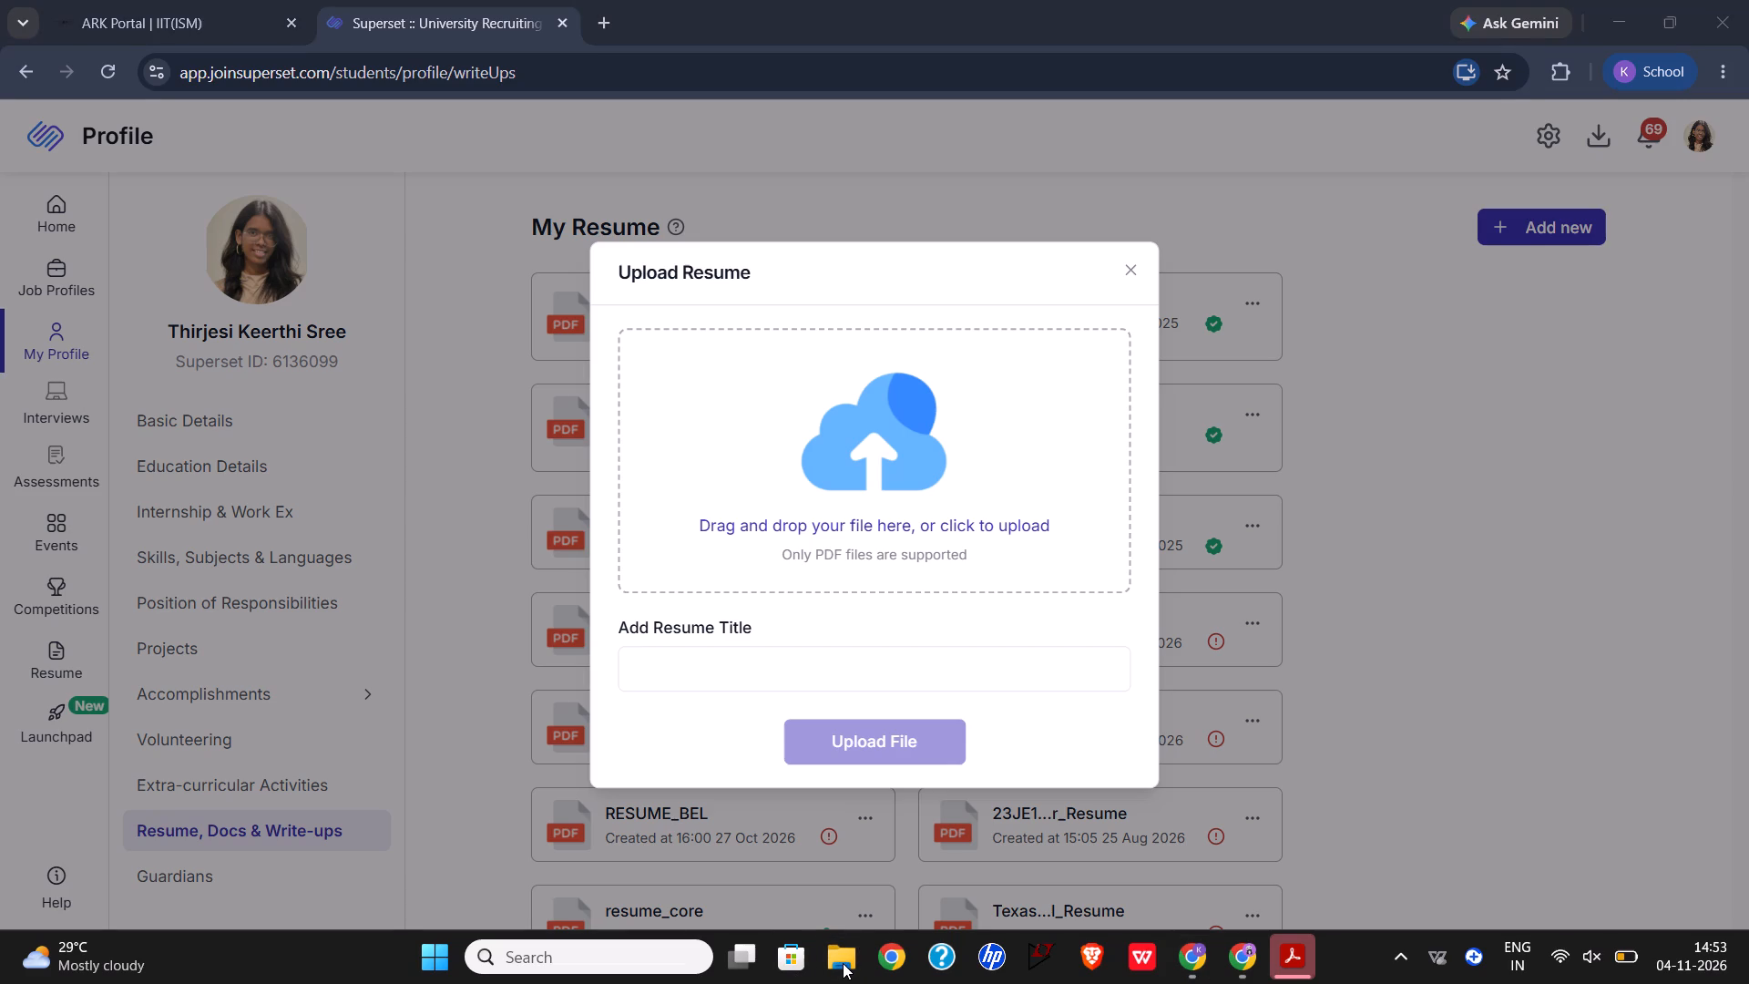
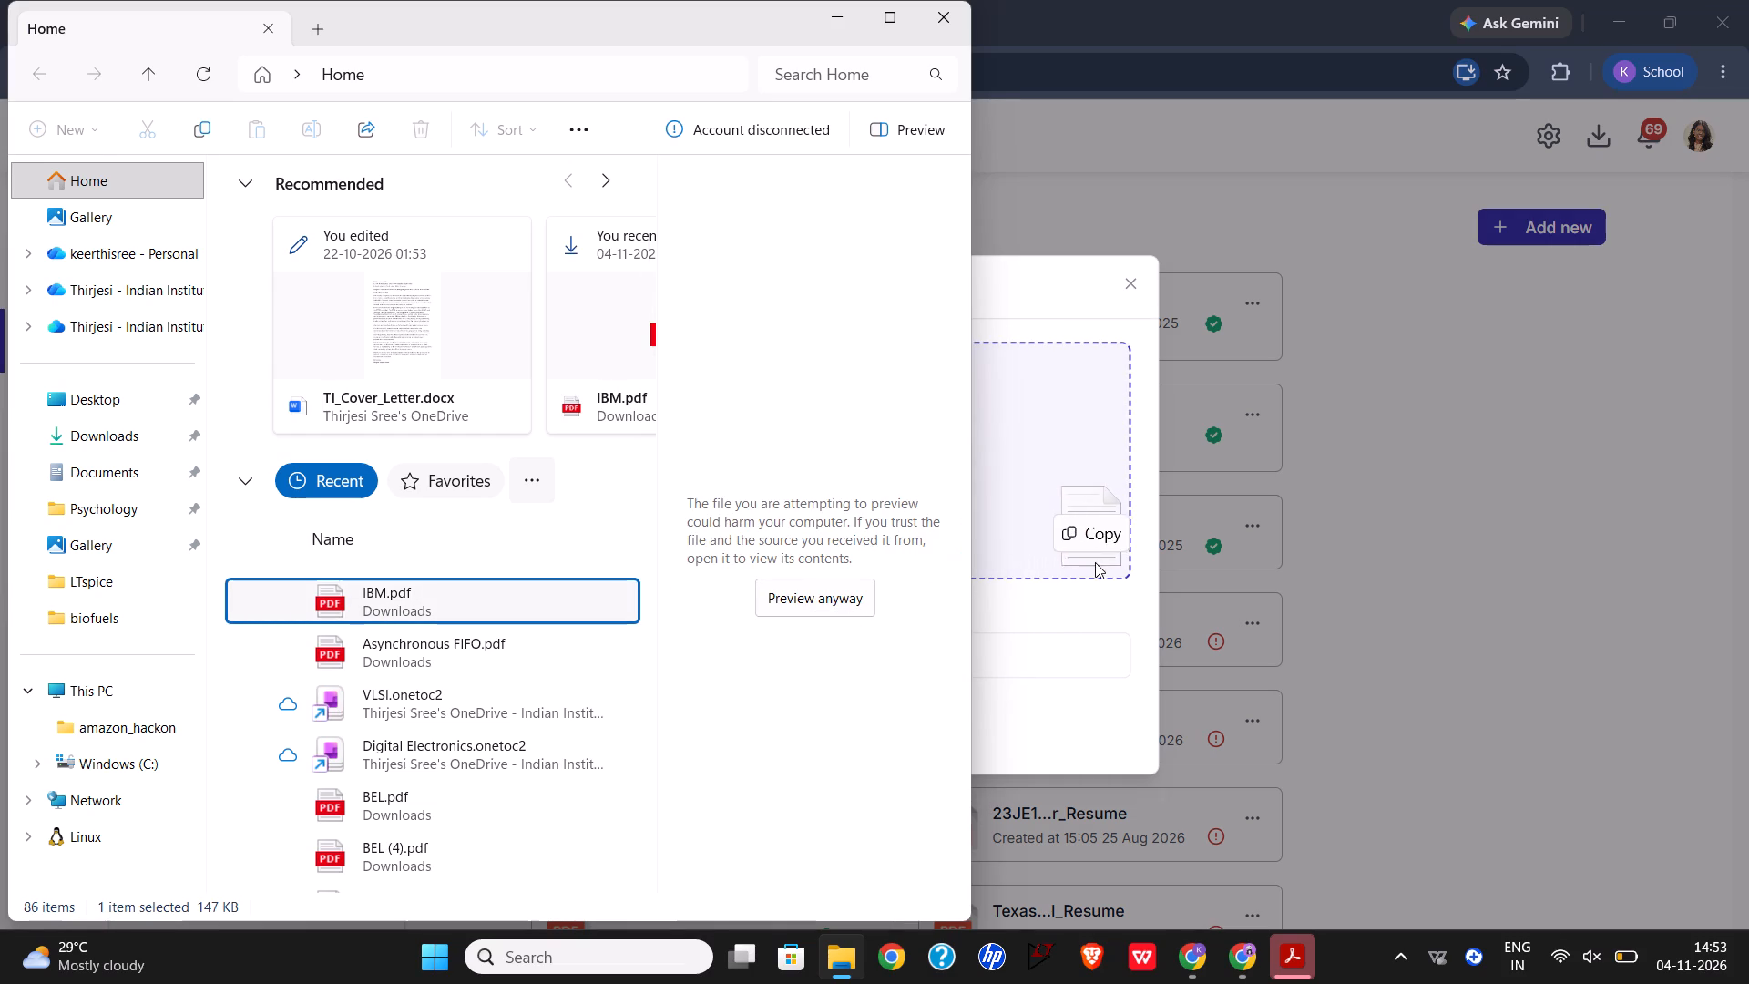
Add IBM.pdf to the resume upload, title it IBM, and upload the file.
drag(1095, 562, 1059, 551)
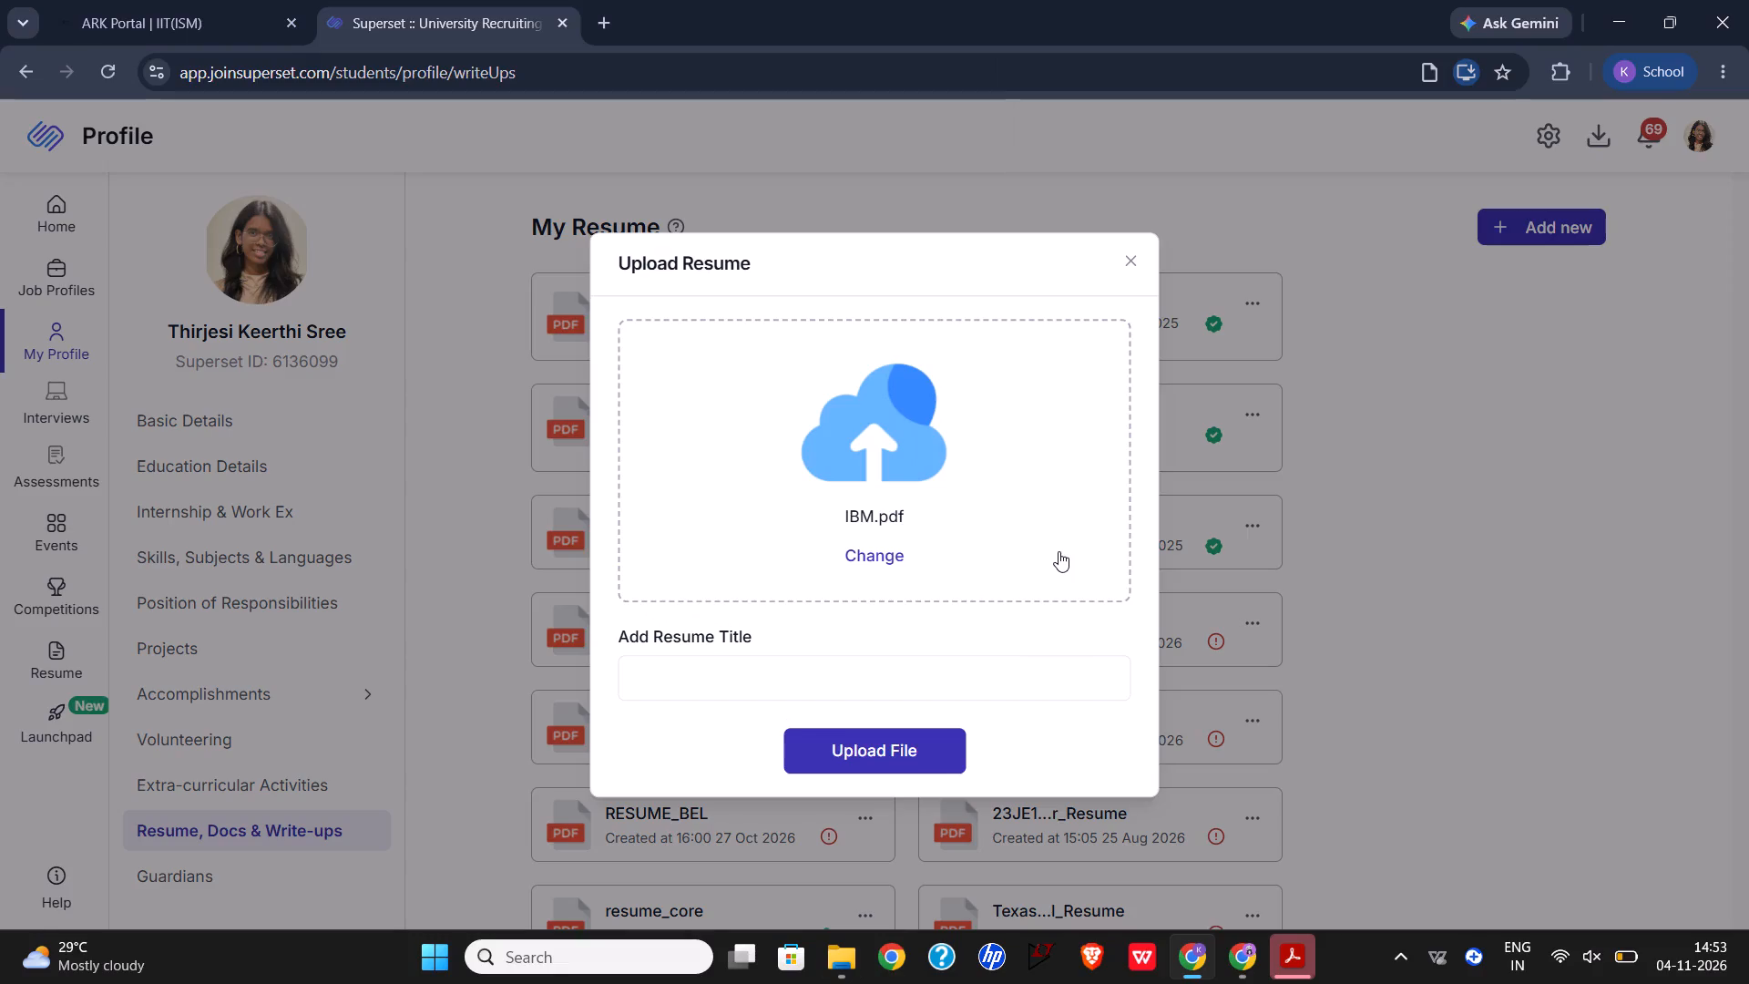
click(806, 673)
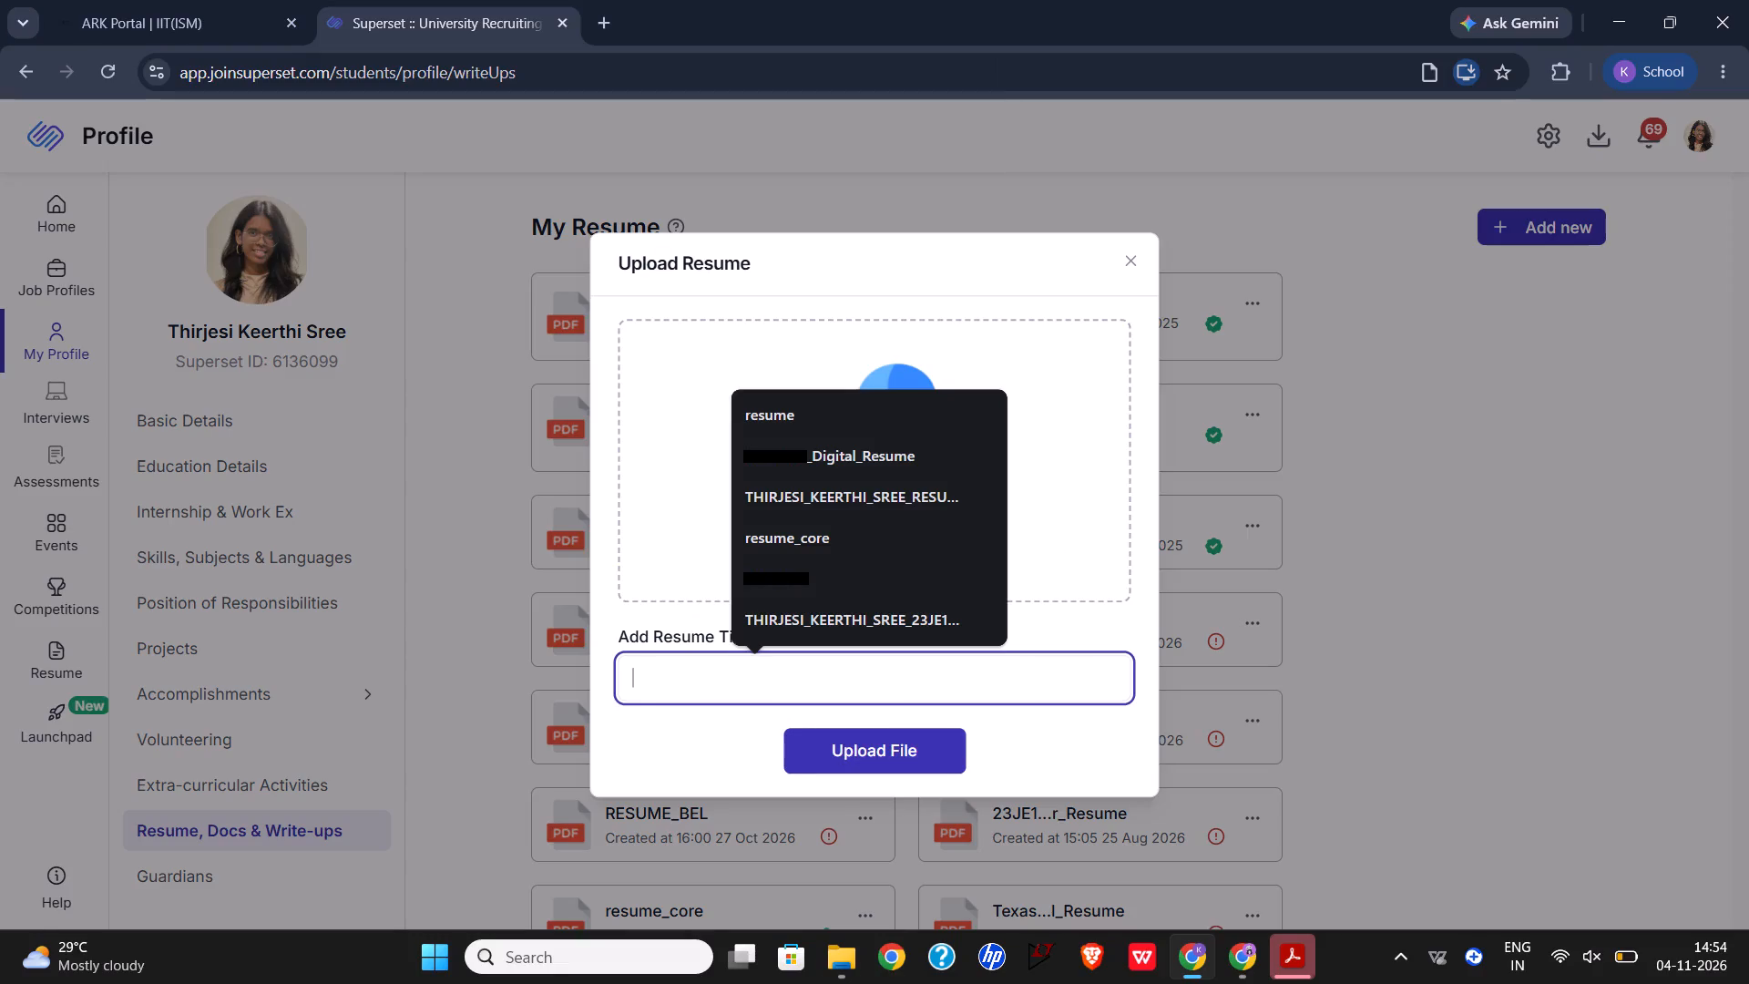
text(IBM)
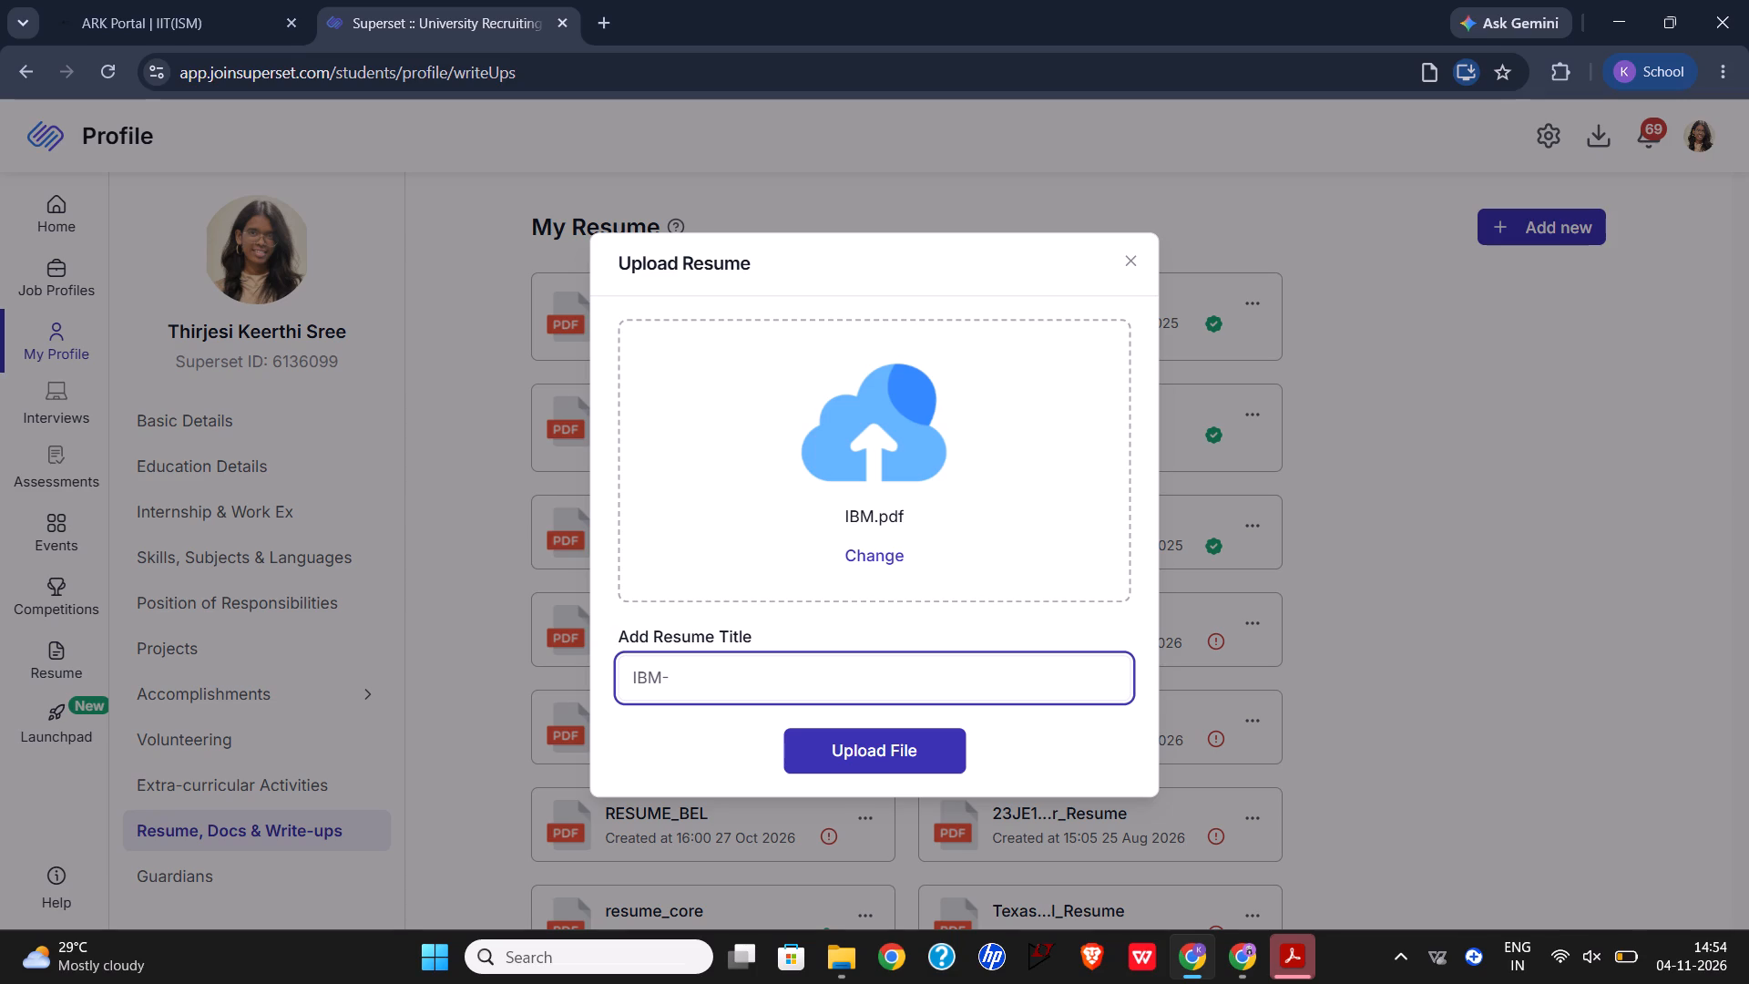
text(risc)
text(, asy fifi)
key(BackSpace)
key(o)
text(, vco)
click(905, 686)
drag(848, 673, 662, 682)
key(BackSpace)
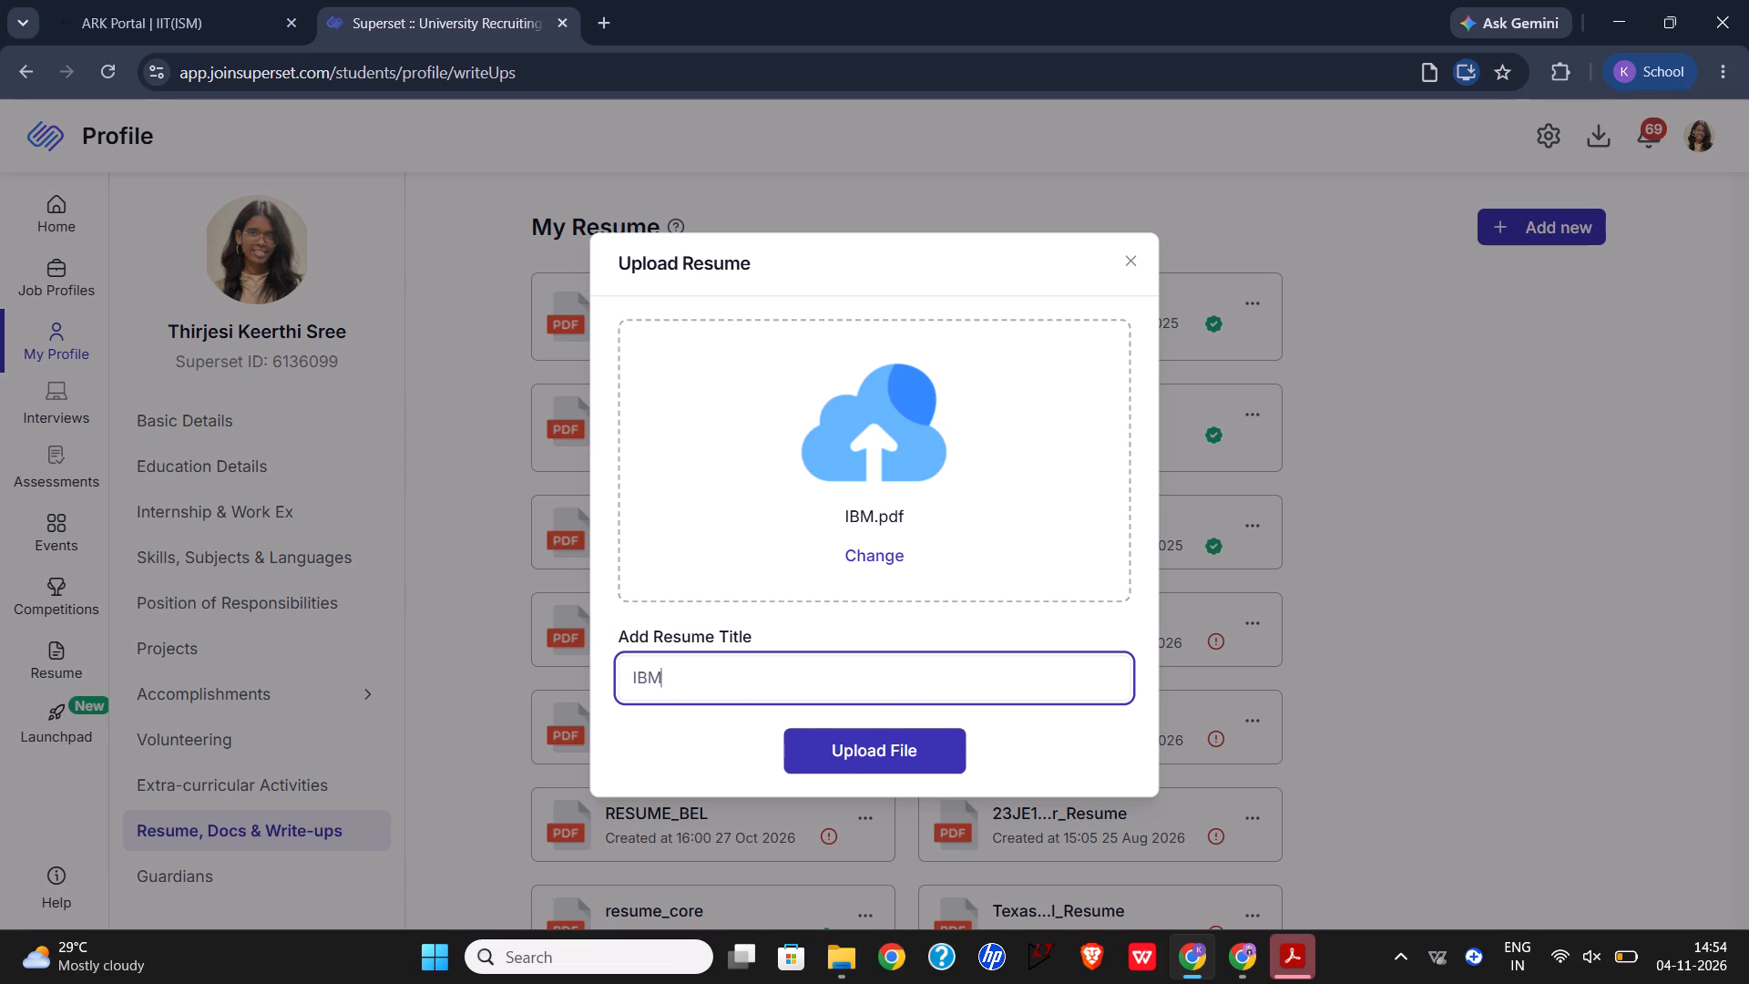
click(899, 748)
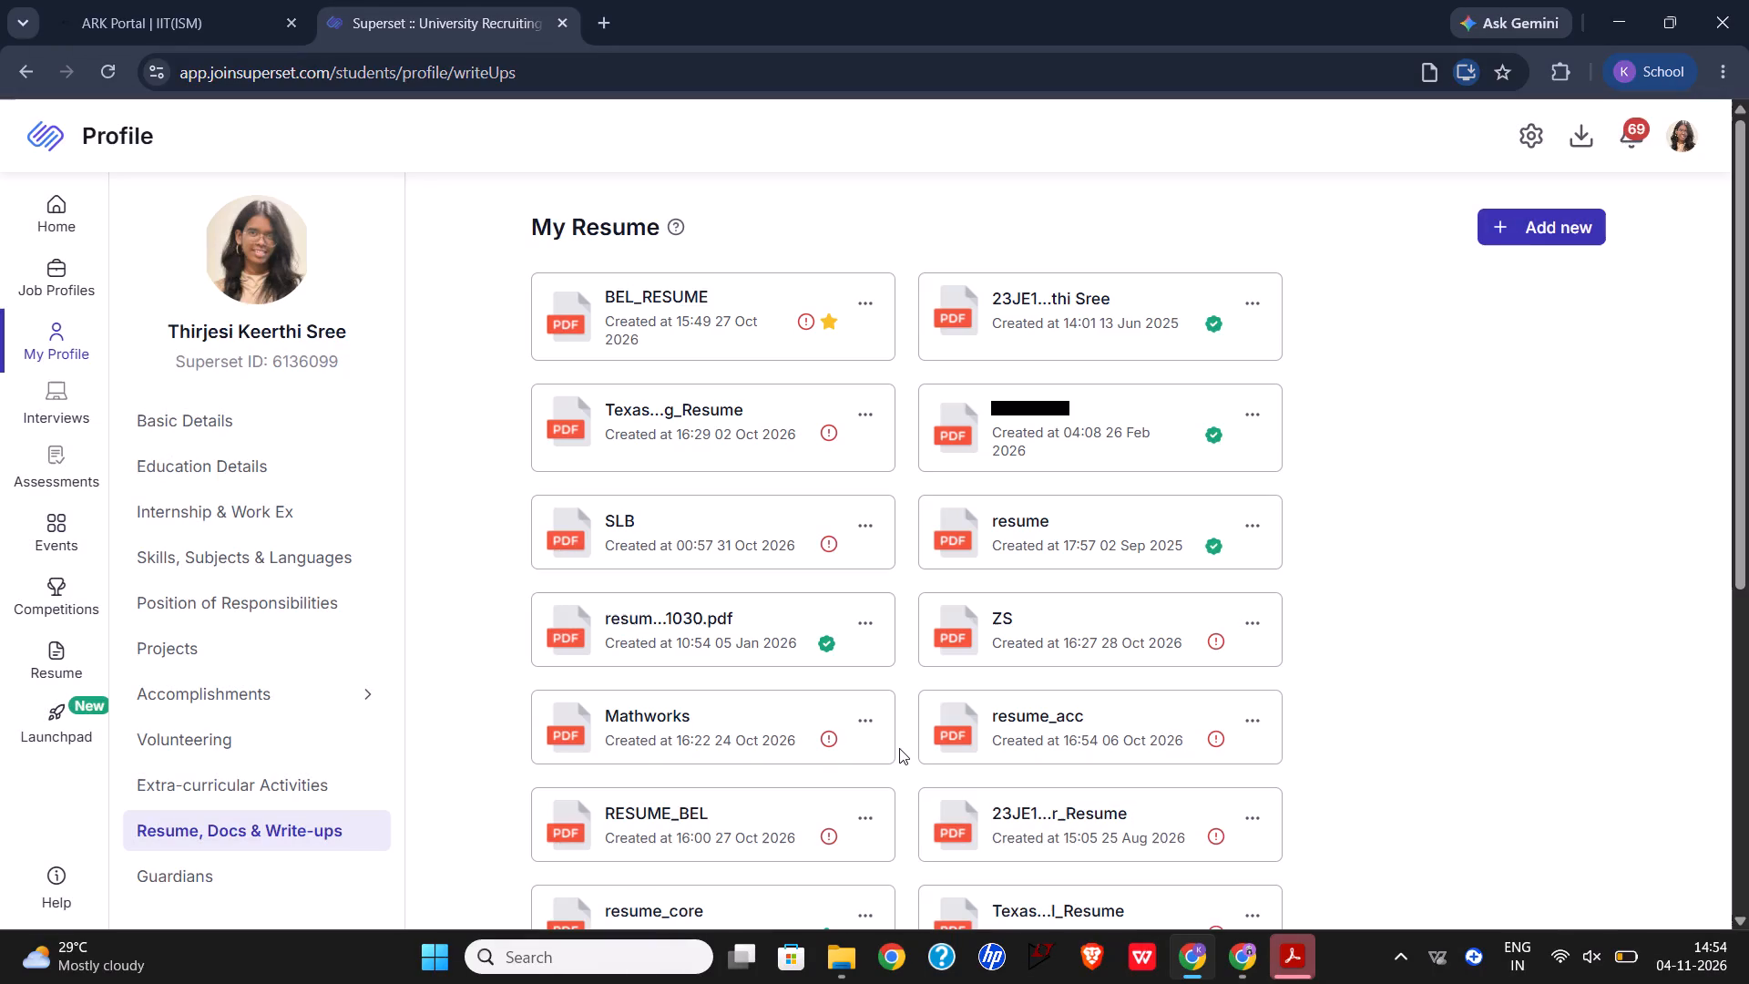
Start the application for IBM's Hardware Engineer job profile and attach the IBM resume in the application form.
scroll(1287, 581, down, 3)
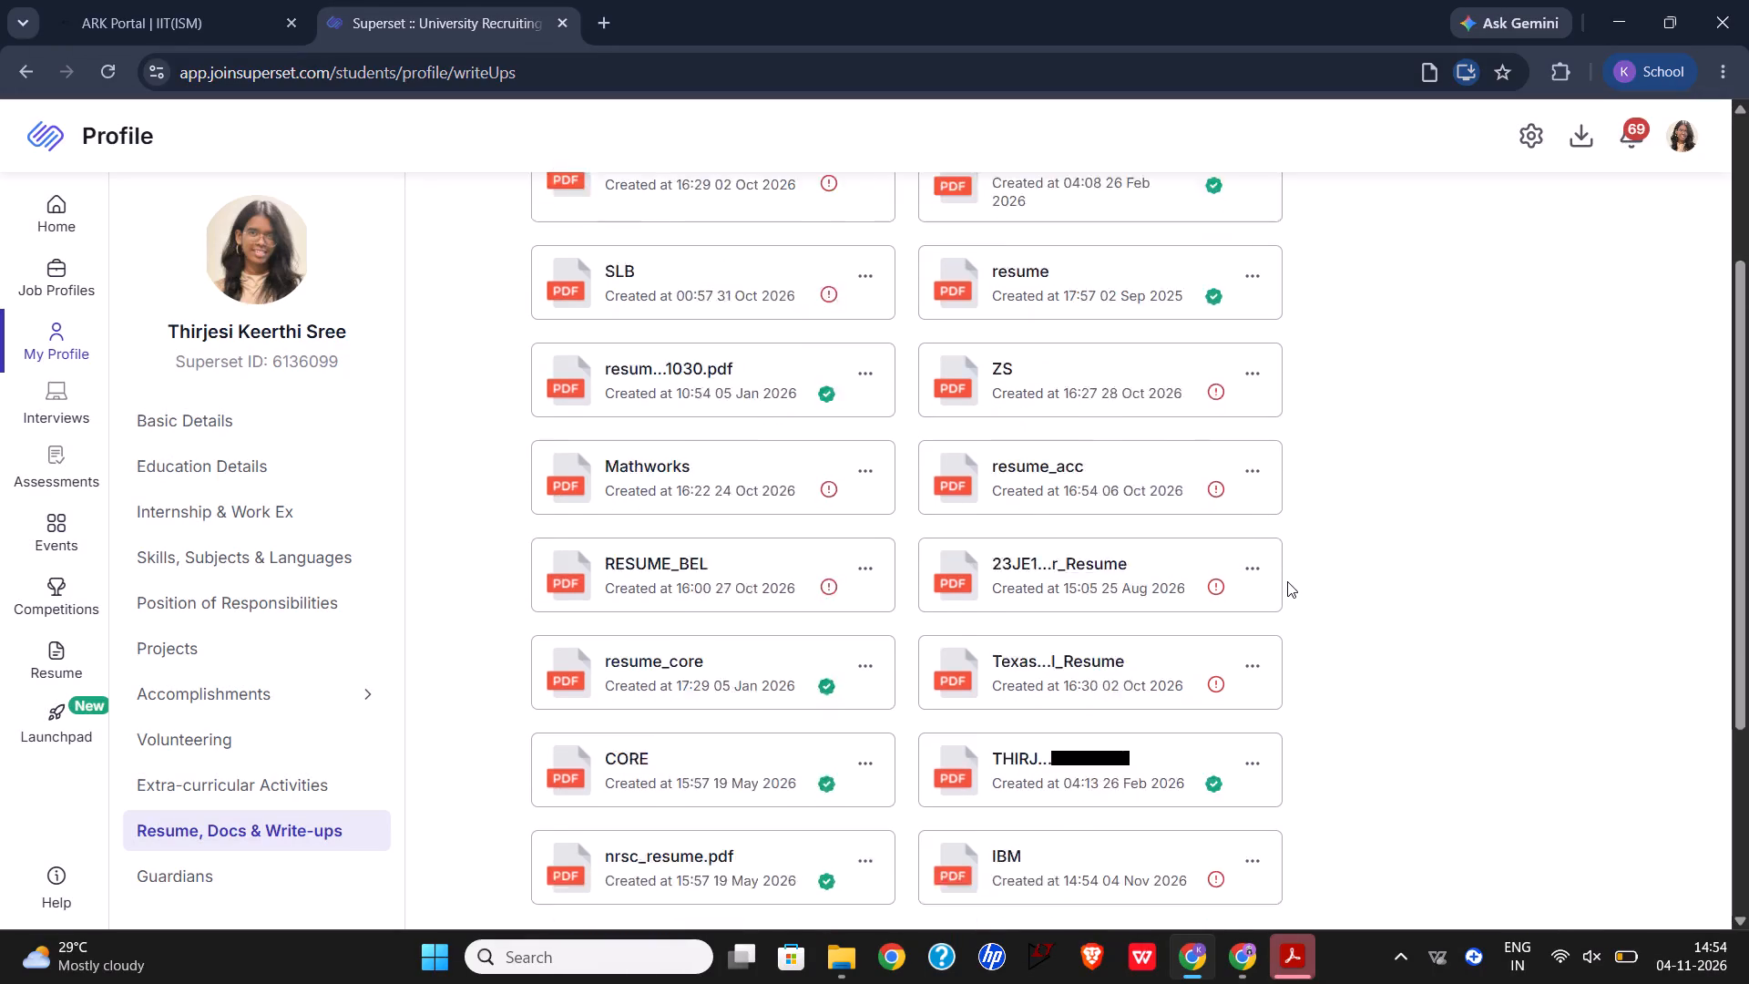
scroll(1287, 581, down, 2)
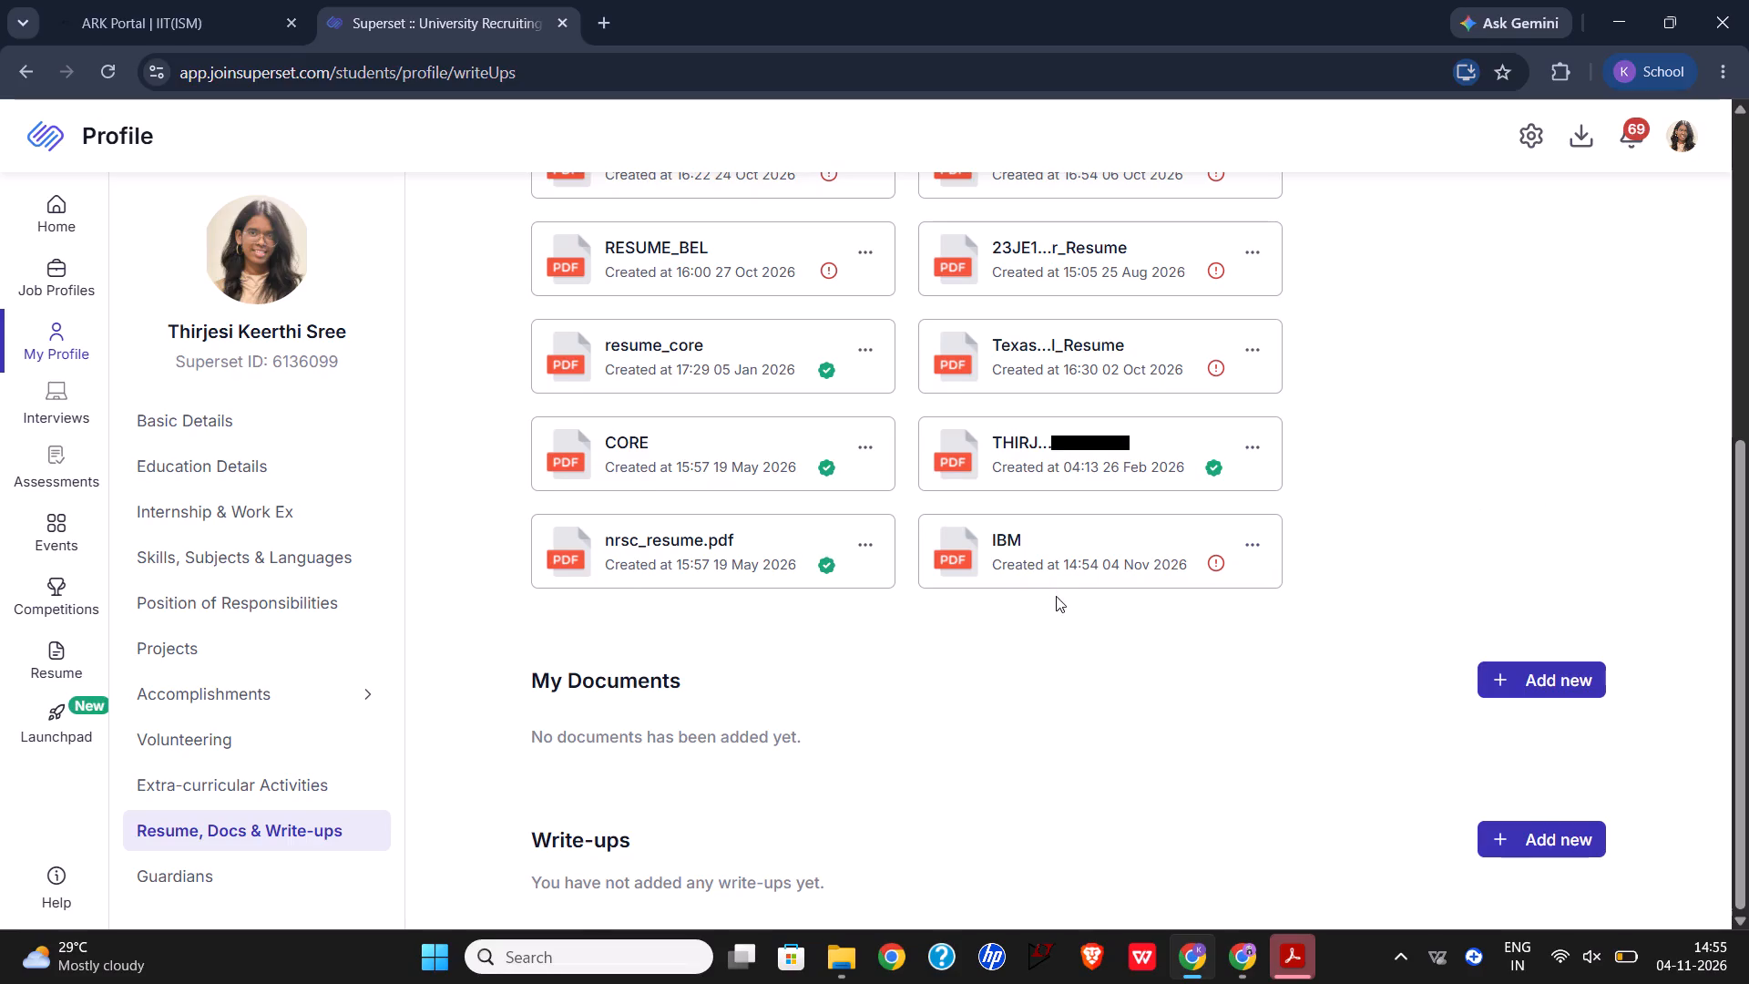
scroll(621, 475, up, 4)
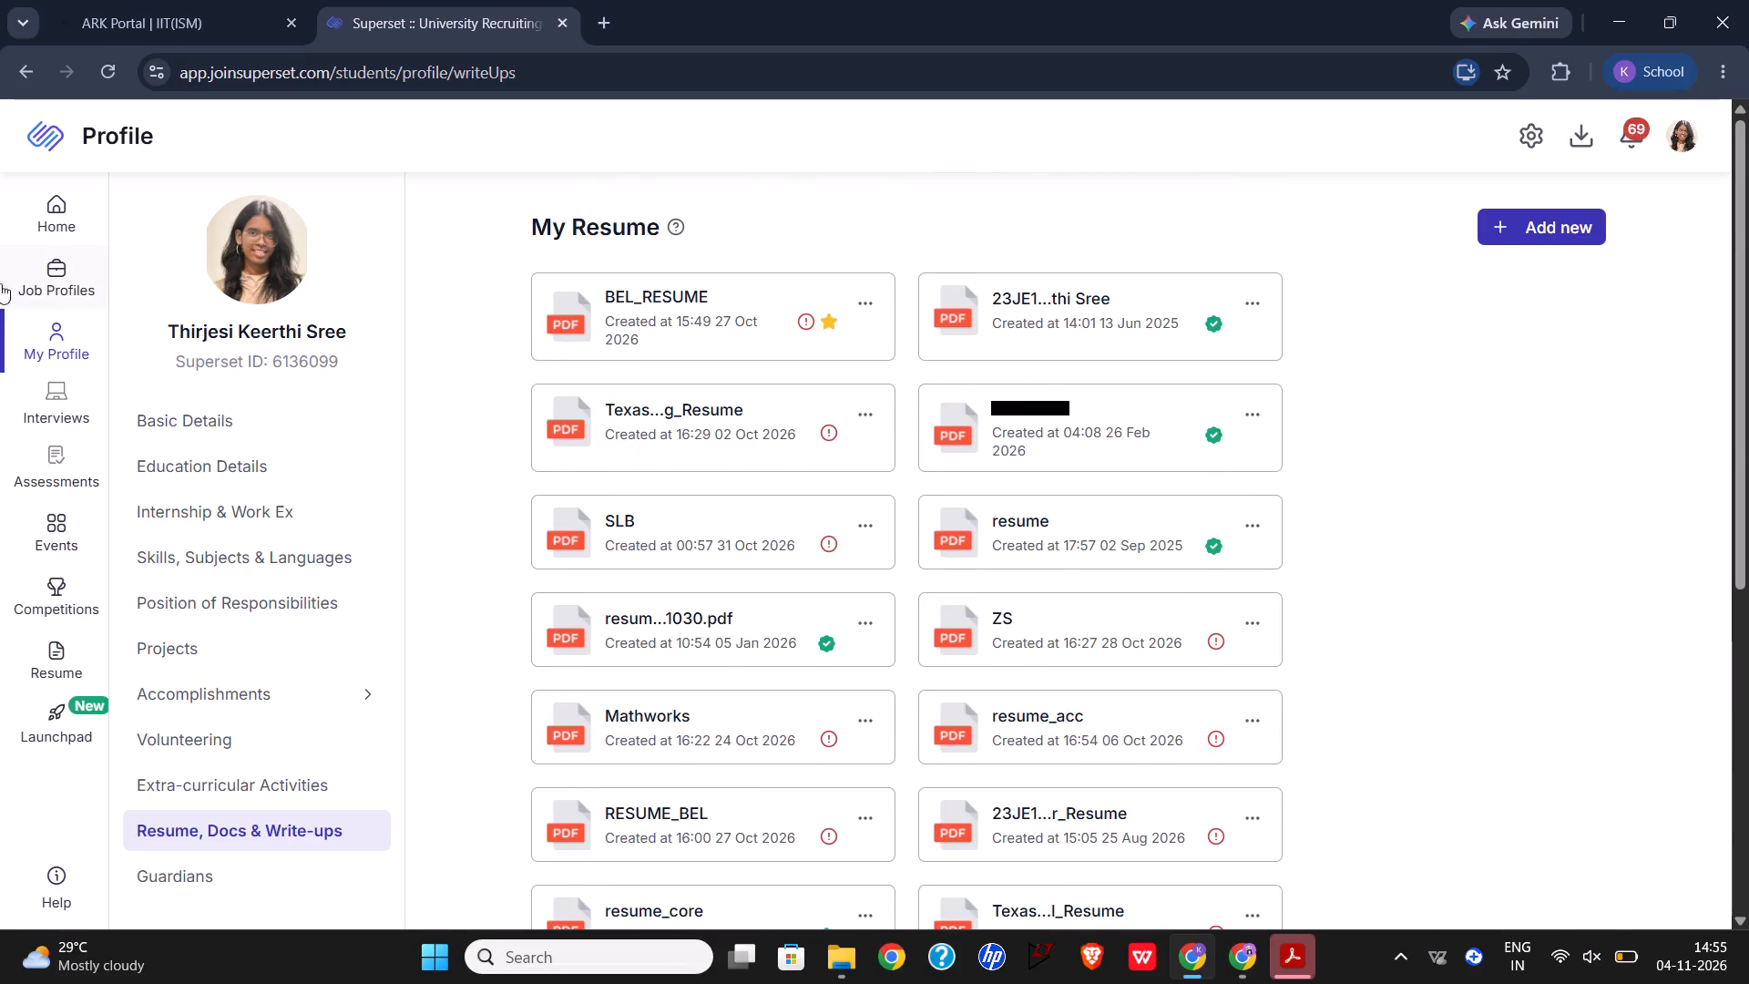
click(60, 269)
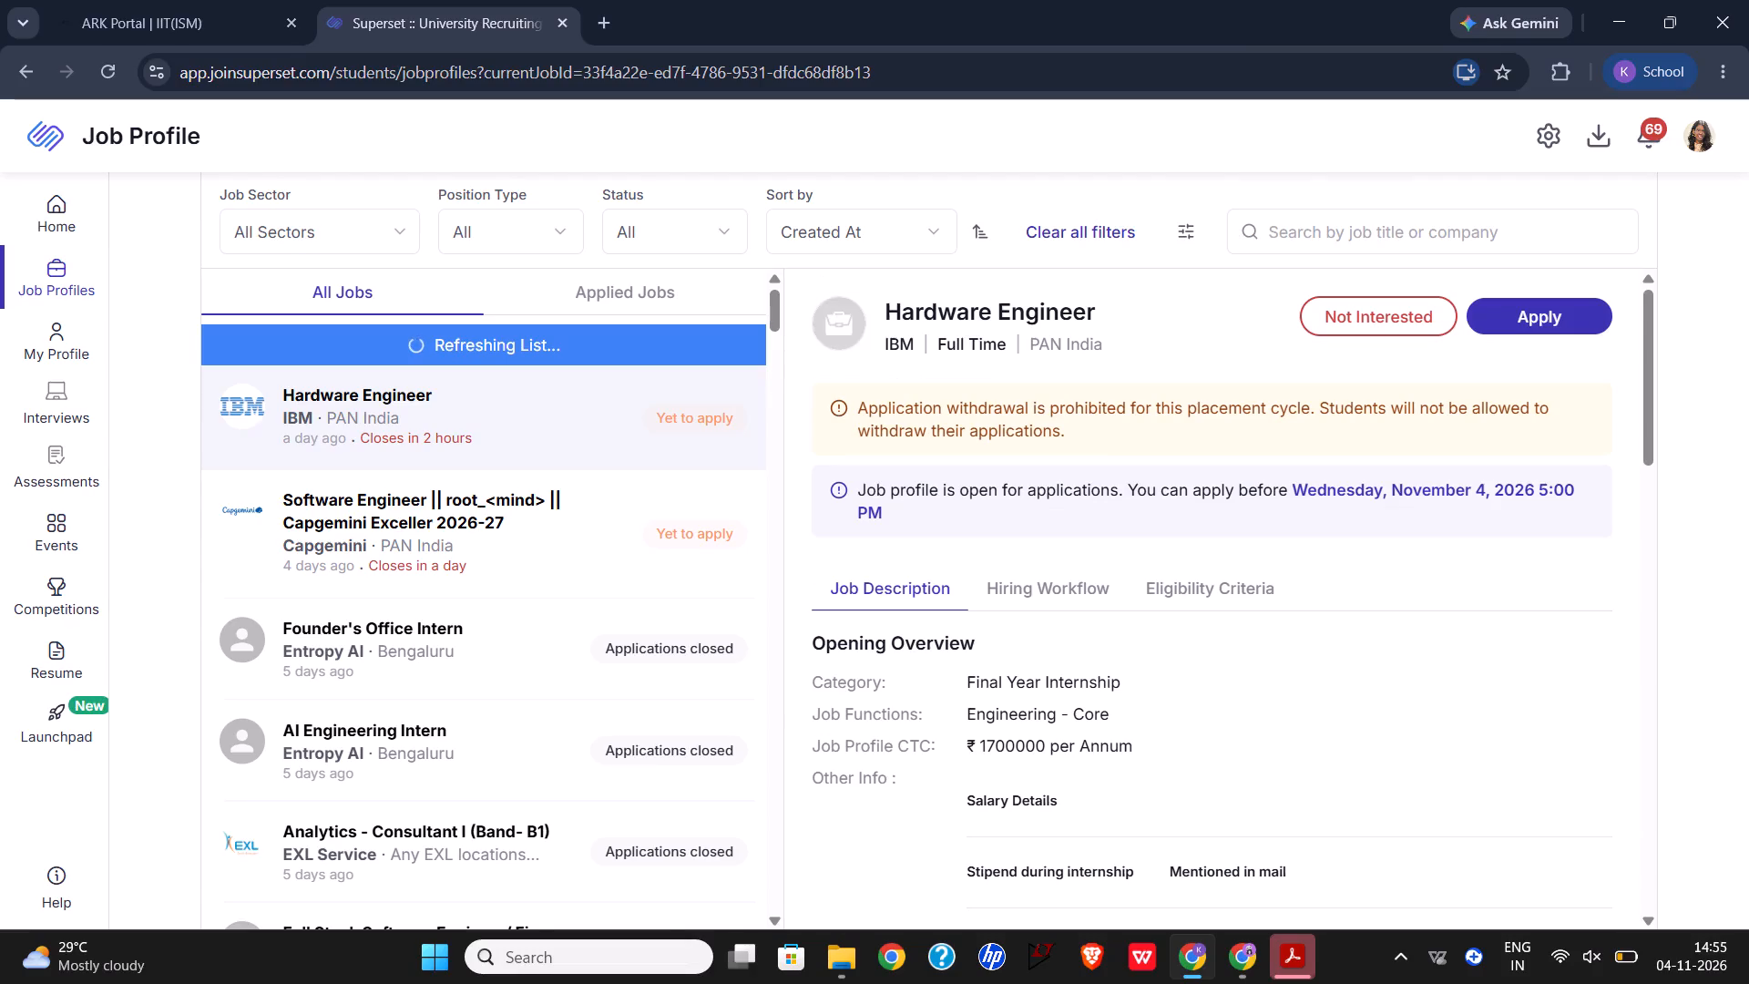
click(1540, 324)
scroll(1060, 507, up, 2)
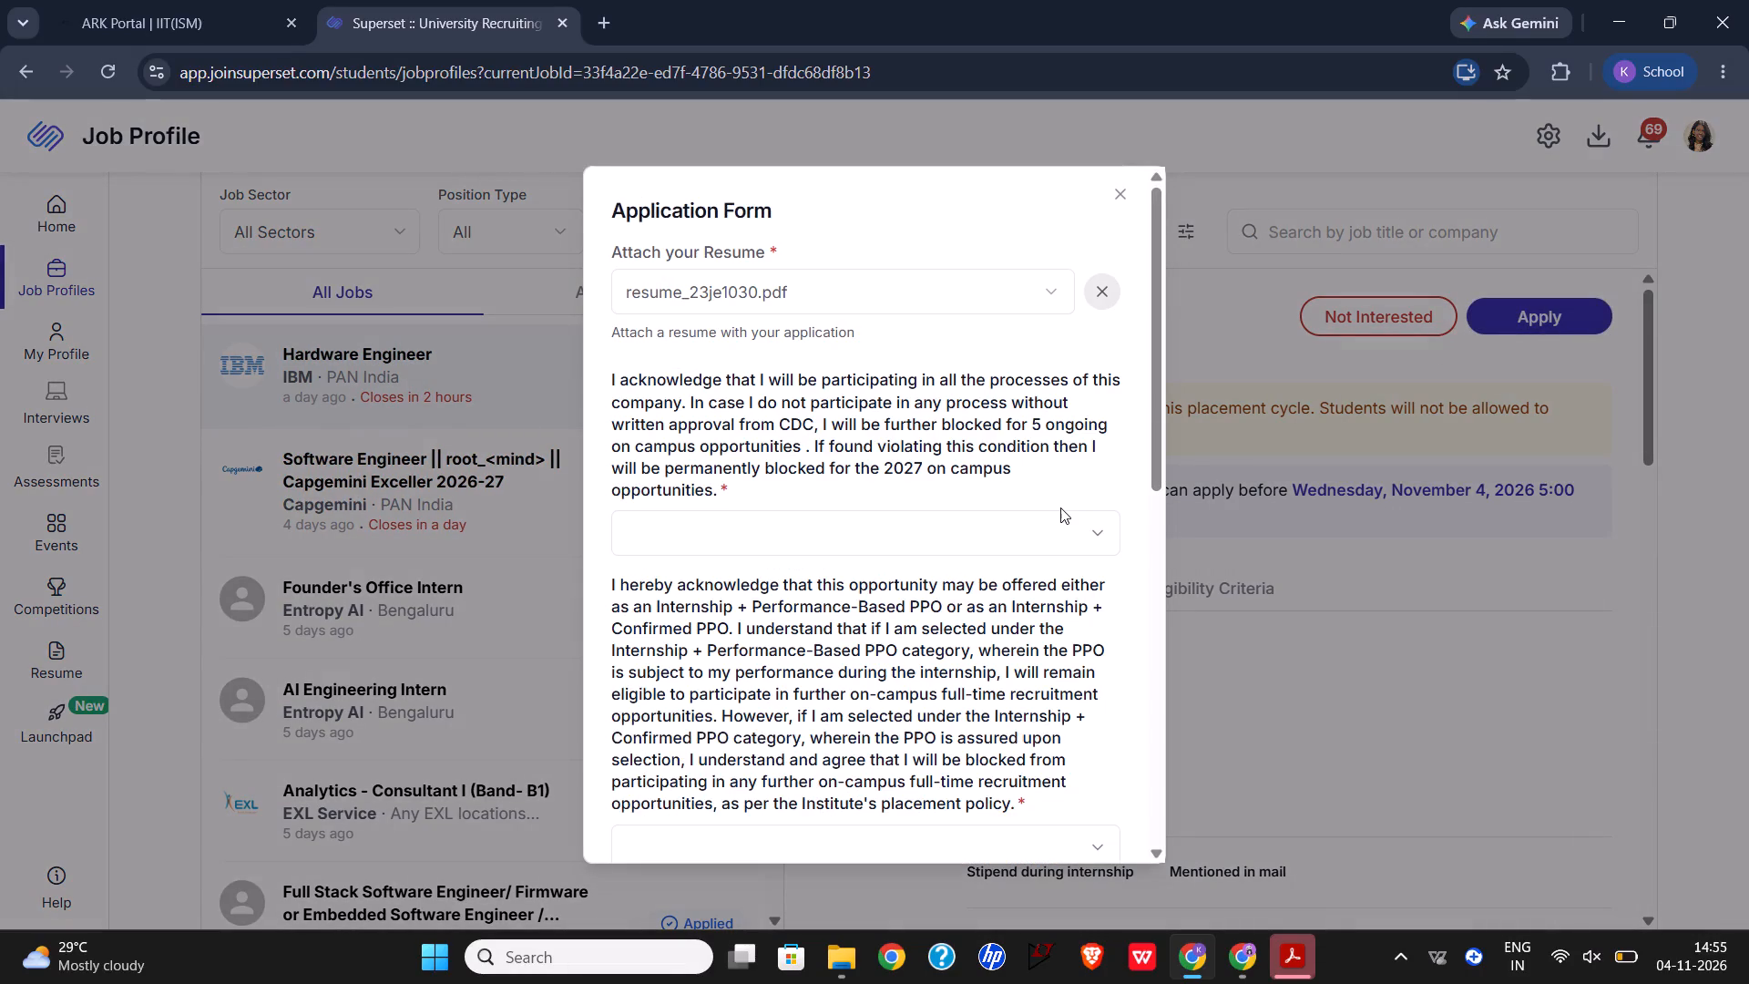
click(1054, 295)
scroll(914, 523, down, 2)
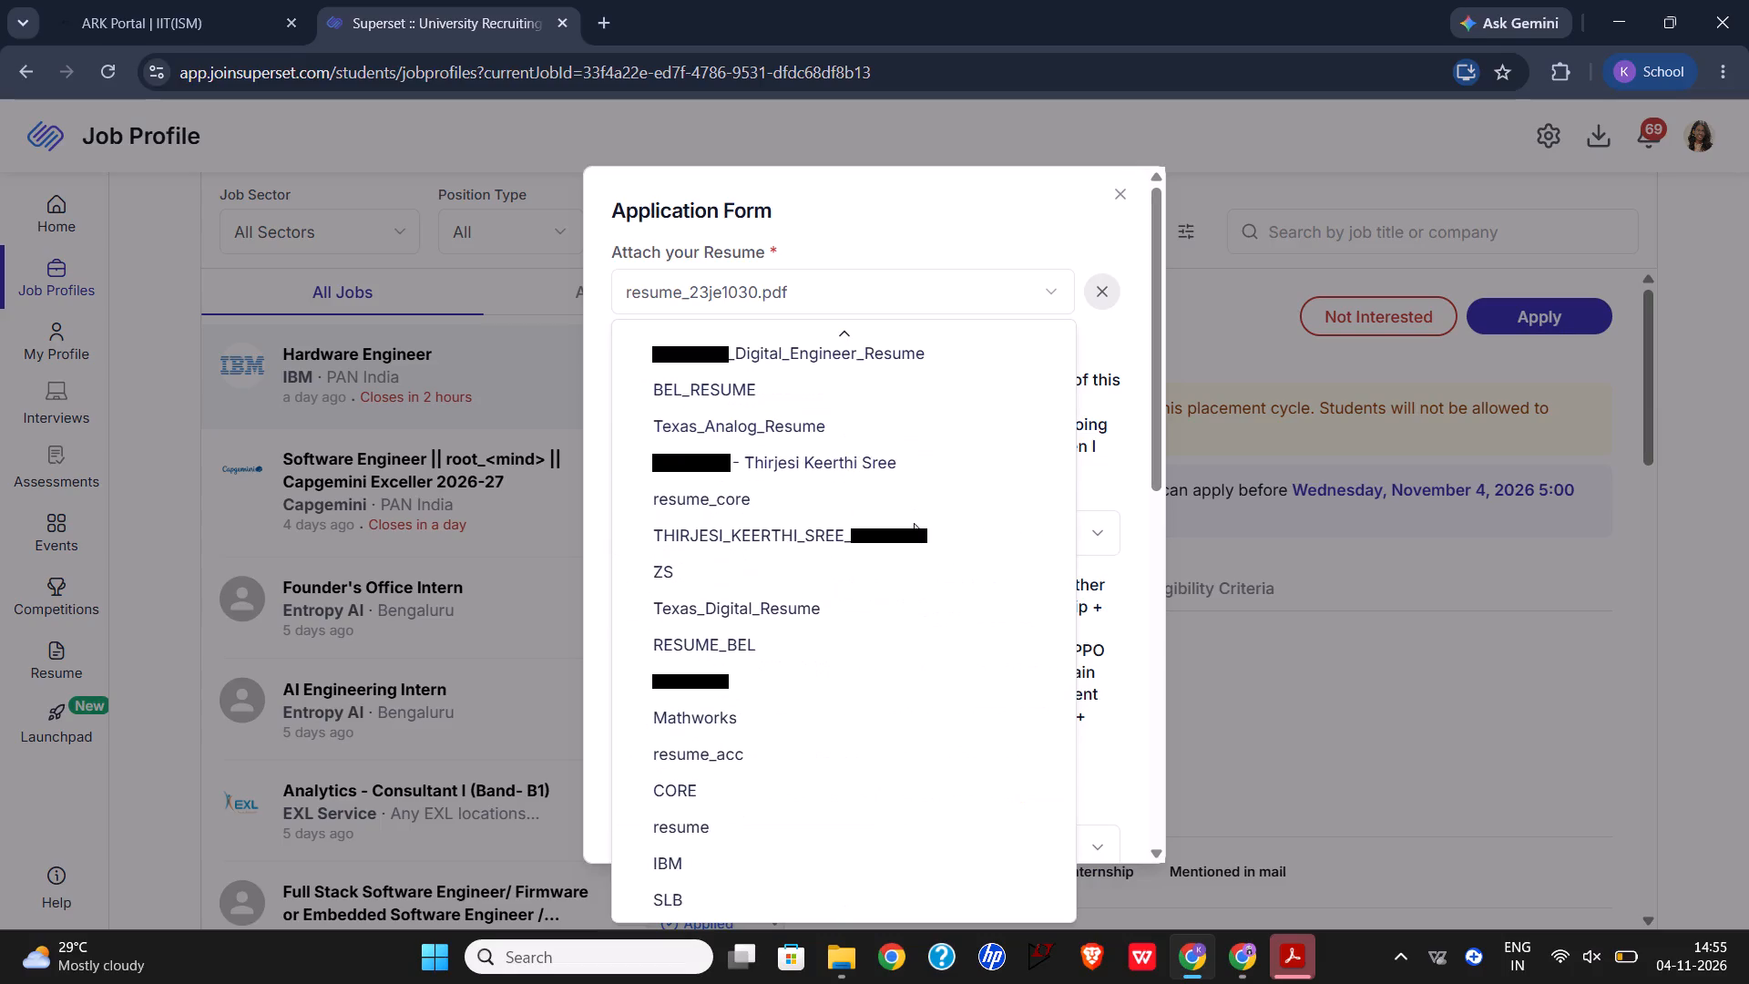
scroll(914, 523, down, 3)
click(671, 868)
scroll(724, 696, up, 1)
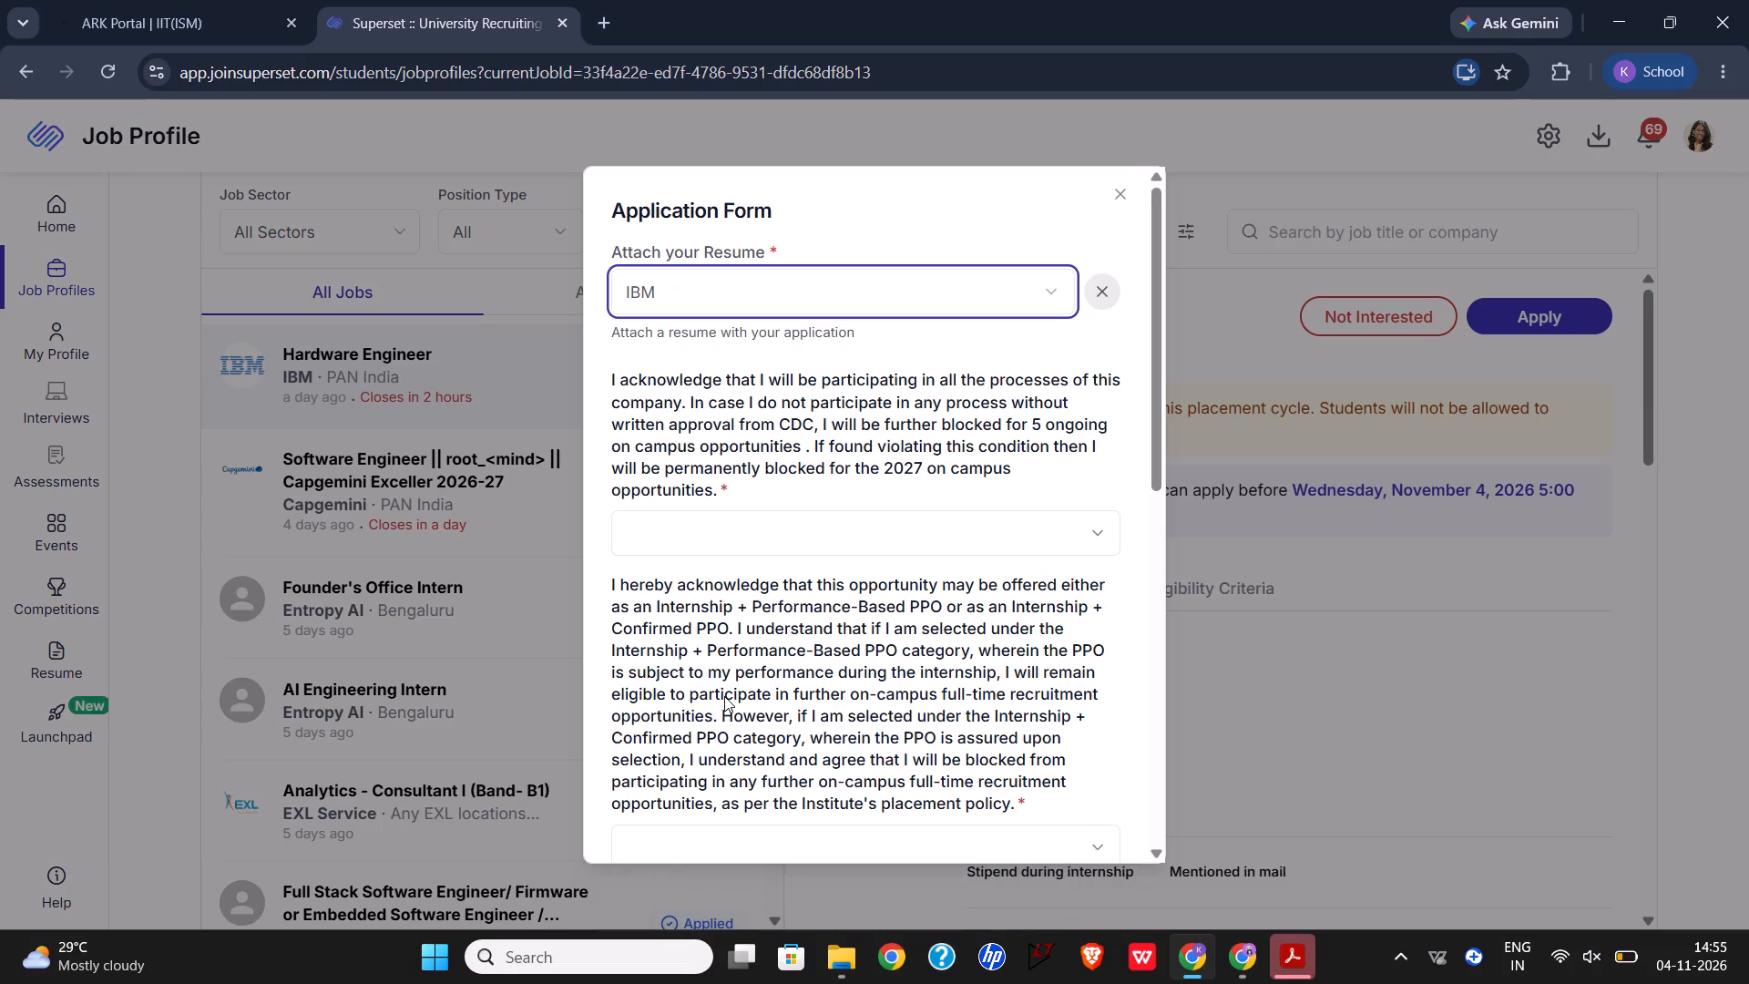
Answer Yes to the acknowledgements on participating in all company processes and on the Internship + PPO conditions.
scroll(724, 696, down, 2)
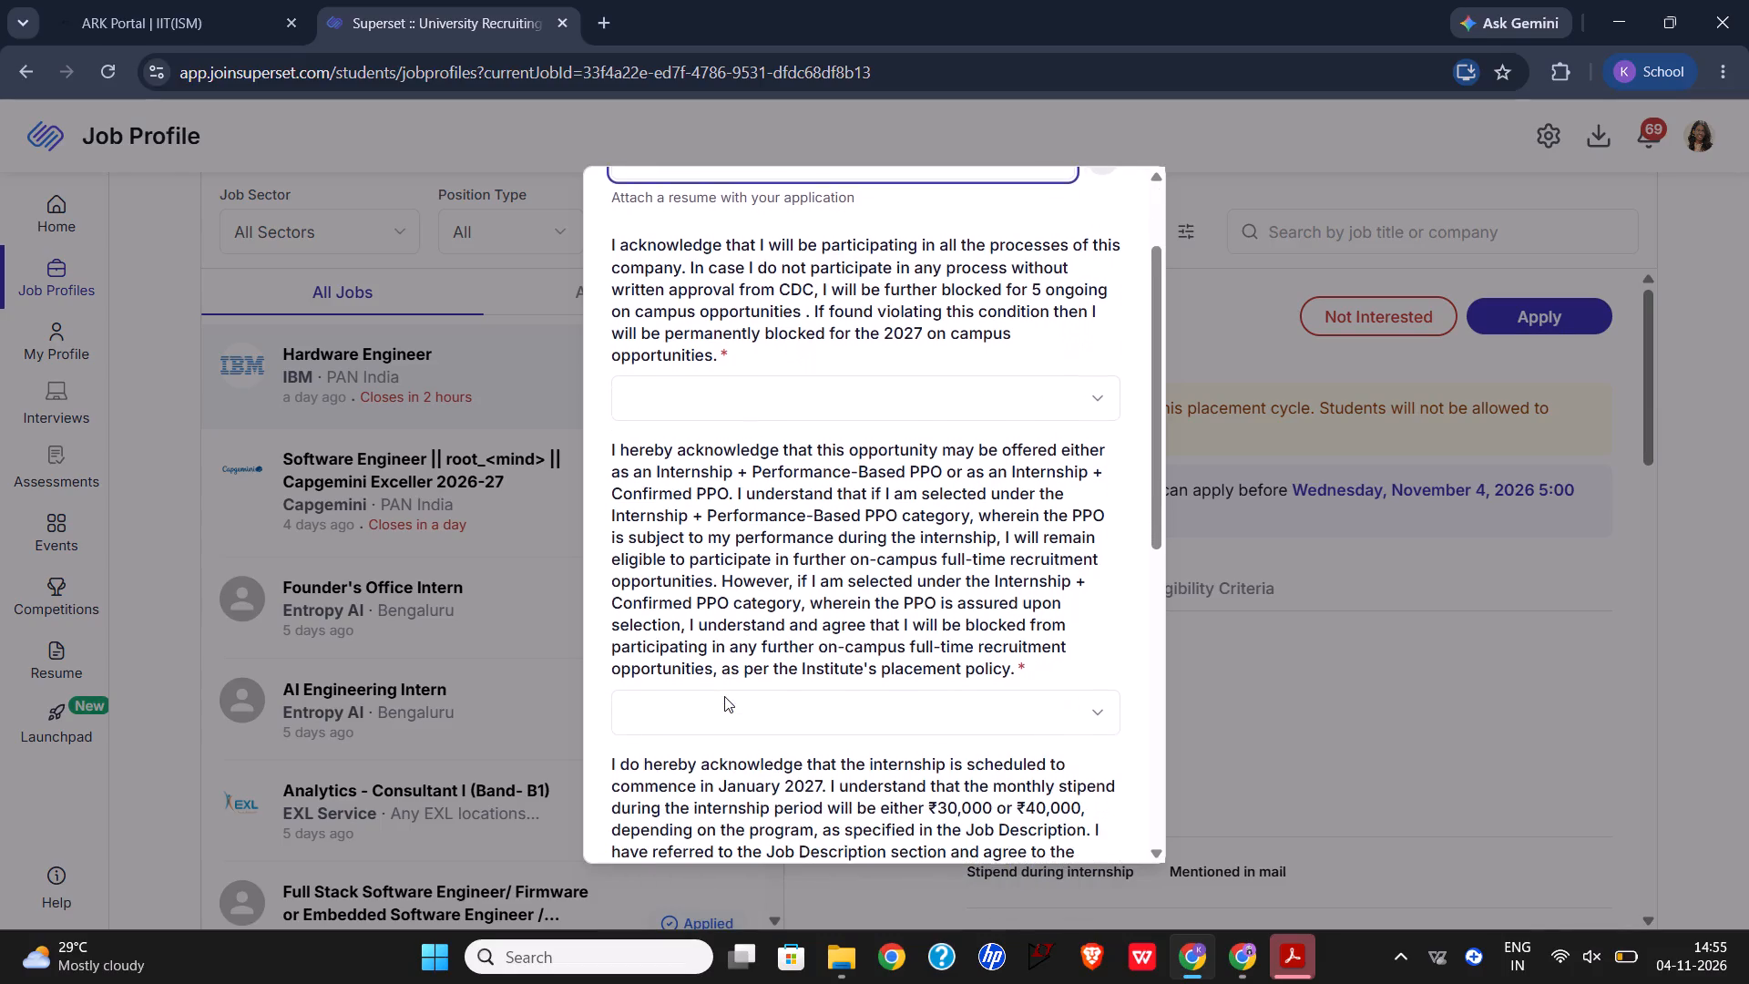
scroll(724, 696, up, 1)
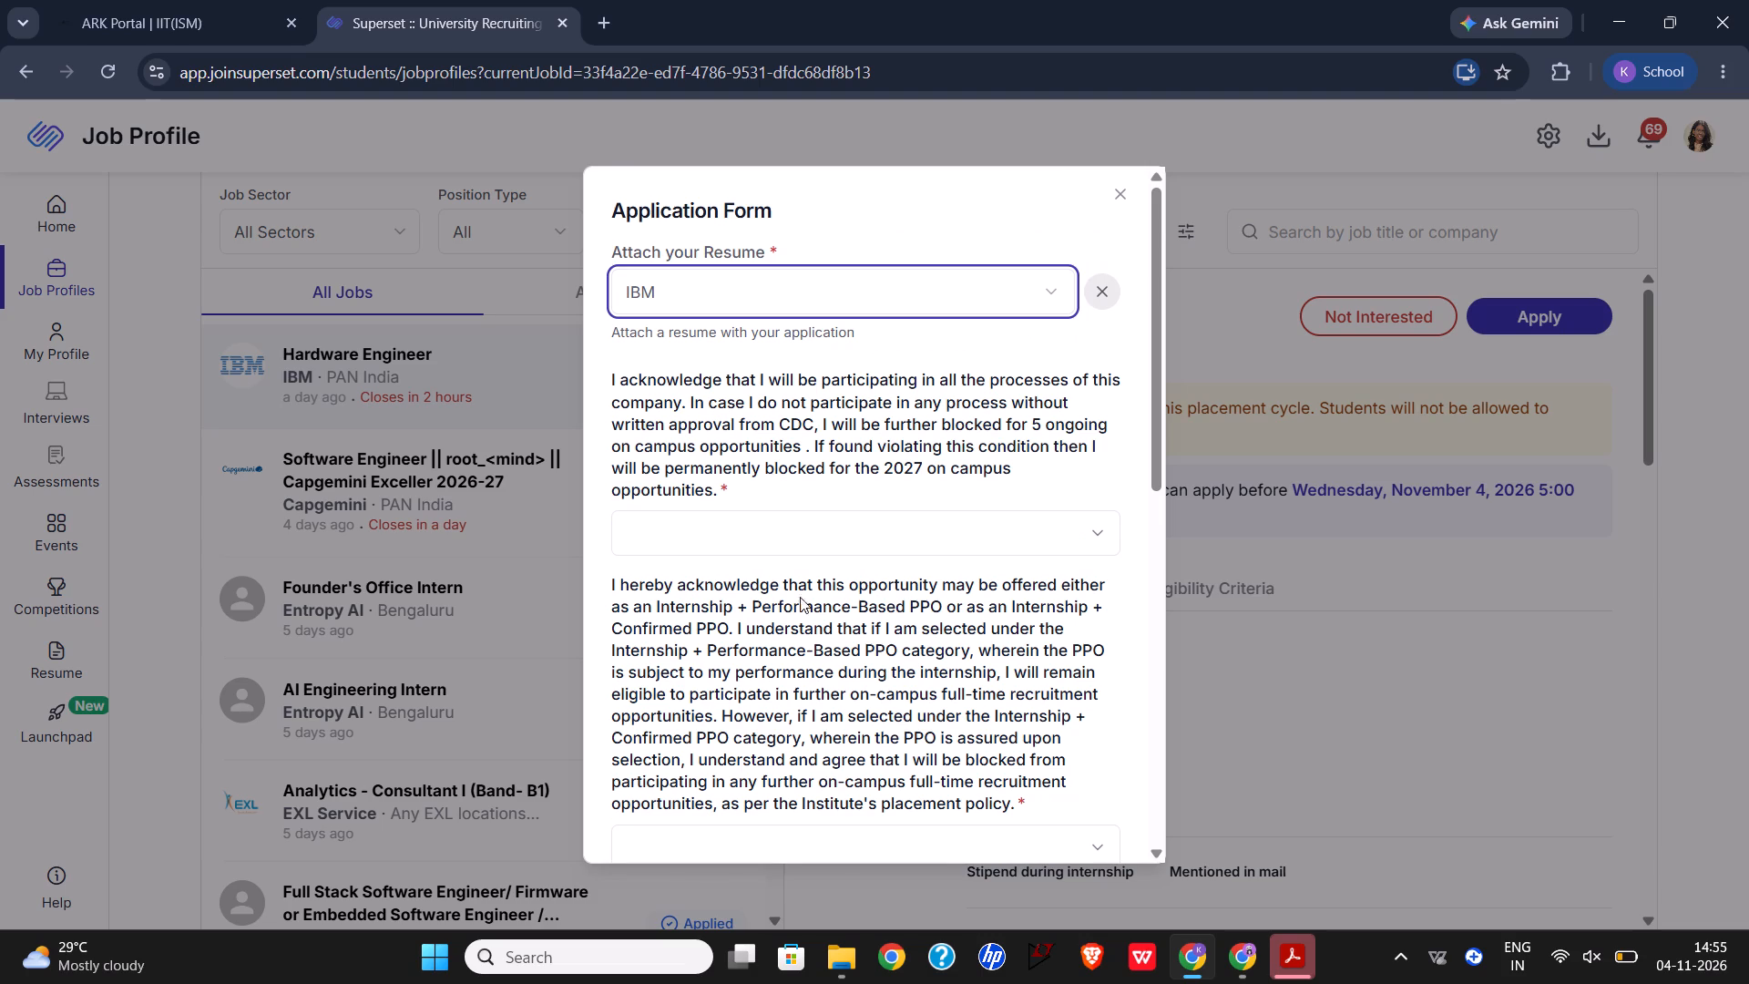
click(886, 533)
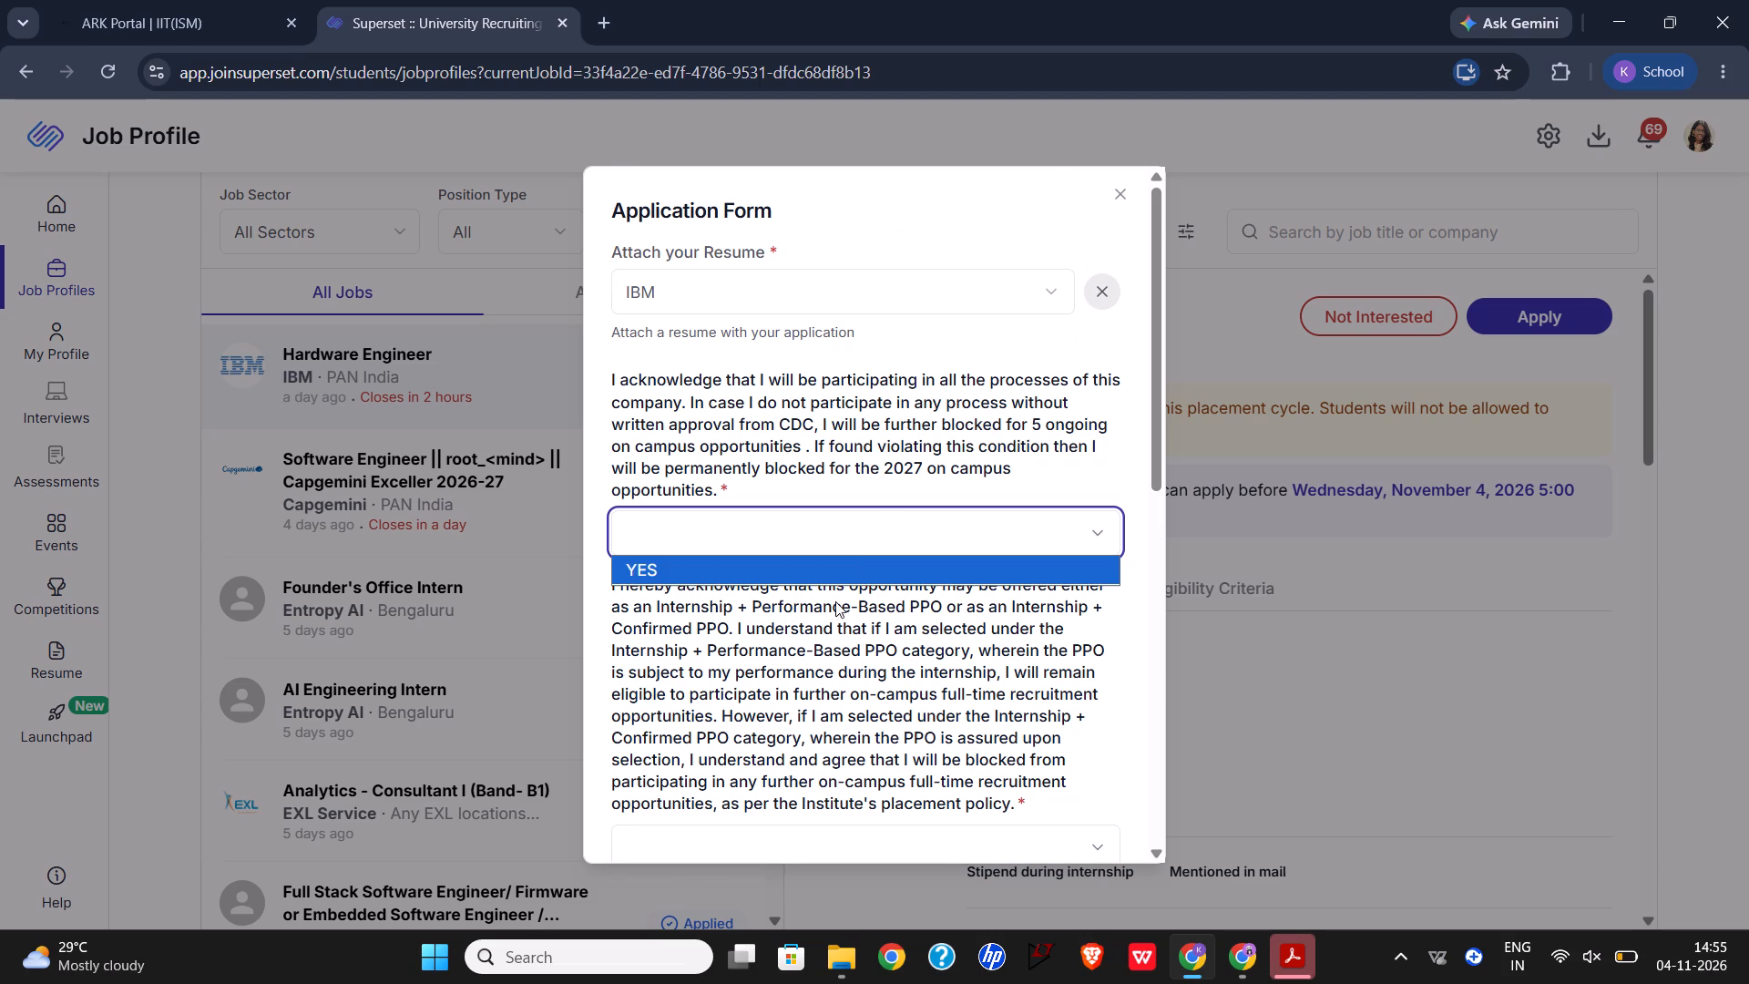
click(858, 567)
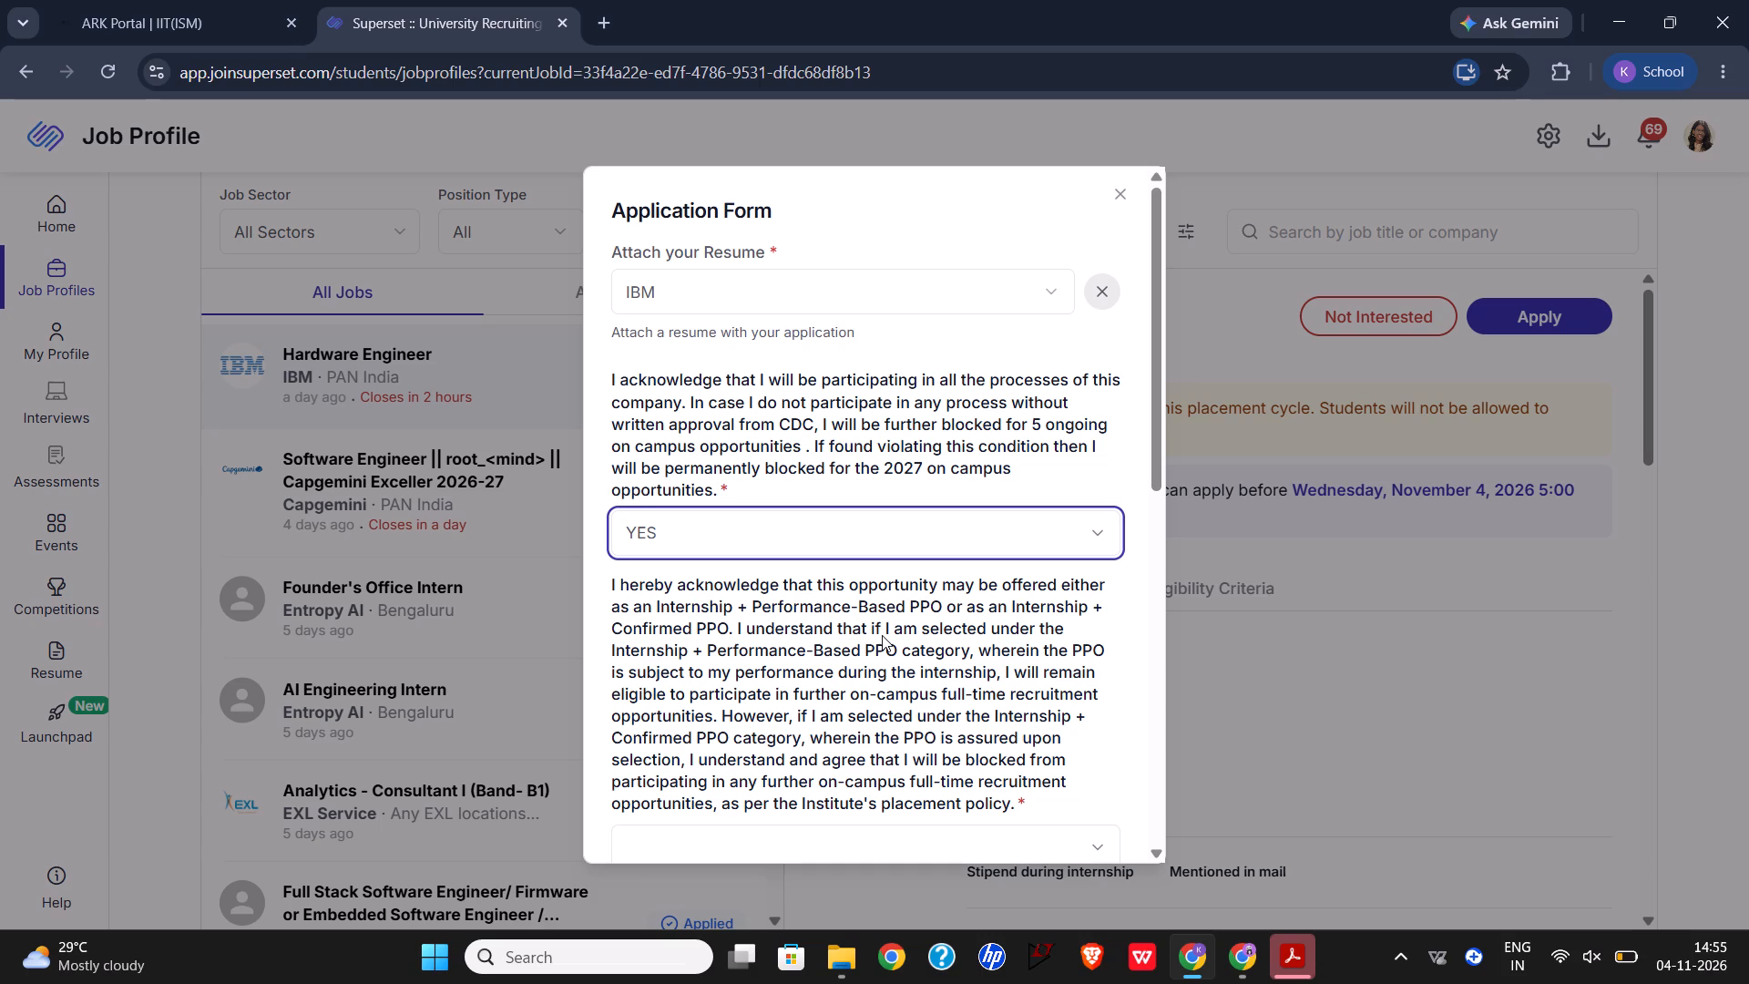
scroll(882, 635, down, 1)
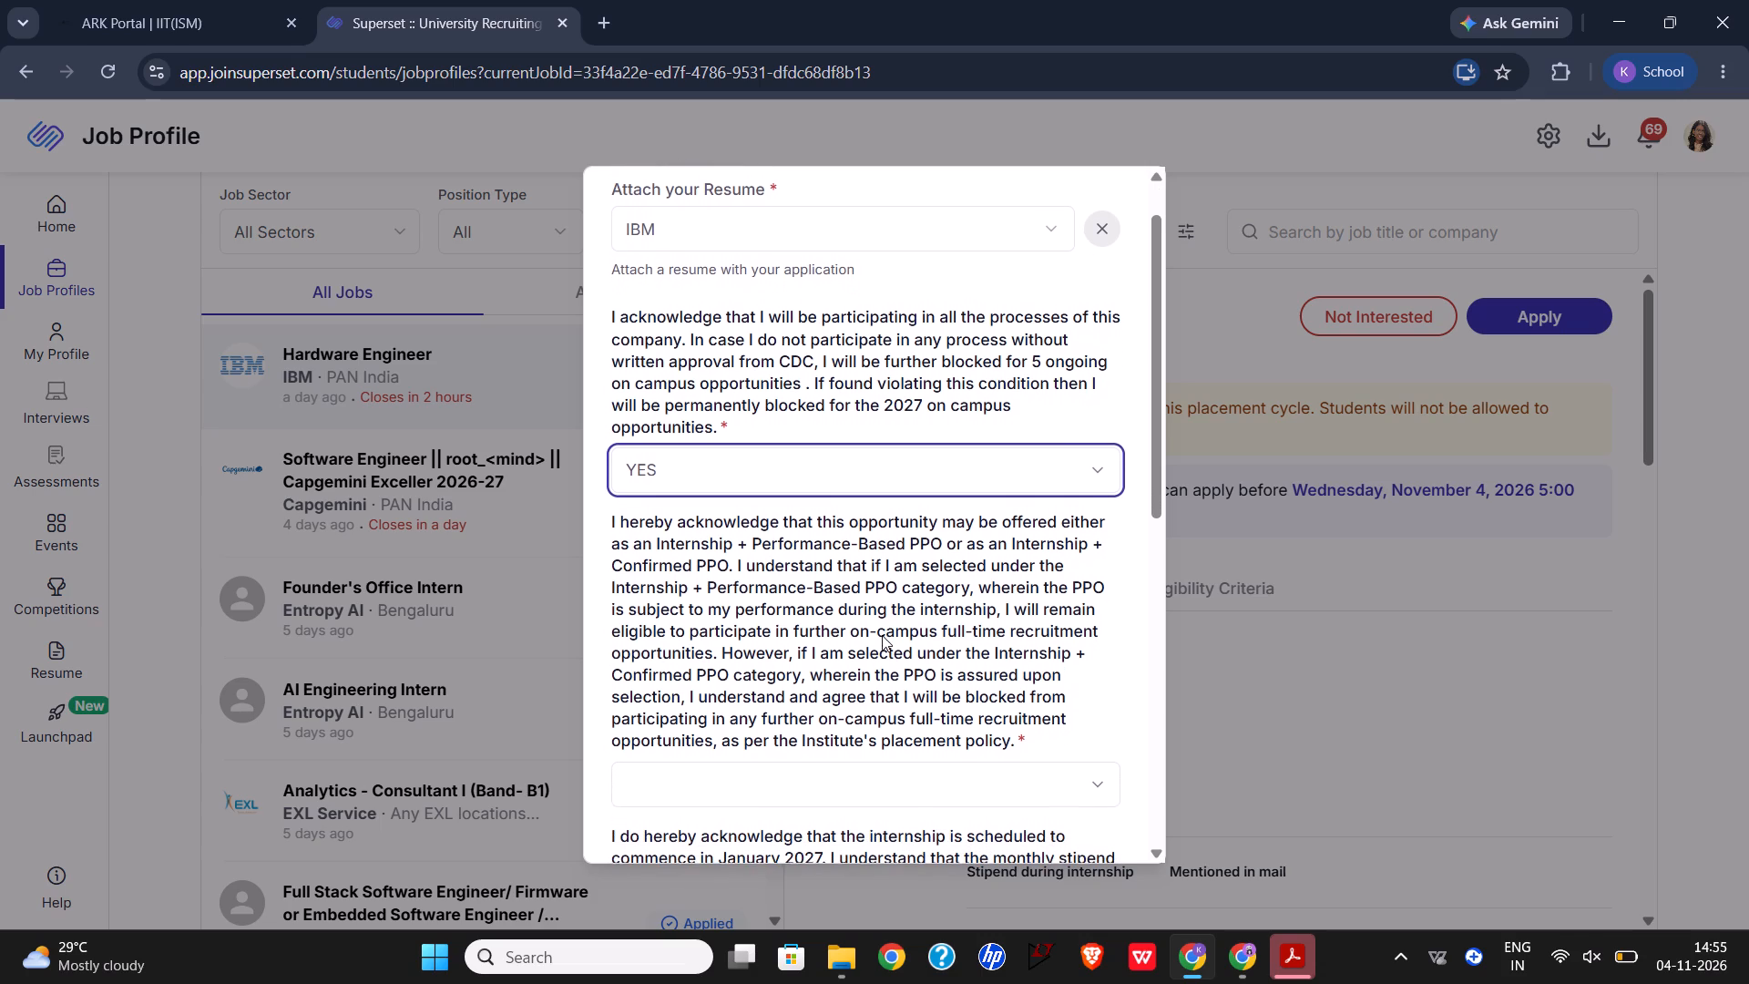
scroll(882, 635, down, 1)
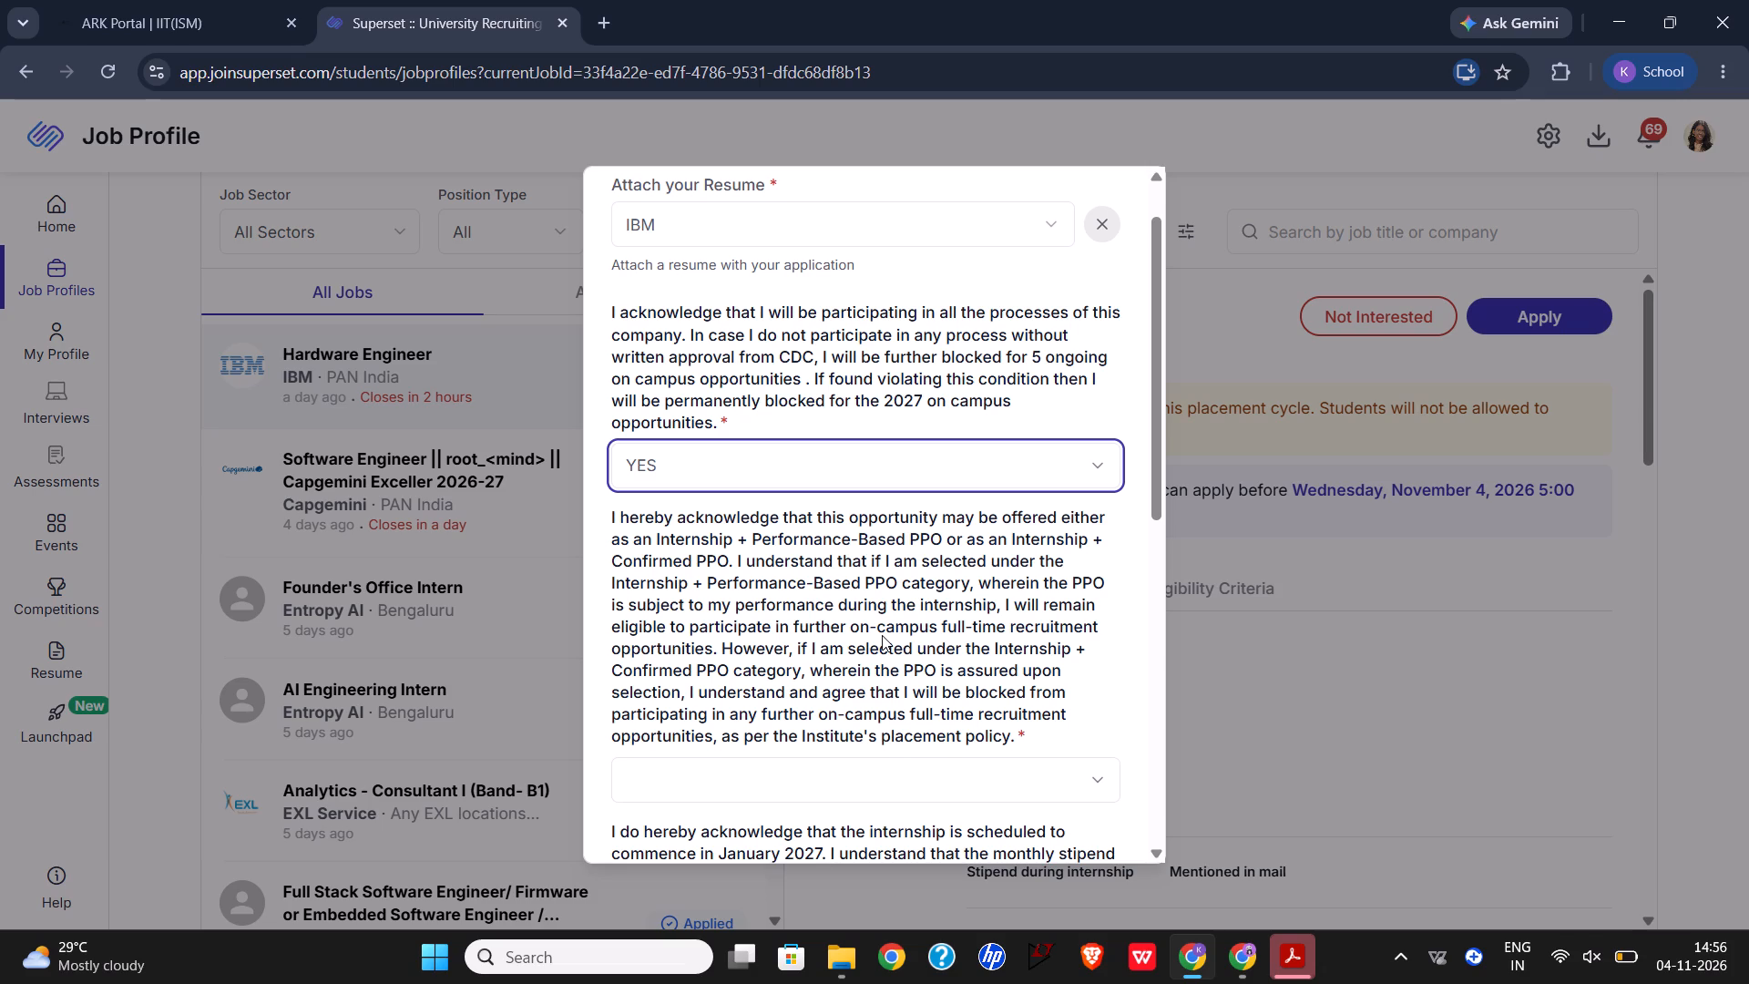
scroll(969, 764, down, 2)
click(1030, 610)
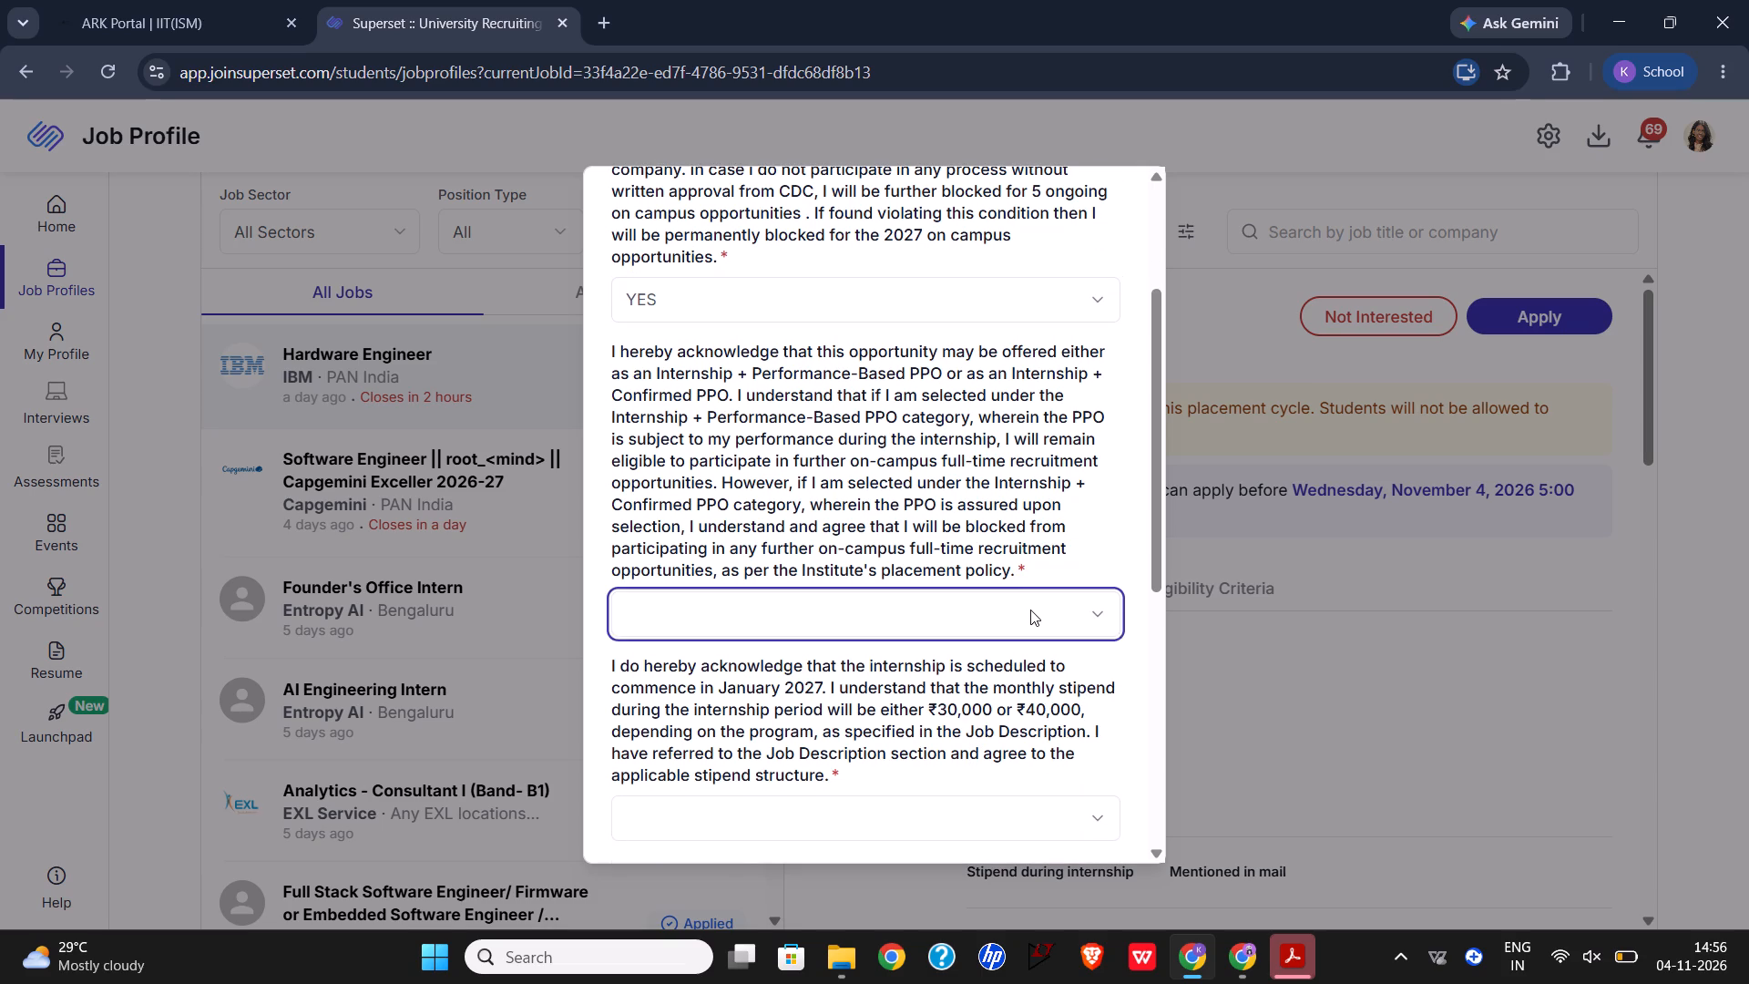
click(986, 669)
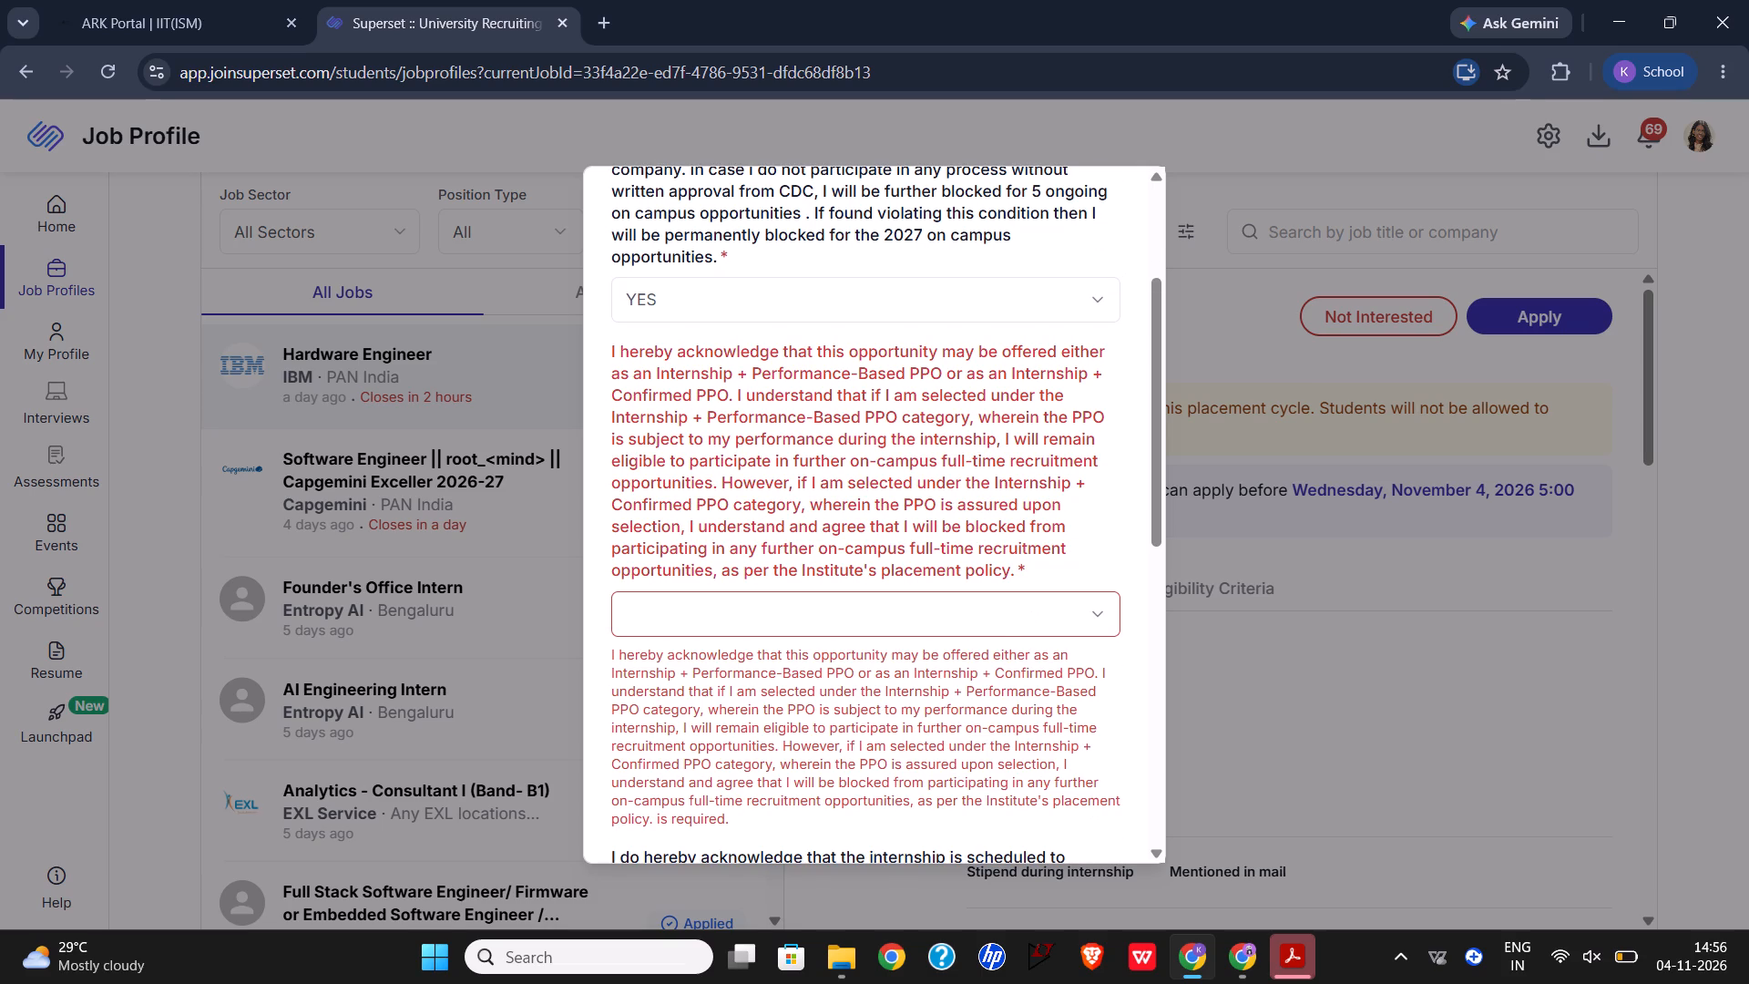
click(1012, 625)
click(984, 661)
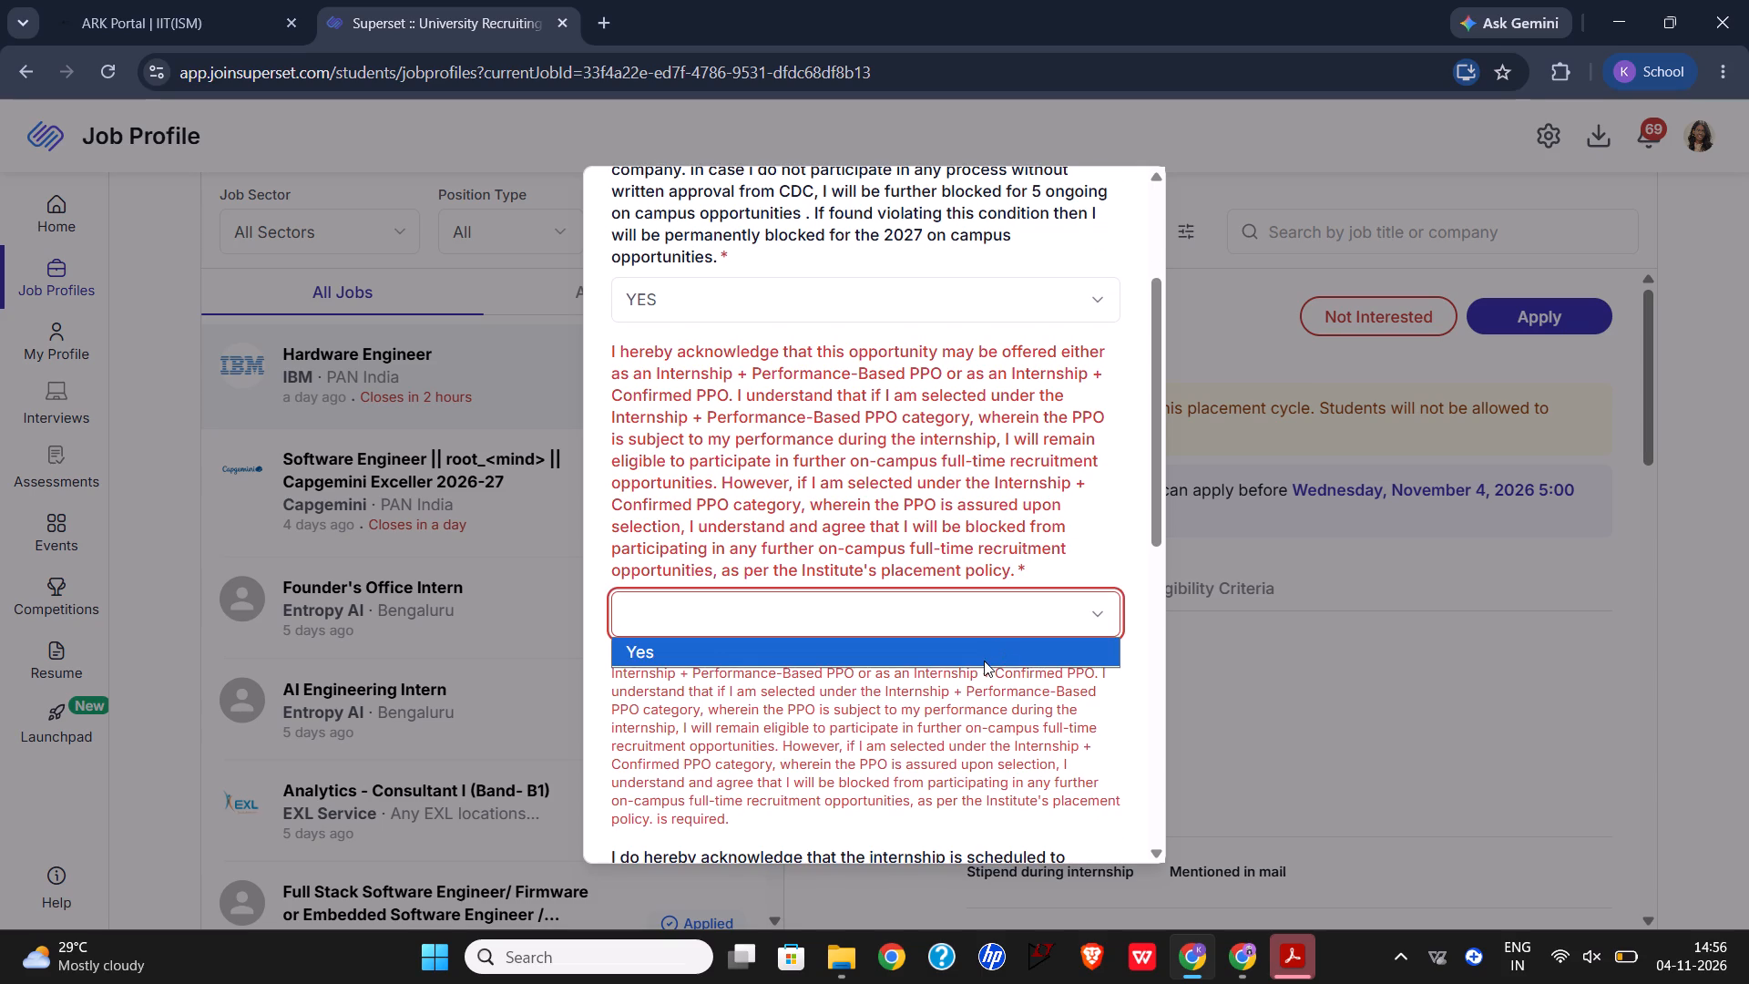
Answer Yes to the January 2027 internship stipend acknowledgement and the declaration on balancing academic commitments and securing approvals.
scroll(984, 661, down, 2)
click(984, 661)
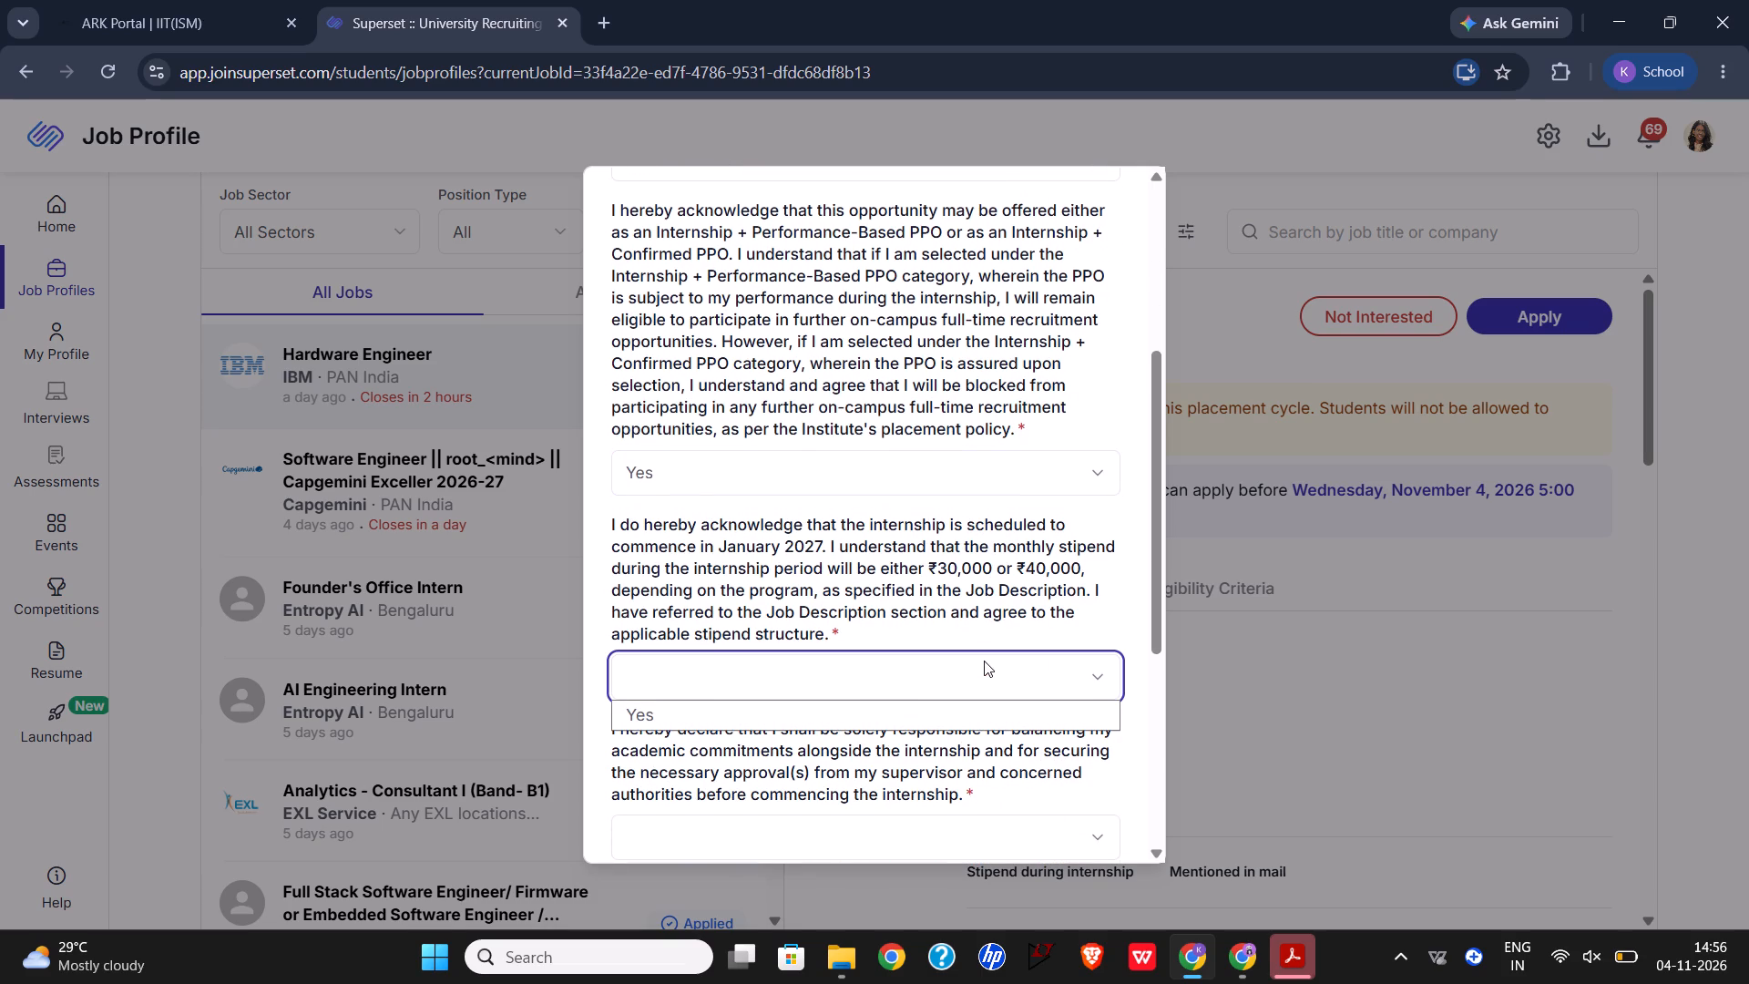
click(956, 711)
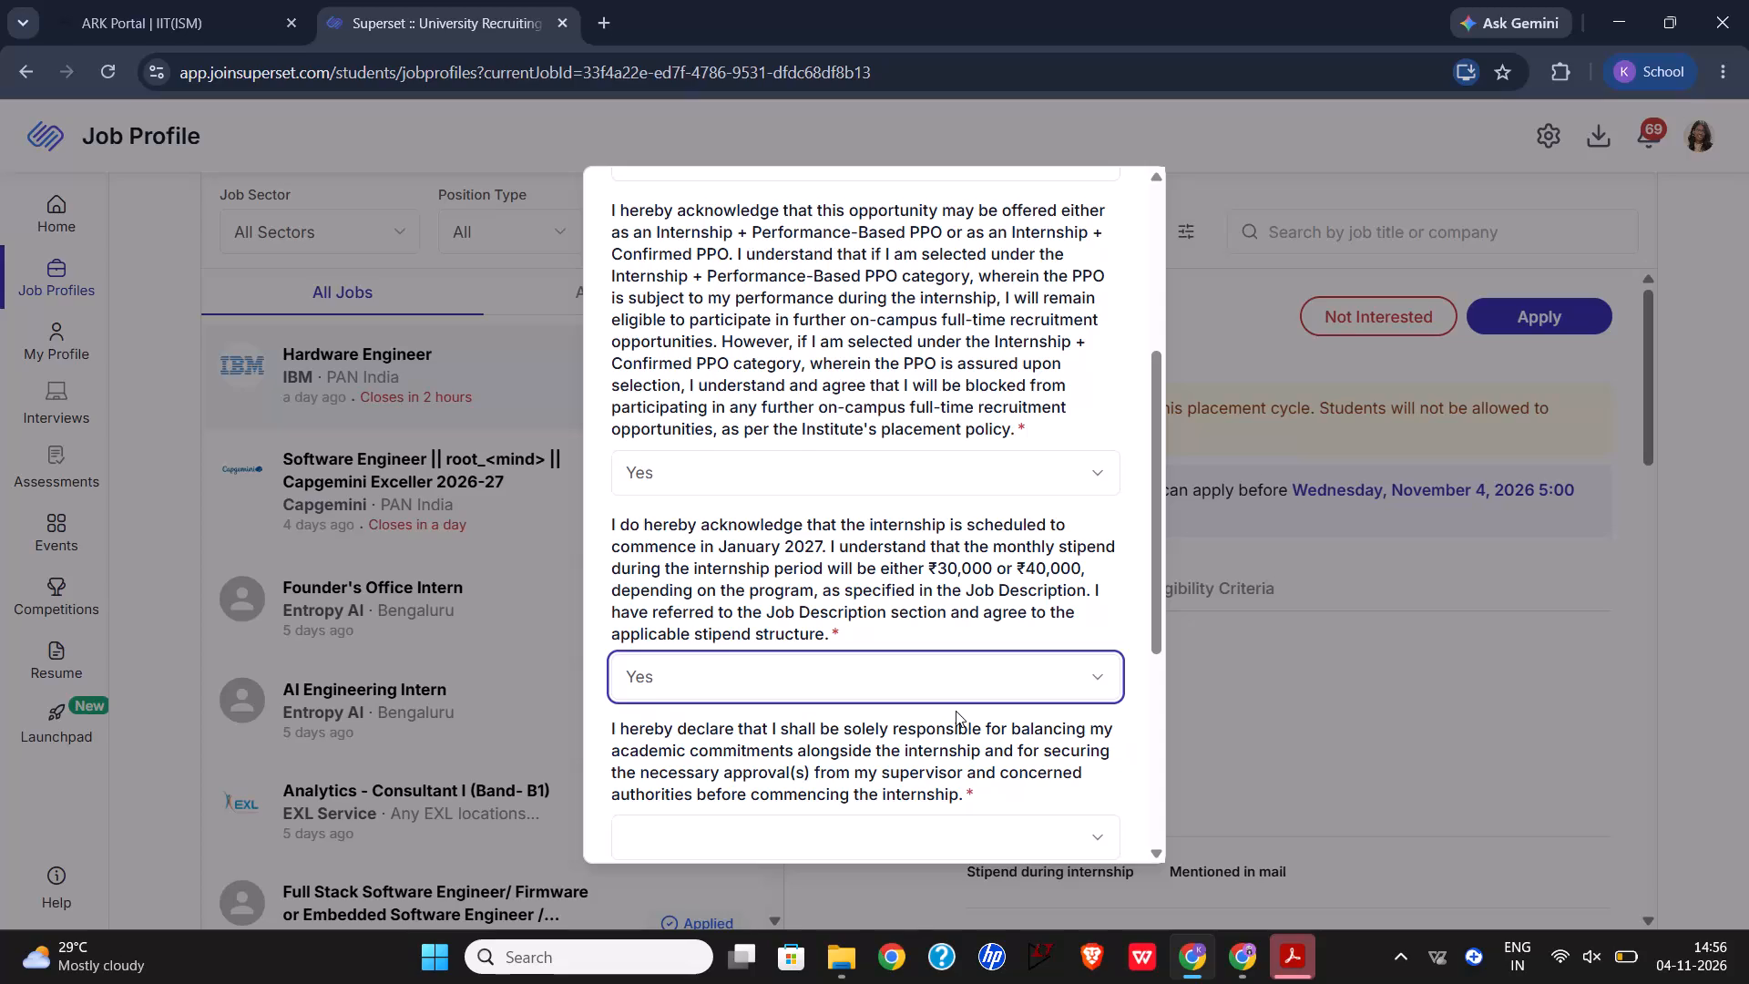
scroll(956, 711, down, 2)
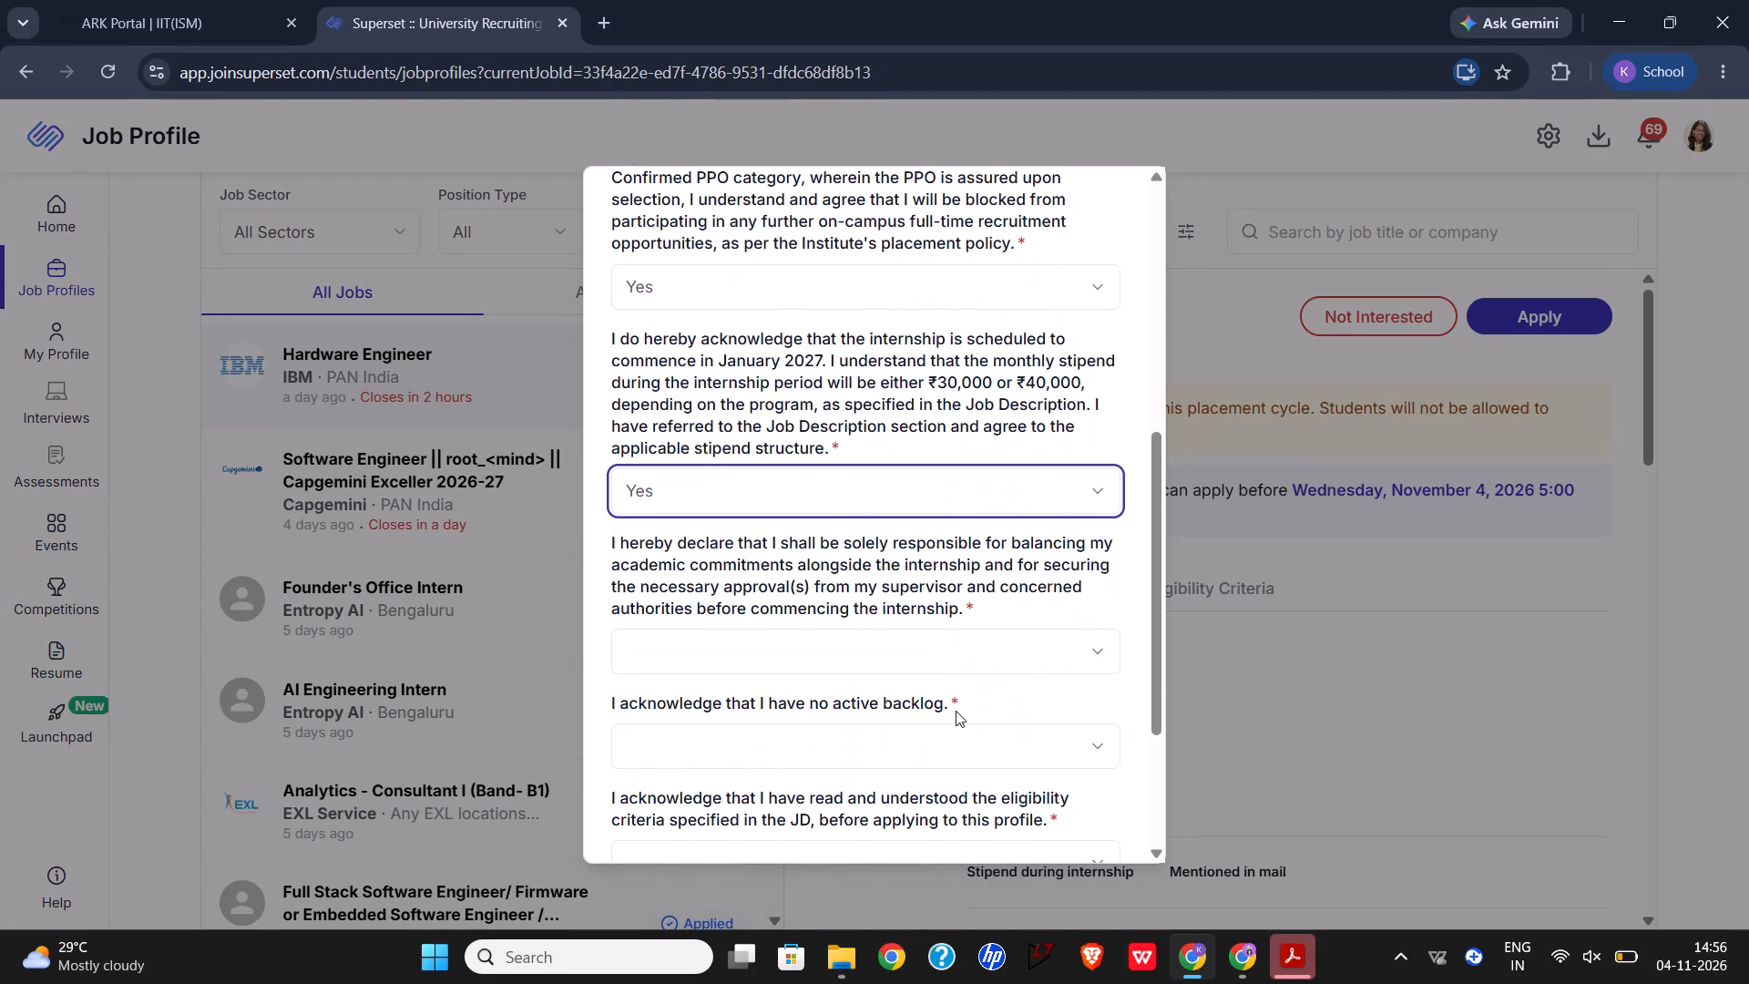
scroll(956, 711, down, 1)
click(1033, 620)
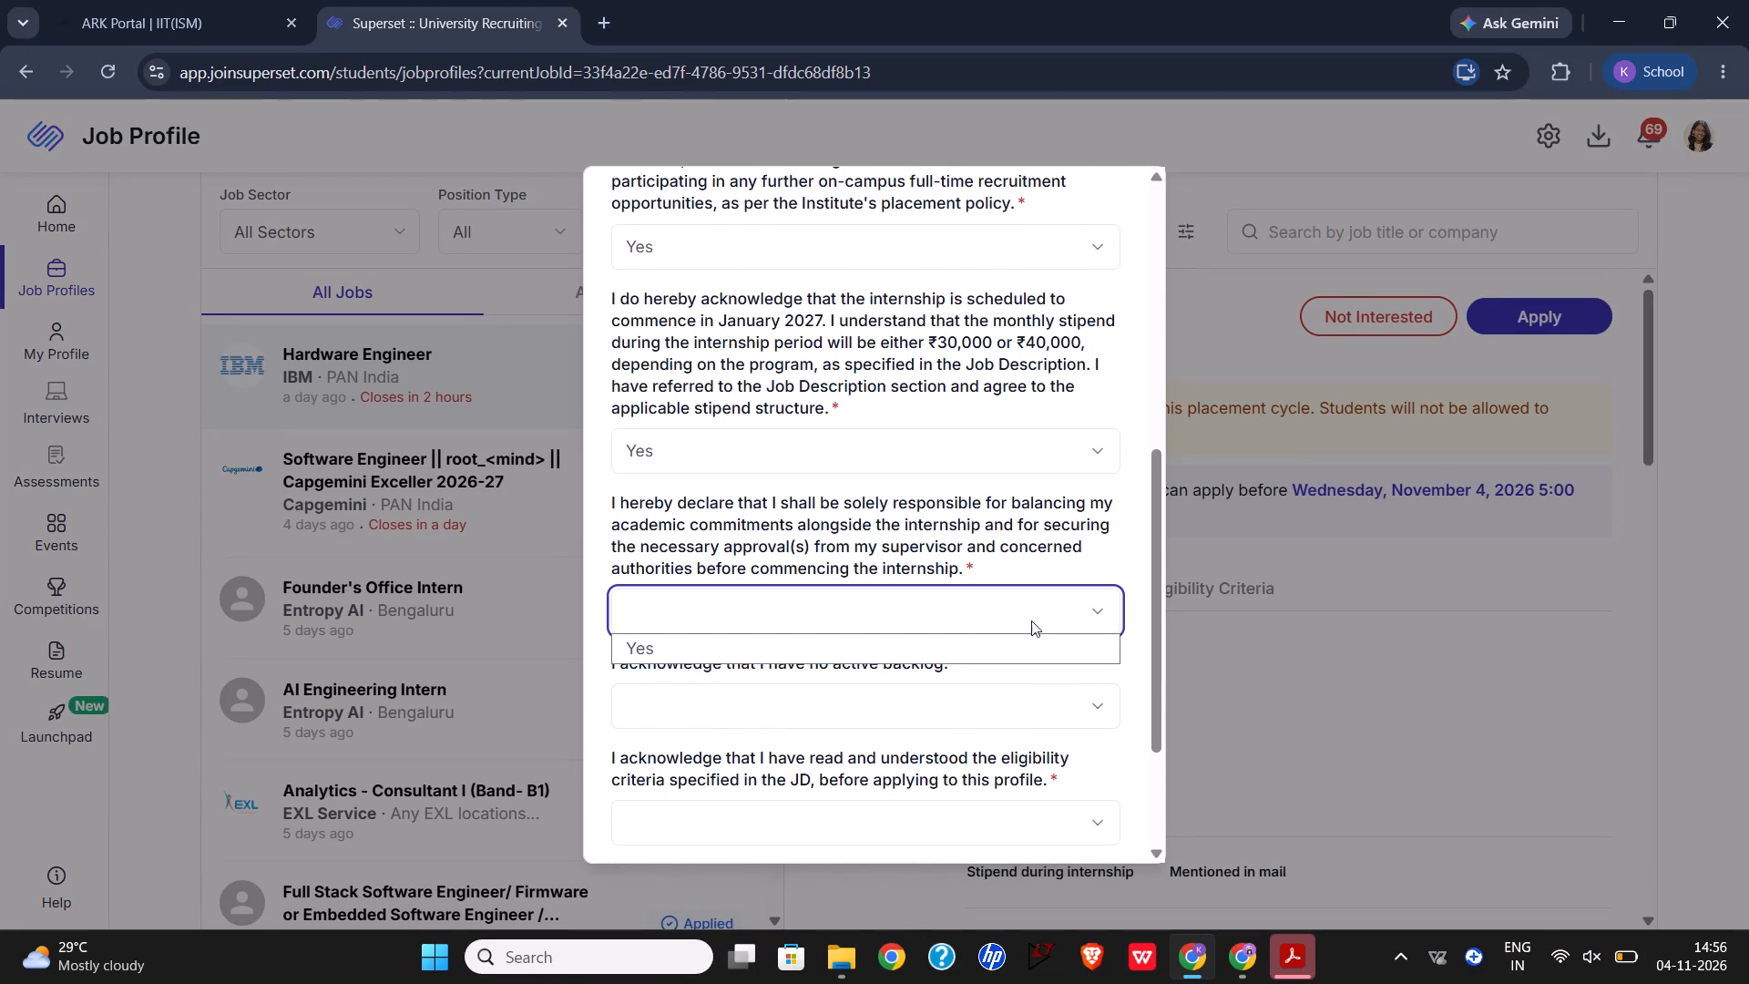
click(986, 646)
Answer YES to the acknowledgements of having no active backlog and of understanding the JD's eligibility criteria.
click(963, 709)
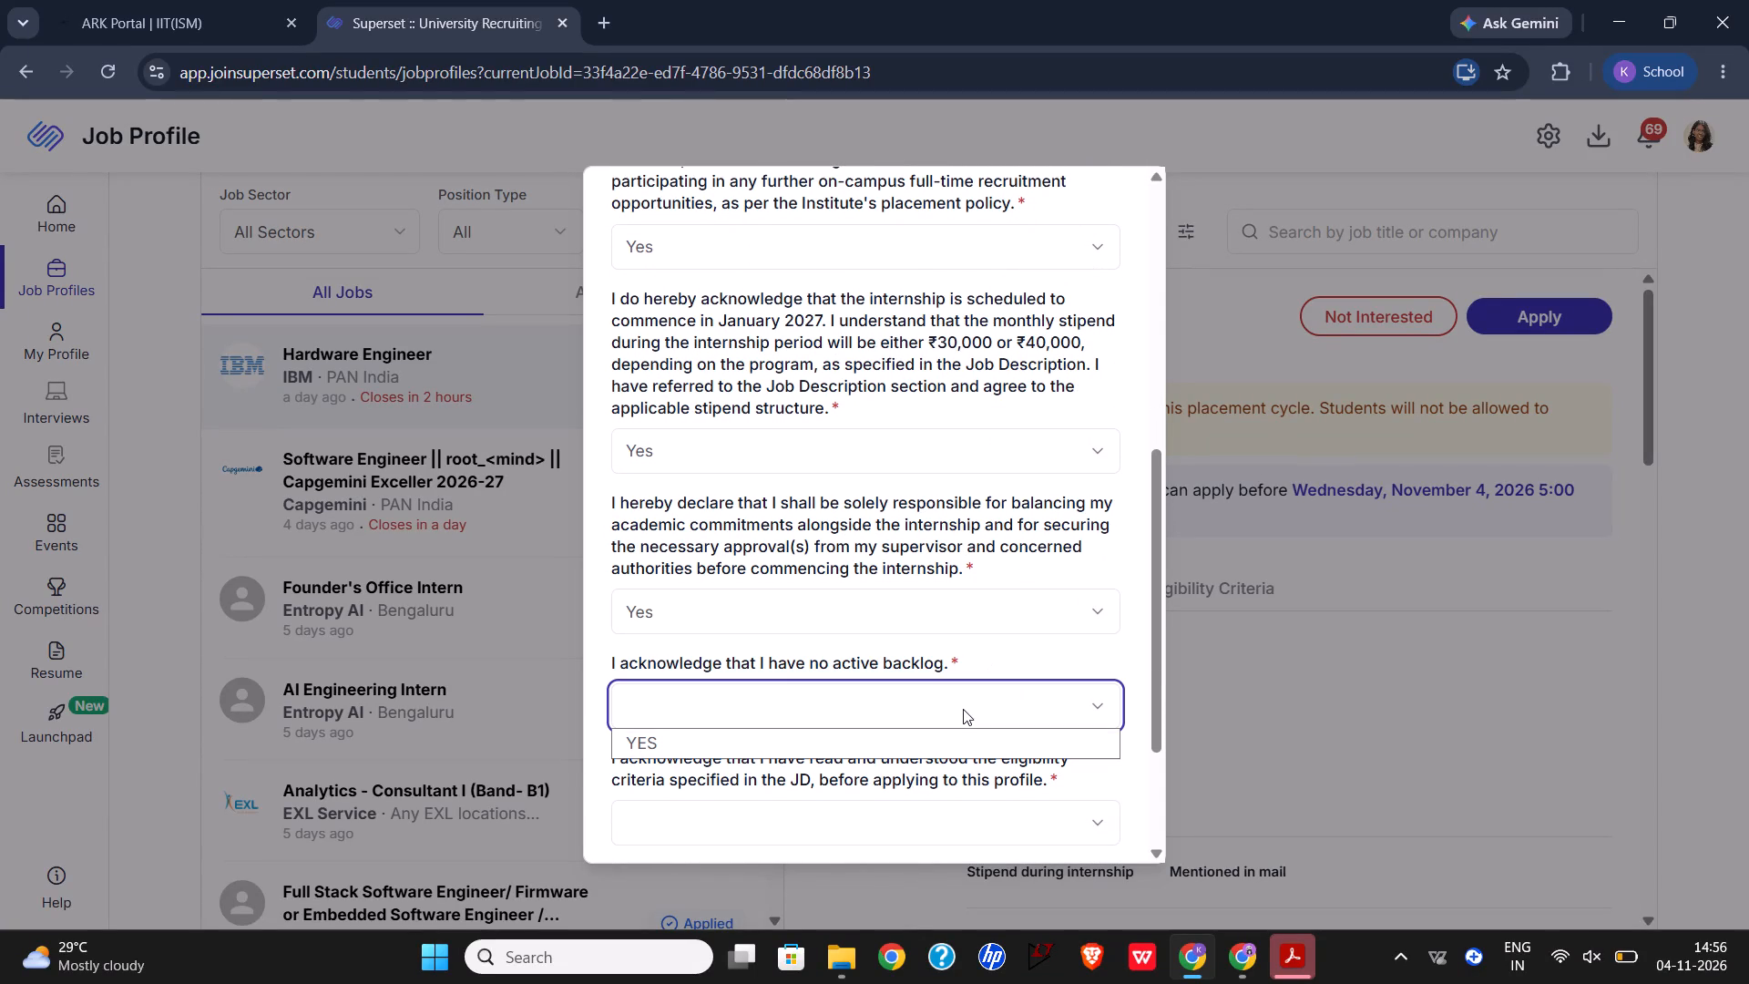
click(953, 751)
scroll(953, 751, down, 2)
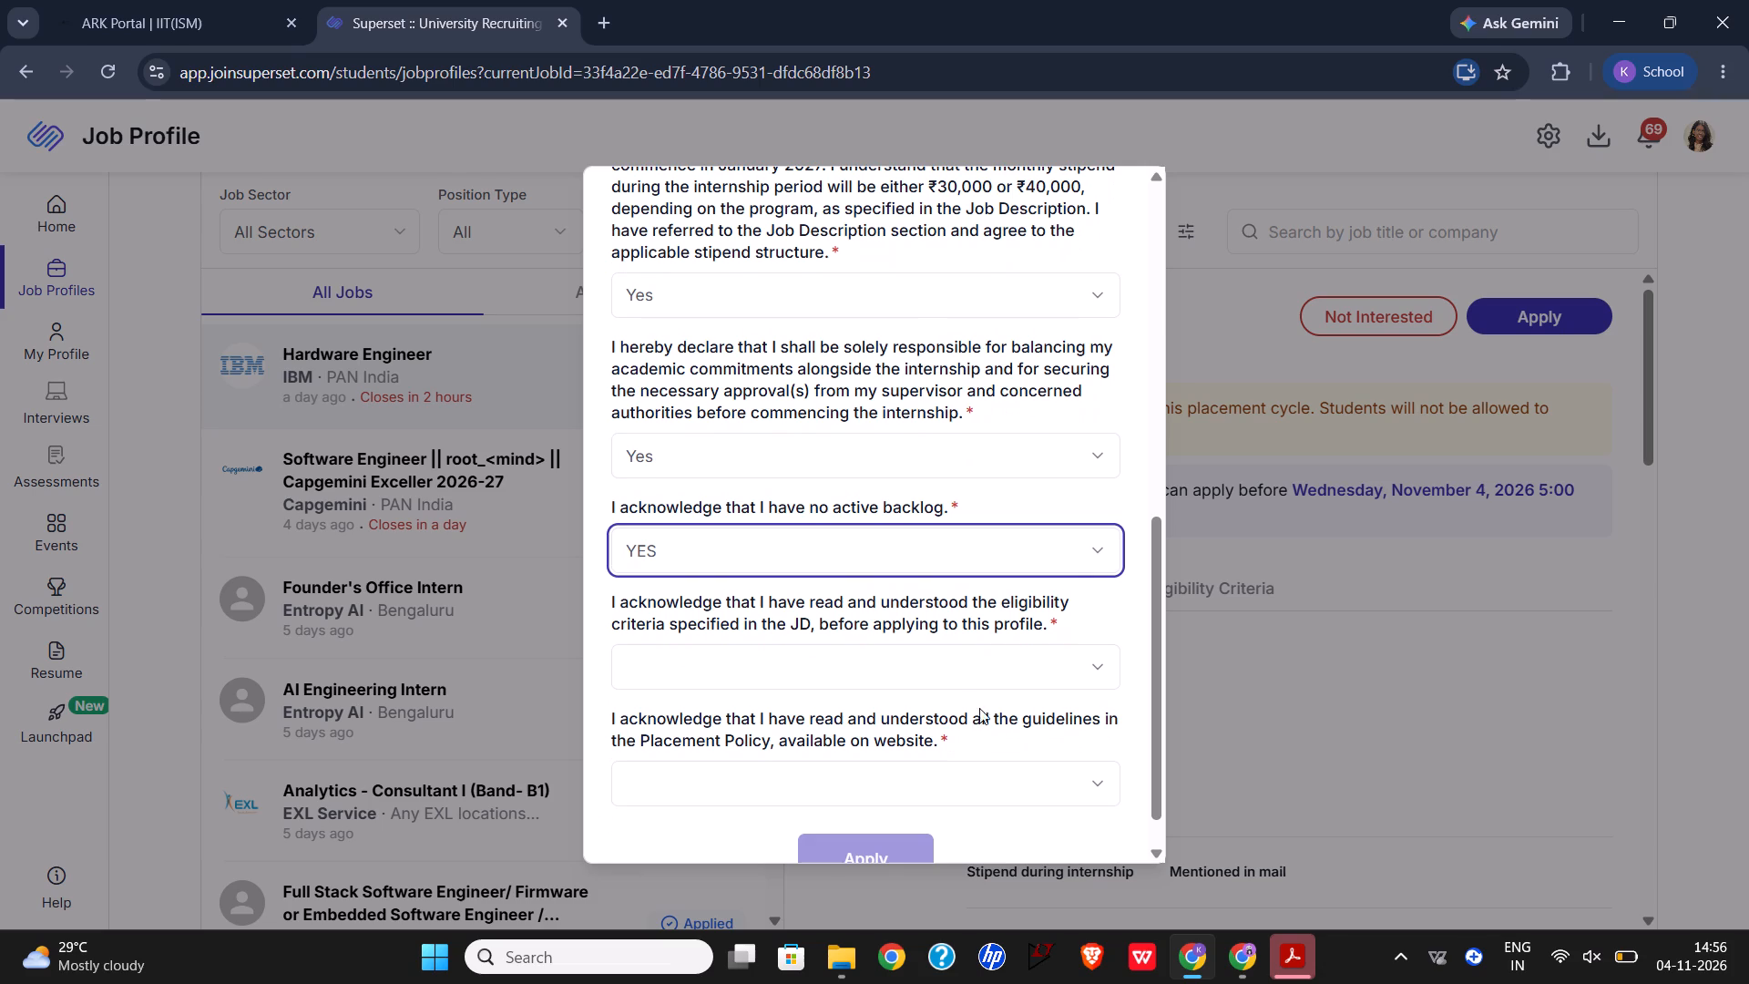
click(1006, 682)
click(999, 706)
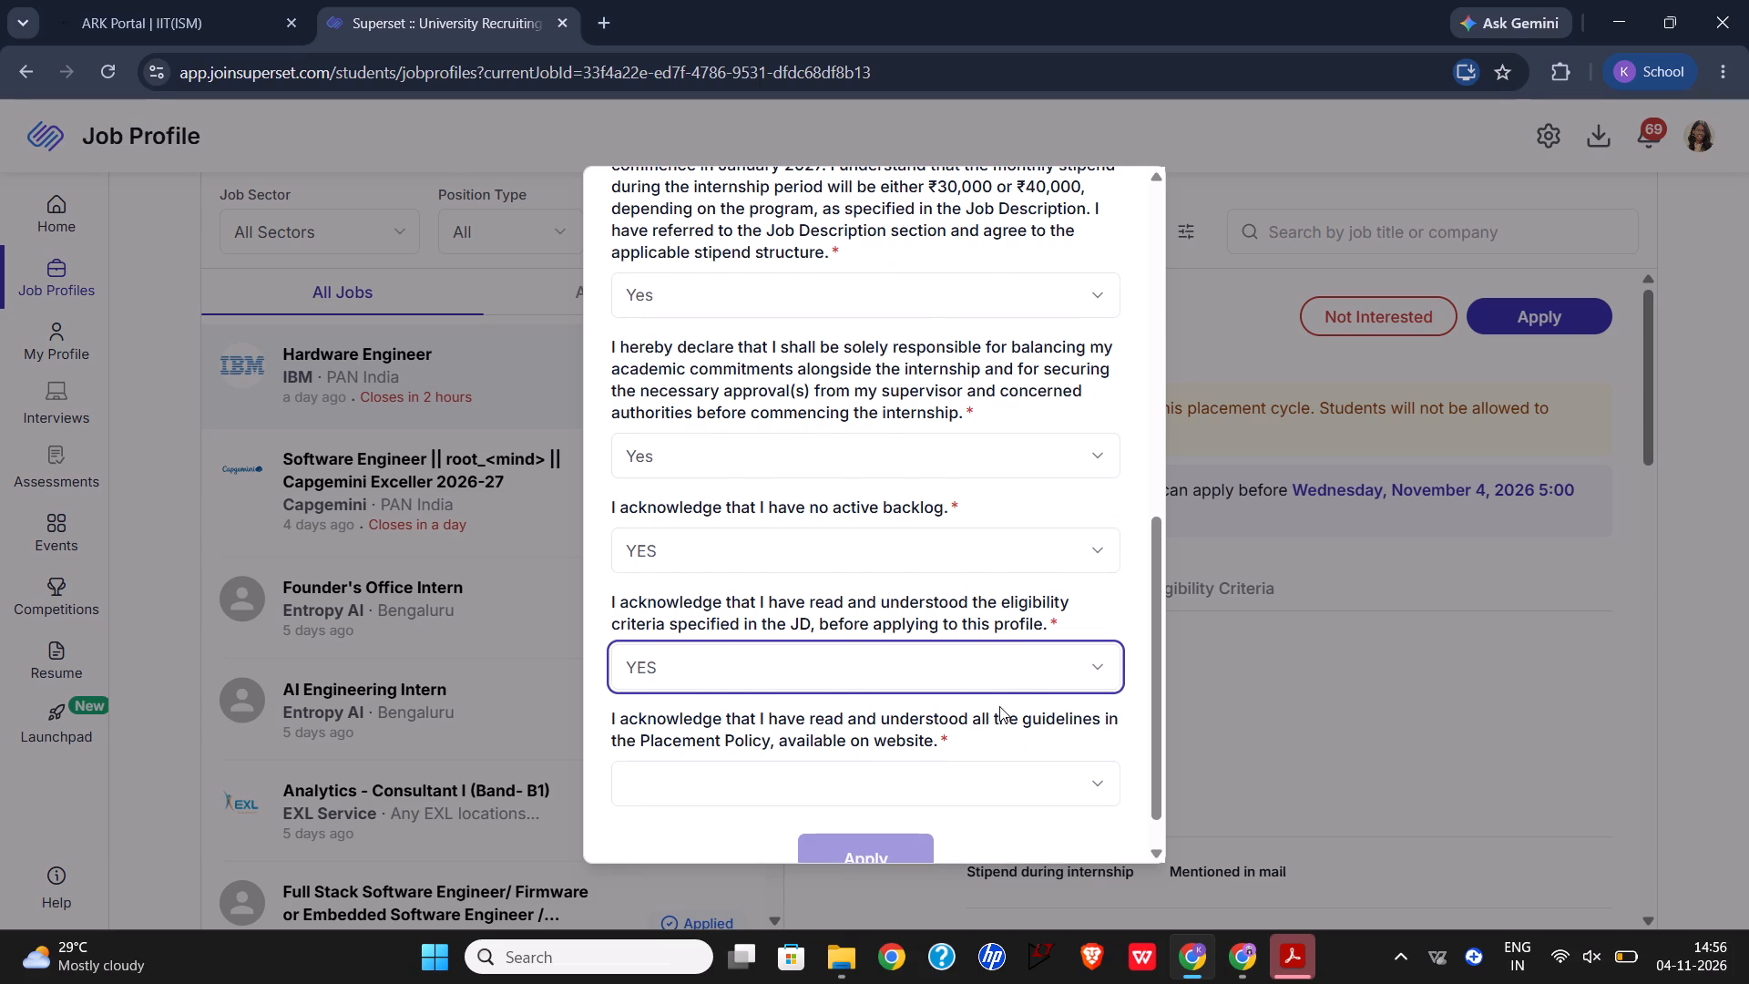
Answer YES to the acknowledgement of having read and understood all the Placement Policy guidelines.
scroll(999, 706, down, 2)
click(966, 741)
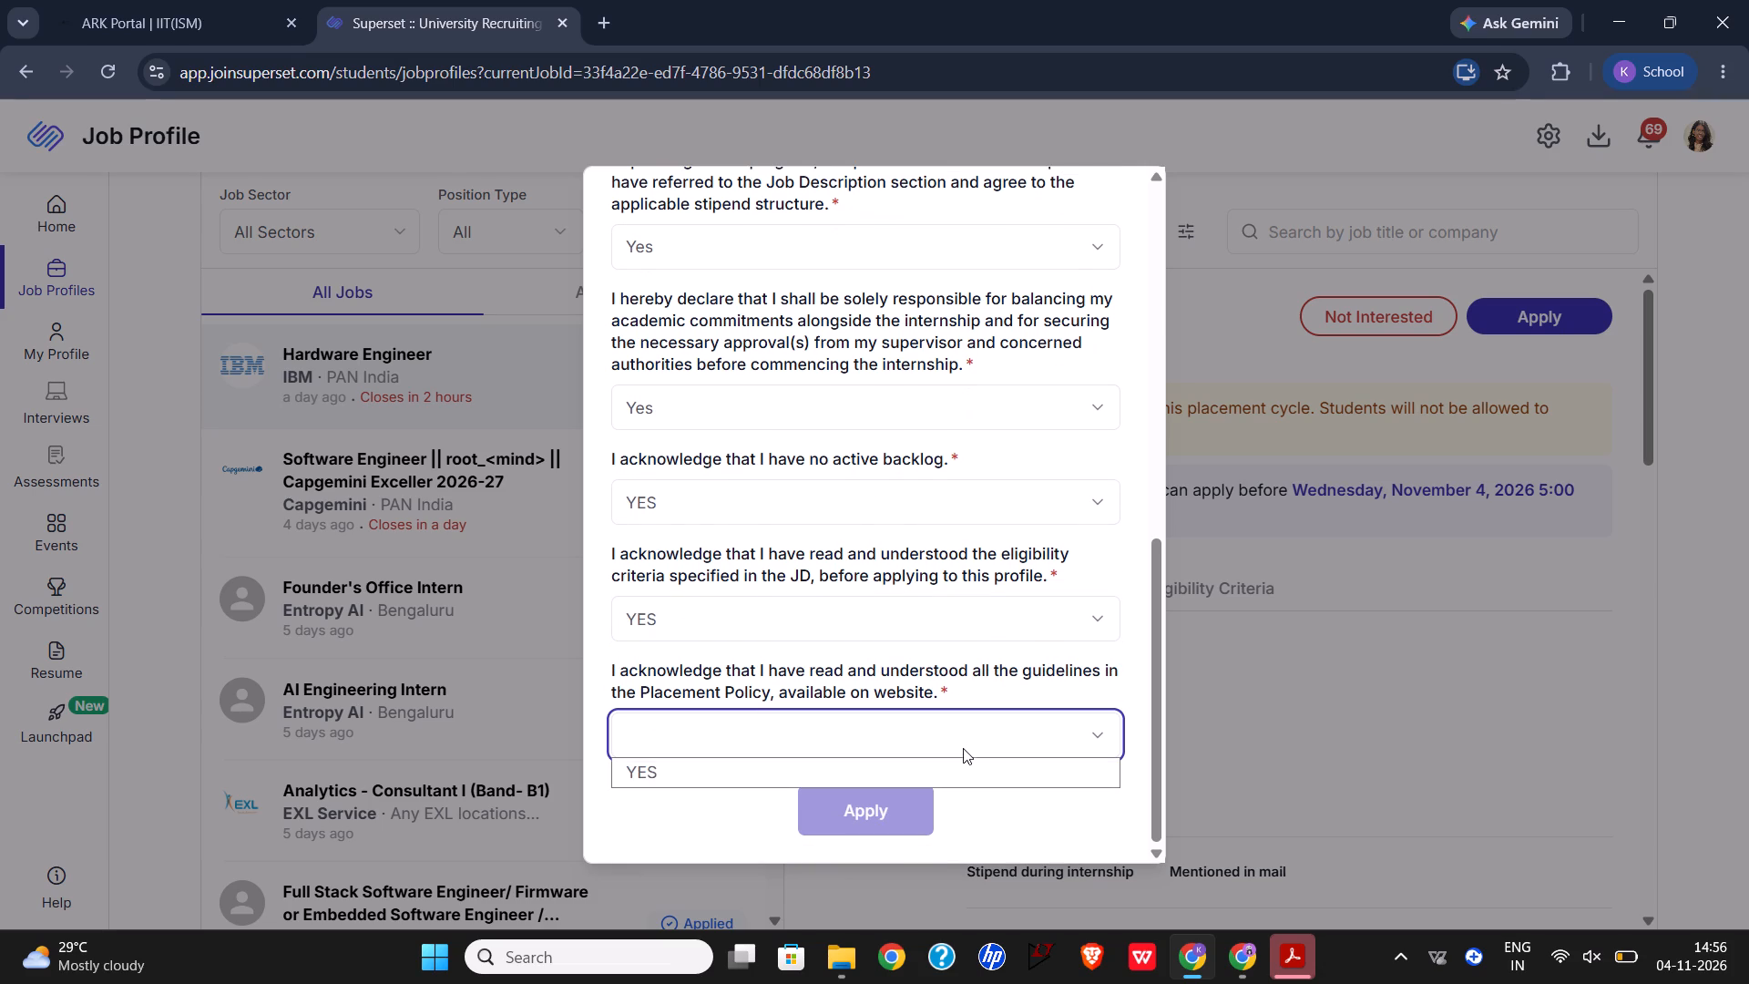
click(965, 765)
Check the completed application form from the attached resume through the last answer and submit the IBM Hardware Engineer application.
scroll(1054, 624, up, 6)
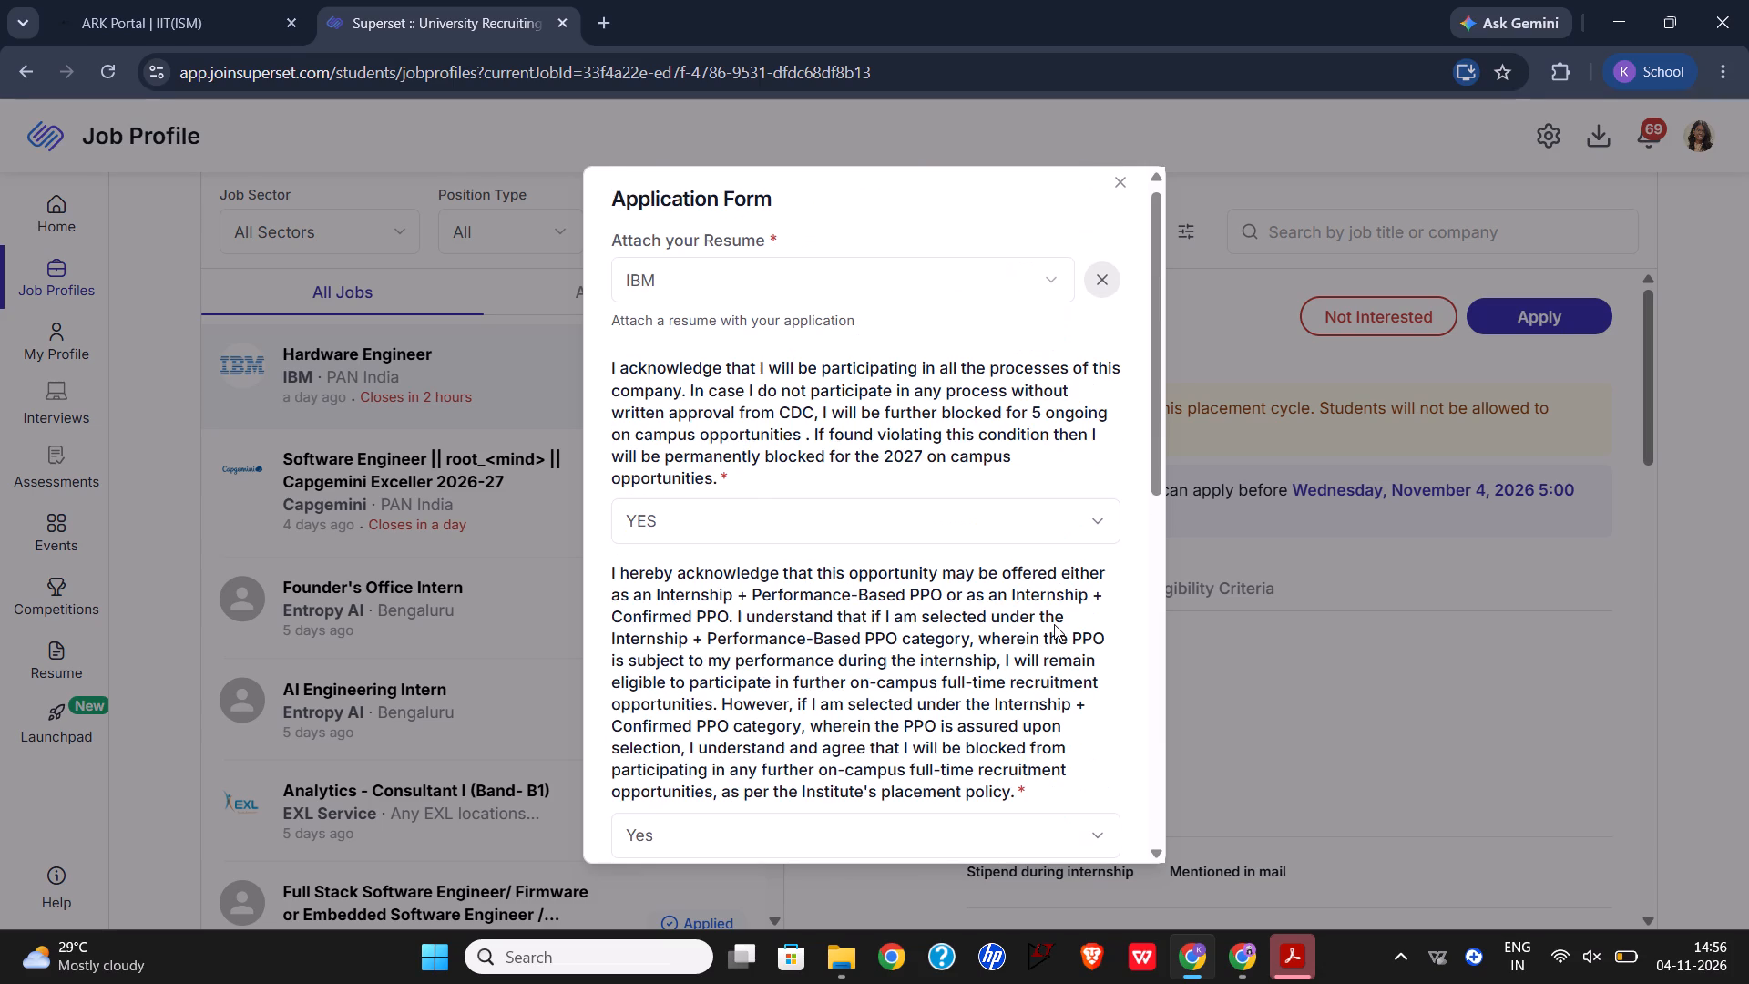
scroll(1054, 624, down, 3)
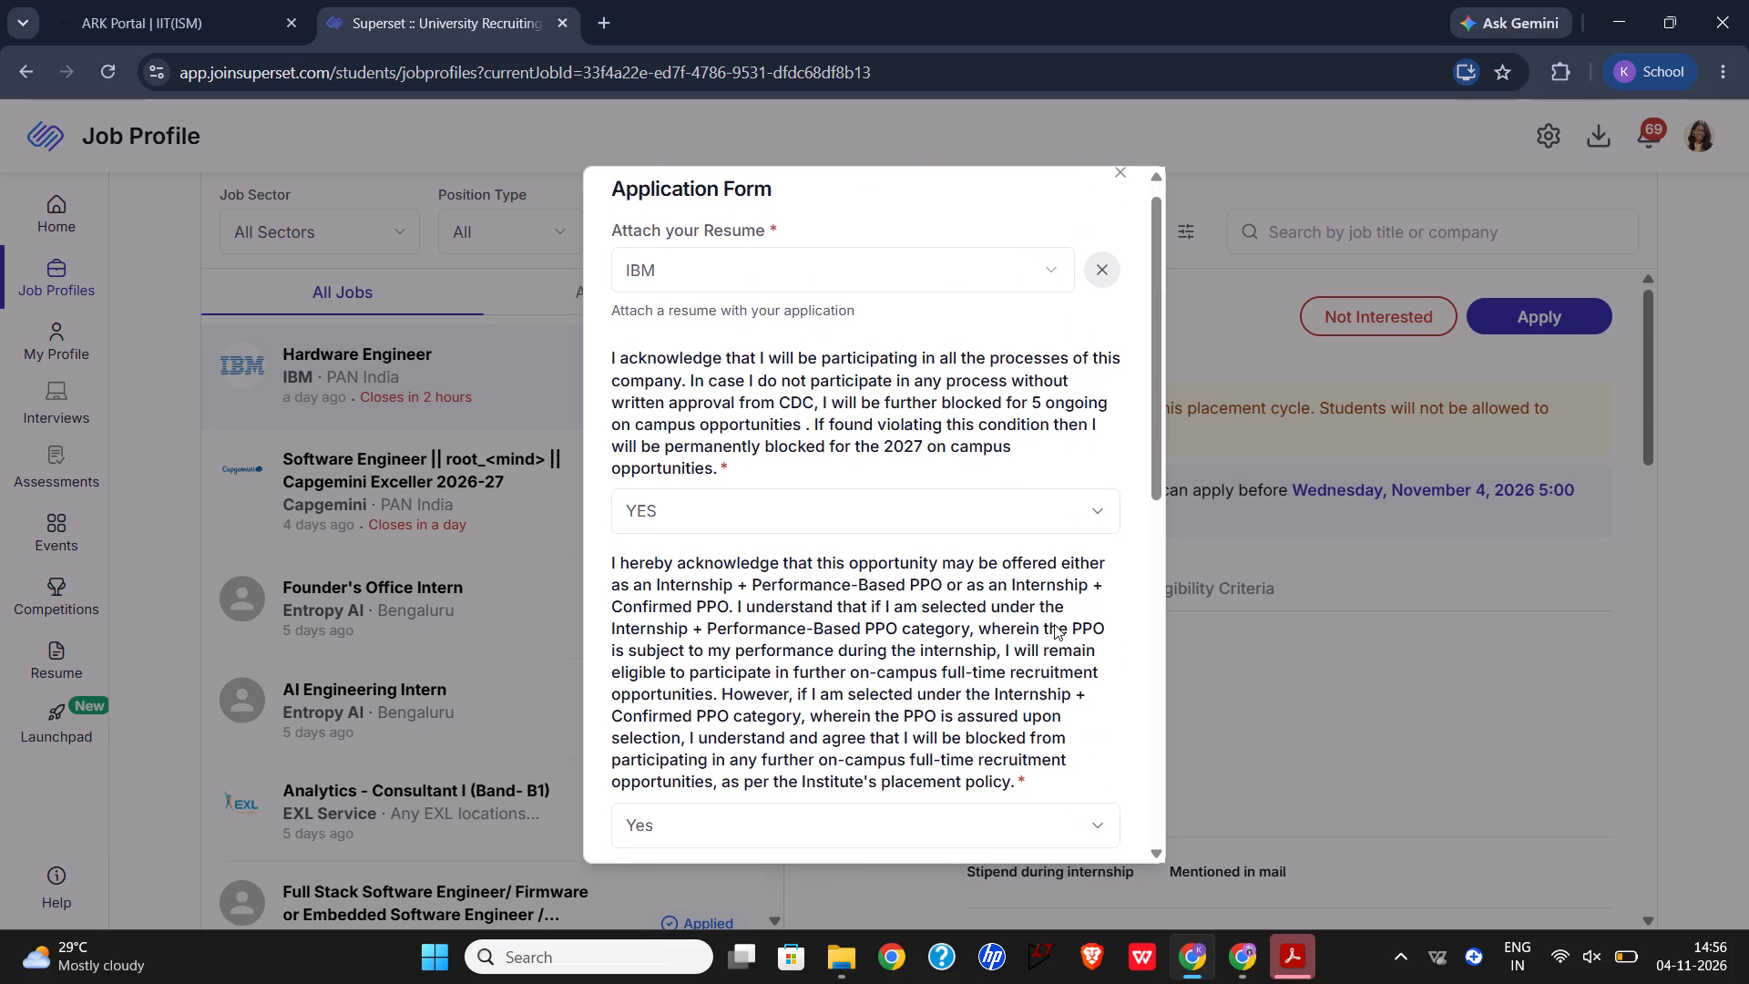
scroll(1054, 624, down, 2)
click(891, 803)
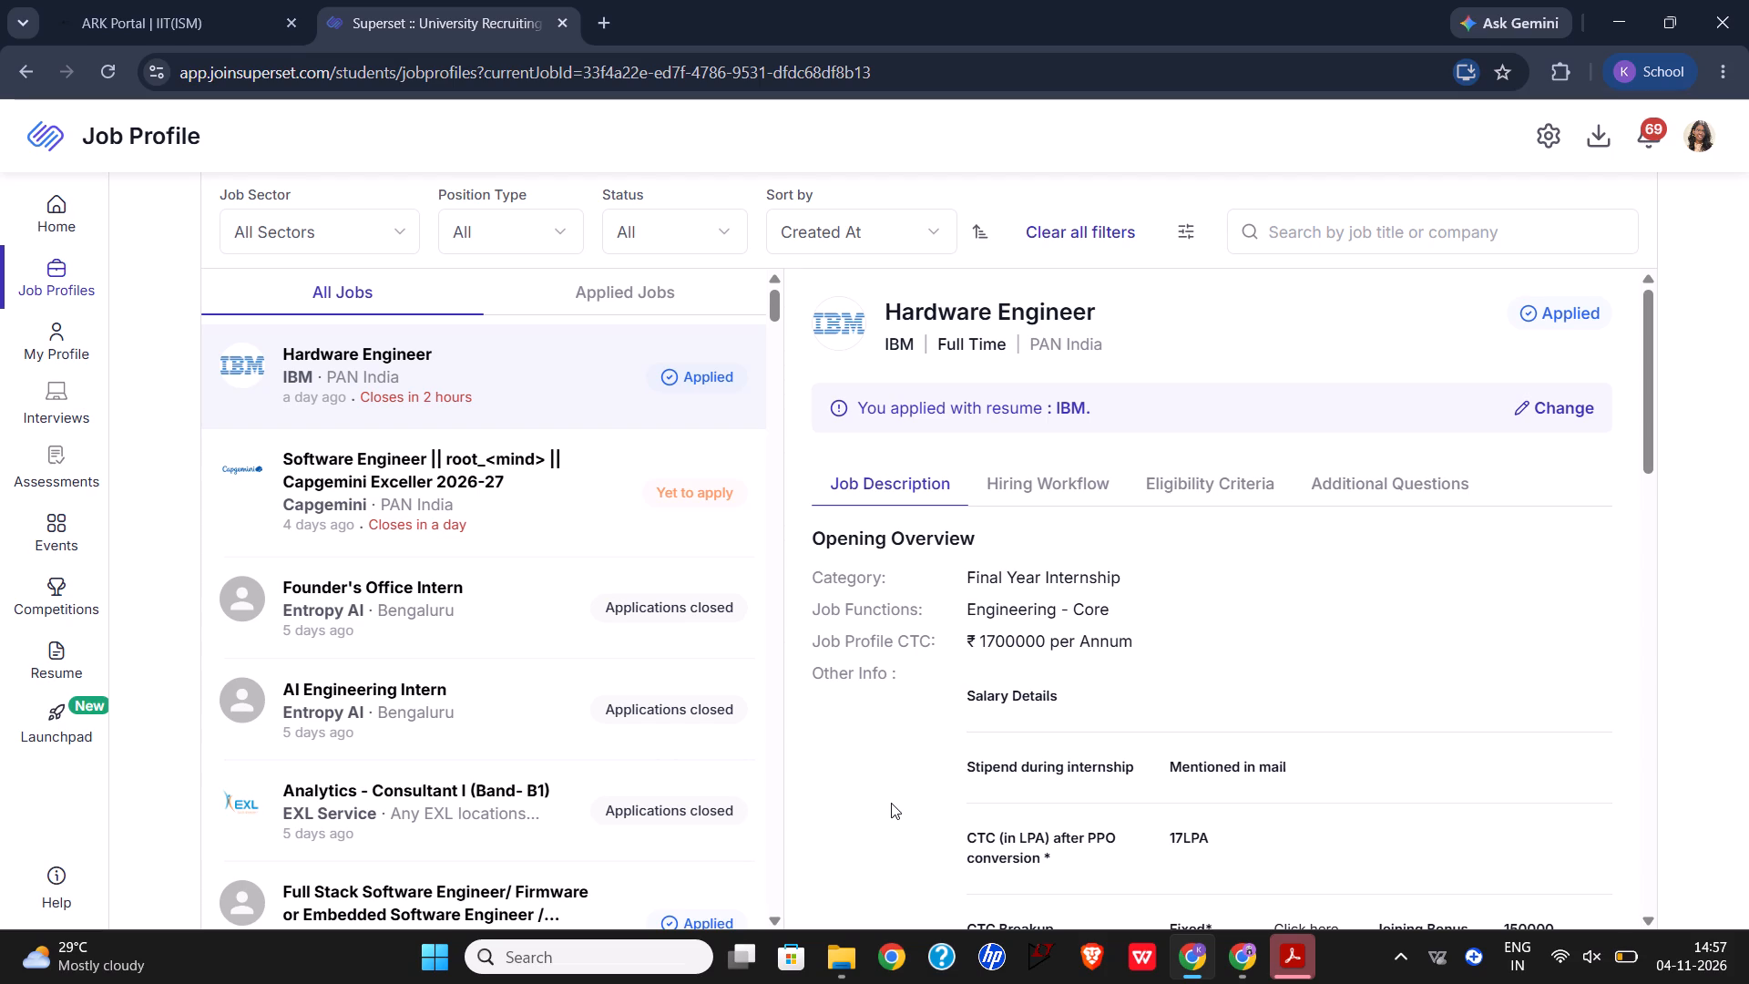
Read through IBM's Hardware Engineer job profile, including the salary details, job description, selection process, additional information and attached documents.
scroll(1053, 829, down, 4)
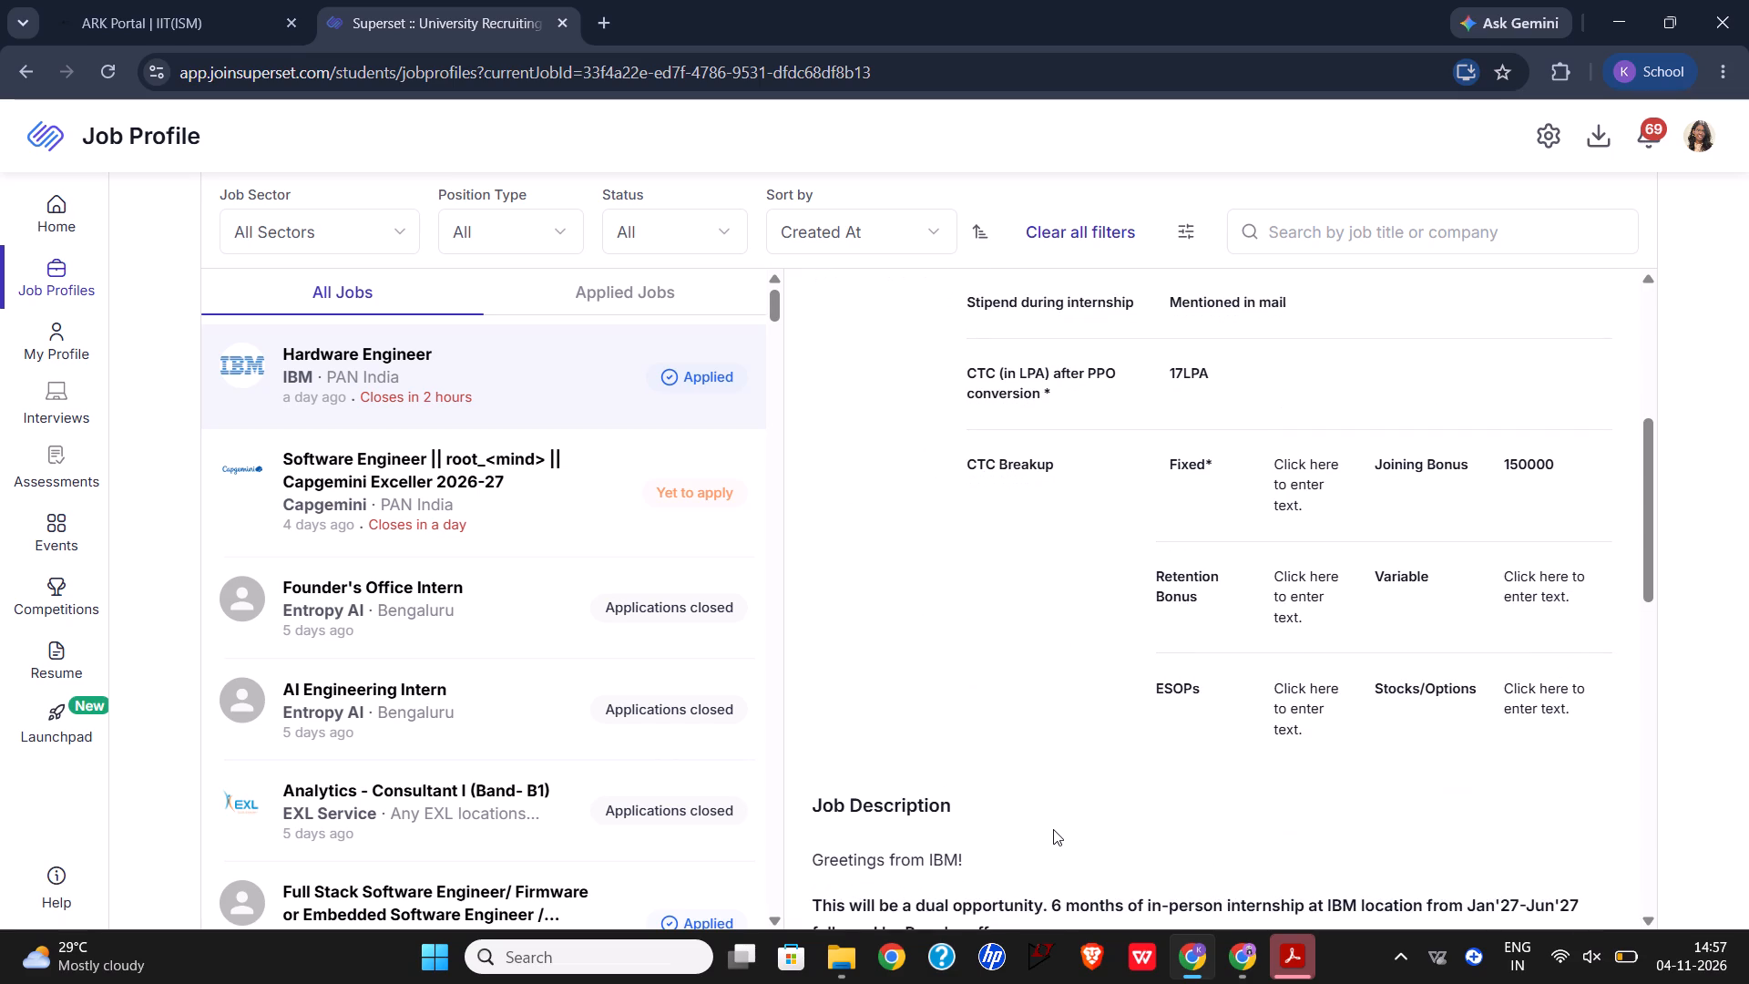
scroll(1053, 829, down, 6)
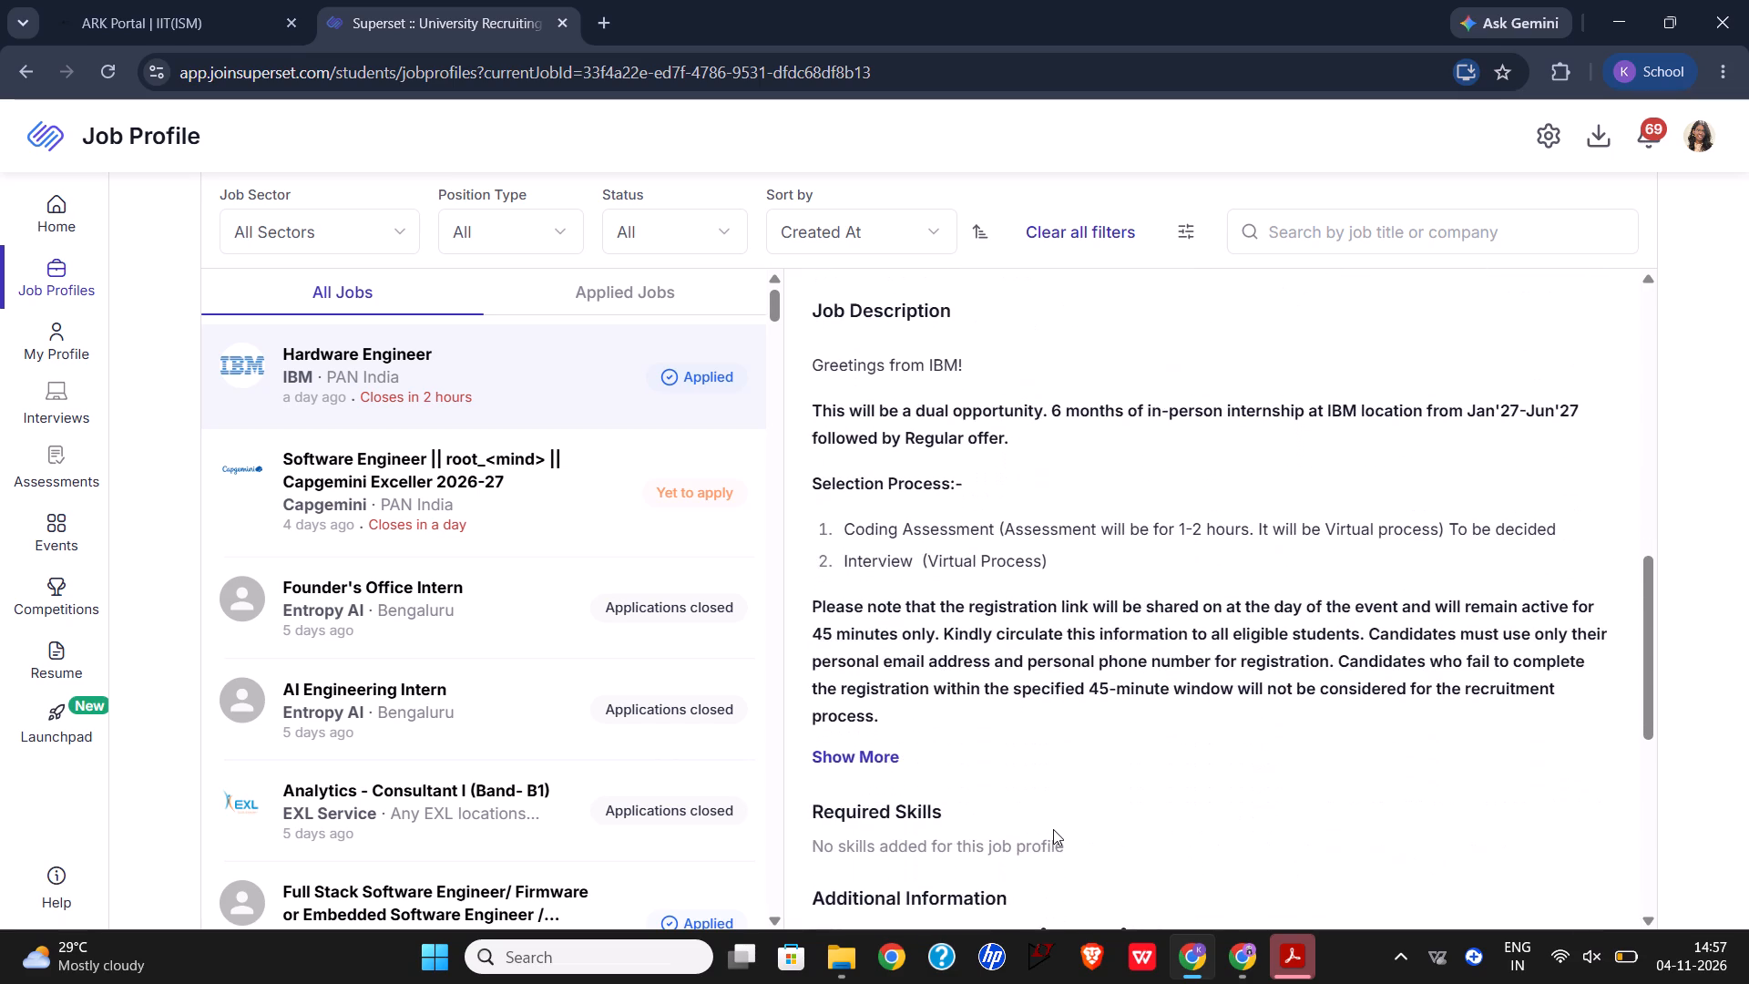
scroll(1053, 829, down, 7)
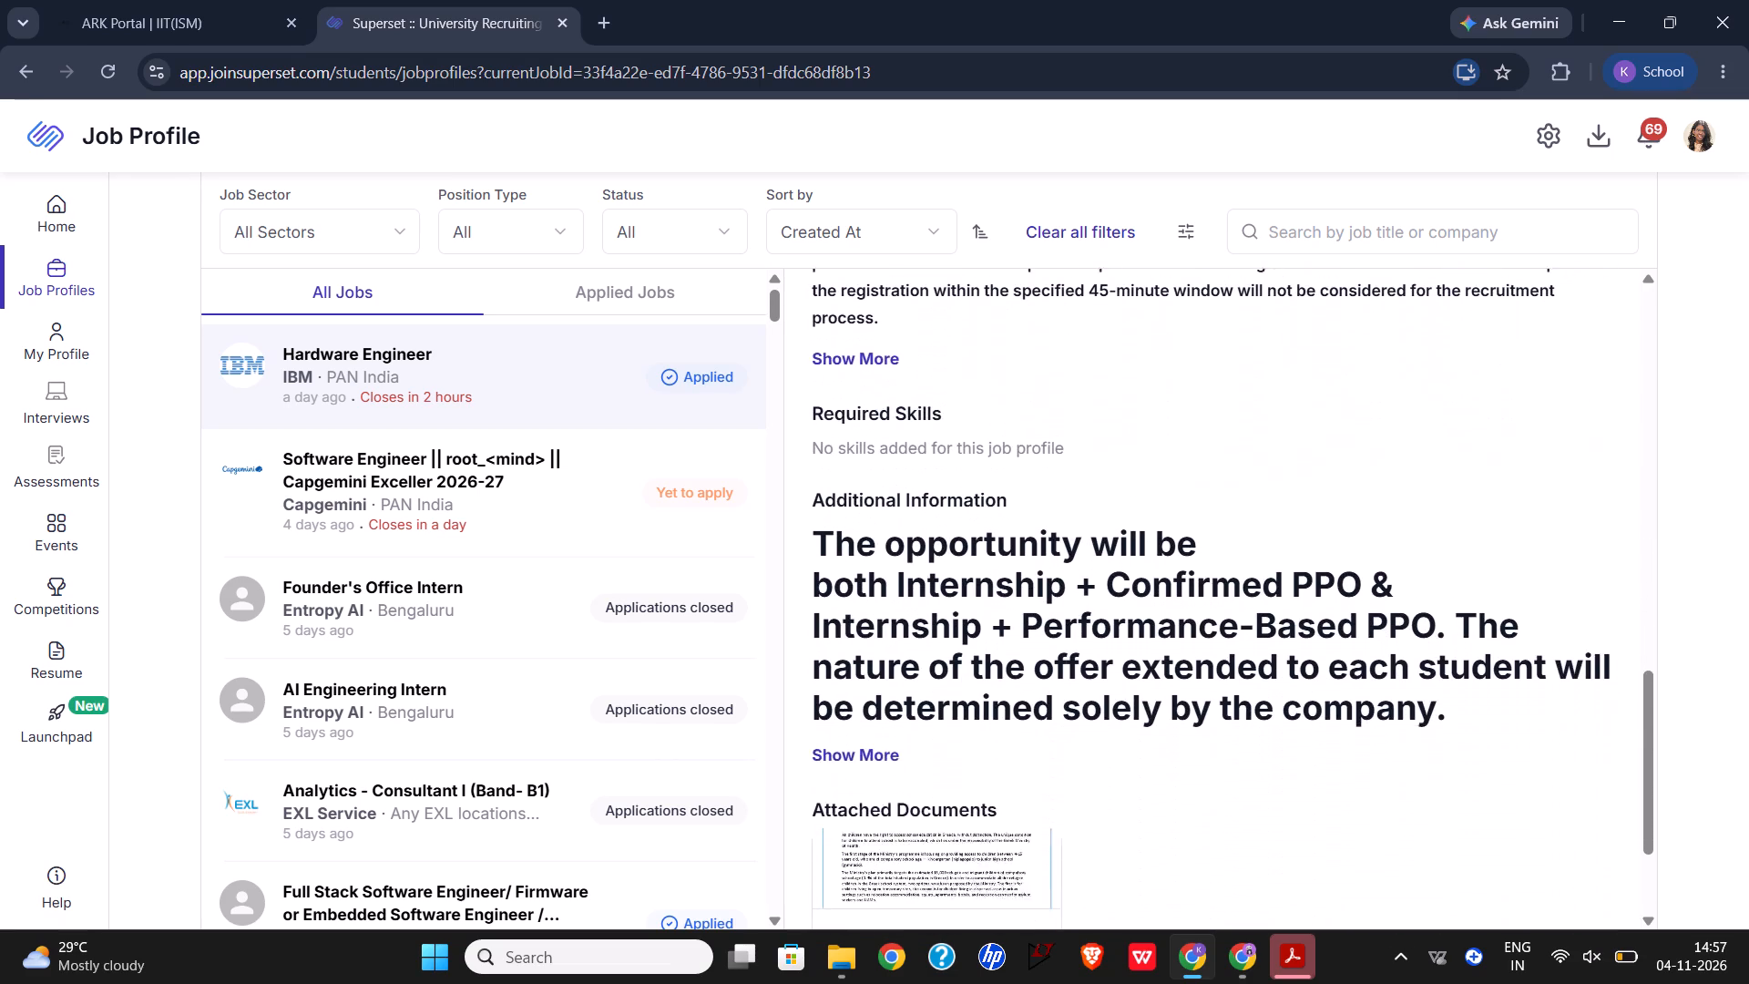
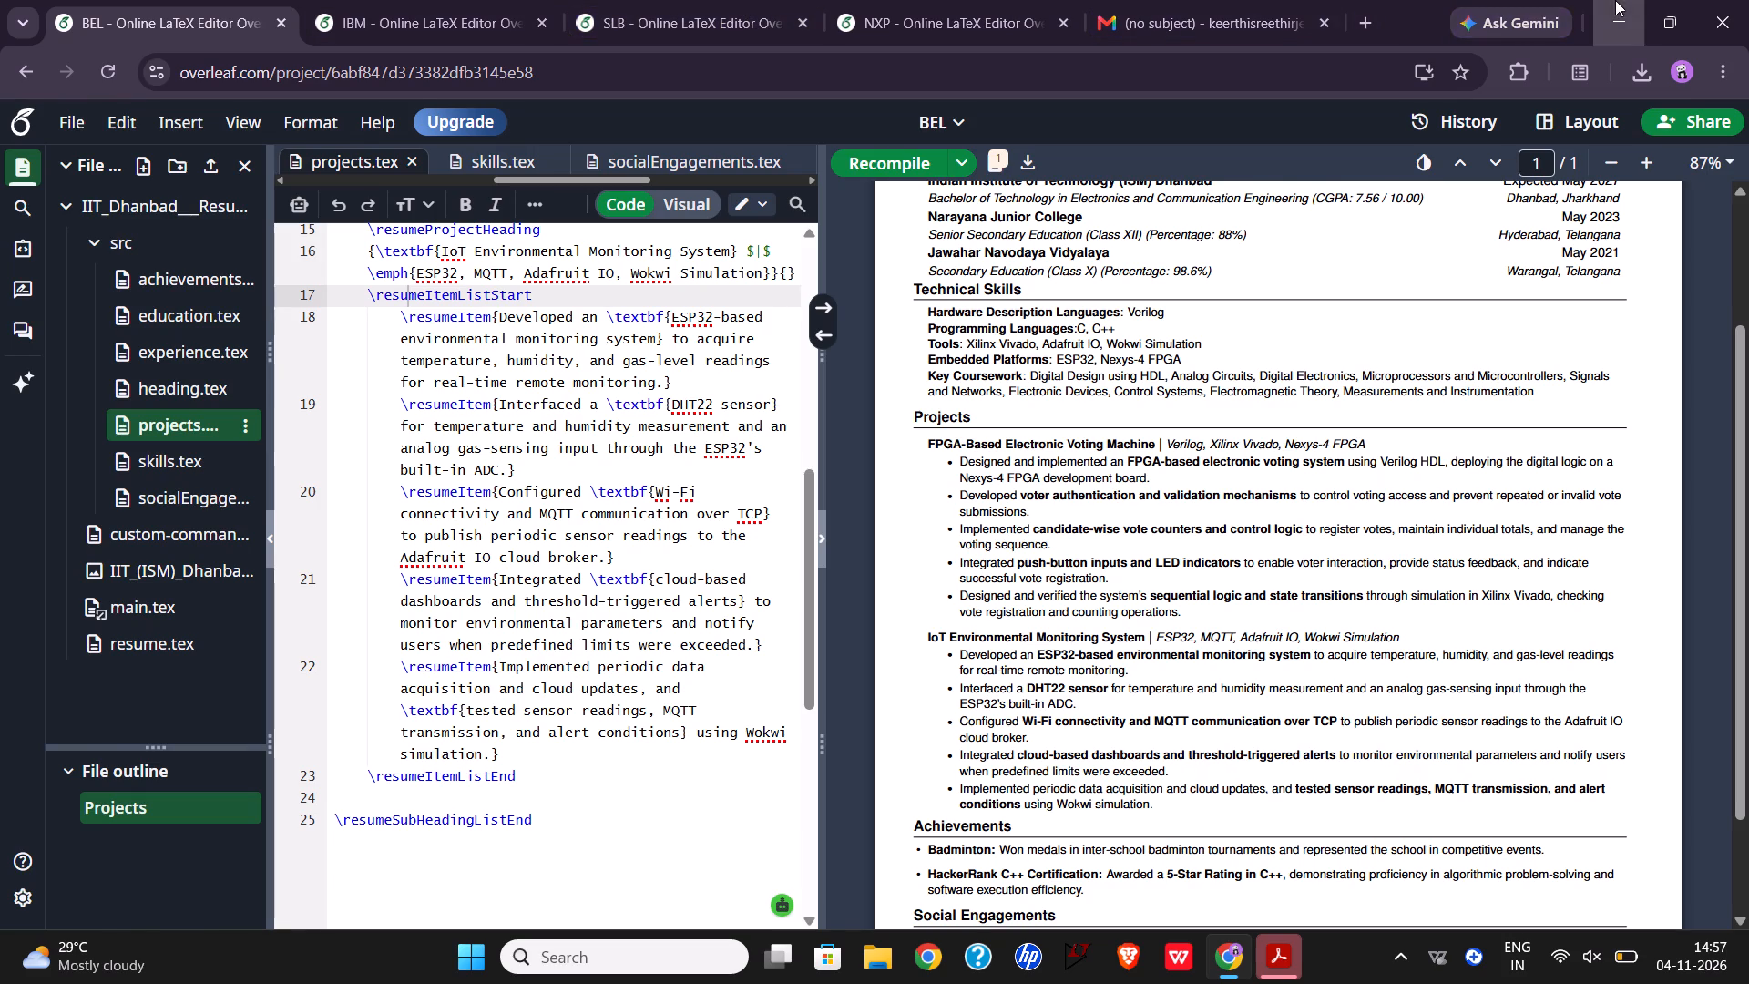
Minimize the browser window holding the Overleaf resume projects, leaving the IBM.pdf window open on the desktop.
click(1590, 7)
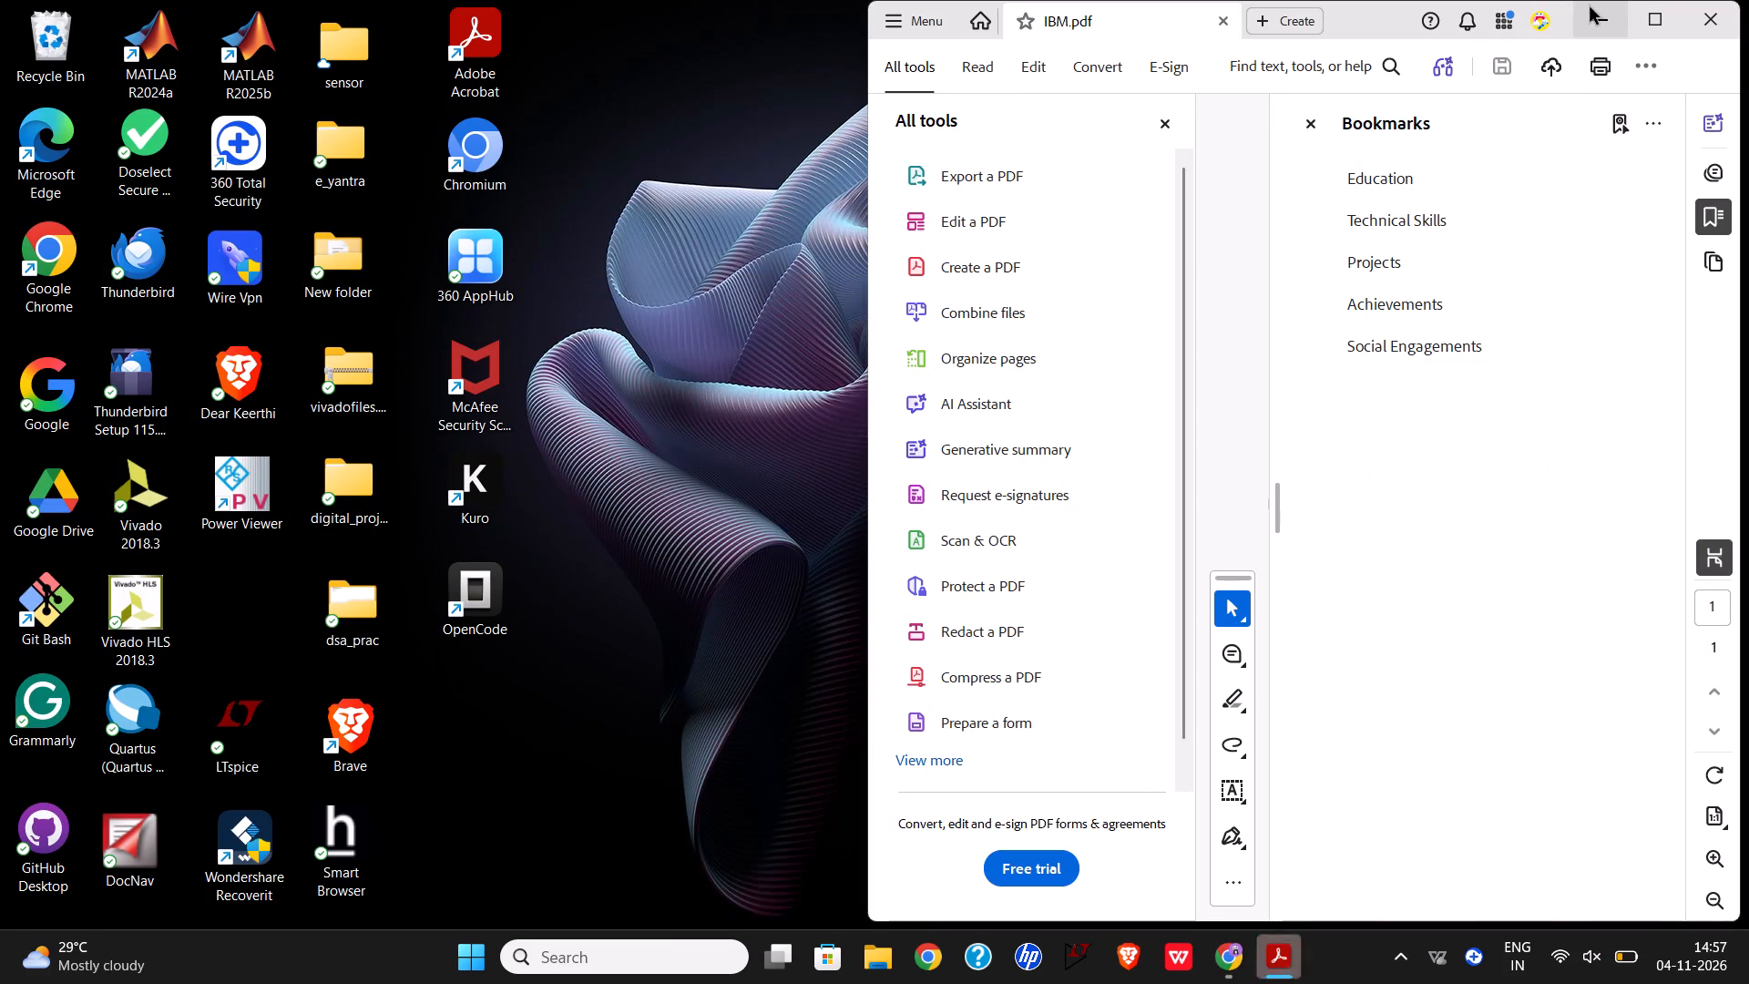